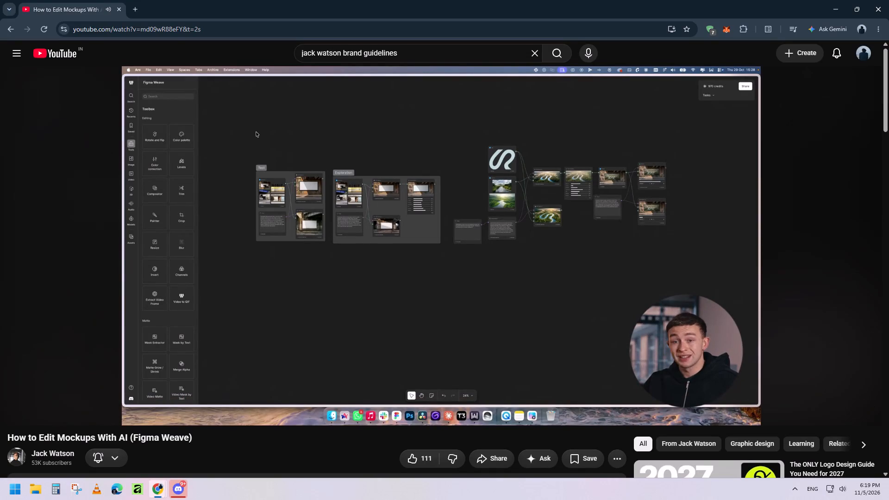
Open Unsplash and Pexels in two new tabs and close the "How to Edit Mockups With AI" video tab.
click(138, 4)
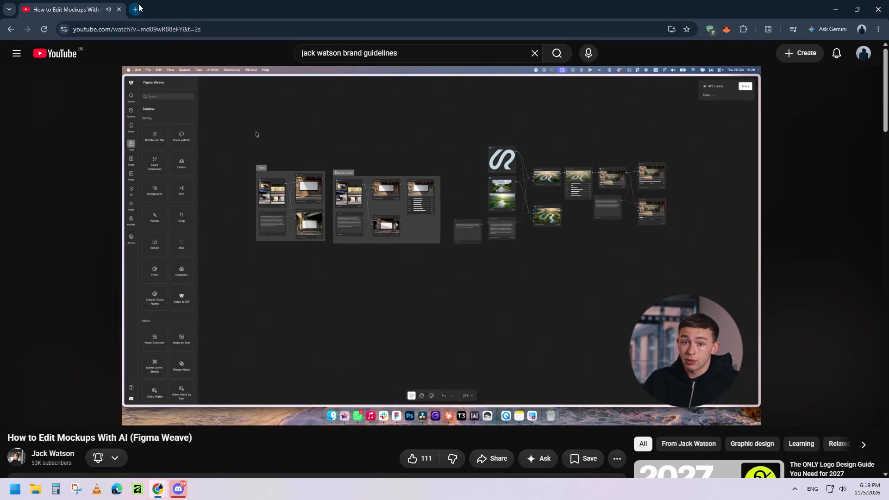
text(uns)
key(Return)
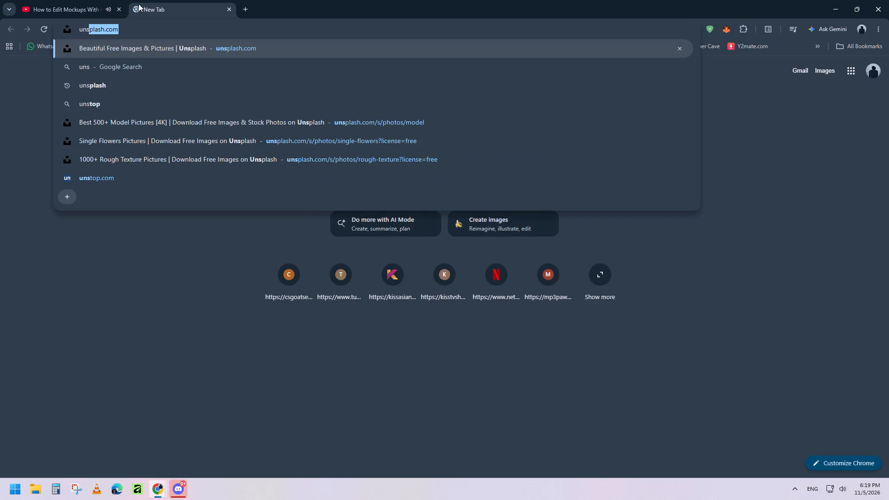
key(Return)
click(242, 9)
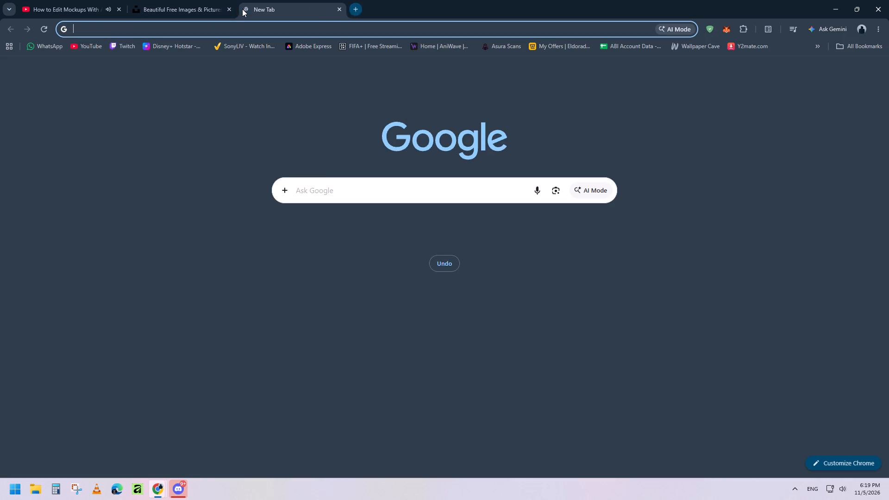
text(pexels)
key(Return)
click(26, 0)
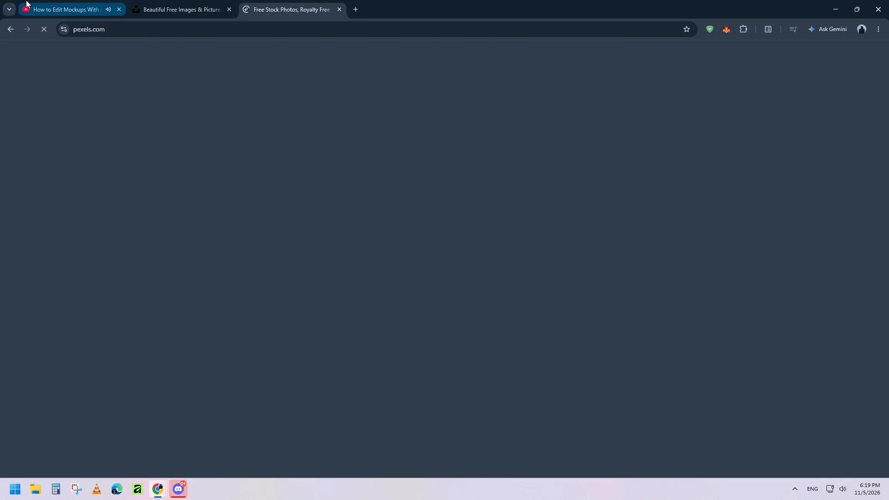
click(118, 11)
Start the "Gukbap (feat. Kwon In-Ha)" YouTube mix in the other browser window, lower its volume slightly and minimize the window.
click(840, 0)
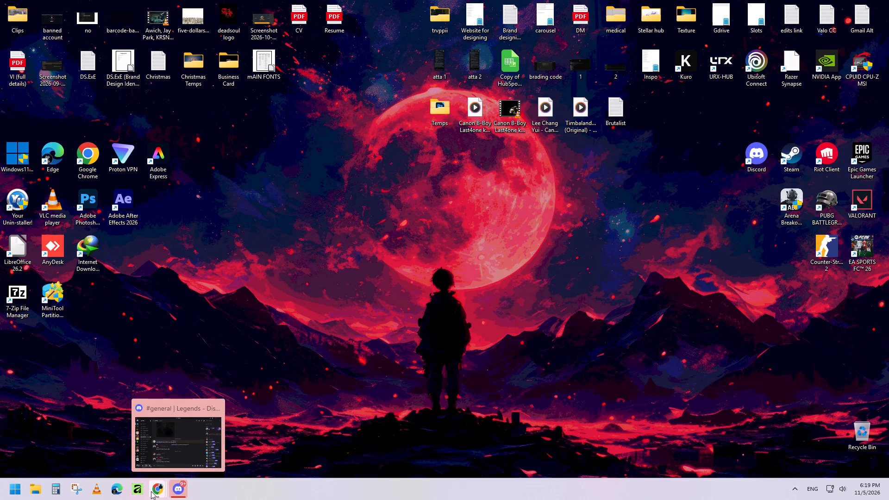
click(123, 439)
click(368, 201)
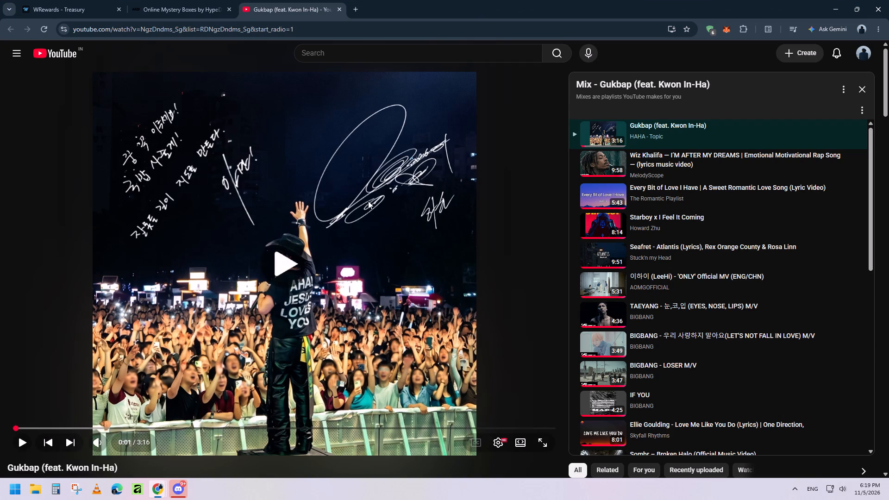
key(Down)
key(Down)
click(839, 0)
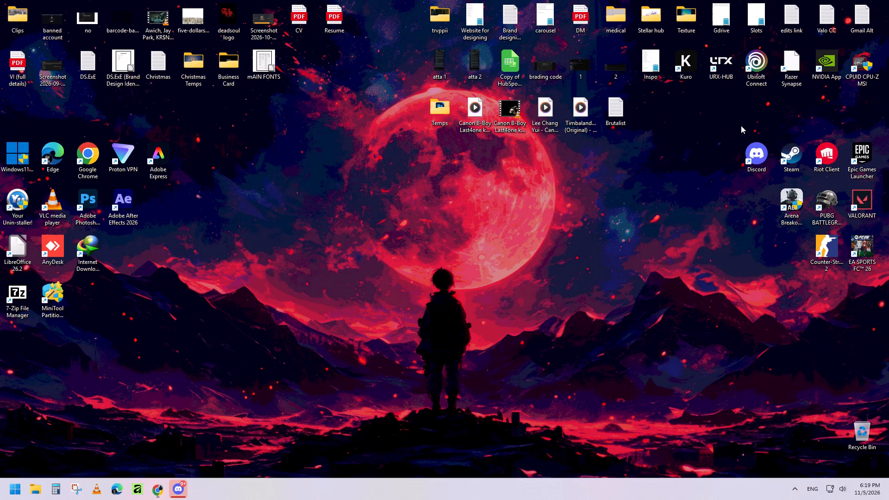
Launch Adobe Photoshop from the desktop.
double_click(93, 199)
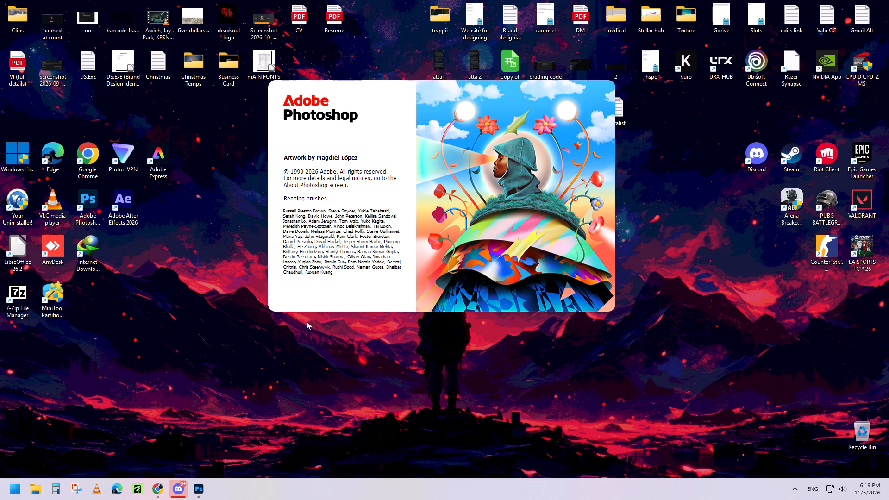
Switch to the browser window with the stock photo sites and search Google for "assetocorsa" in a new tab.
click(163, 488)
click(201, 432)
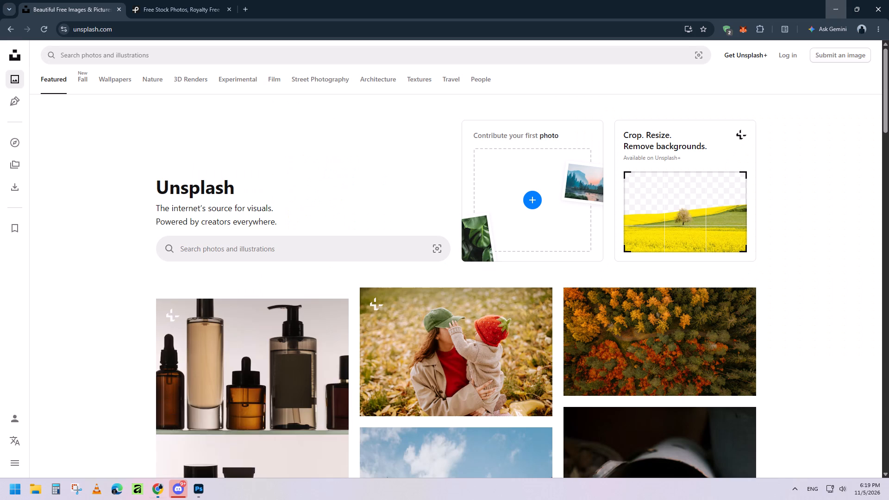
click(246, 4)
text(as)
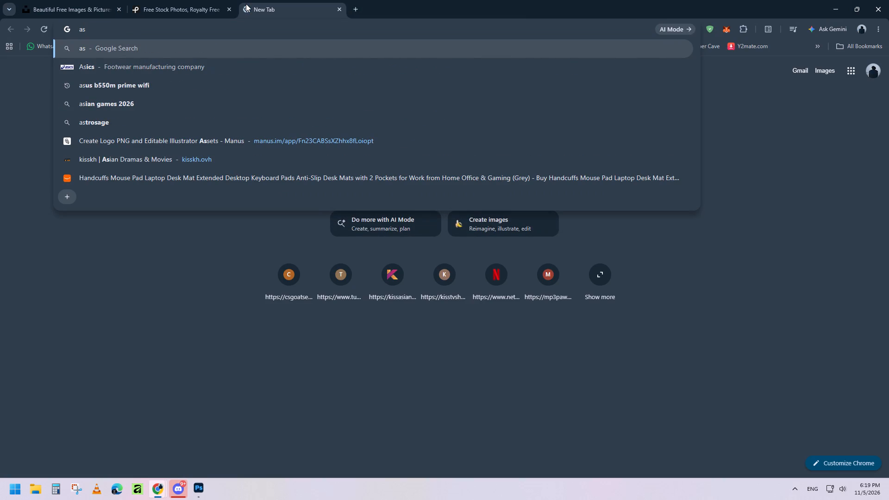
text(setocors)
key(a)
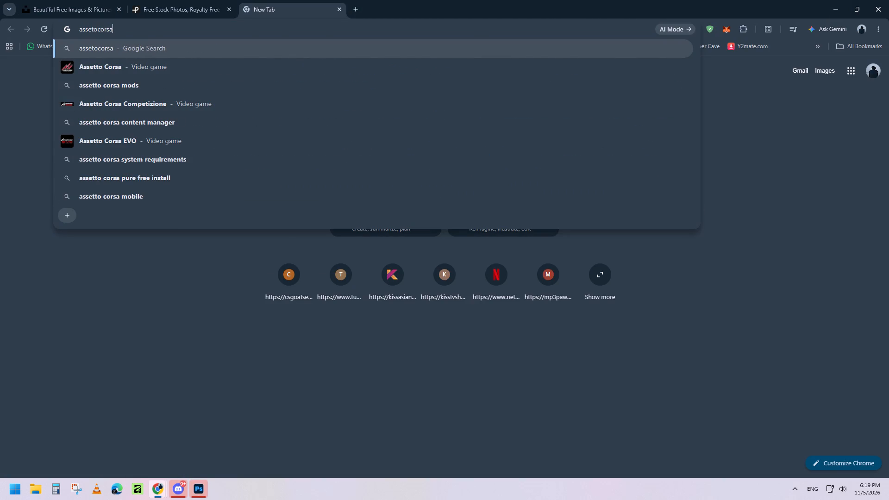
key(Return)
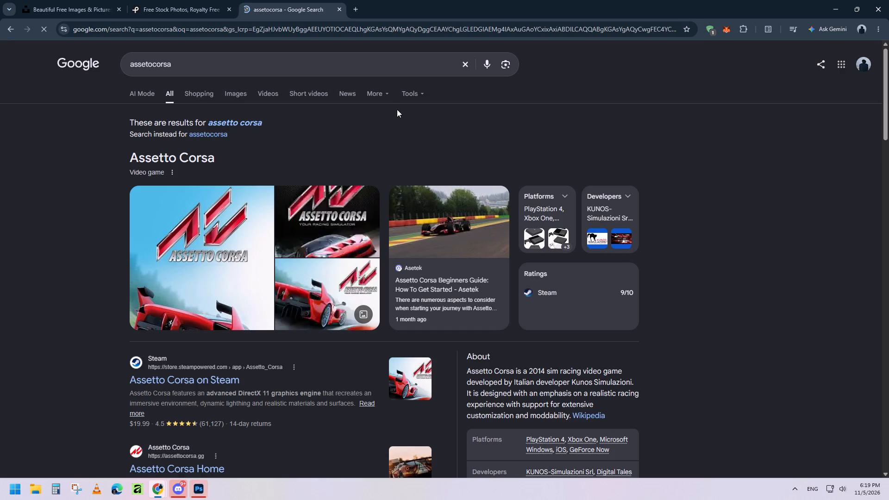
Look through the Assetto Corsa web and image results for reference pictures and close the search tab.
drag(235, 92, 520, 93)
scroll(519, 333, down, 4)
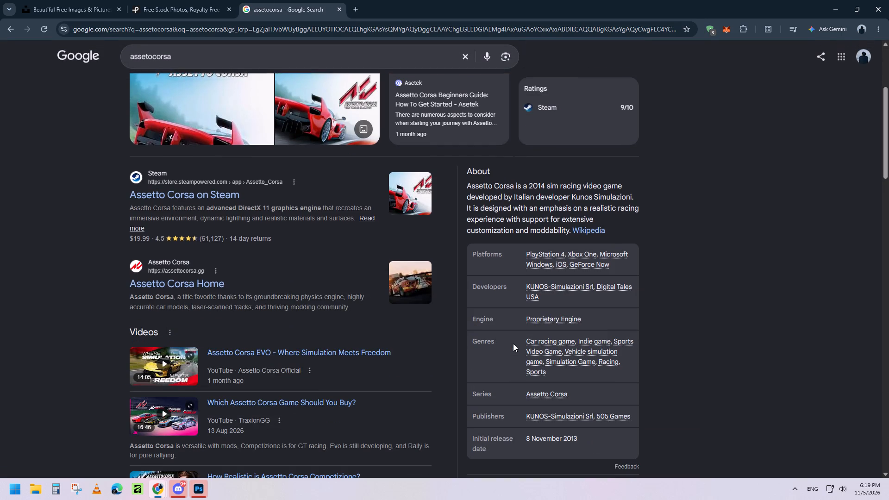
scroll(511, 343, down, 6)
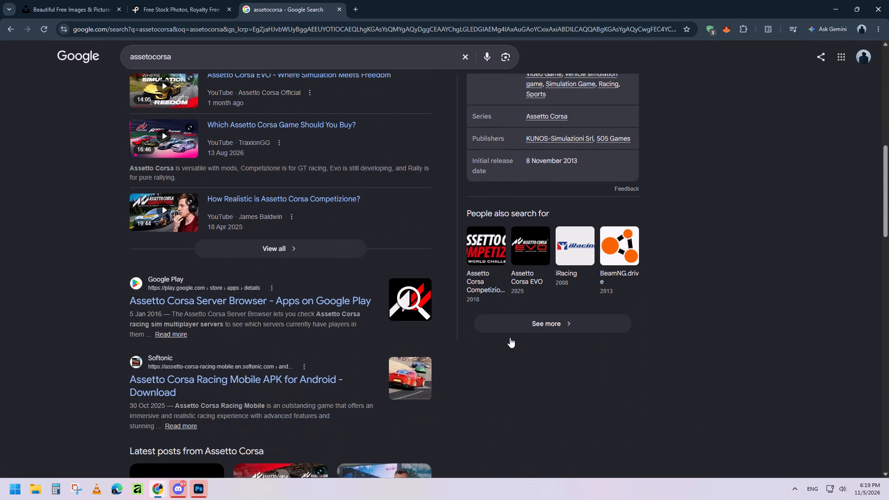
scroll(446, 335, up, 6)
scroll(362, 333, up, 7)
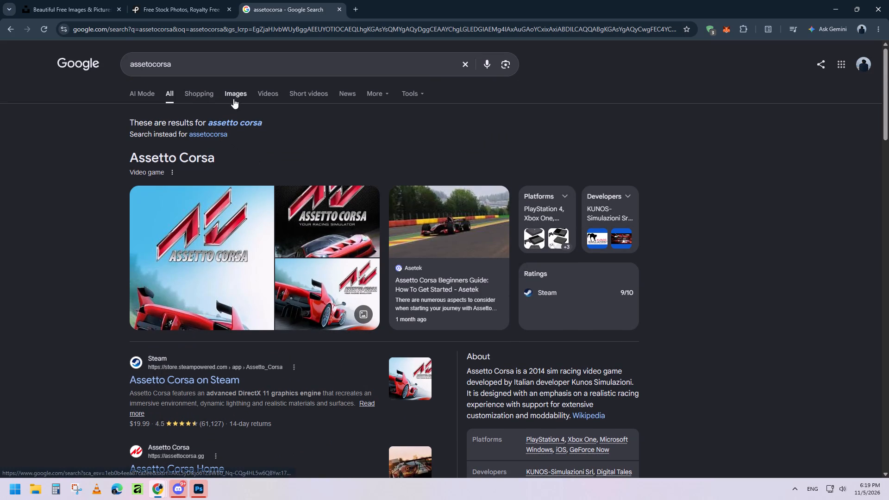
click(235, 94)
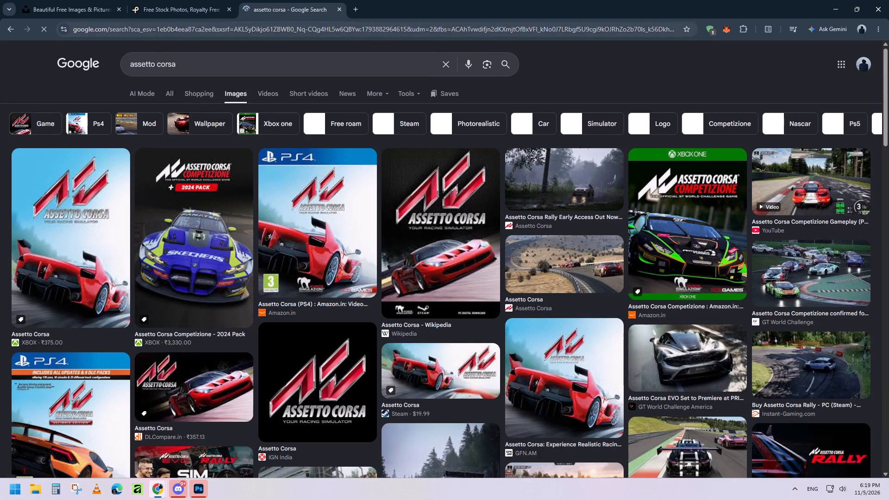
scroll(351, 350, down, 4)
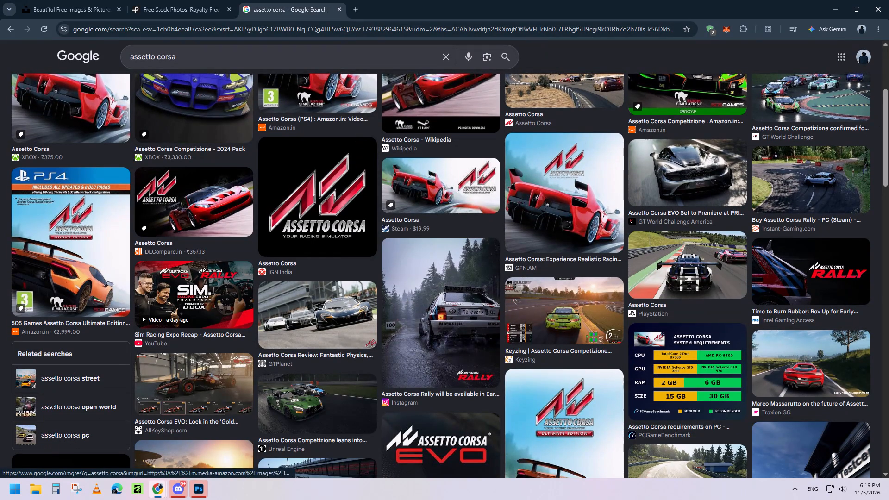
click(340, 9)
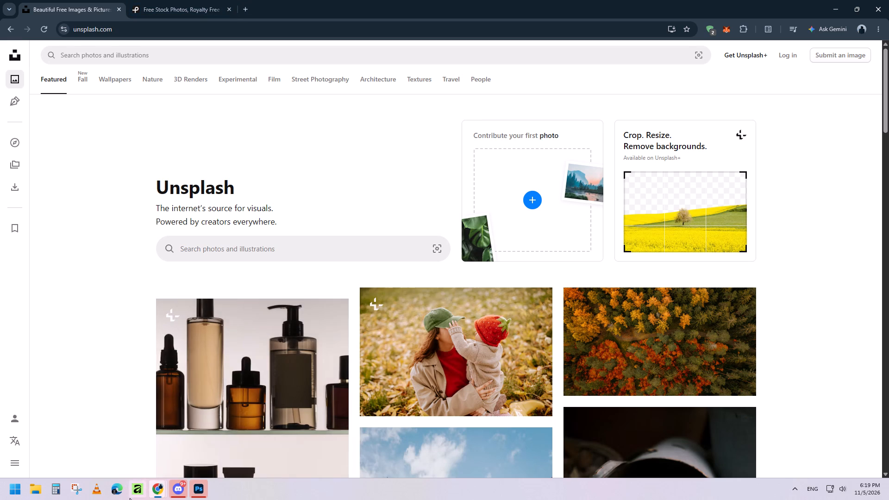
Switch to Photoshop.
click(195, 495)
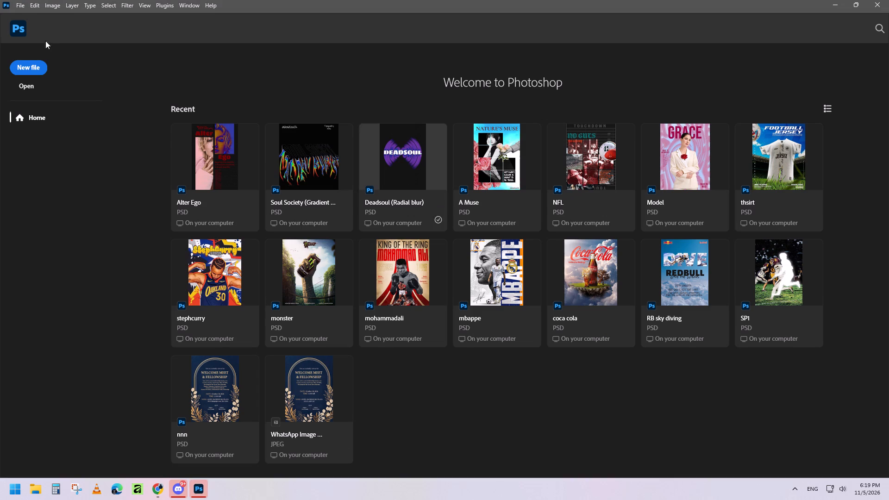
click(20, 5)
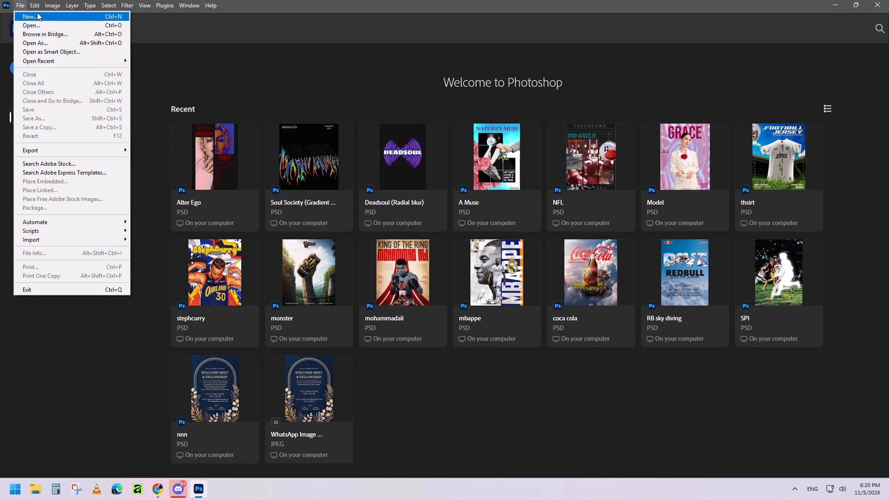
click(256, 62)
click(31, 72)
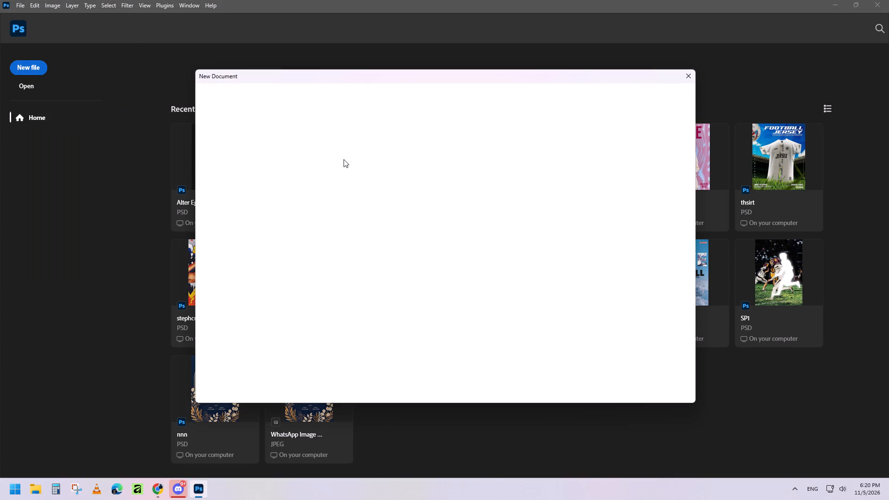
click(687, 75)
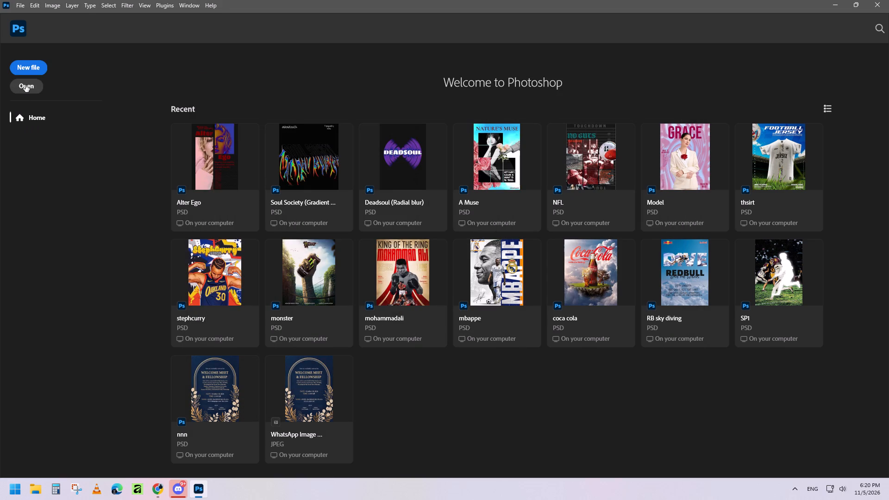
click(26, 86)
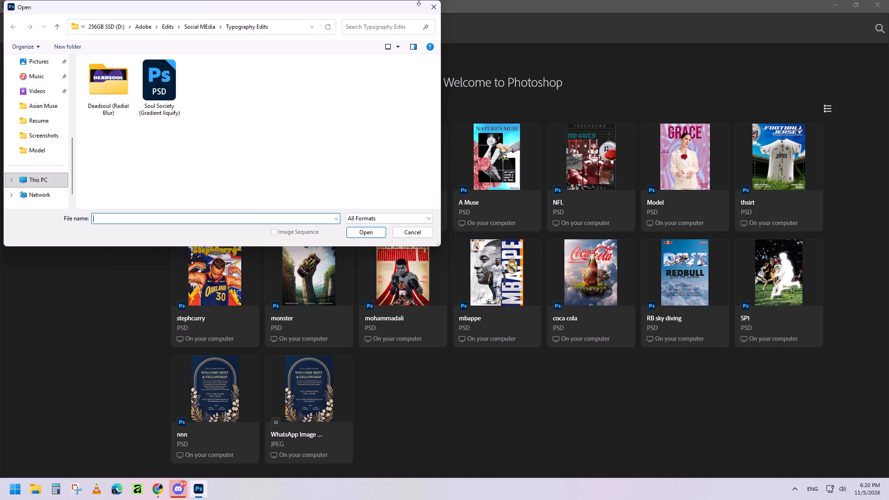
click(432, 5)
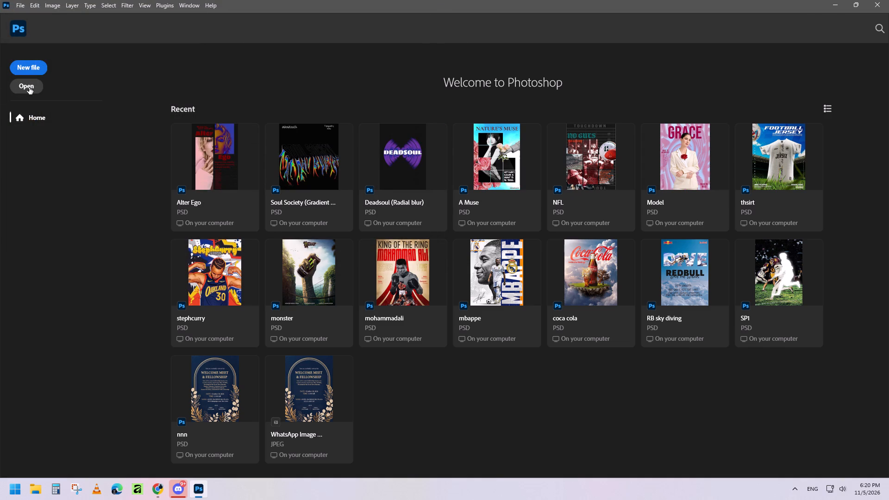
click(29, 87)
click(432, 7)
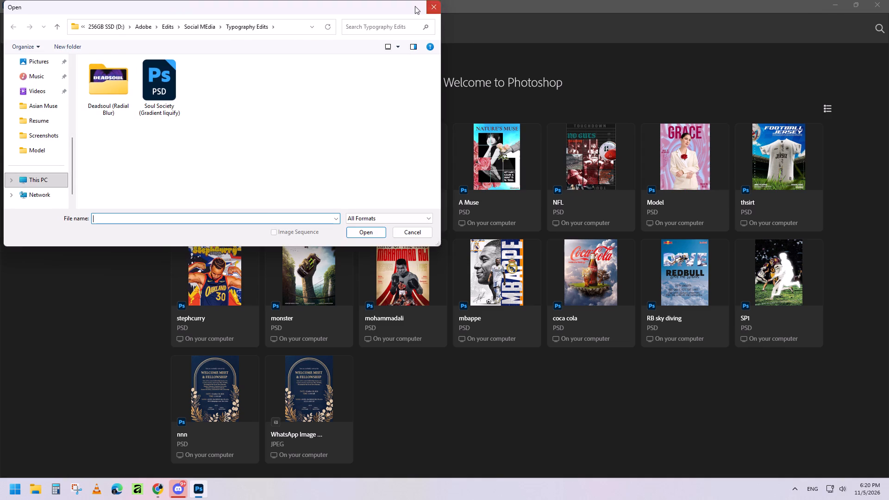
Create a new 14 x 20 in document at 300 ppi in RGB Color with a white background from the recent custom preset.
click(34, 68)
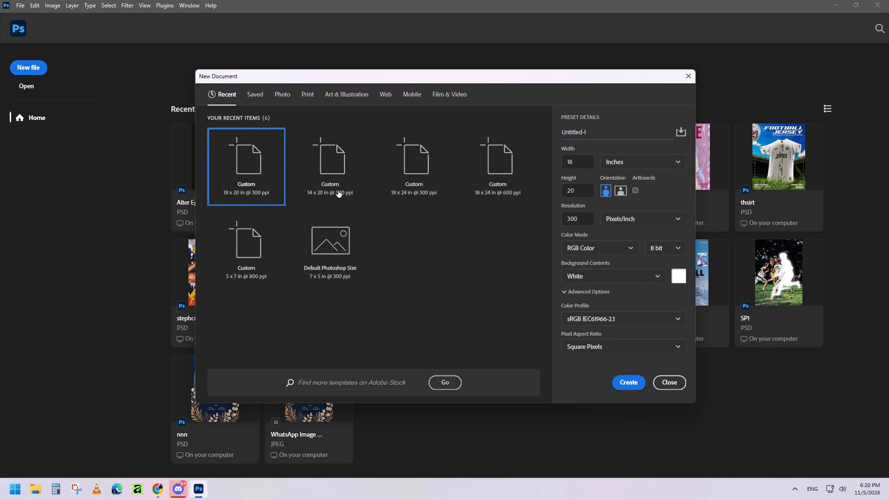
click(331, 166)
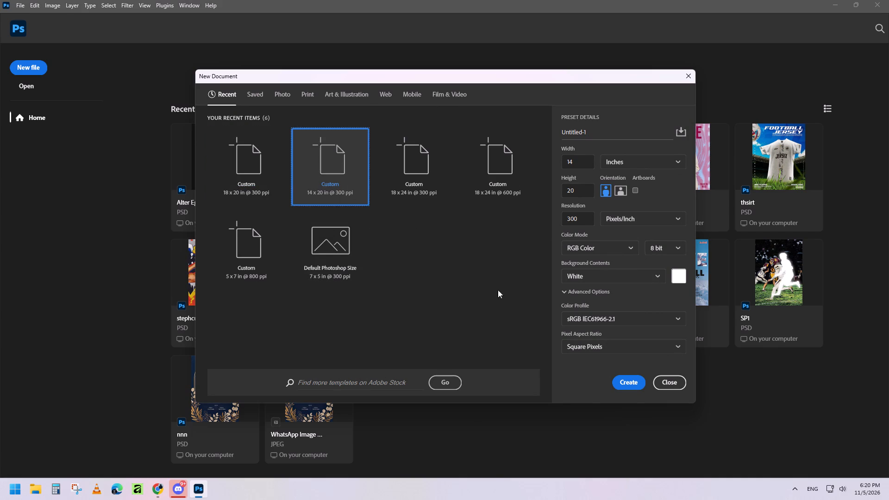
drag(629, 382, 629, 382)
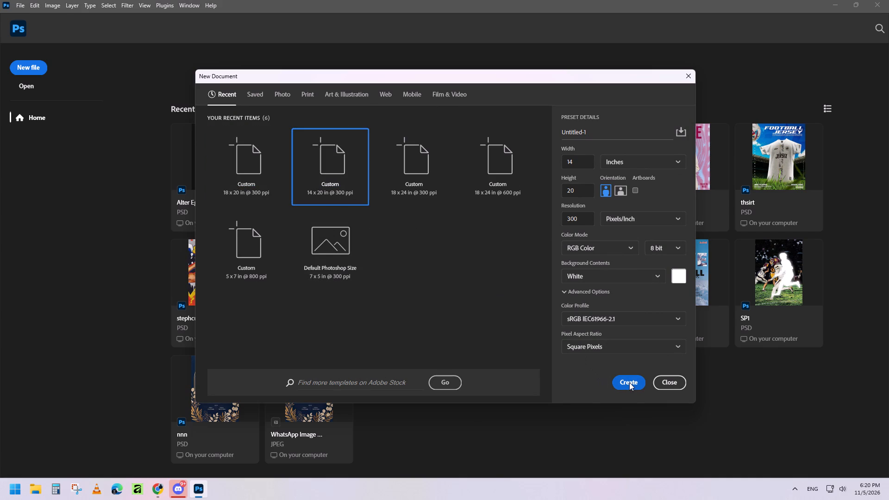
drag(629, 382, 639, 292)
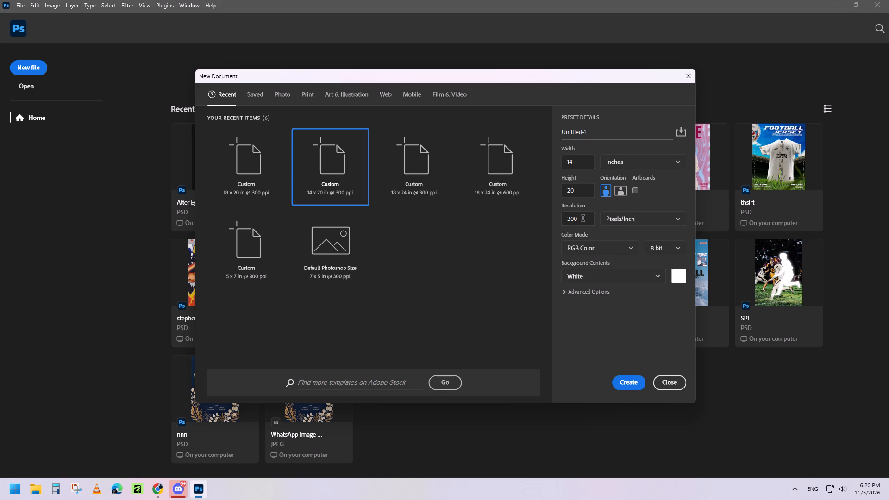
click(632, 381)
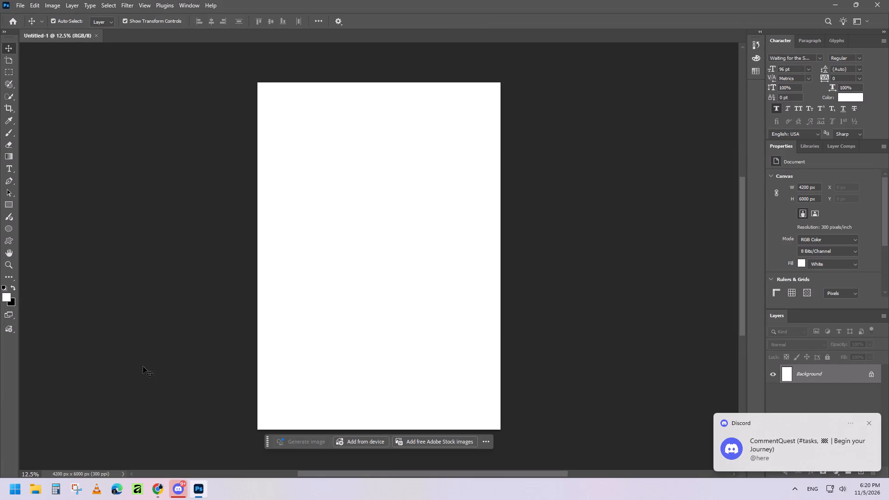
Switch to the browser window showing Unsplash and search its photos for "mustang gt".
click(155, 494)
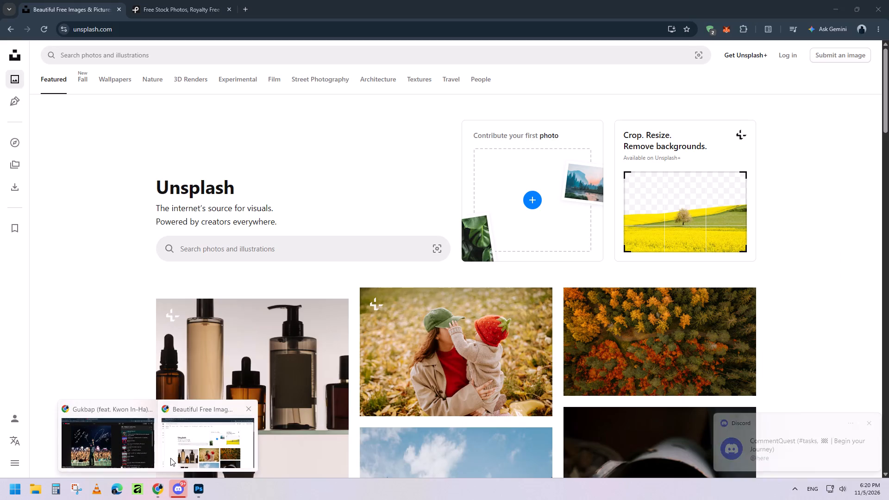
click(200, 449)
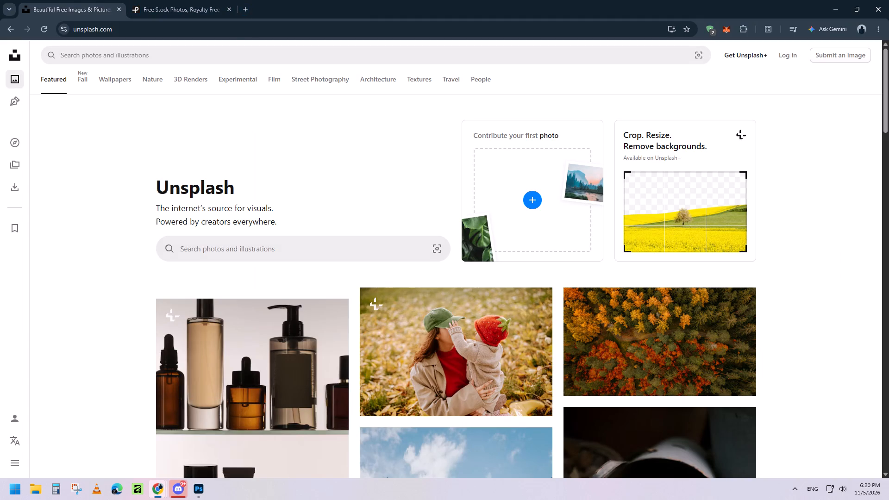
click(245, 239)
text(mustang)
key(space)
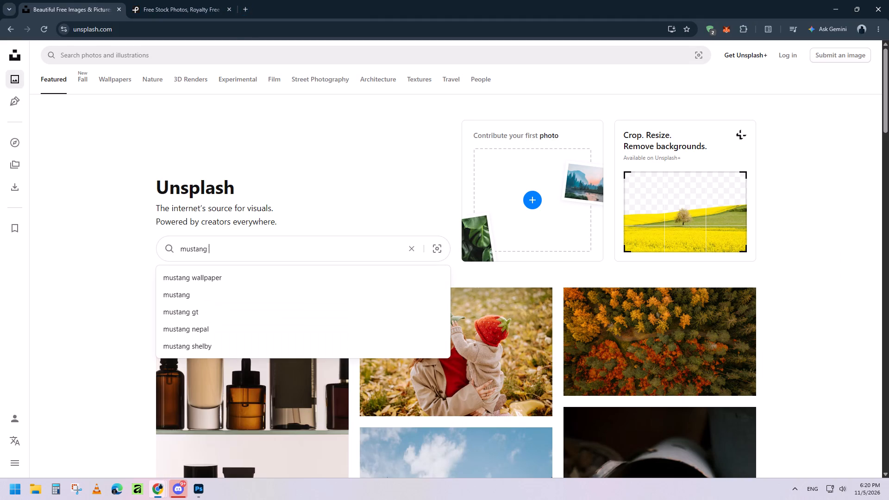
key(Down)
key(Down)
key(Down)
key(Return)
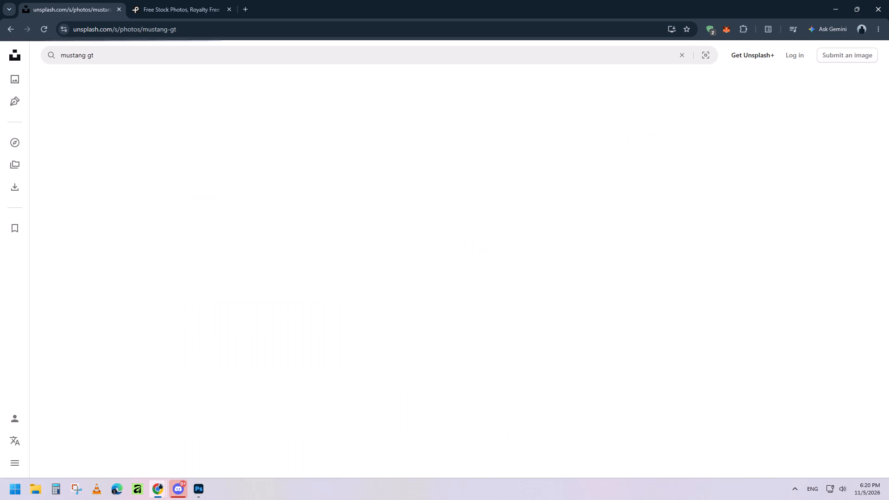
Copy the term "mustang gt" from the Unsplash search and search for it among Pexels photos.
click(137, 54)
key(ctrl+a)
key(ctrl+c)
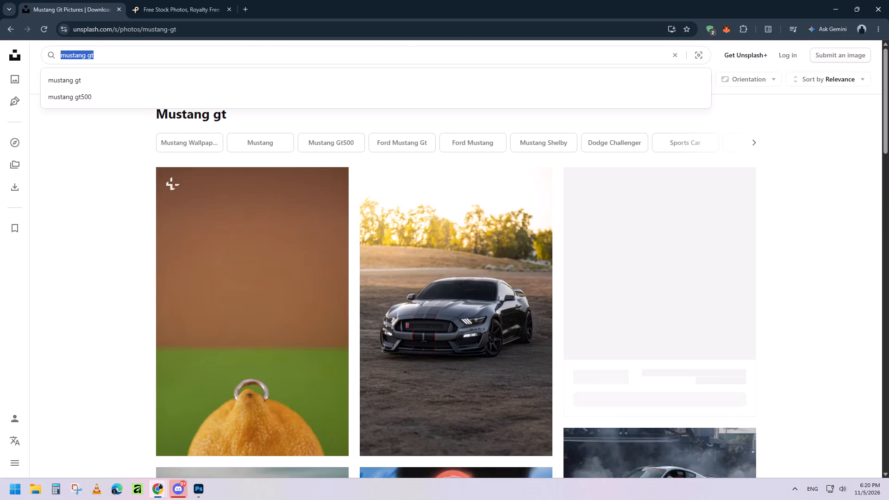
key(ctrl+c)
key(ctrl+c)
drag(144, 0, 149, 0)
click(255, 195)
key(ctrl+v)
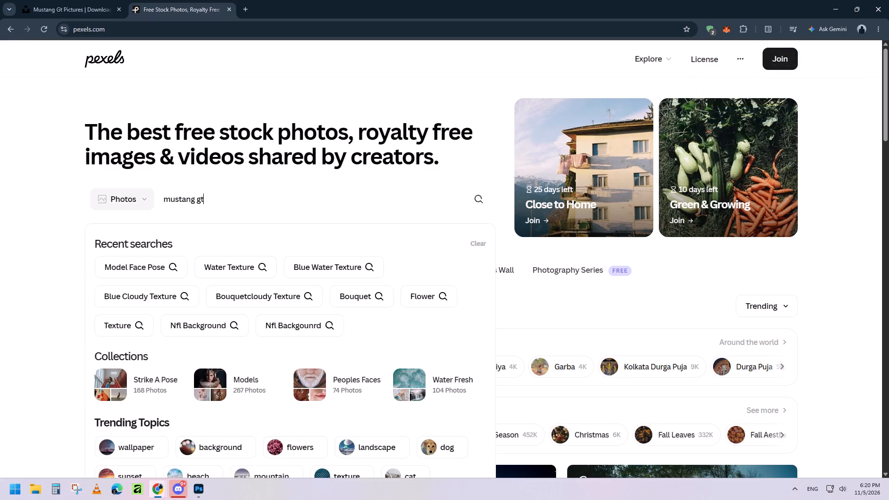
key(Return)
Search Google for "mustang GT PNGs" in a new browser tab.
click(248, 7)
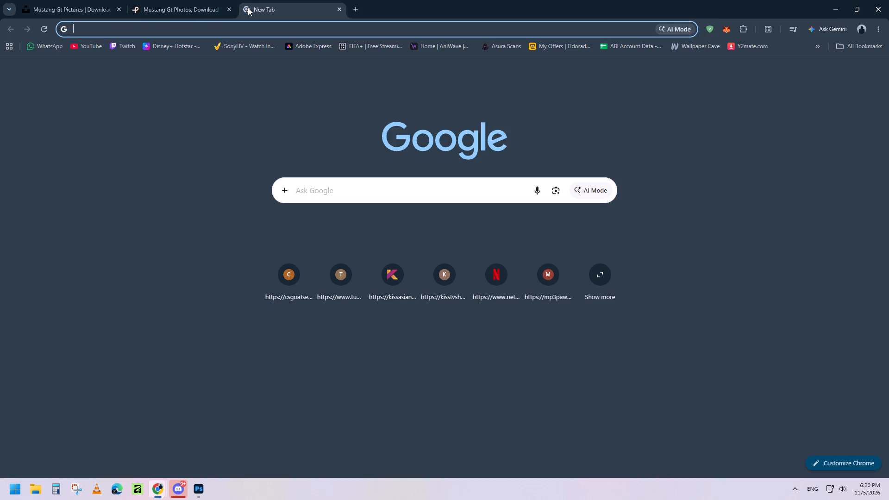
text(mustang Gt)
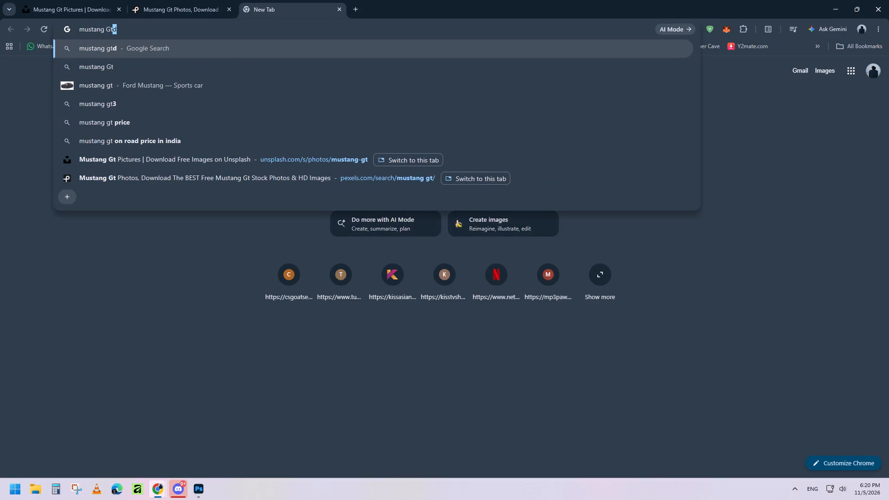
key(BackSpace)
key(BackSpace)
text(T PNGS)
key(BackSpace)
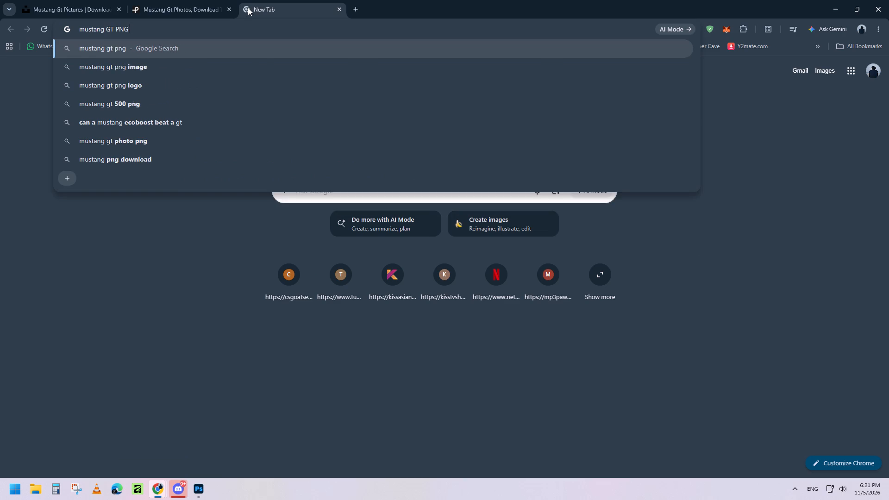
key(s)
key(Return)
Open the PNGWing and PNGEgg Ford Mustang GT results in separate tabs and return to the Unsplash results.
scroll(364, 151, down, 4)
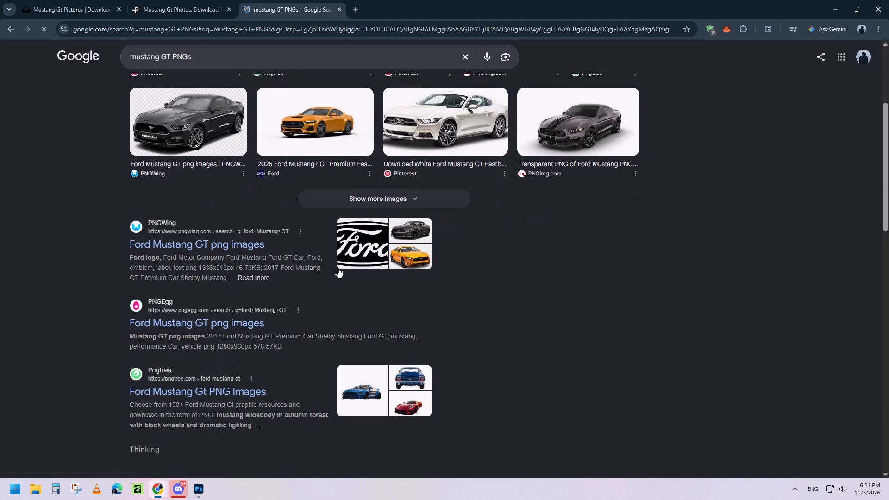
right_click(232, 245)
click(263, 255)
scroll(353, 293, down, 3)
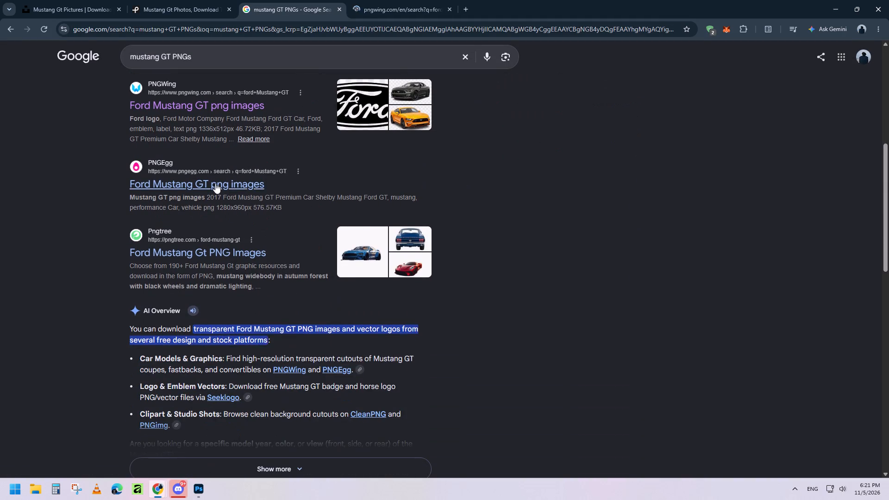
right_click(215, 183)
click(241, 194)
click(86, 0)
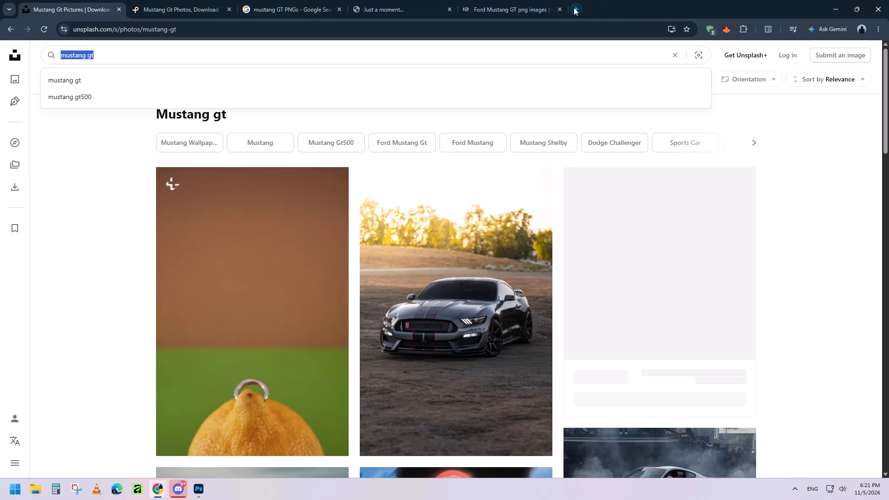
Find the Wallpaper Cave site in a new tab and search its wallpapers for "mustang GT".
click(574, 7)
text(wallpaper cave)
key(Return)
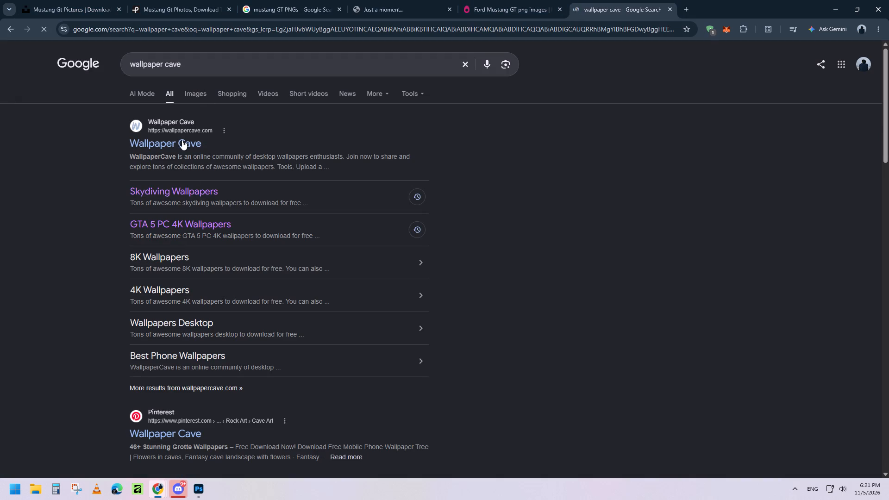
click(185, 144)
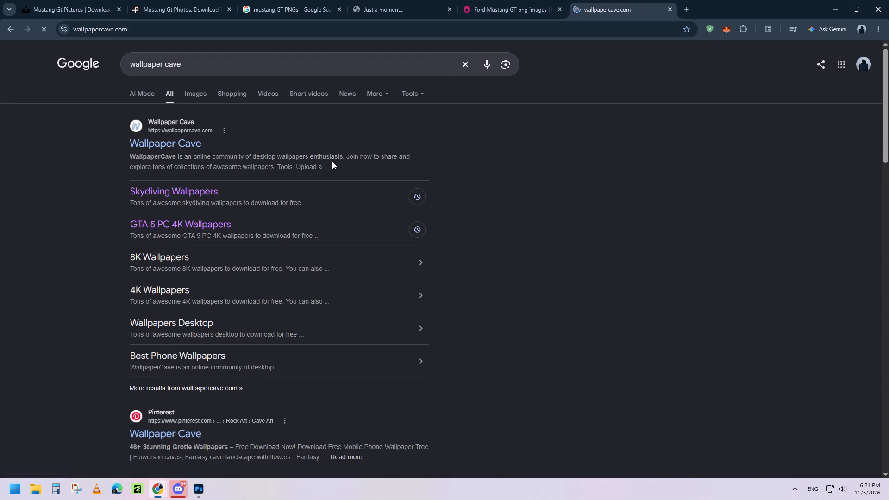
click(342, 153)
text(mustang GT)
key(Return)
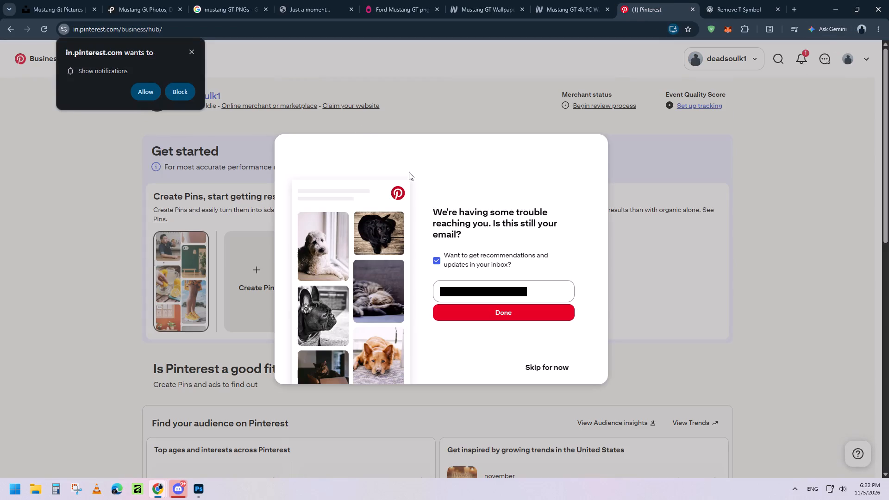
click(436, 258)
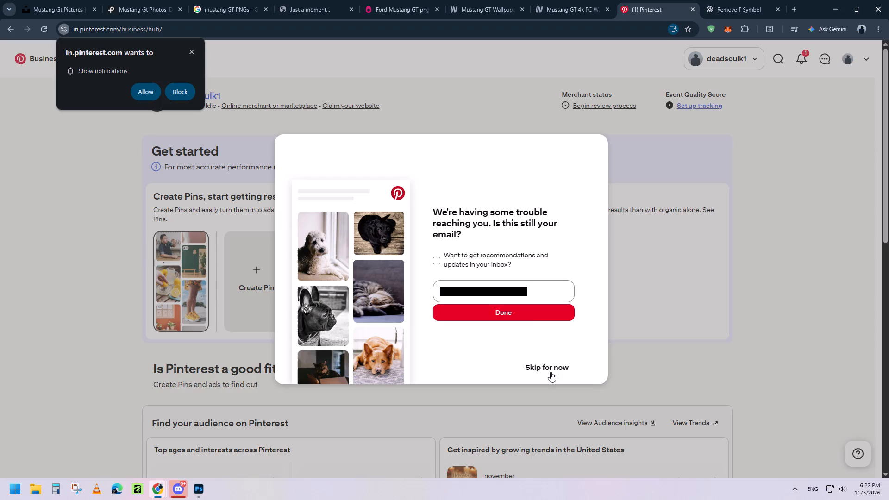
click(534, 317)
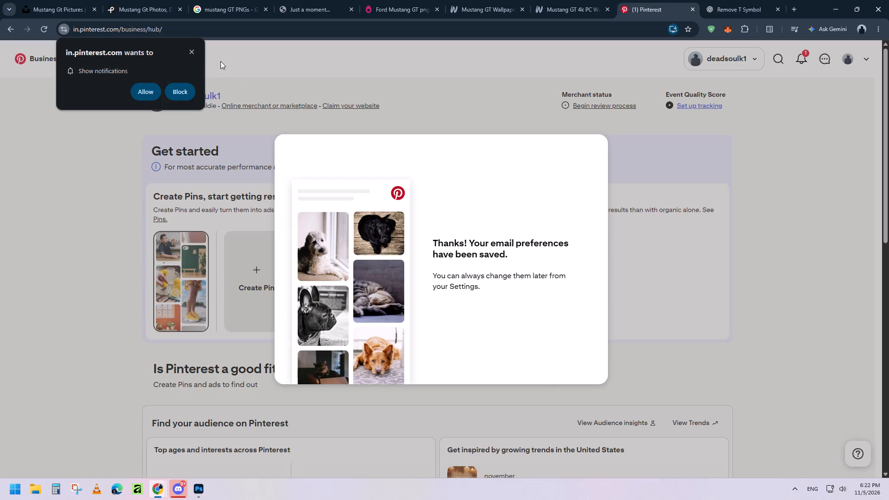
click(192, 50)
click(533, 120)
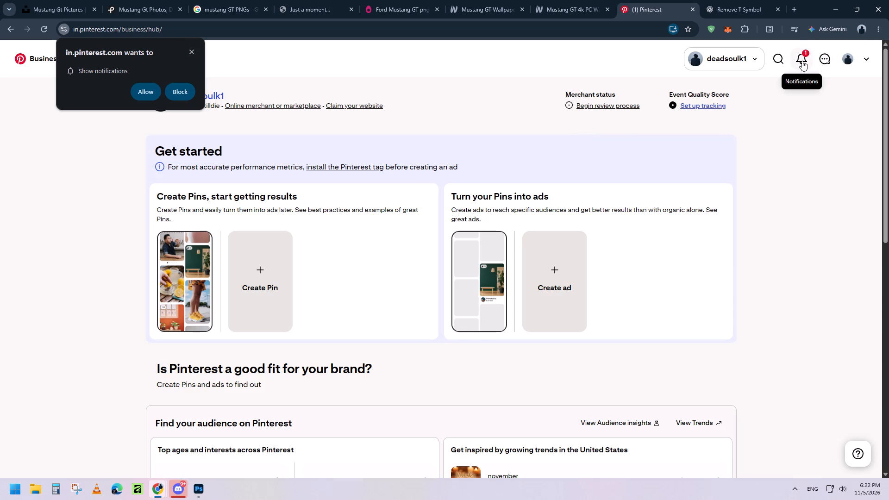
Check the Pinterest notifications and dismiss the site's request to show browser notifications.
click(802, 61)
click(190, 51)
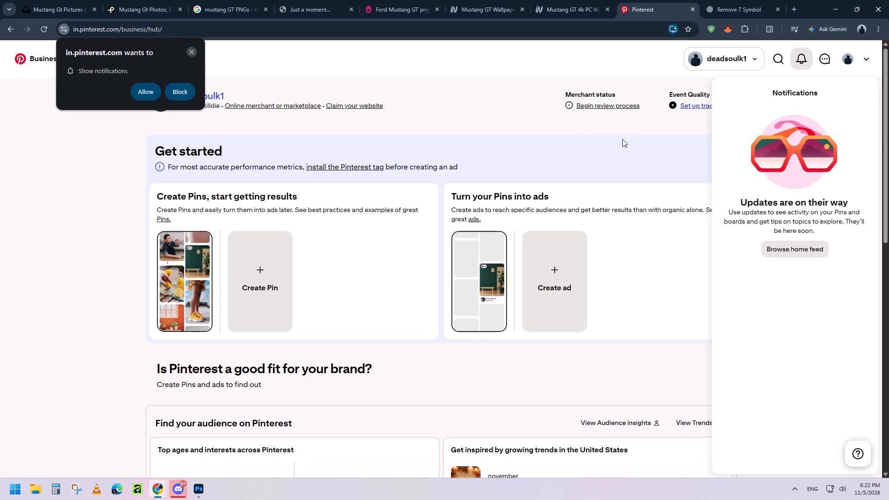
click(594, 153)
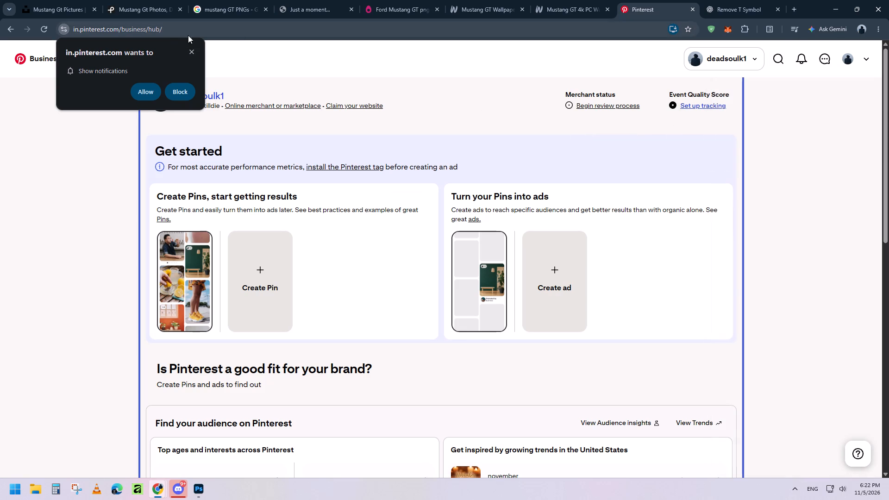
click(190, 49)
click(192, 51)
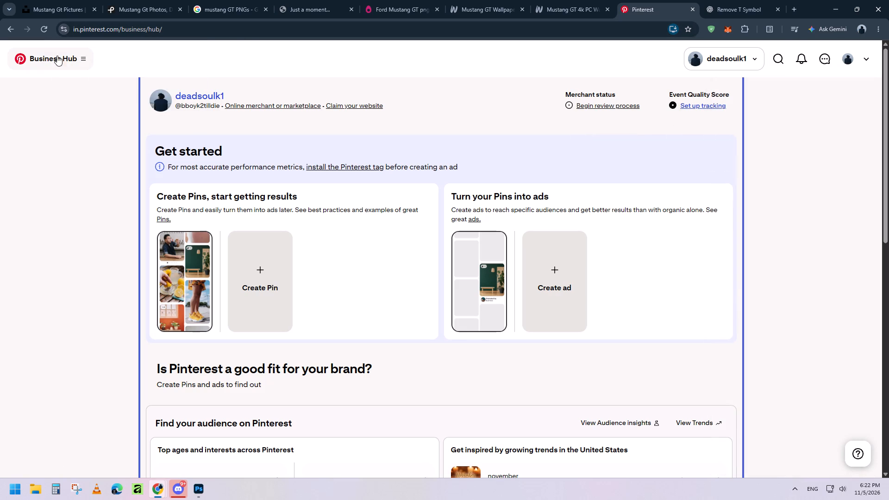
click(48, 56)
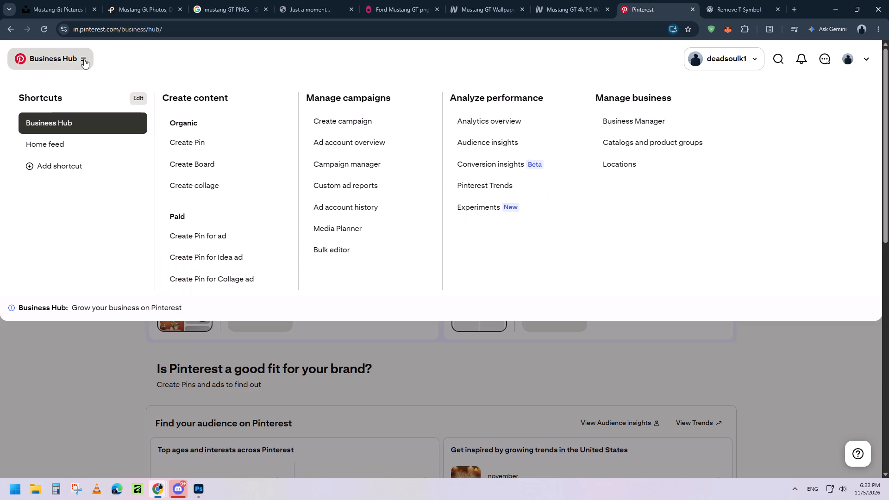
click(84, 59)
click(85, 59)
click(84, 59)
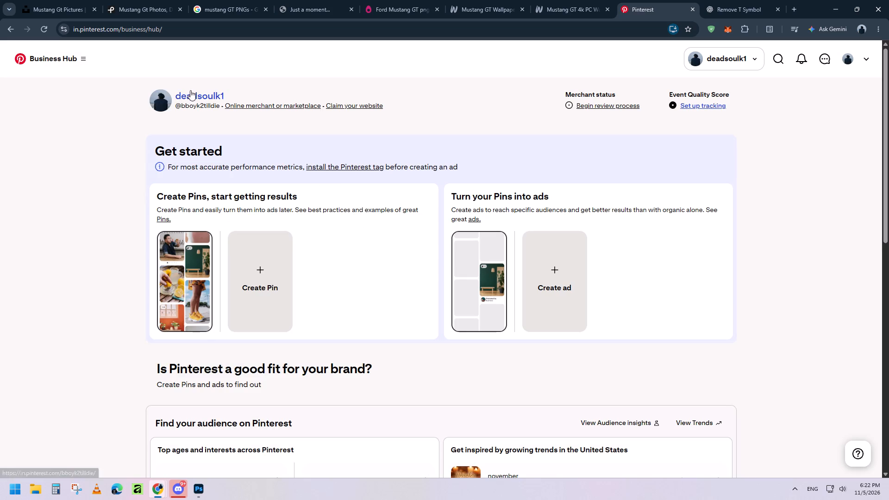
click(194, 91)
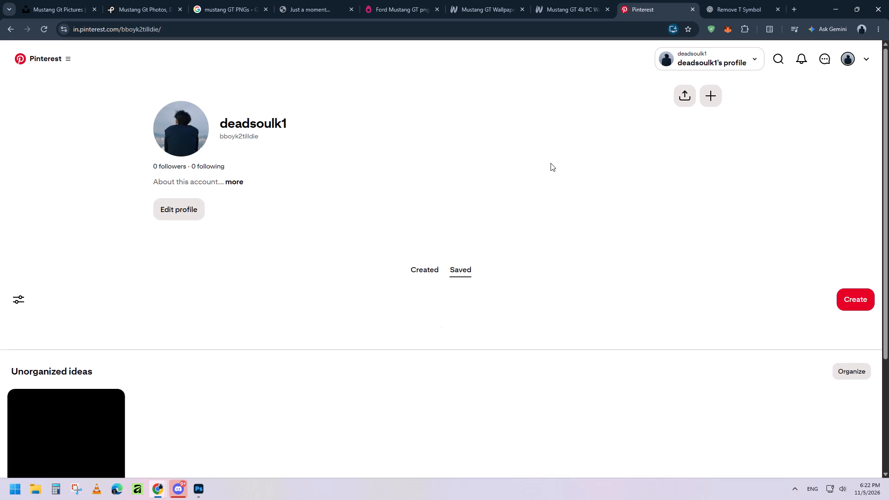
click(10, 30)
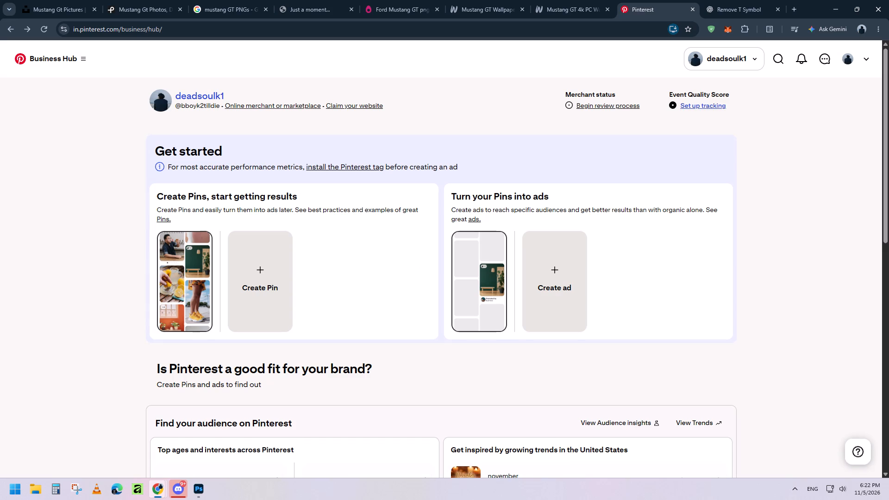
Go from the Pinterest Business Hub to the home feed, dismissing the custom shortcuts tip and the Terms of Service notice.
scroll(168, 234, down, 19)
scroll(163, 249, up, 7)
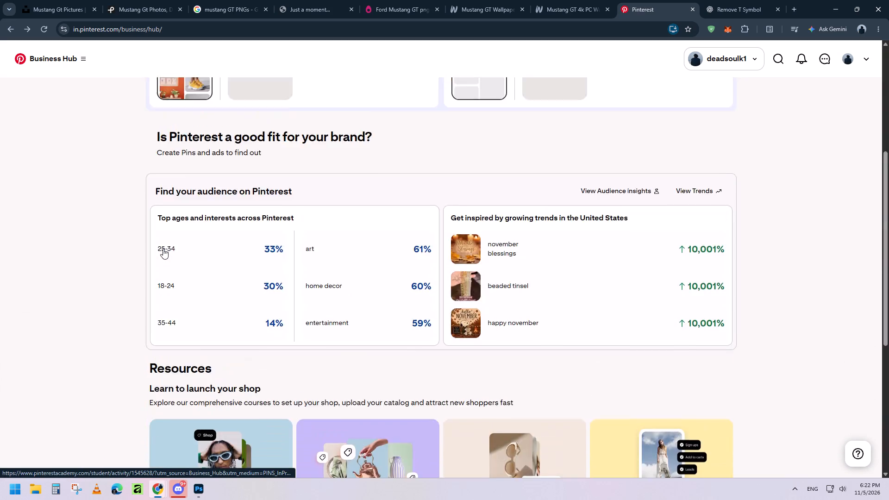
scroll(163, 249, up, 11)
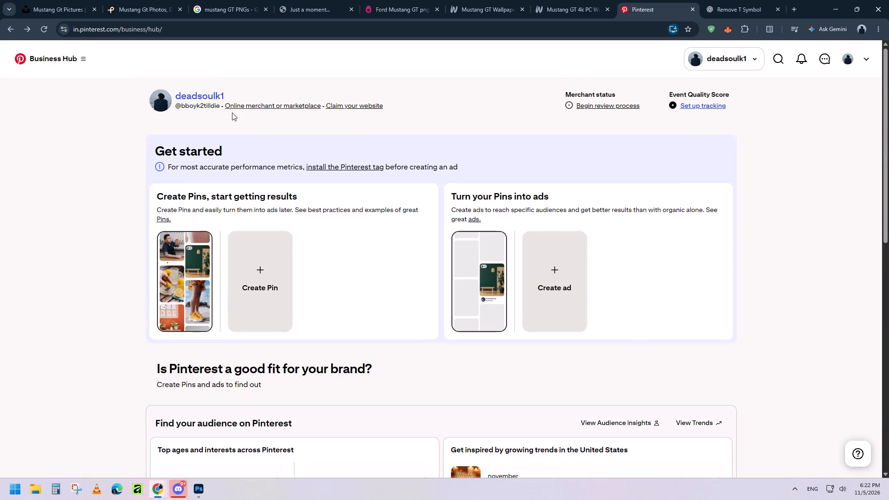
click(48, 54)
click(138, 159)
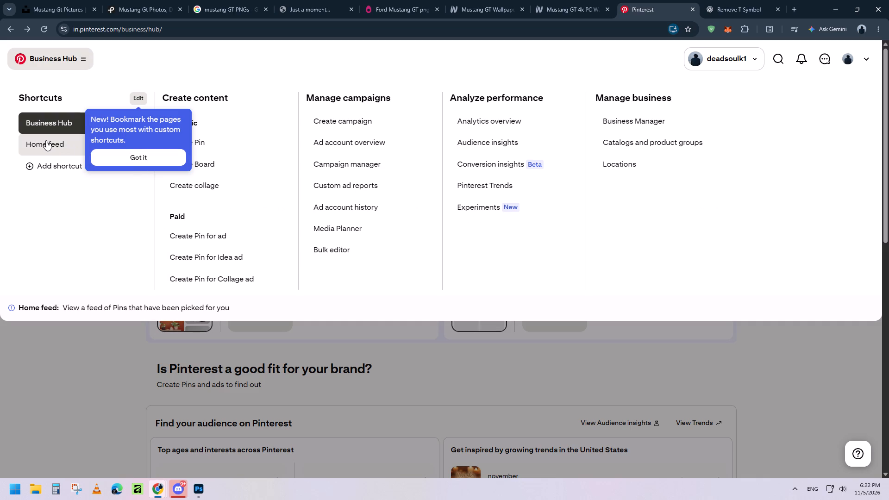
click(85, 145)
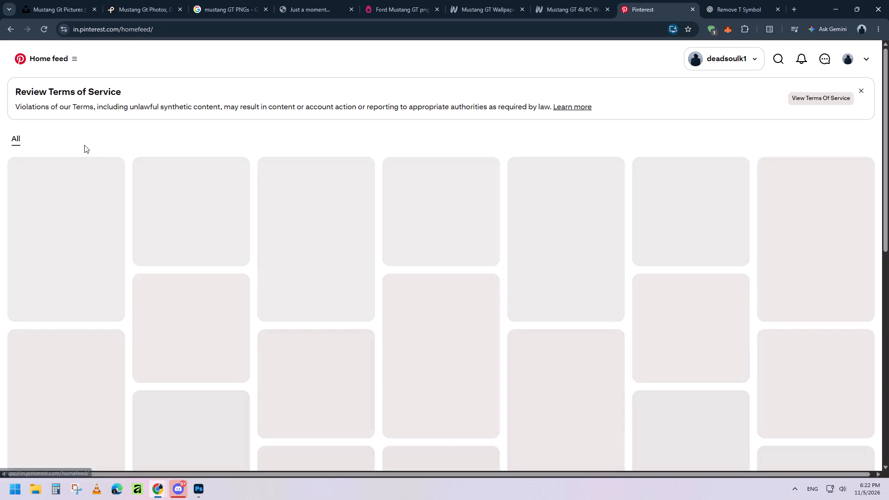
click(78, 58)
click(78, 58)
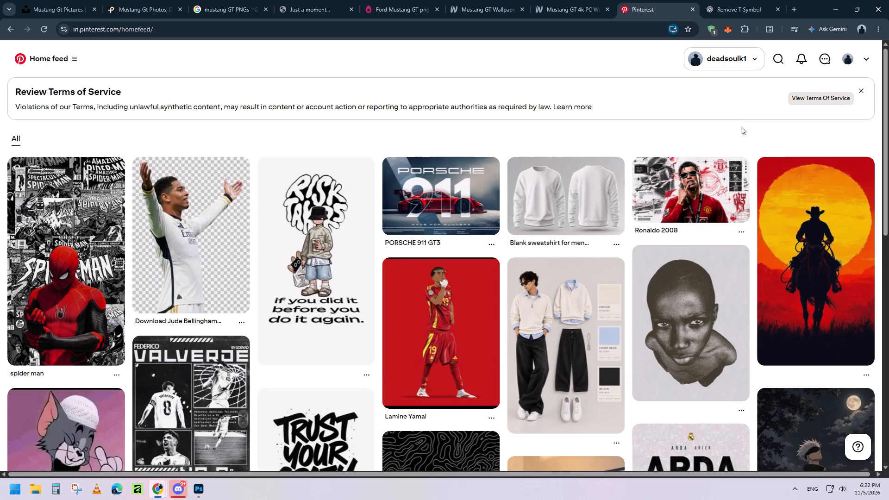
click(863, 91)
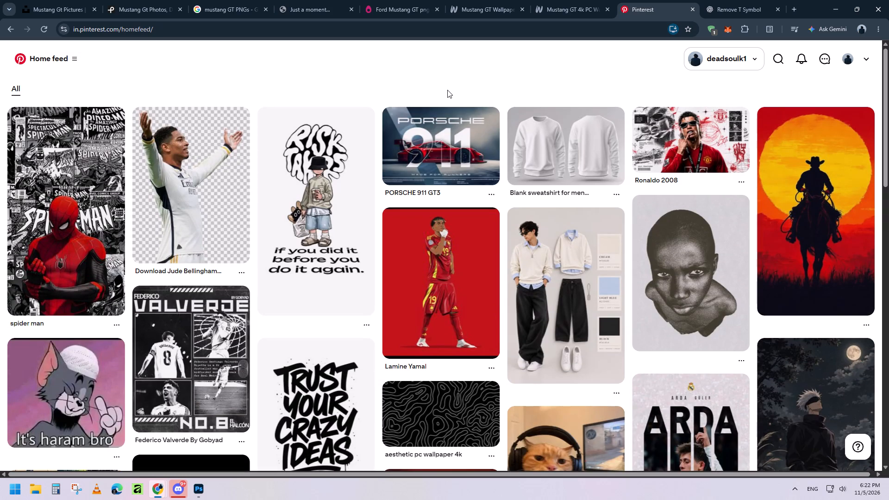
Search Pinterest for "mustang GT" and close the pop-up about saving ideas.
scroll(432, 224, down, 4)
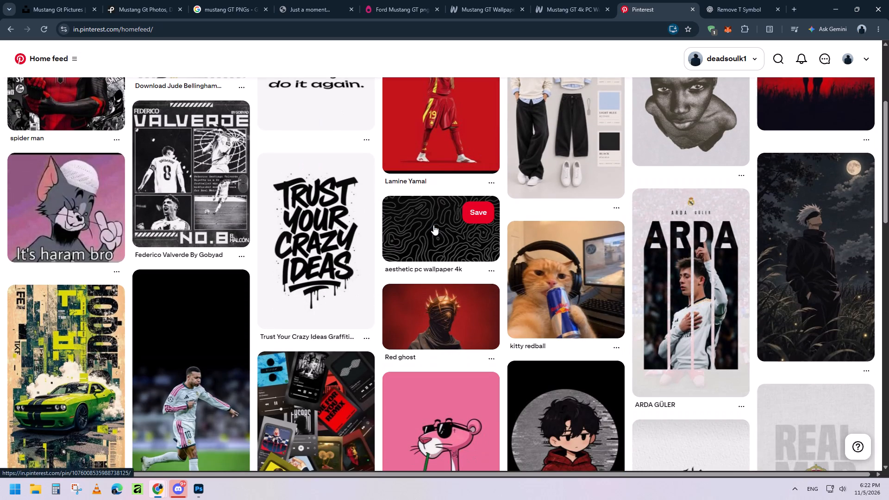
scroll(433, 225, up, 9)
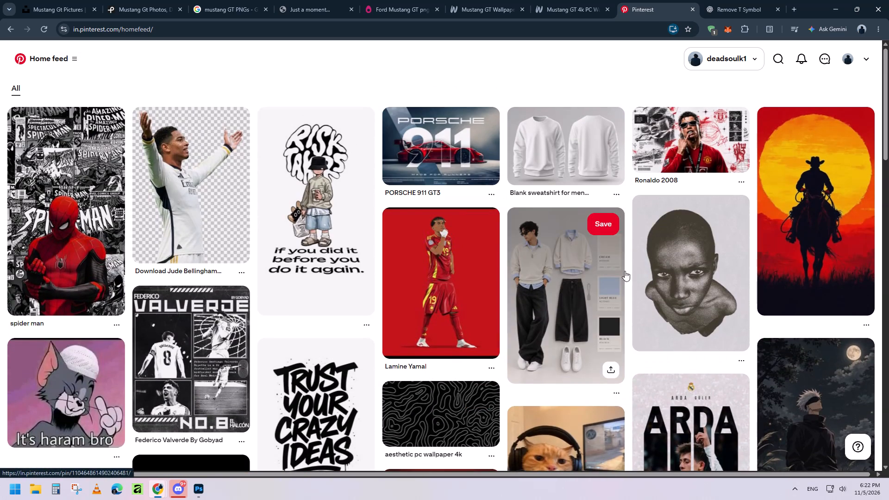
scroll(776, 56, up, 1)
click(776, 56)
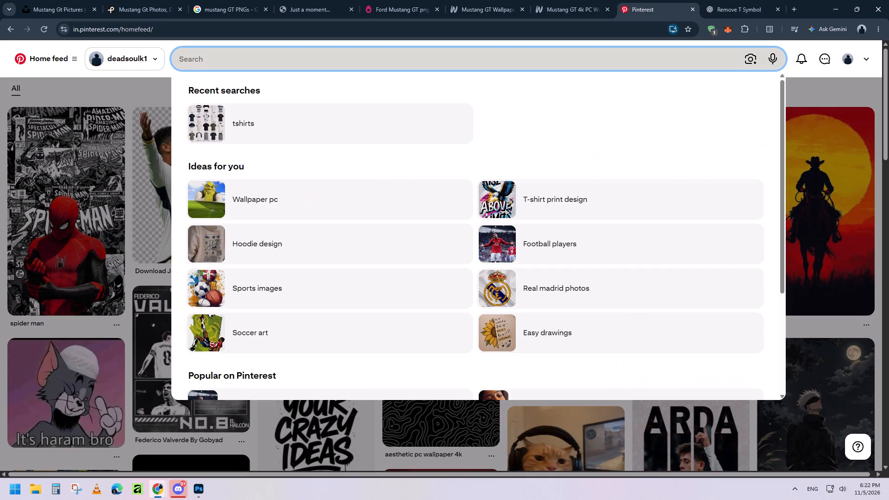
text(mustang GT)
key(Return)
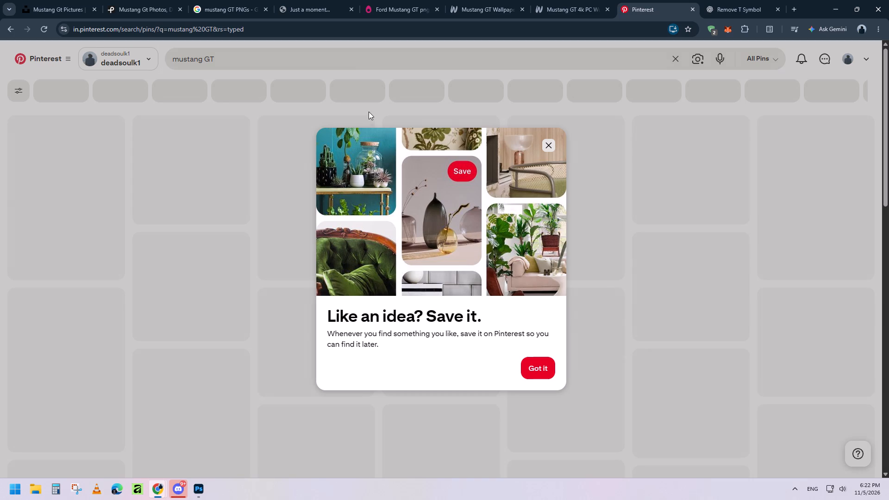
click(550, 147)
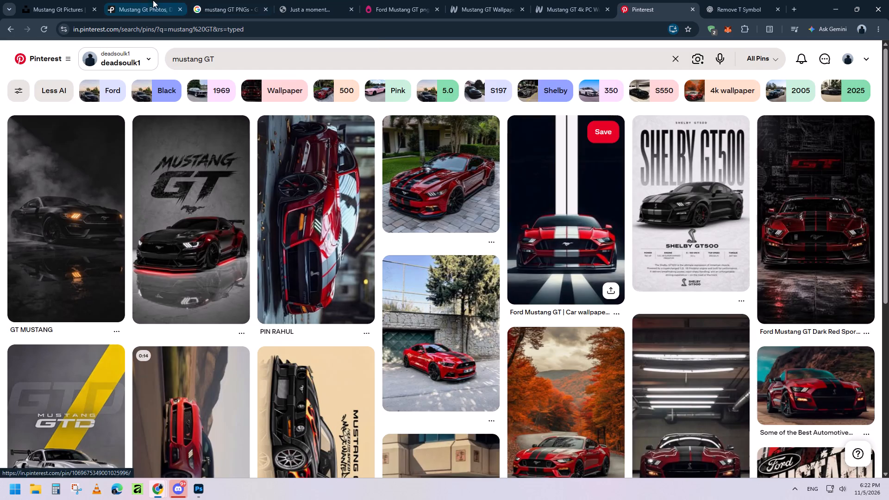
Refine the Pinterest search to "mustang GT PNG".
click(243, 60)
key(space)
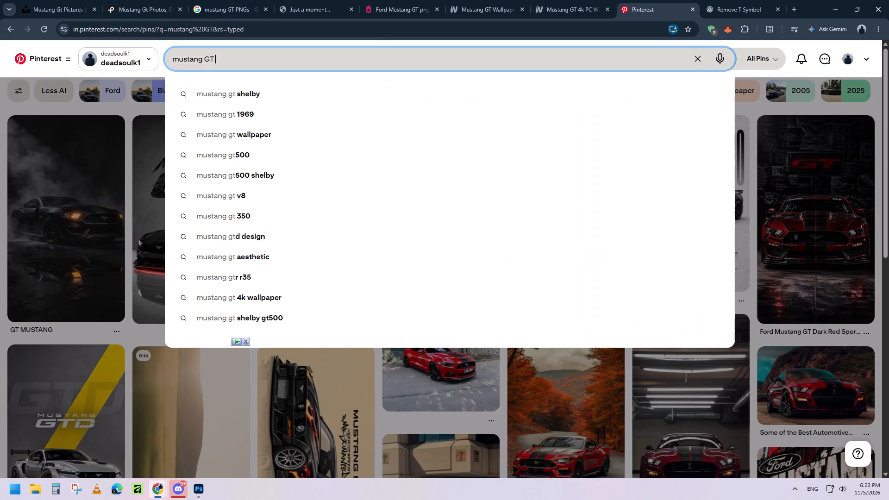
text(Png)
key(BackSpace)
key(BackSpace)
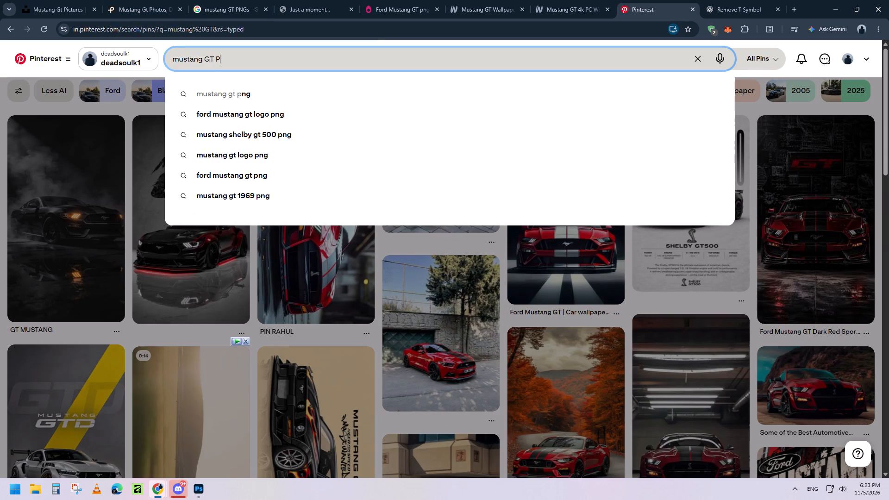
text(NG)
key(Return)
Look through the "mustang gt" photos on Unsplash and Pexels, dismissing the Pexels Google sign-in prompt.
click(44, 0)
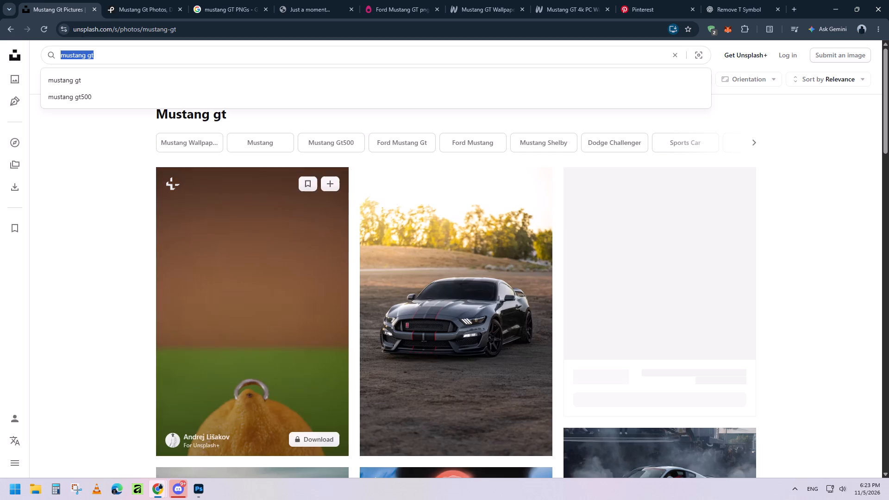
scroll(258, 193, down, 6)
click(143, 0)
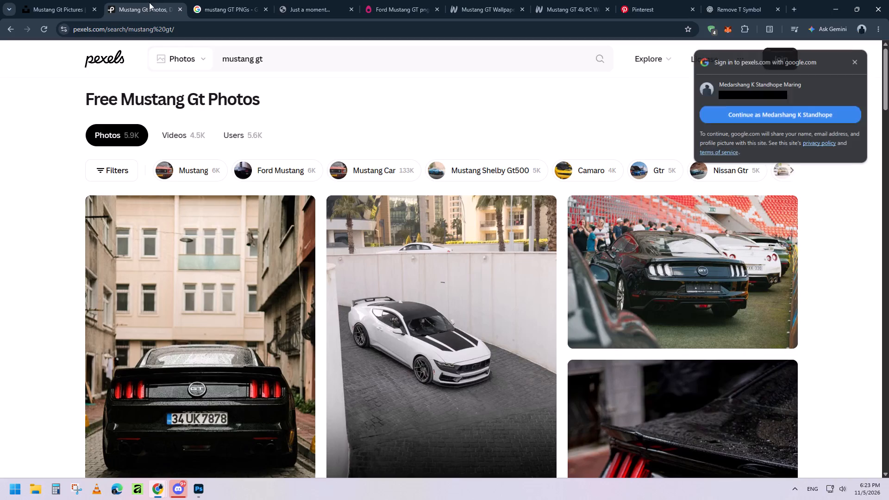
click(854, 60)
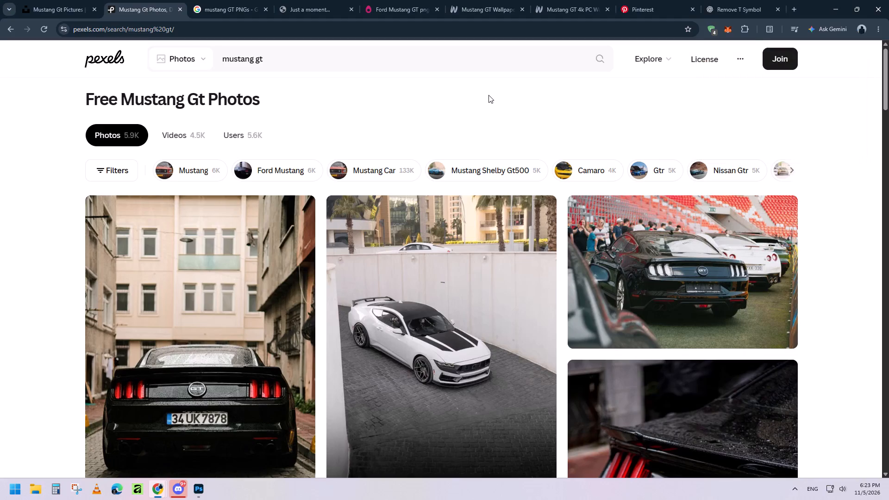
scroll(499, 75, down, 3)
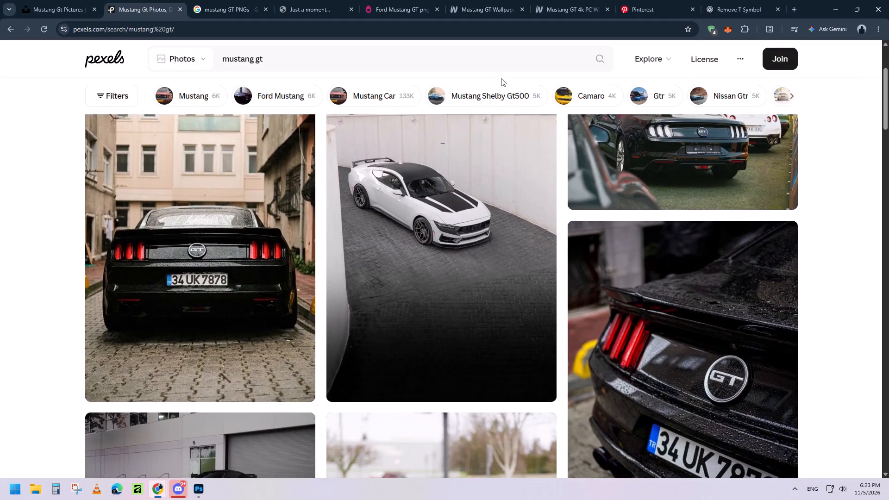
scroll(501, 81, down, 1)
Complete the human verification on PNGWing and check the open PNGEgg and Wallpaper Cave pages while it loads.
click(343, 0)
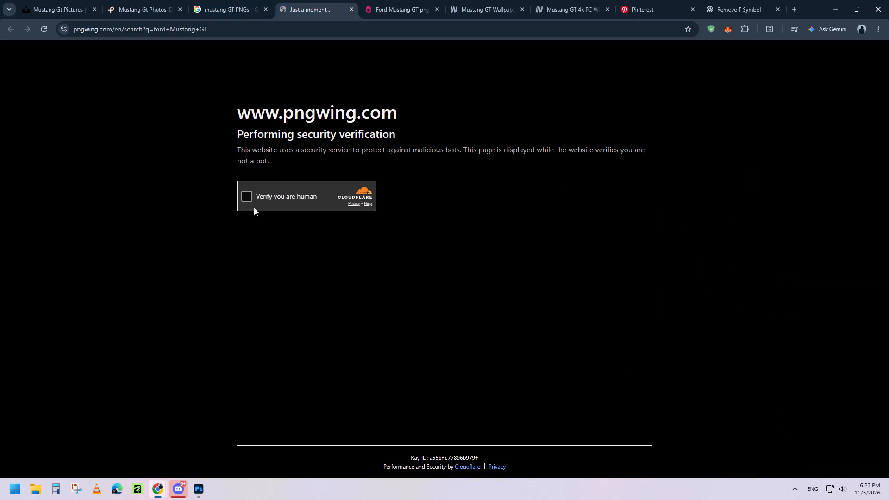
click(258, 194)
click(407, 0)
click(483, 0)
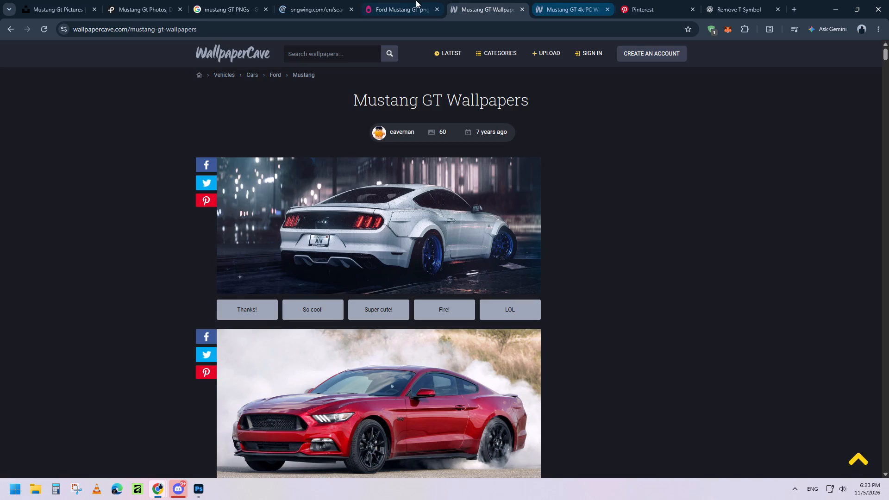
Return to the PNGWing Ford Mustang GT results, open the black Ford logo image in a new tab and browse the listing.
click(305, 0)
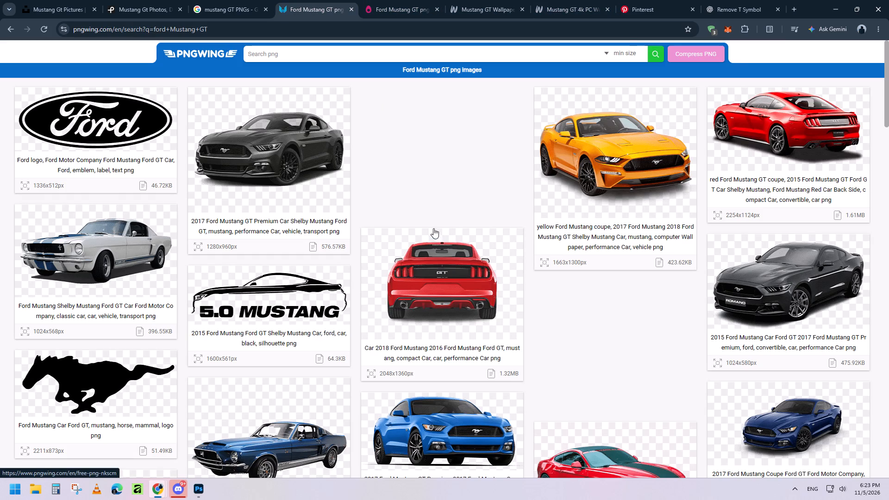
right_click(100, 115)
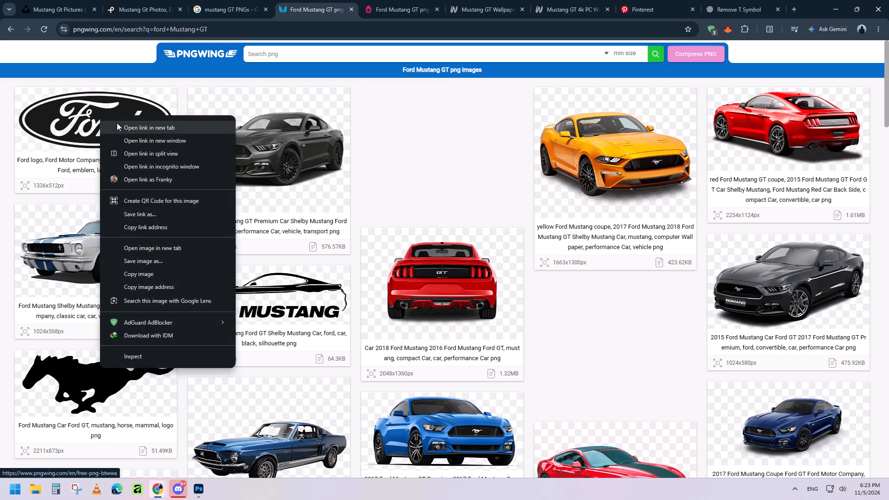
click(118, 124)
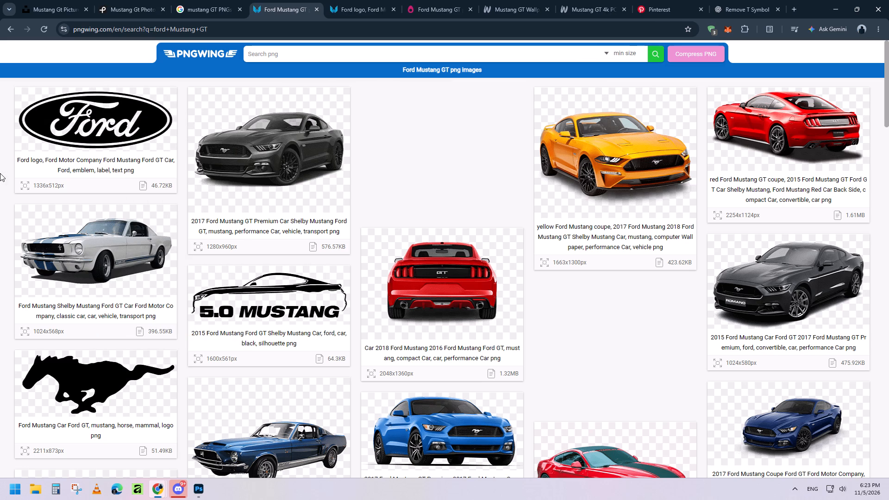
scroll(0, 173, down, 3)
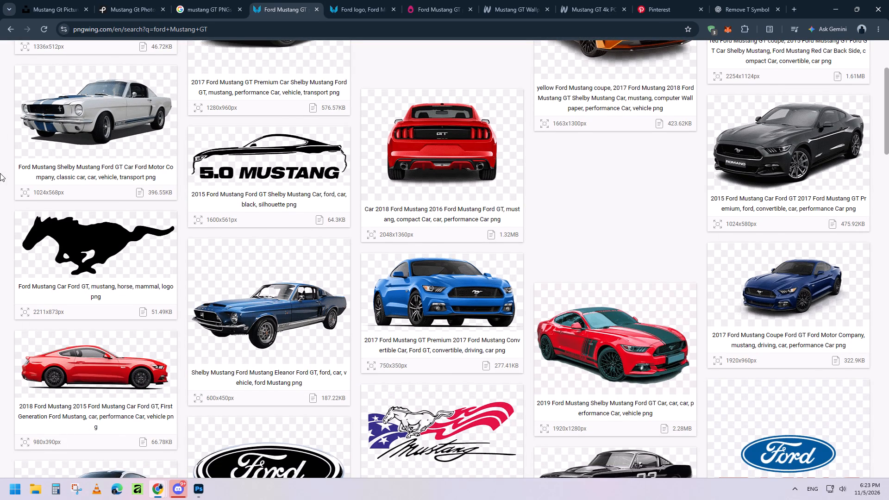
scroll(0, 173, up, 4)
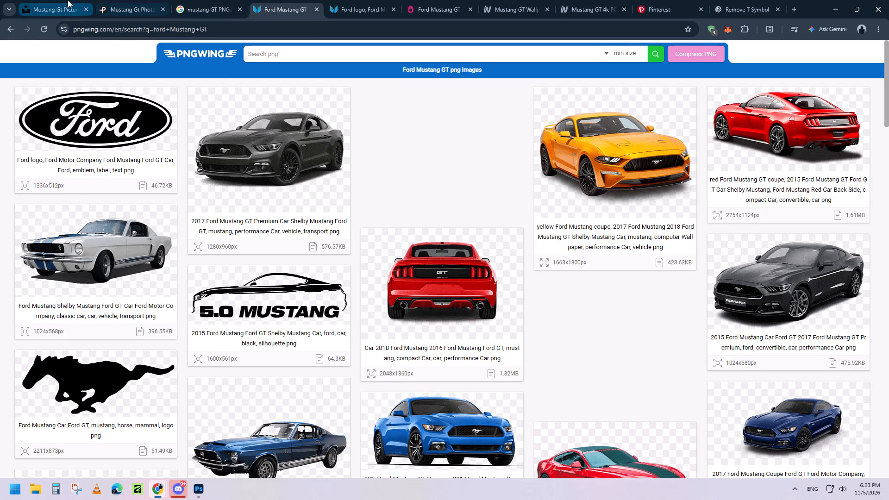
Change the Unsplash photo search to "mustang shelby gt".
click(68, 0)
click(88, 54)
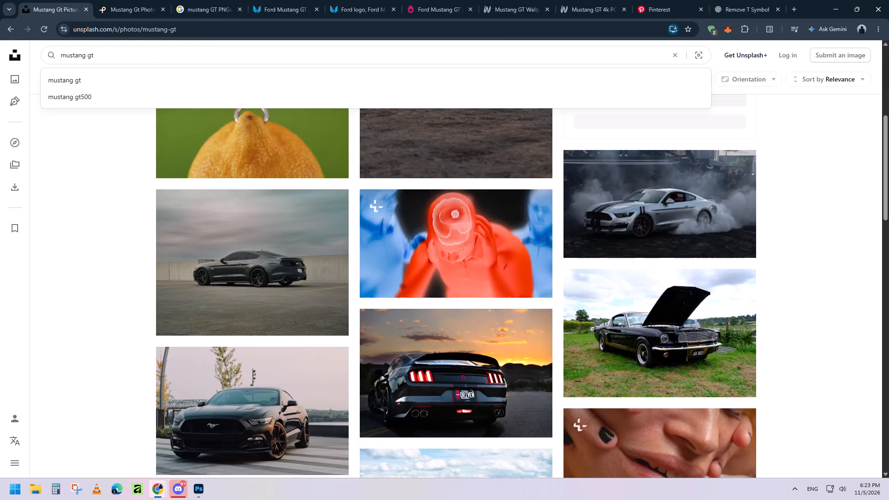
text(shelby)
key(space)
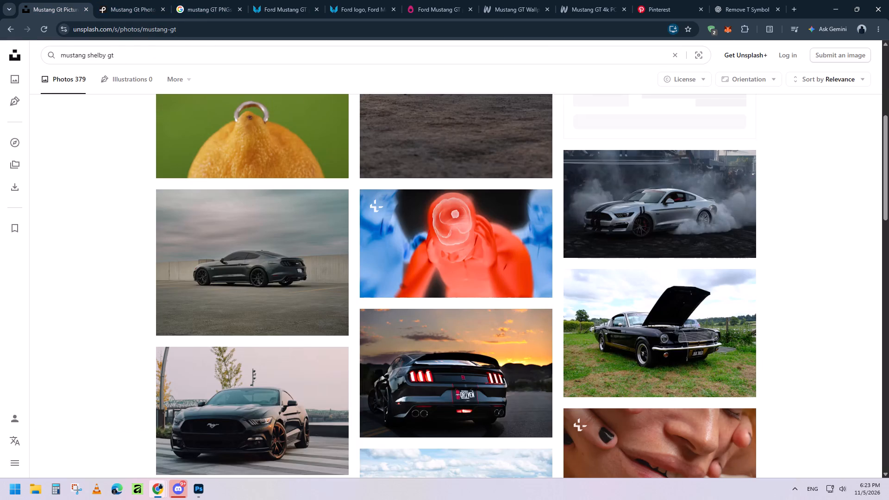
key(Return)
Change the Pexels photo search to "mustang shelby gt".
click(129, 0)
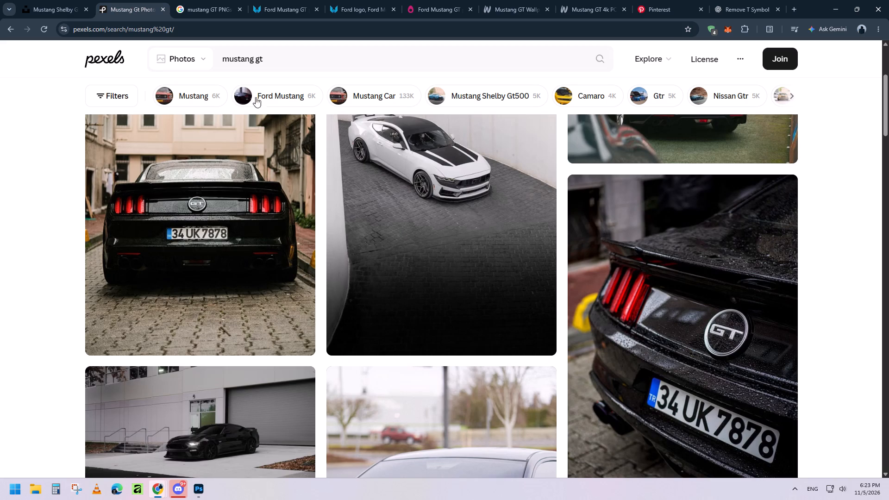
click(255, 58)
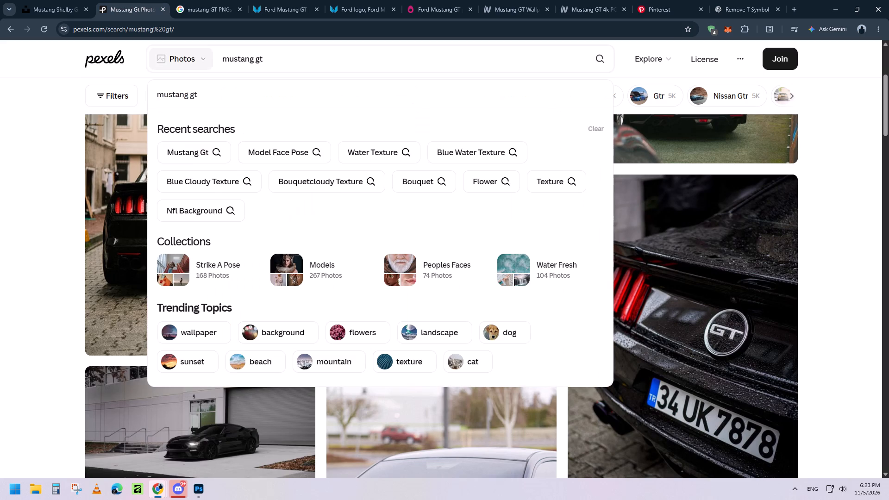
text(shelby)
key(space)
key(Return)
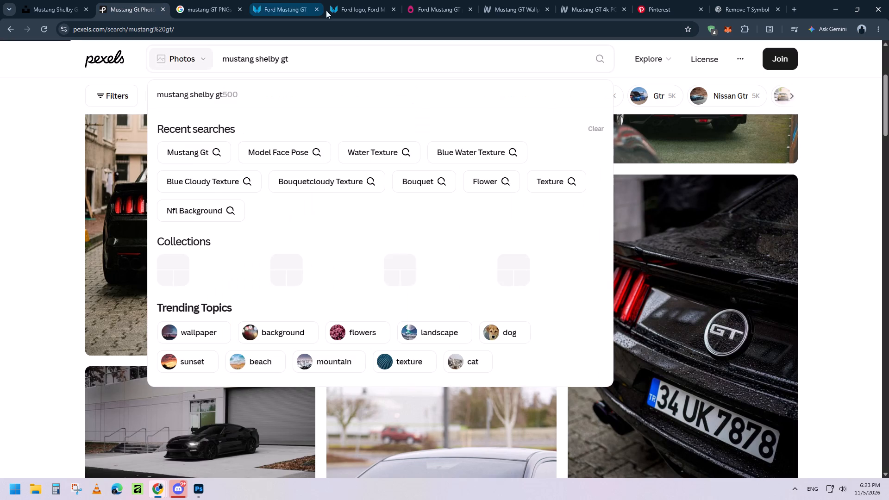
Search PNGWing for "mustang shelby gt" and copy the search term for reuse.
click(292, 0)
click(286, 53)
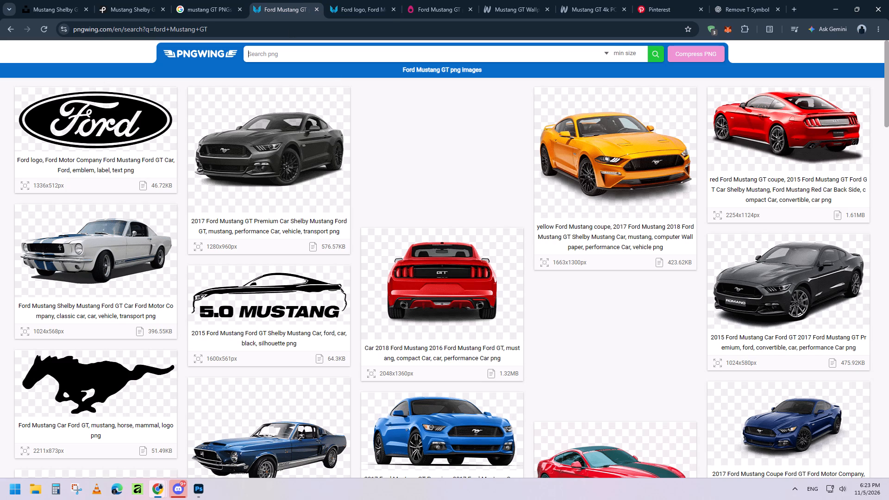
text(mustang shelby gt)
key(ctrl+a)
key(ctrl+c)
key(ctrl+Right)
key(Return)
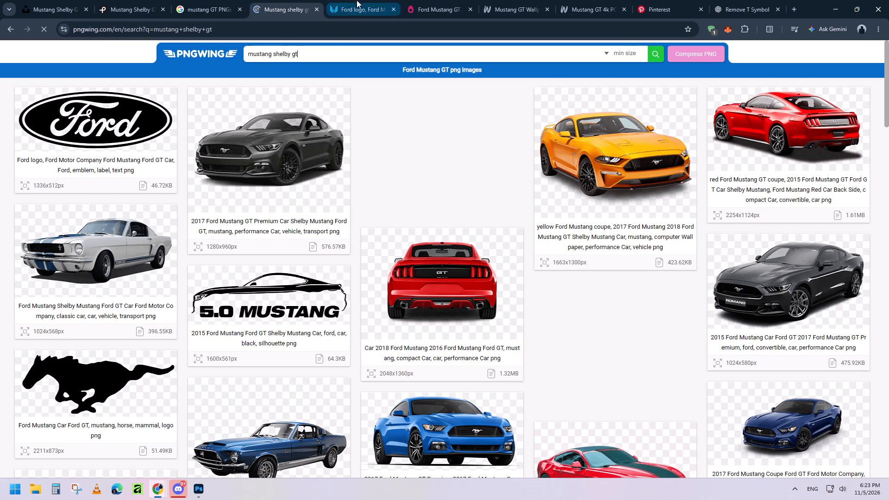
Search PNGEgg for the copied term "mustang shelby gt".
click(426, 0)
click(344, 54)
key(ctrl+v)
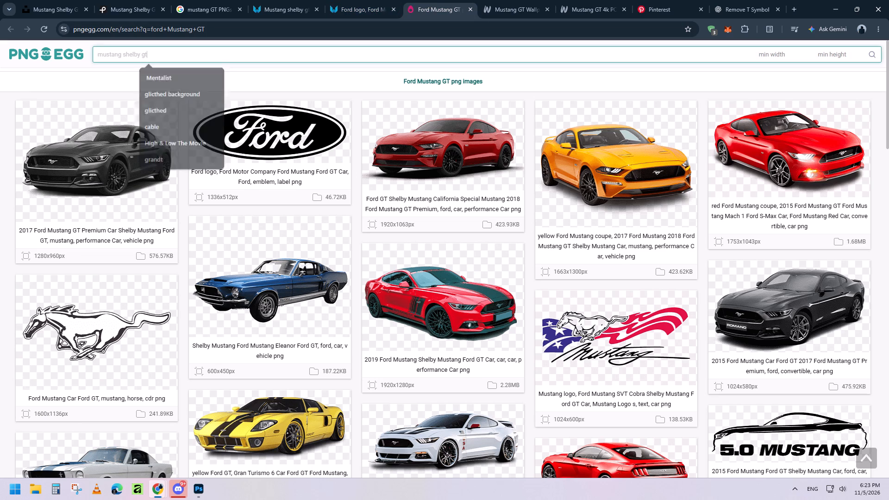
key(Return)
Move the Ford logo page's browser tab ahead of the PNGWing search results tab.
drag(373, 0, 274, 0)
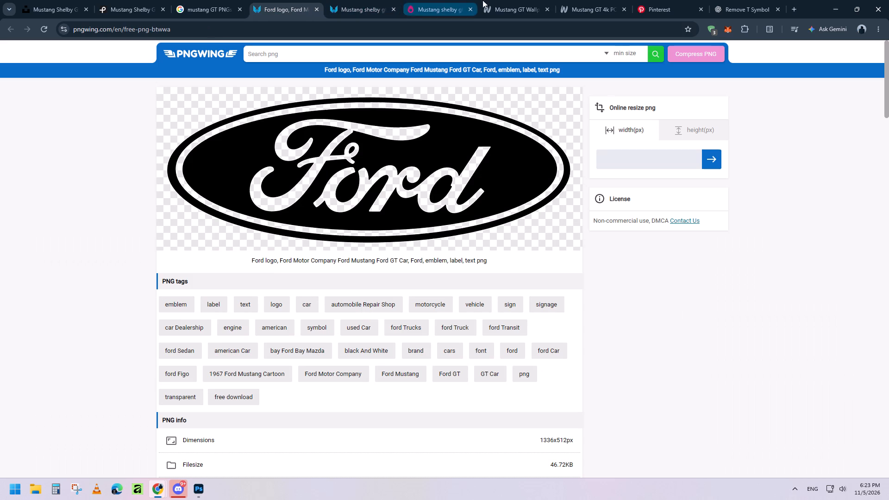
Browse the two Wallpaper Cave pages, Mustang GT Wallpapers and Mustang GT 4k PC Wallpapers, for suitable car images.
click(508, 0)
click(343, 54)
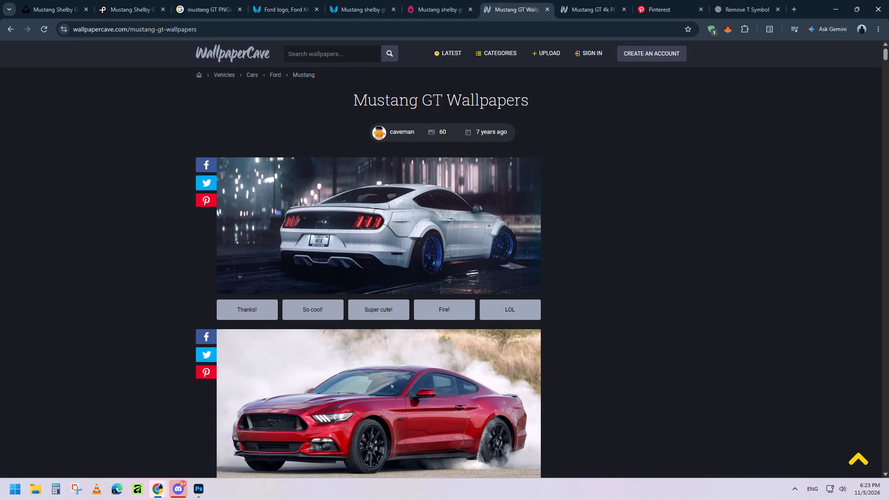
click(583, 0)
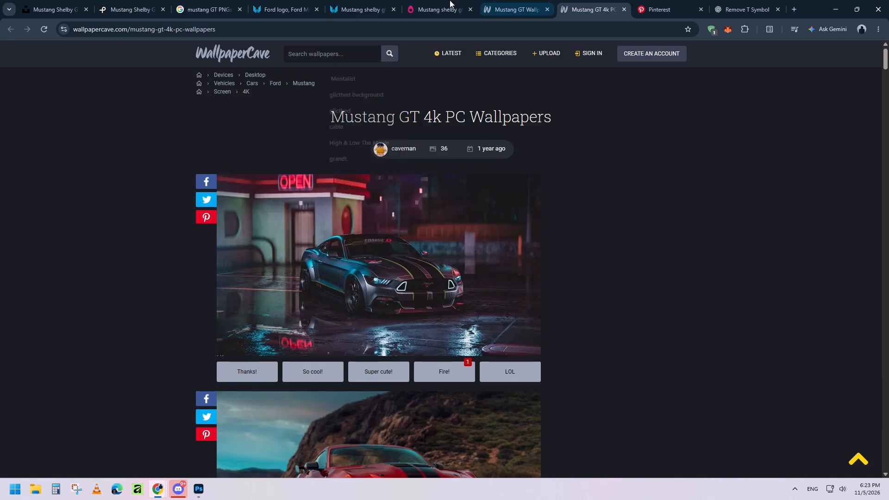
click(442, 0)
click(537, 0)
scroll(643, 290, down, 4)
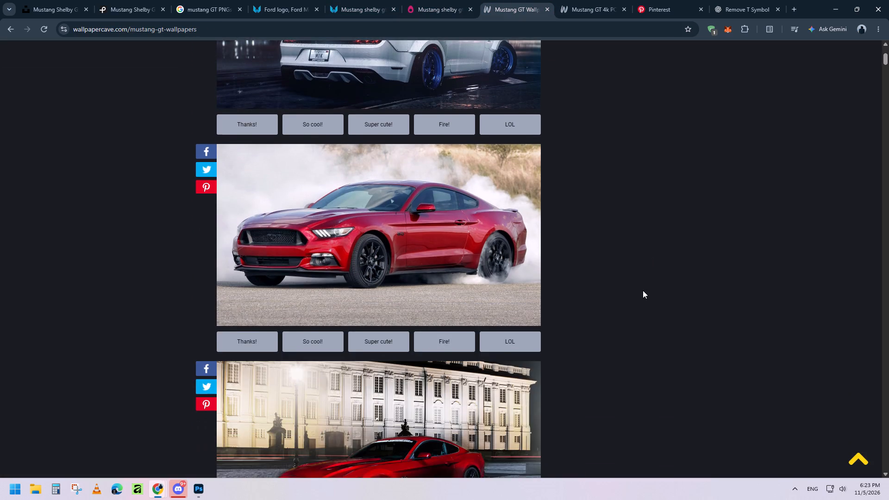
scroll(596, 297, down, 4)
scroll(640, 307, down, 10)
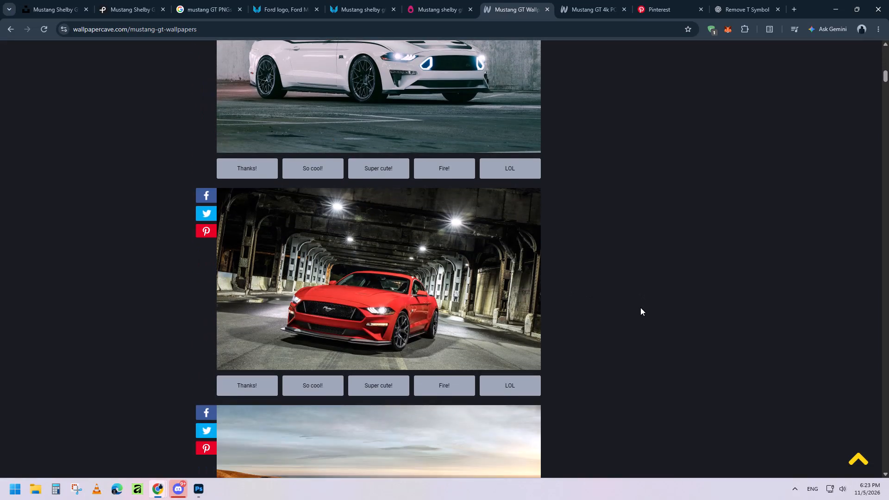
scroll(447, 269, up, 3)
Check the "mustang shelby gt" photo results on Unsplash and Pexels.
click(56, 0)
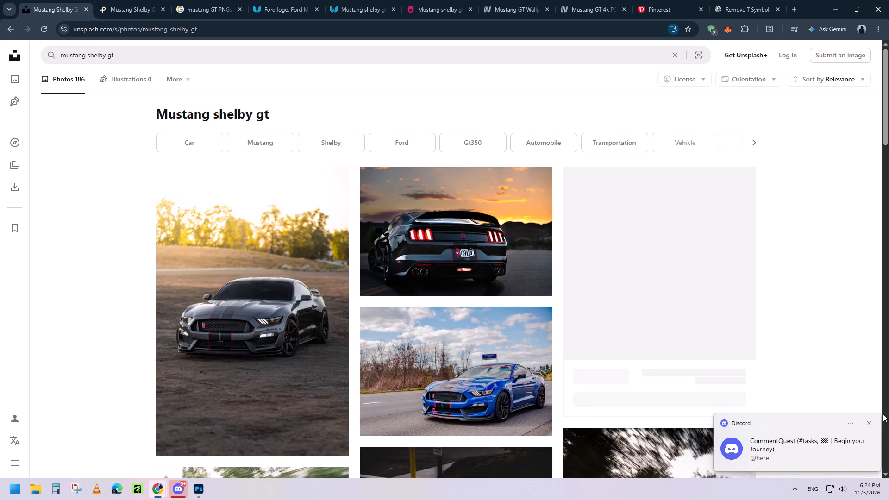
click(870, 423)
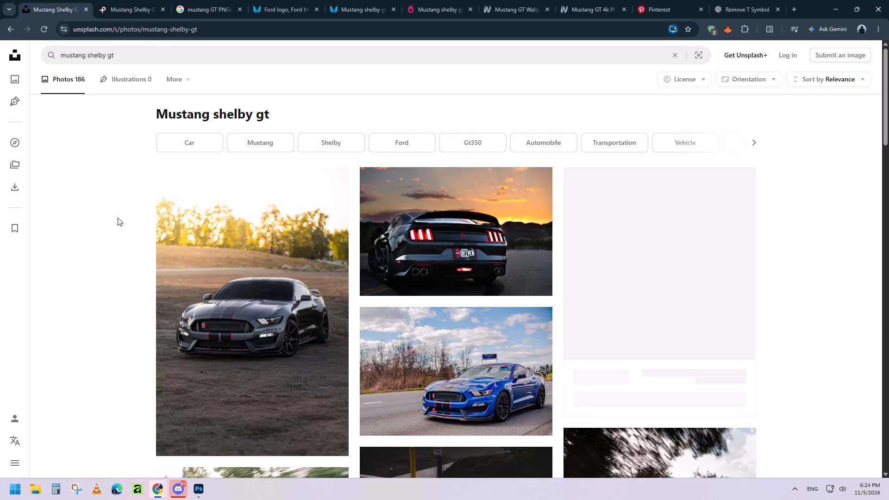
click(121, 0)
click(45, 176)
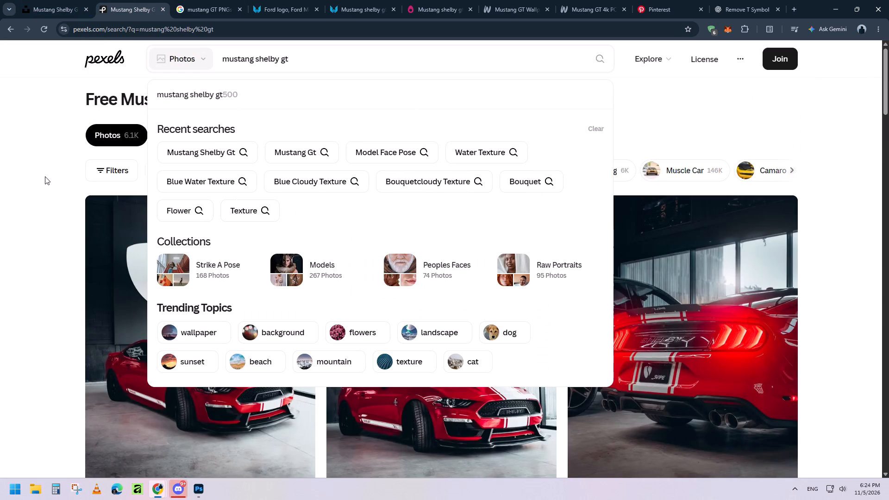
click(45, 177)
click(337, 63)
click(12, 176)
Filter the Unsplash "mustang shelby gt" results to the Free license.
click(56, 0)
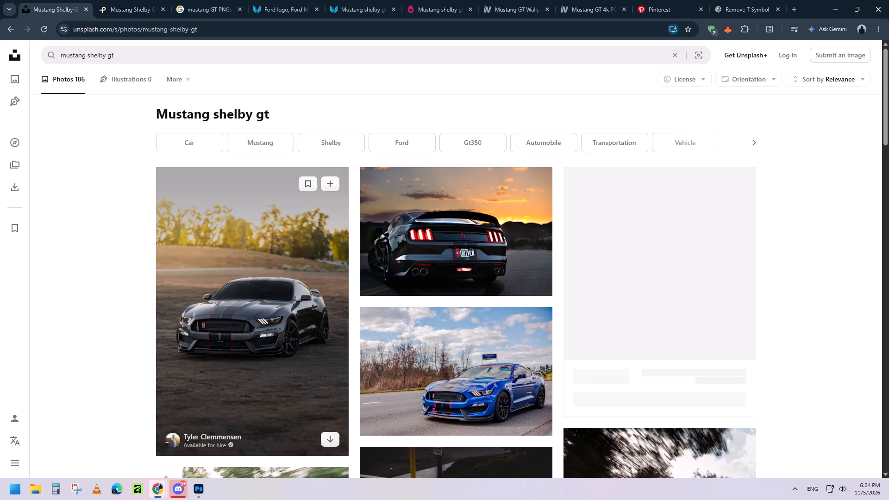
scroll(97, 219, down, 1)
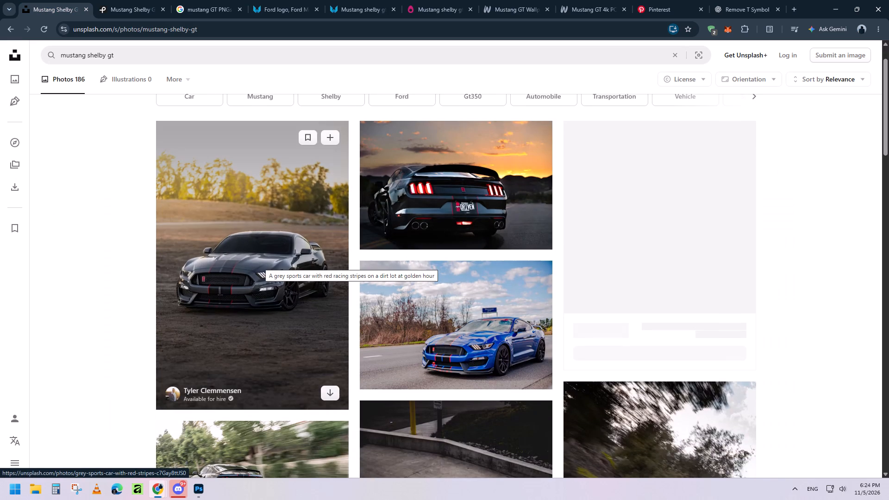
click(704, 78)
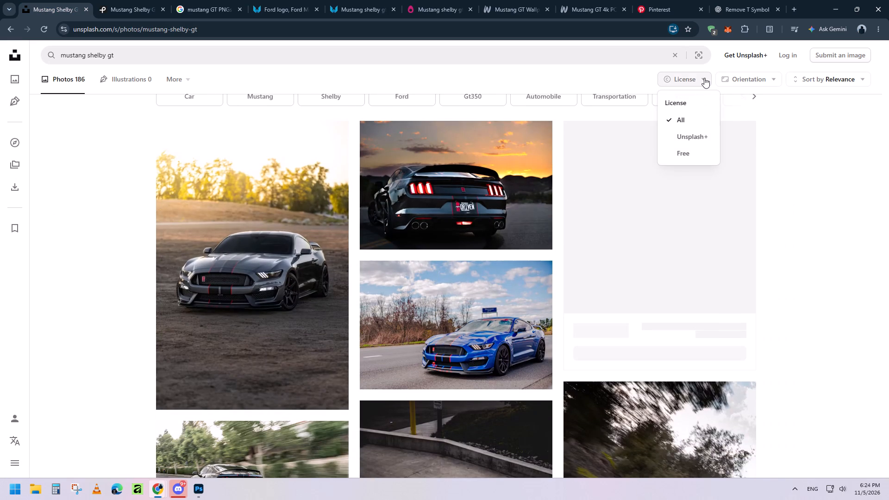
click(693, 156)
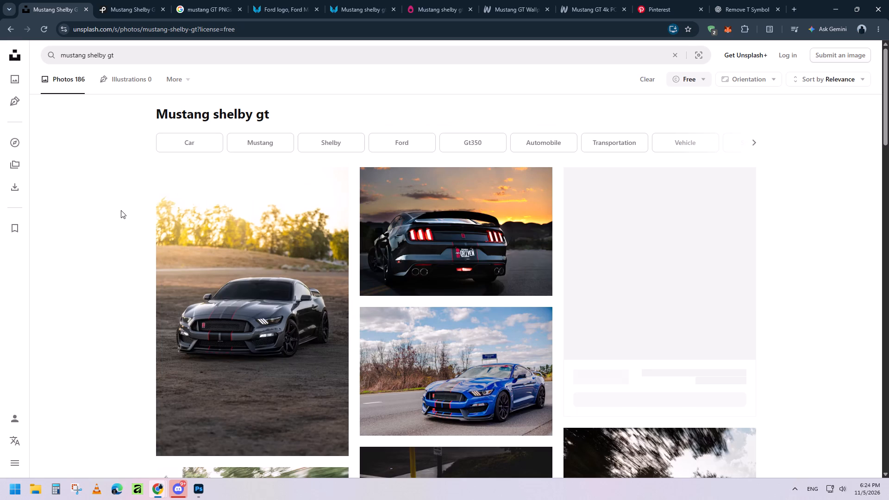
Open the profile of the photographer behind the black Mustang sunset rear-view photo in a new browser tab.
right_click(427, 278)
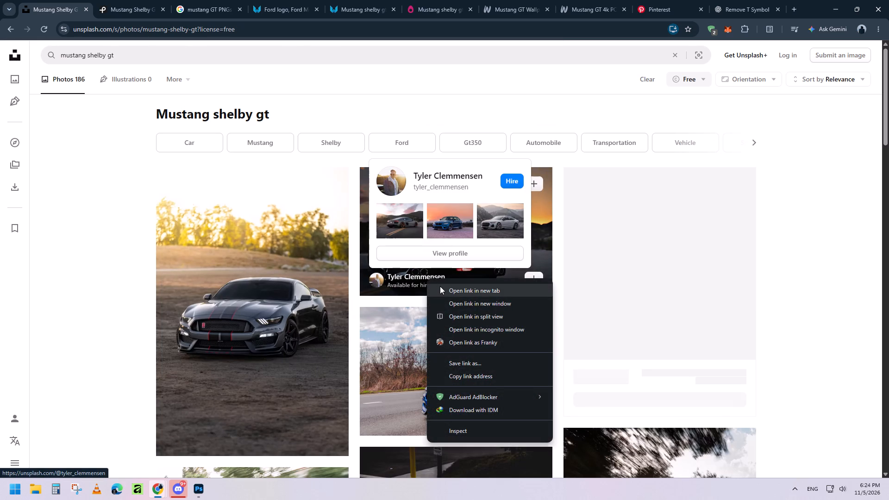
click(440, 286)
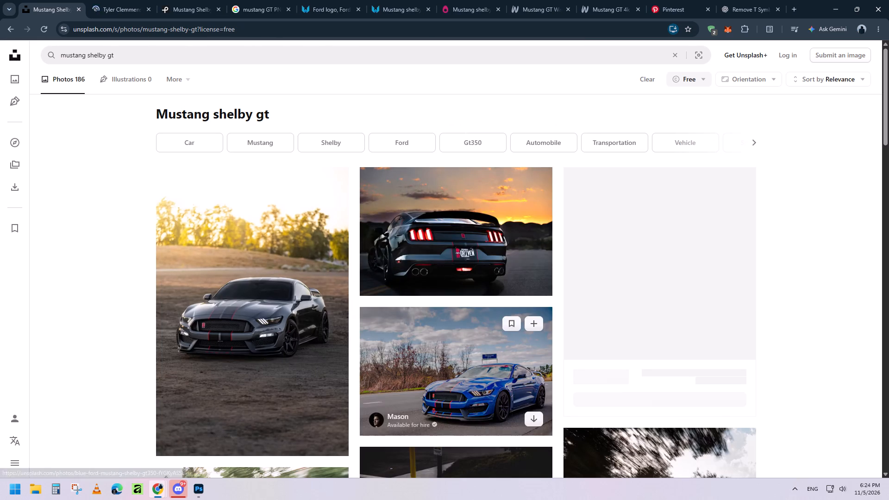
Browse the free Unsplash Mustang Shelby GT photos for usable car shots and load more results.
scroll(811, 290, down, 9)
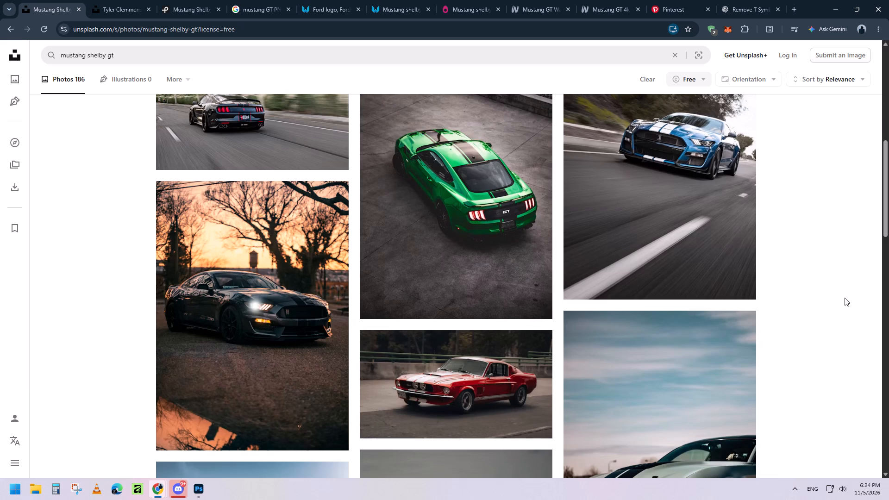
scroll(845, 298, down, 3)
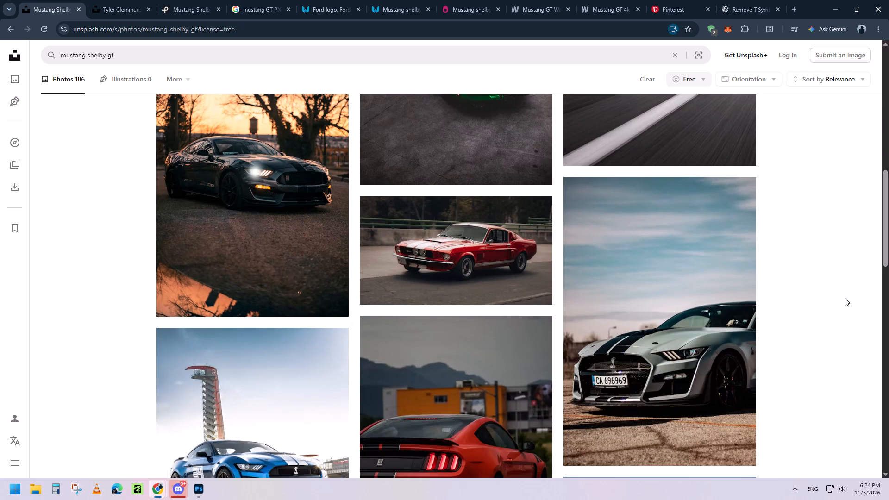
scroll(845, 298, up, 4)
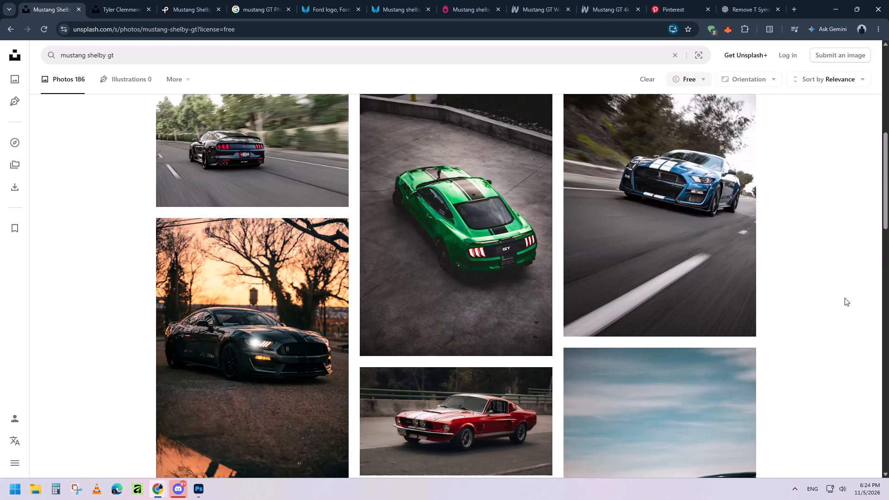
scroll(845, 298, down, 12)
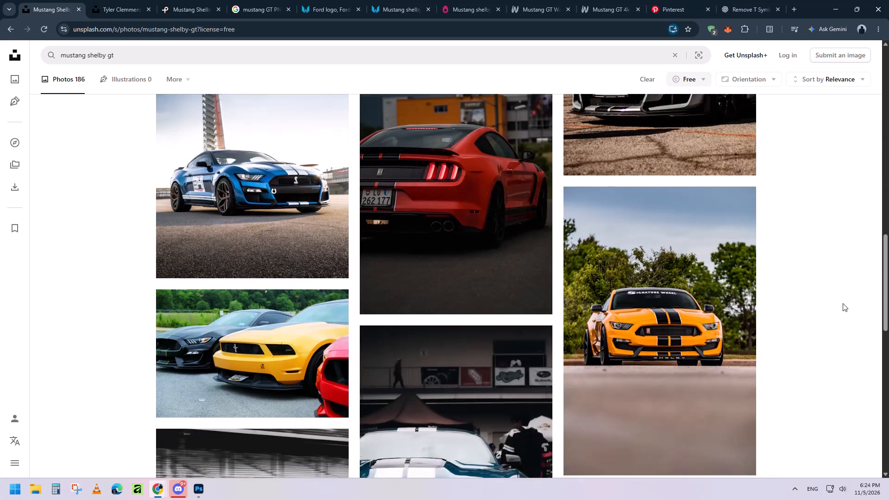
scroll(843, 303, down, 2)
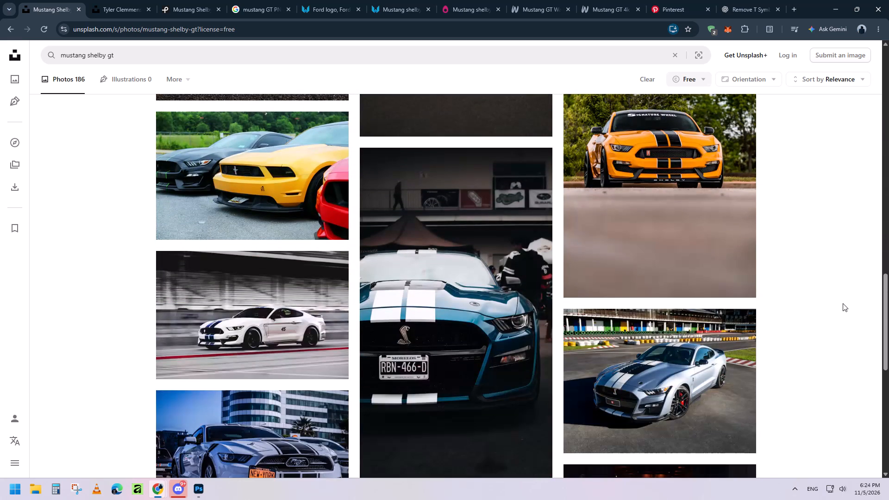
scroll(843, 303, down, 3)
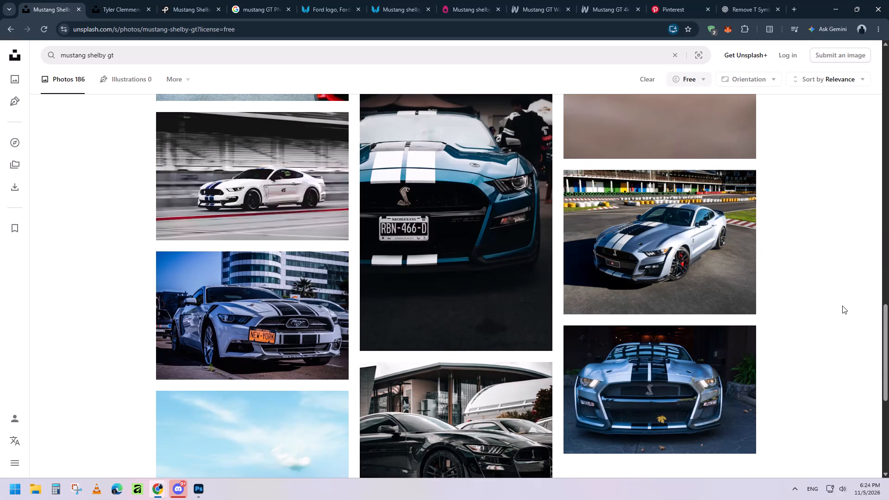
scroll(842, 306, down, 6)
click(479, 379)
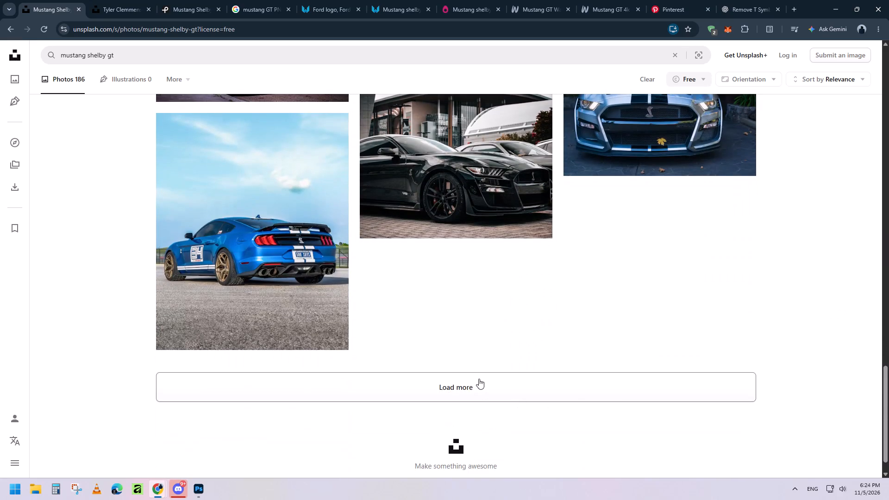
Look through the photographer's Unsplash profile for Mustang photos, loading more of the gallery.
click(84, 0)
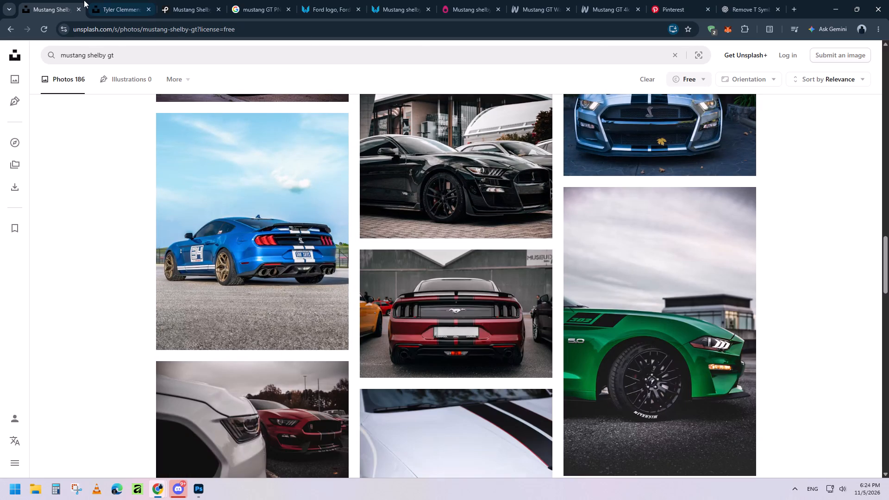
click(108, 0)
scroll(883, 293, down, 5)
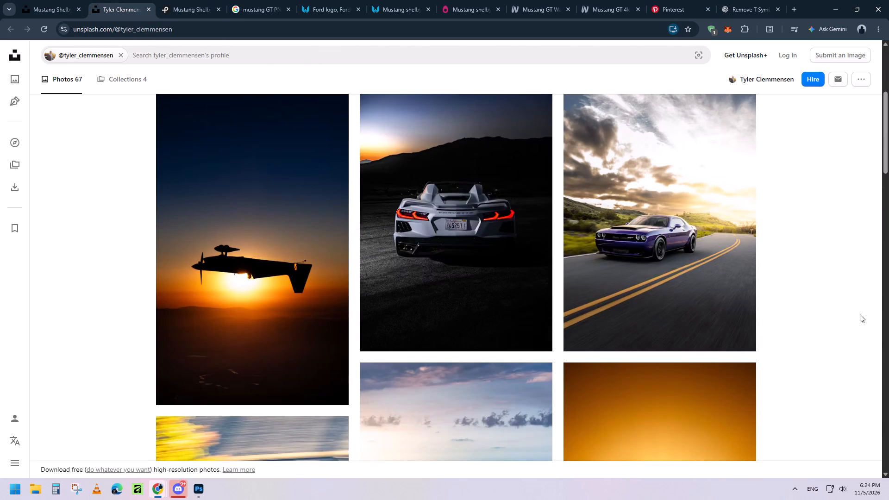
scroll(860, 314, down, 11)
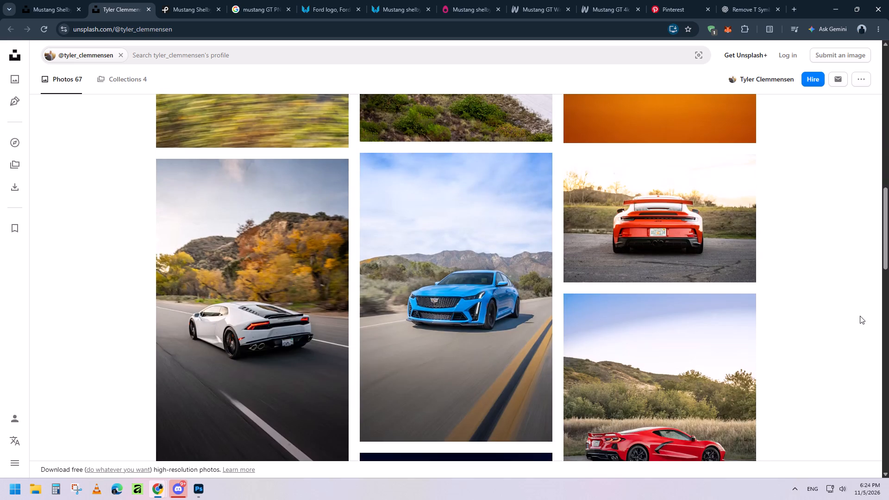
scroll(860, 316, down, 7)
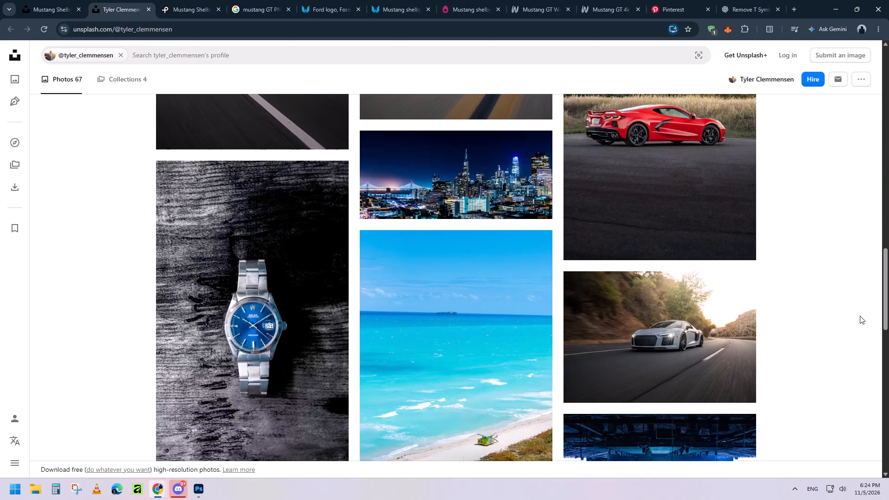
scroll(860, 316, down, 9)
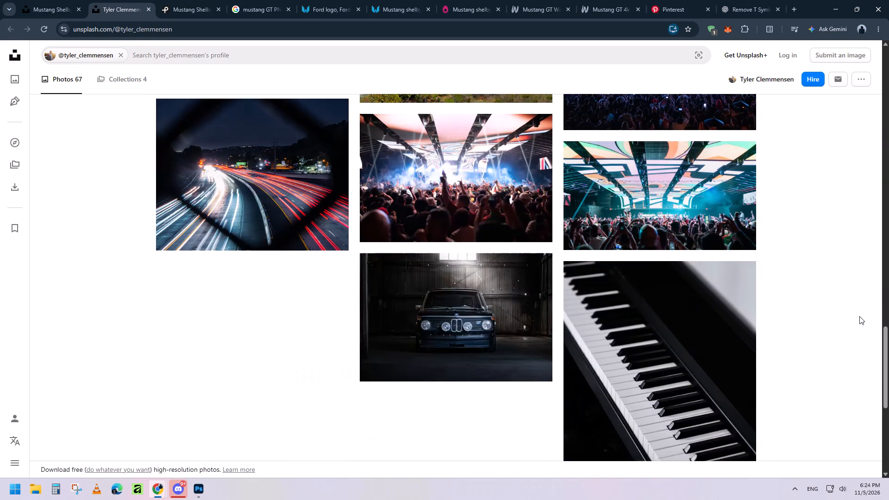
scroll(859, 316, down, 2)
scroll(615, 381, down, 3)
click(460, 354)
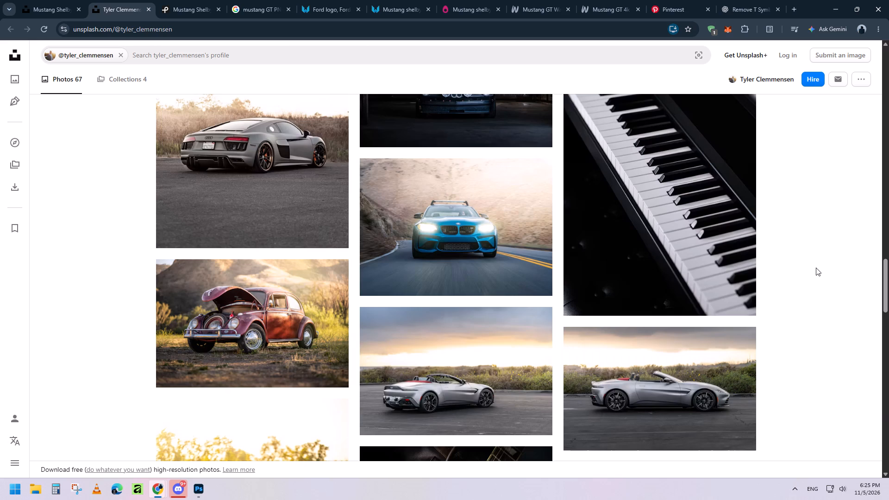
scroll(816, 268, down, 10)
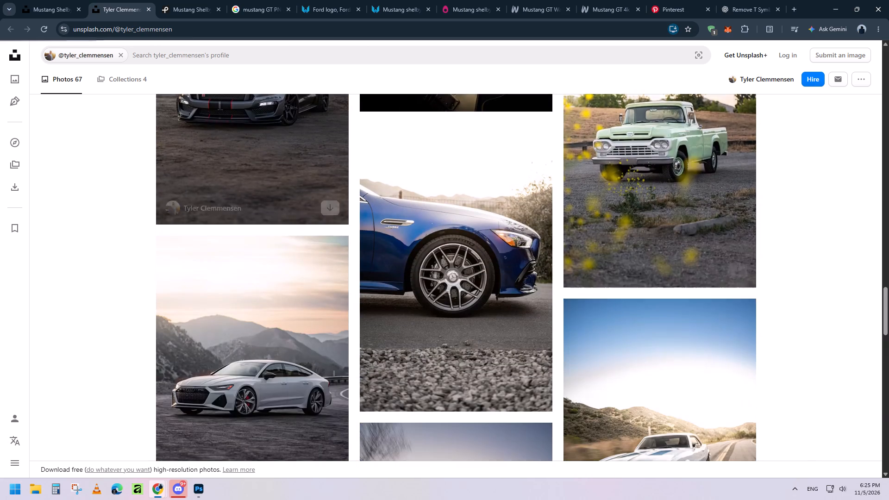
scroll(136, 218, down, 2)
scroll(60, 222, down, 5)
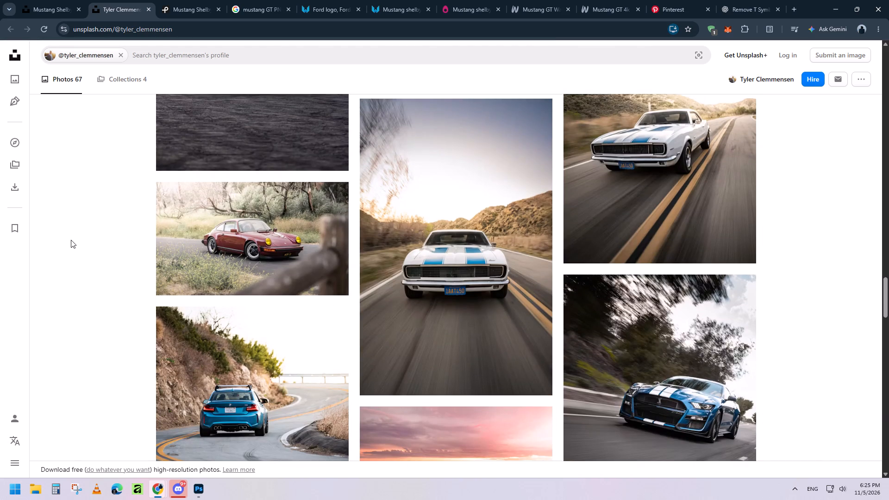
scroll(81, 237, down, 6)
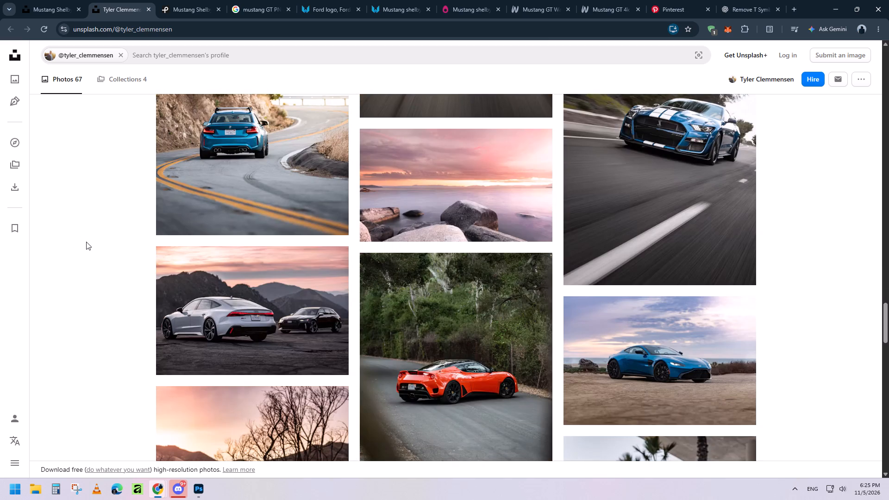
scroll(88, 241, down, 8)
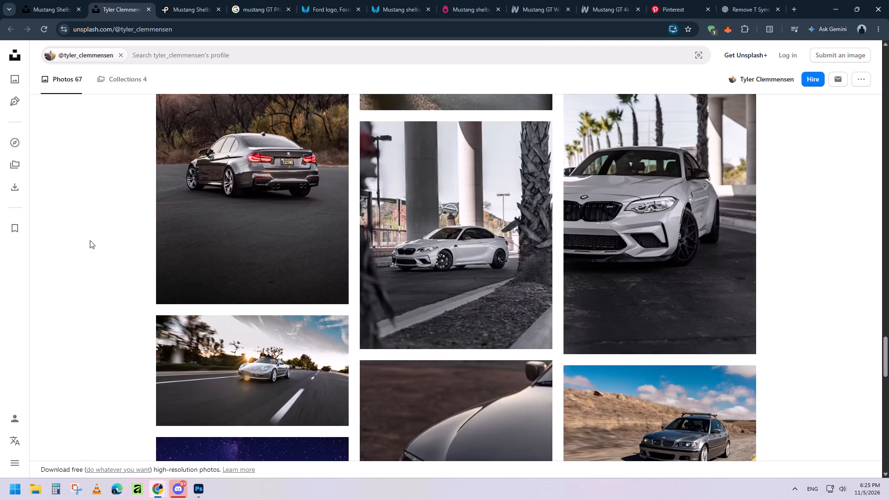
scroll(90, 243, down, 16)
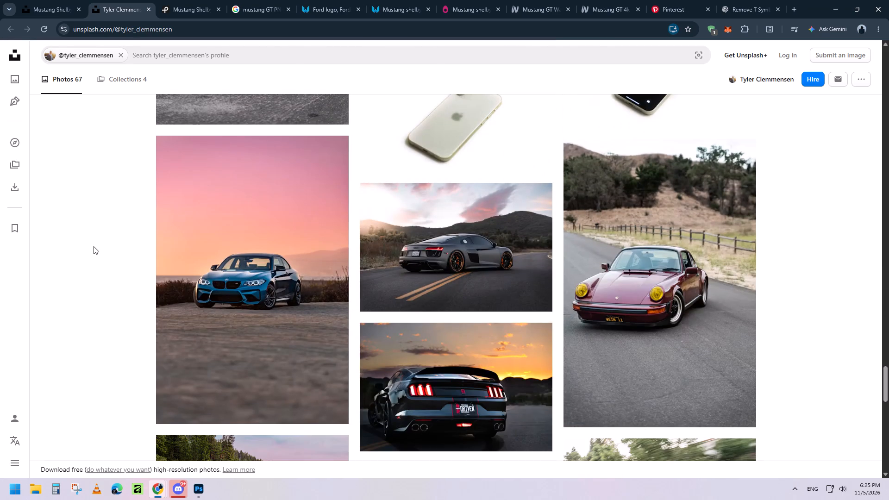
scroll(94, 244, down, 3)
scroll(93, 246, up, 1)
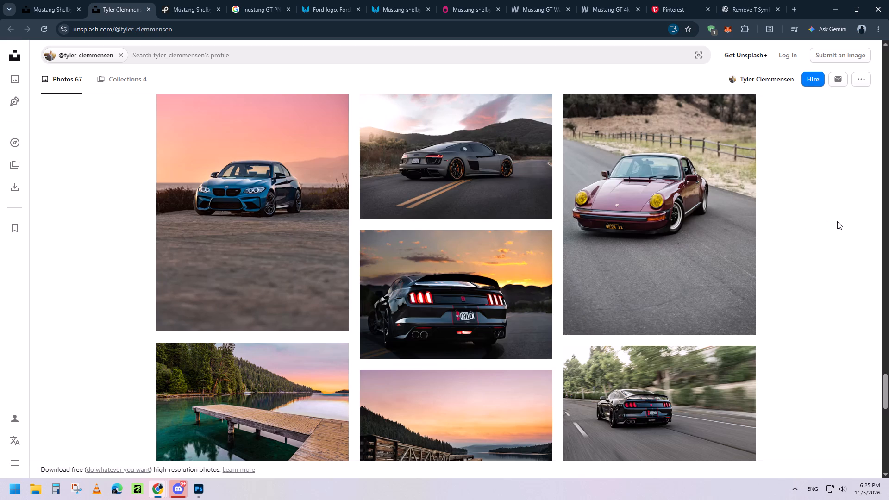
scroll(837, 221, down, 2)
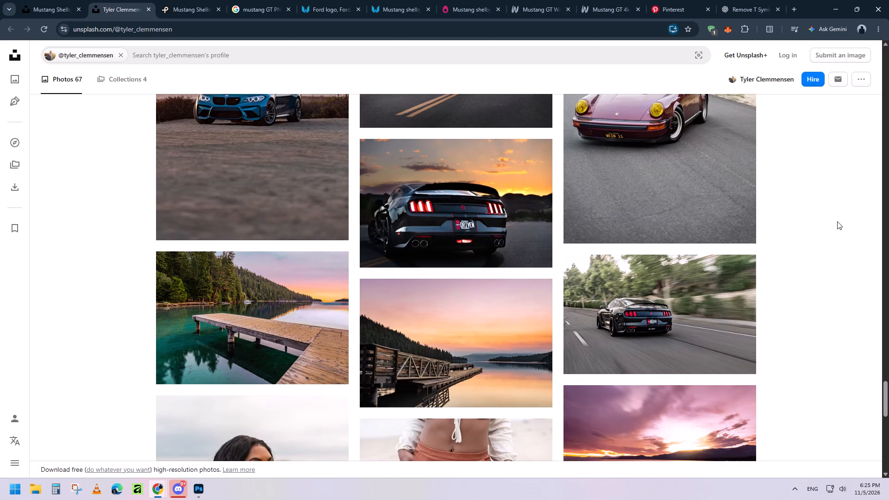
scroll(849, 257, down, 10)
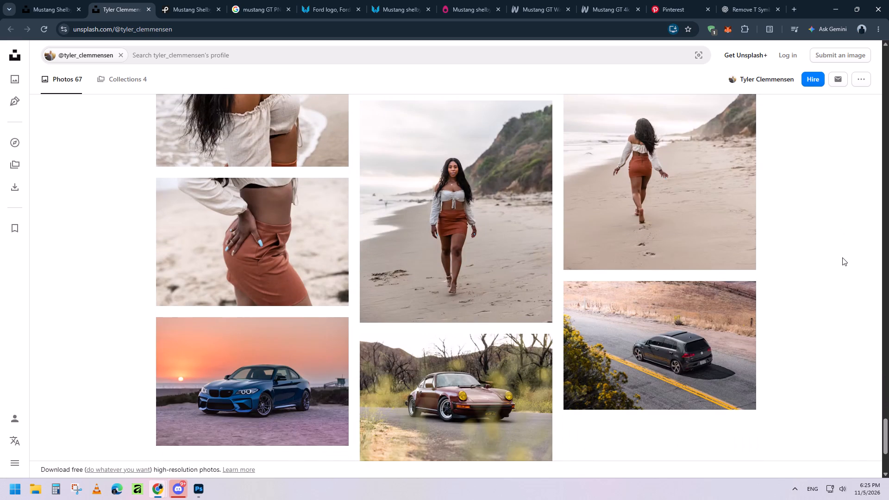
Finish viewing the photographer's Unsplash gallery and close that profile to return to the free Mustang Shelby GT results.
scroll(842, 258, down, 4)
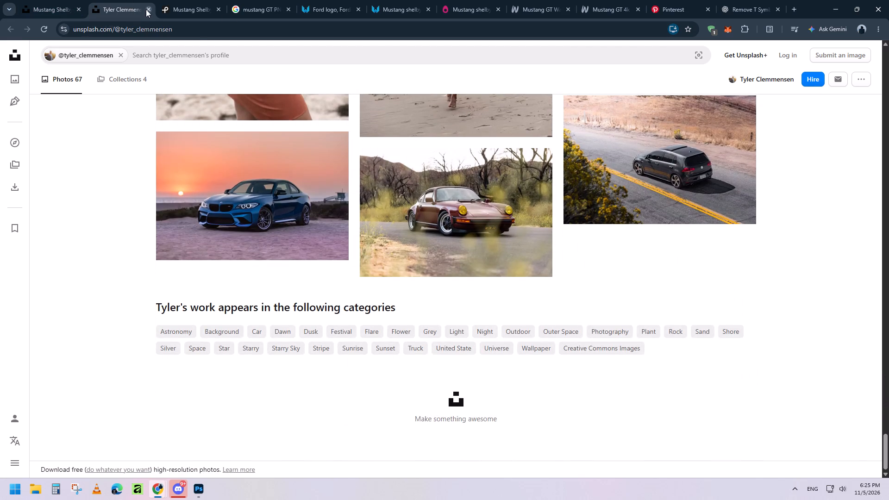
click(146, 9)
Browse further through the free Unsplash "mustang shelby gt" photos, examining car angles and badge close-ups for the design.
scroll(102, 194, down, 4)
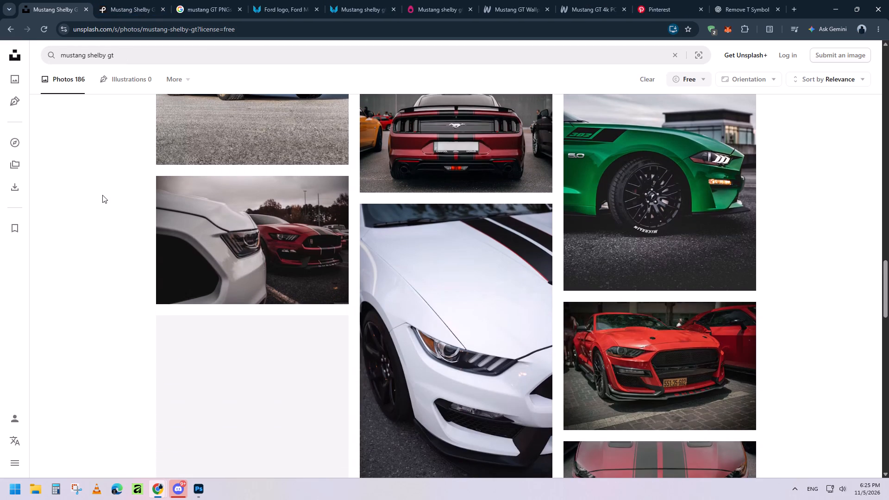
scroll(102, 195, down, 3)
scroll(102, 195, up, 3)
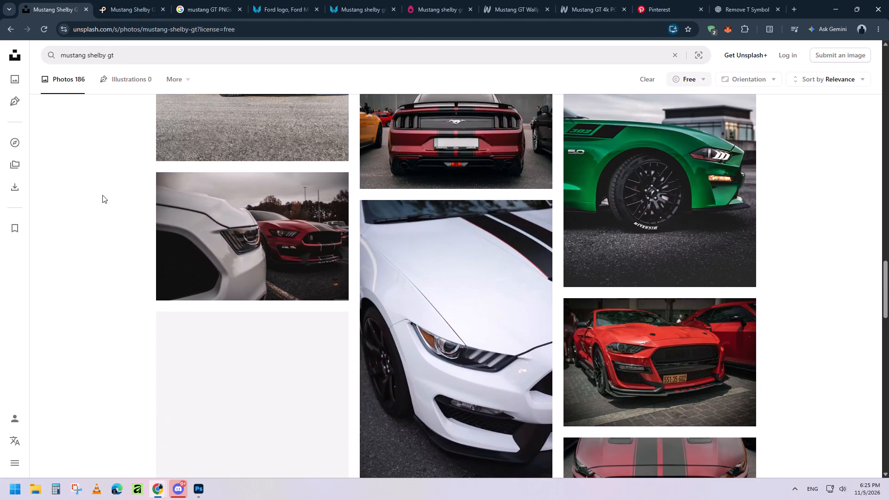
scroll(102, 195, down, 8)
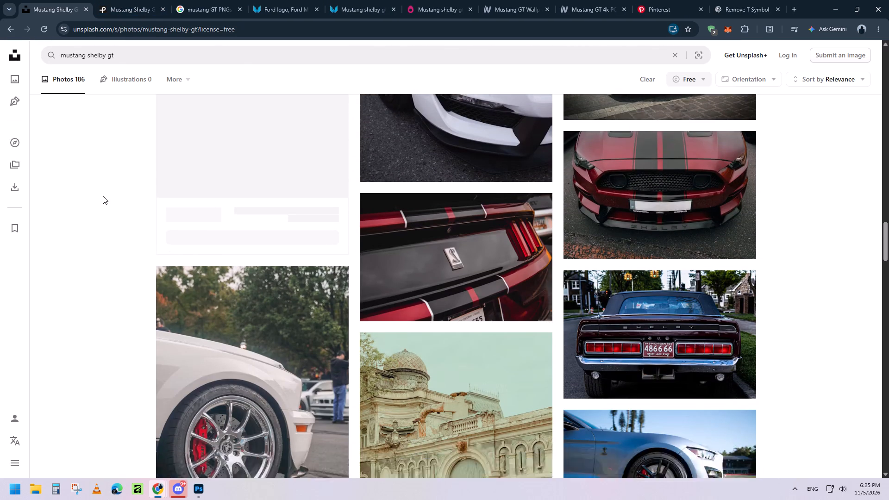
scroll(103, 196, down, 7)
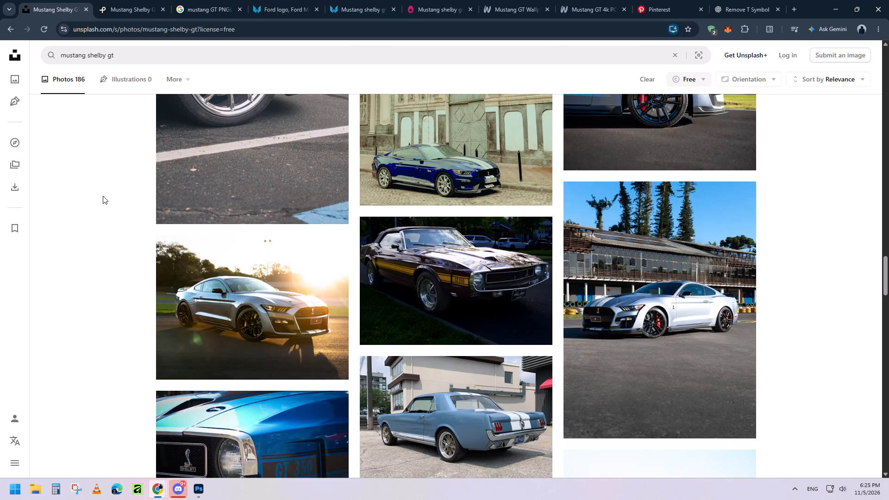
scroll(103, 196, down, 7)
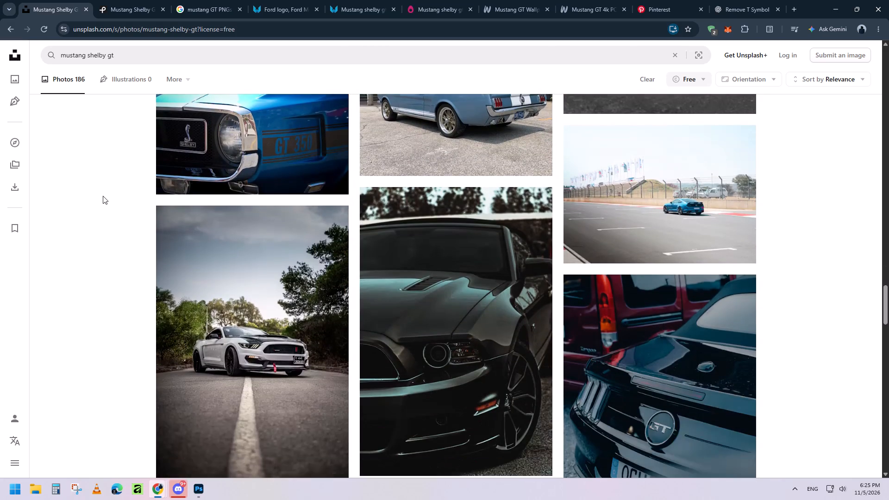
scroll(103, 196, down, 11)
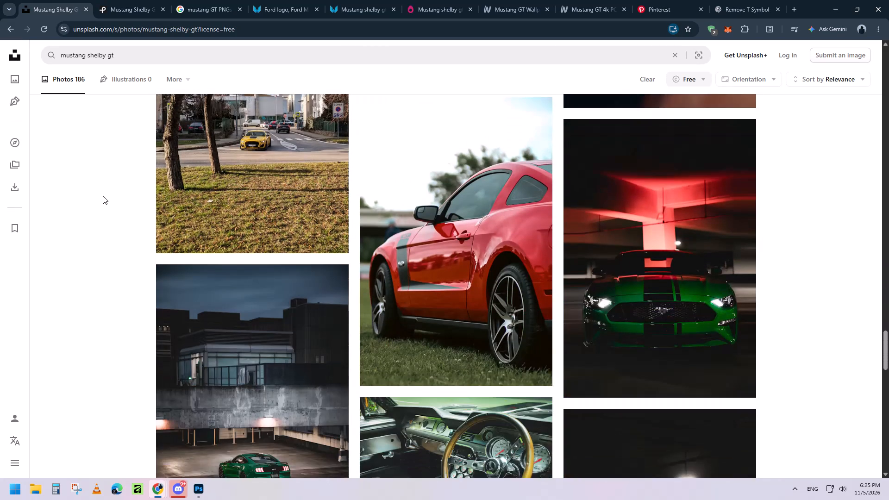
scroll(103, 196, down, 9)
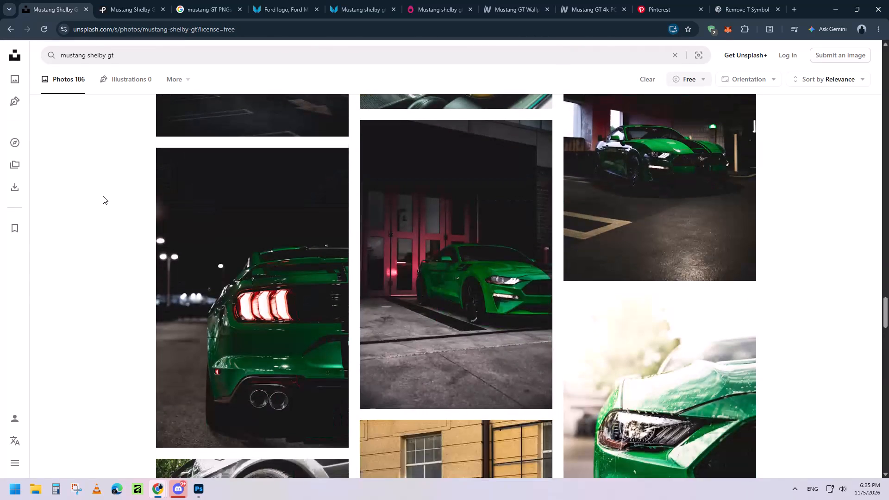
scroll(103, 196, up, 8)
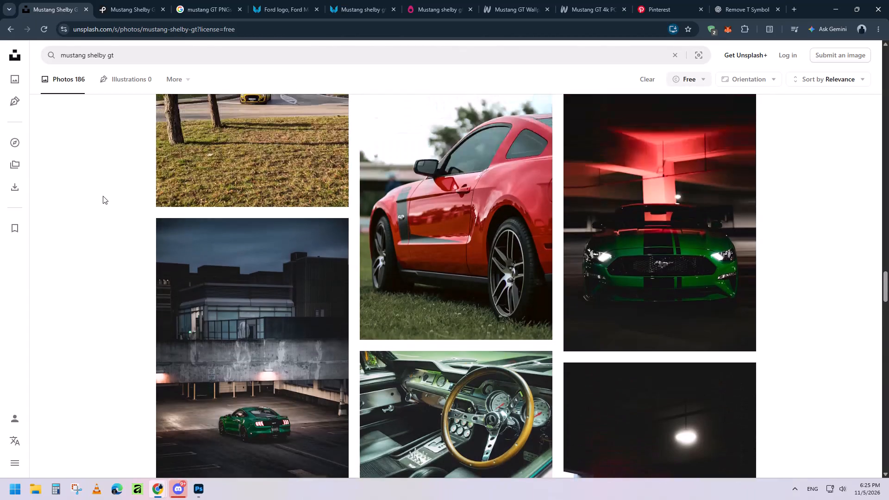
scroll(103, 196, down, 11)
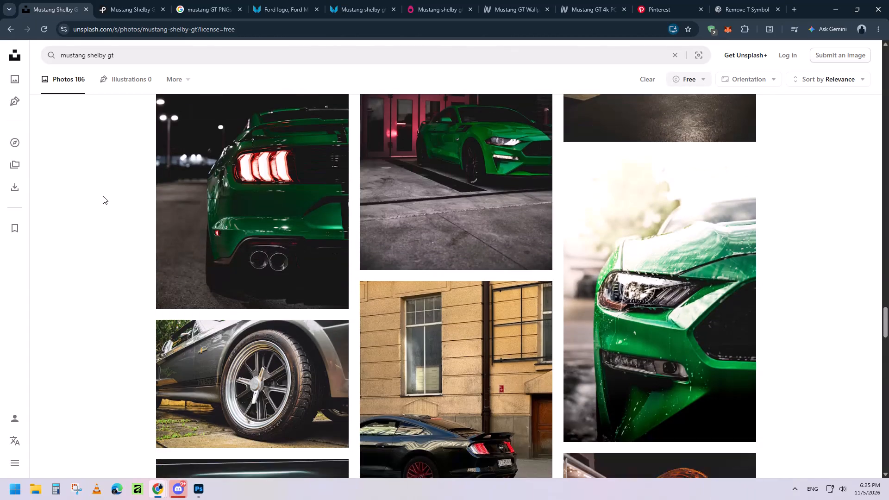
scroll(103, 196, up, 10)
scroll(103, 196, down, 11)
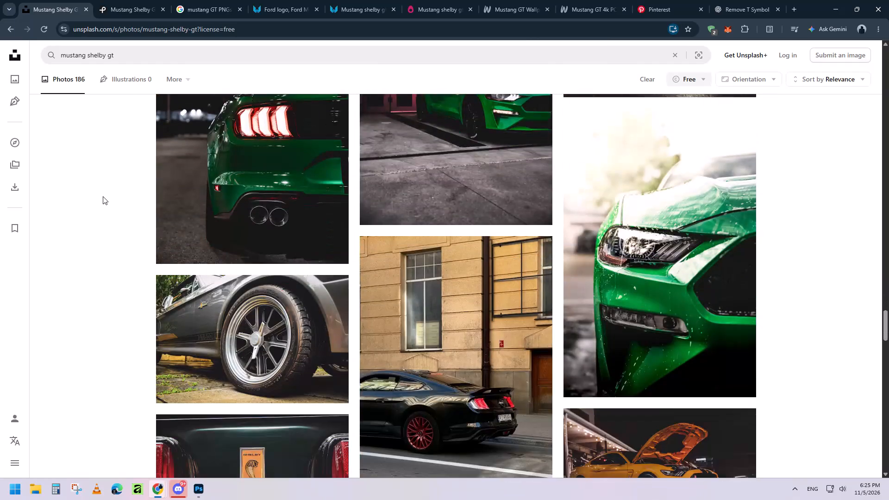
scroll(103, 196, down, 11)
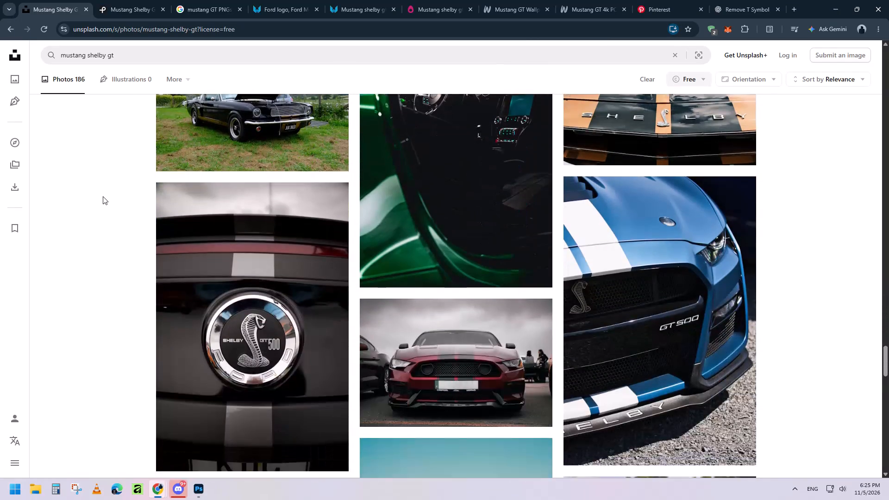
scroll(103, 196, down, 9)
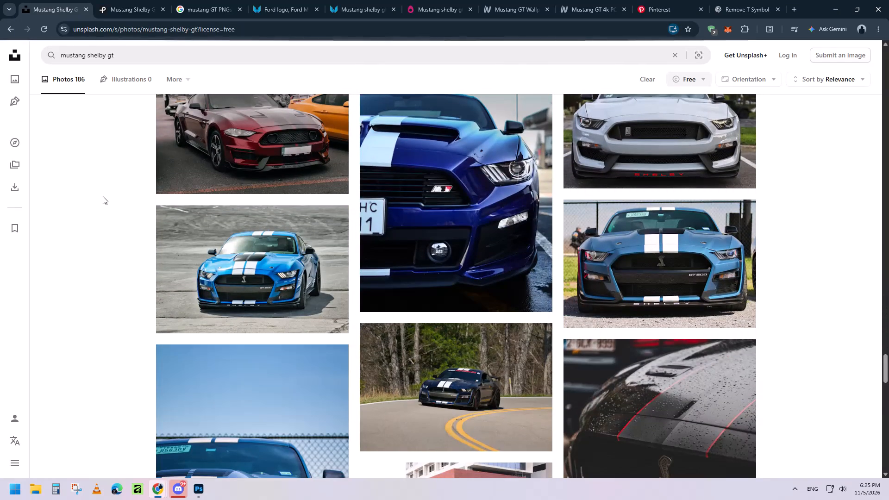
scroll(103, 196, up, 1)
scroll(103, 196, down, 5)
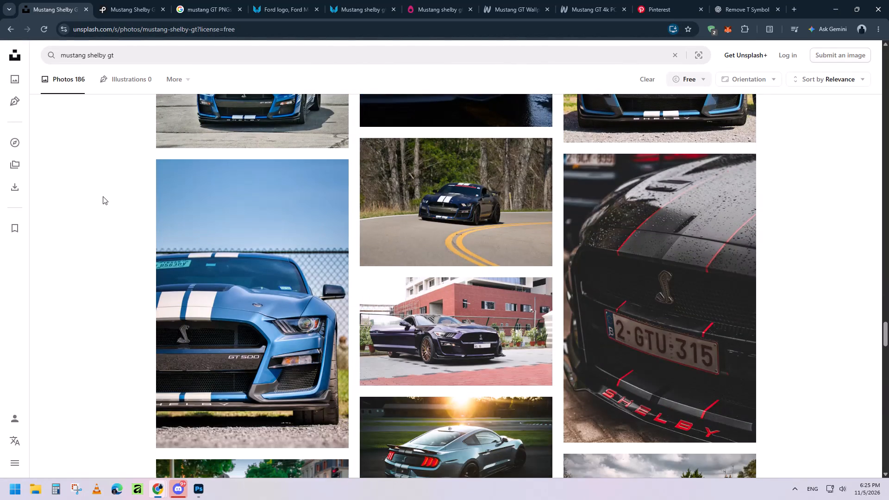
scroll(103, 196, down, 7)
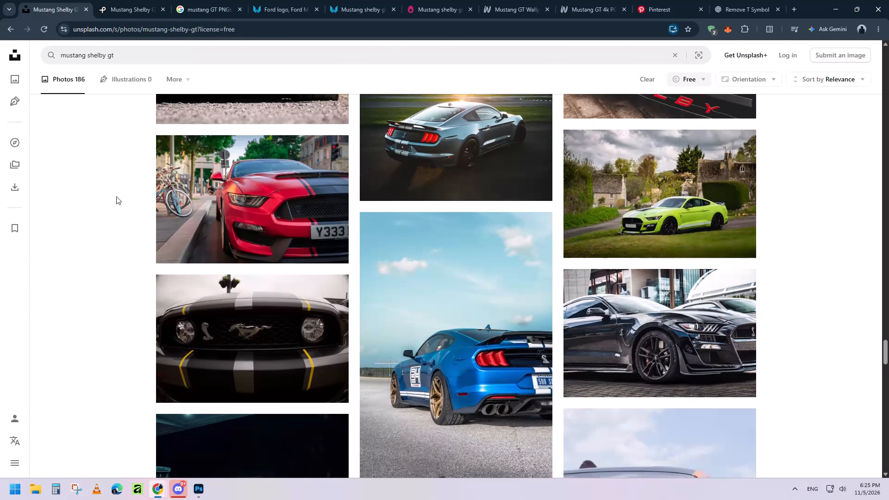
scroll(113, 203, down, 11)
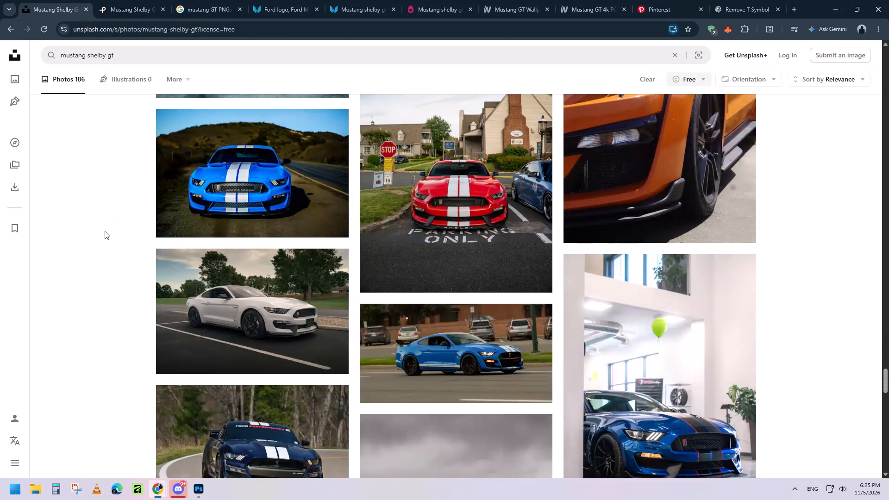
scroll(104, 235, down, 5)
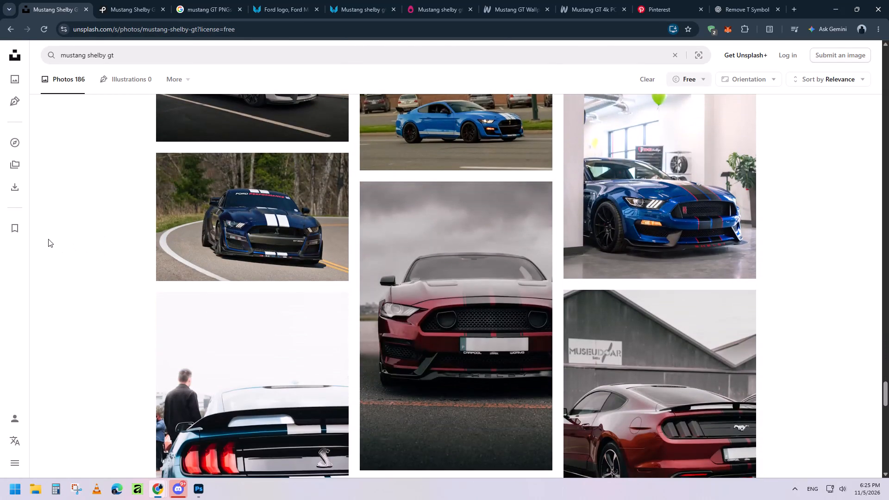
scroll(48, 239, down, 2)
Switch to the Pexels "mustang shelby gt" results and examine the first photos for usable car shots.
click(139, 0)
scroll(51, 277, down, 3)
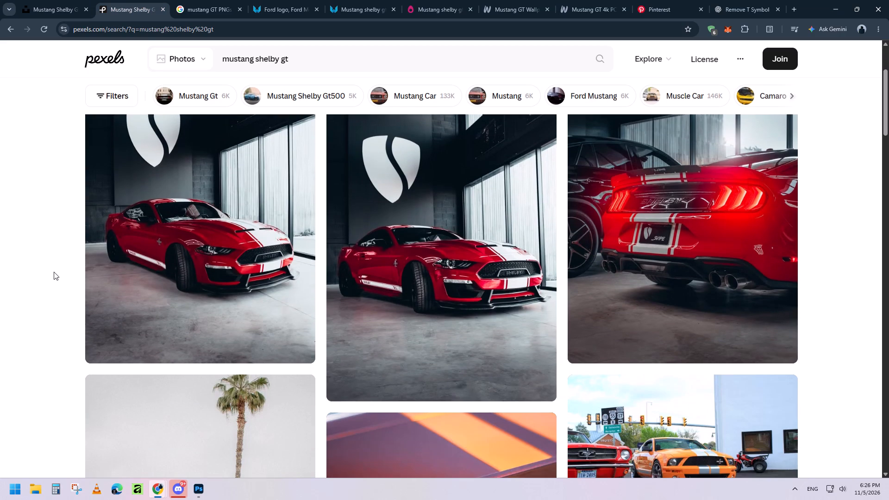
scroll(54, 272, down, 13)
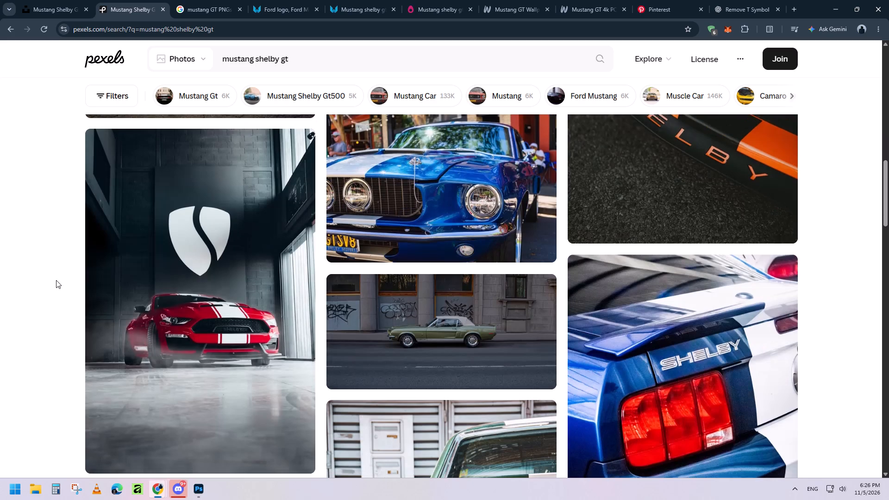
scroll(56, 280, down, 9)
scroll(56, 280, up, 3)
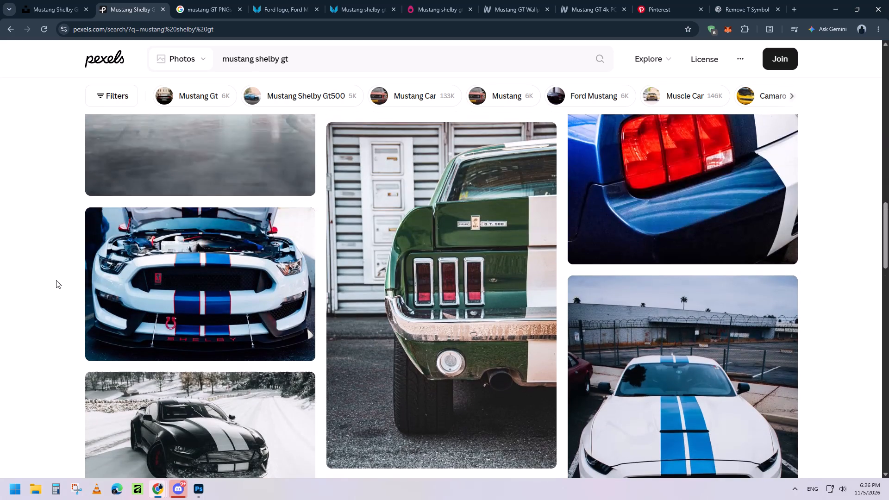
scroll(56, 280, down, 5)
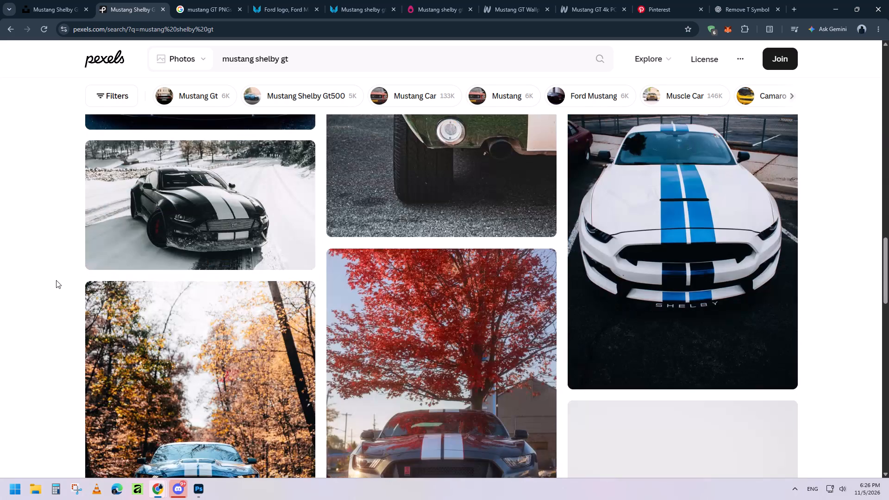
scroll(56, 280, down, 5)
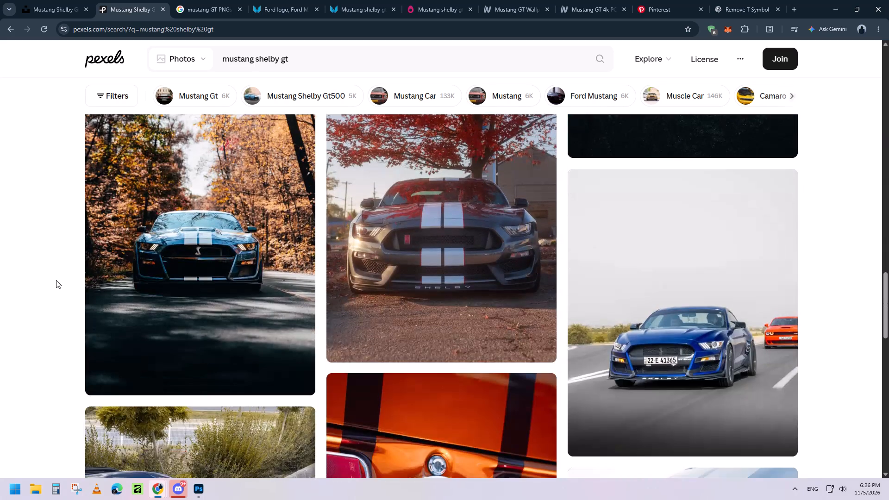
scroll(56, 280, down, 11)
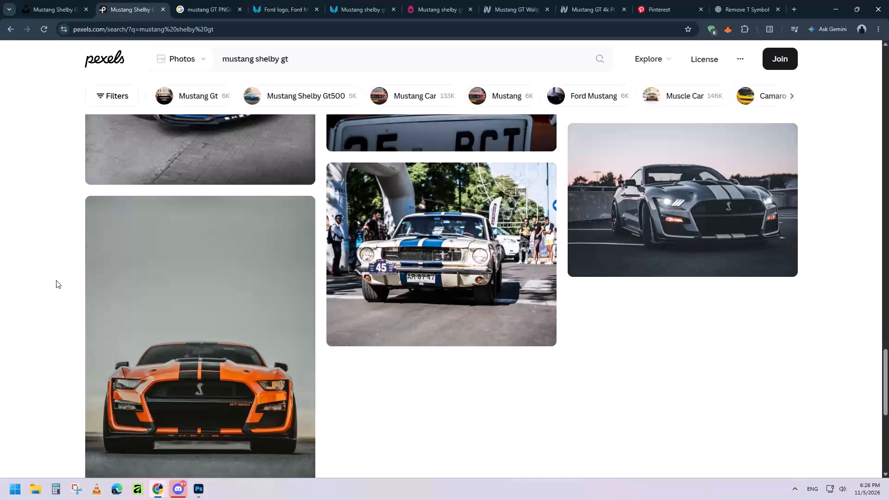
scroll(56, 280, down, 4)
scroll(56, 280, up, 2)
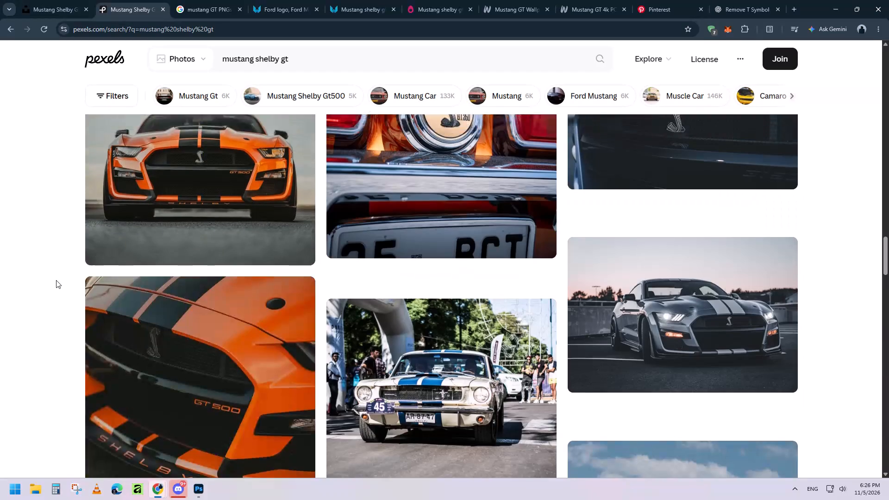
scroll(56, 280, up, 1)
Continue through the Pexels "mustang shelby gt" photos, comparing front, side and rear car views and detail close-ups.
scroll(56, 280, down, 10)
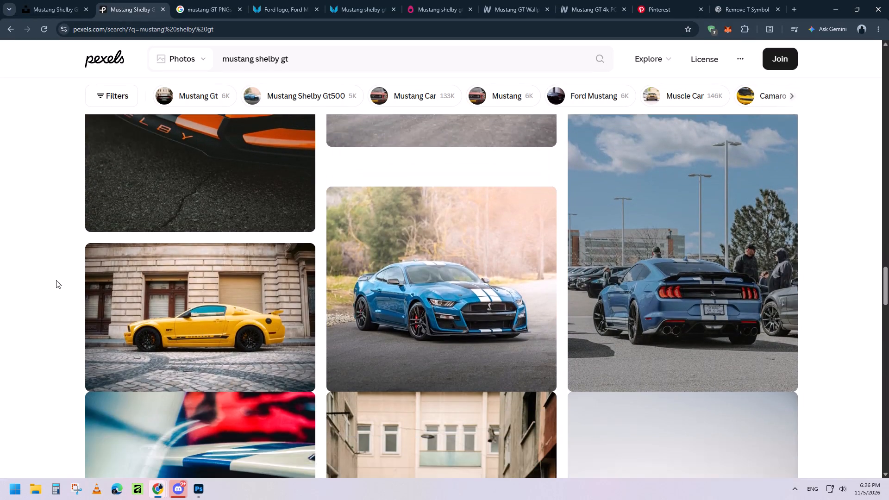
scroll(56, 280, down, 1)
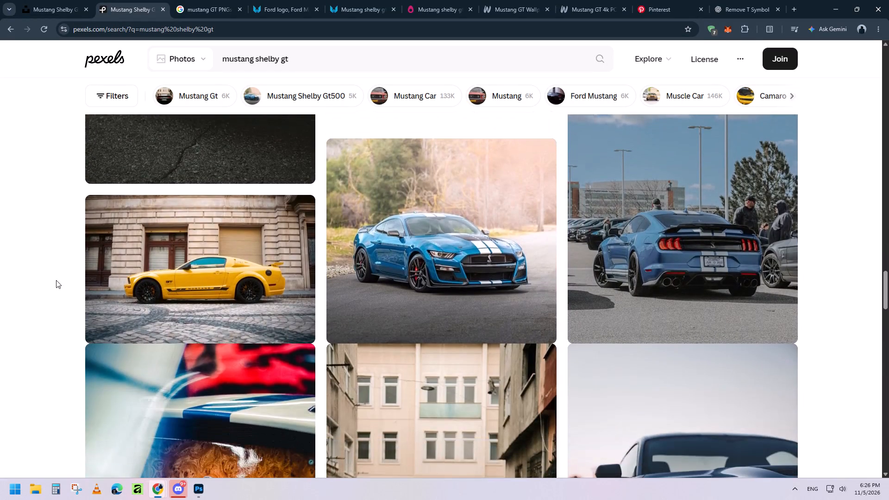
scroll(56, 280, down, 4)
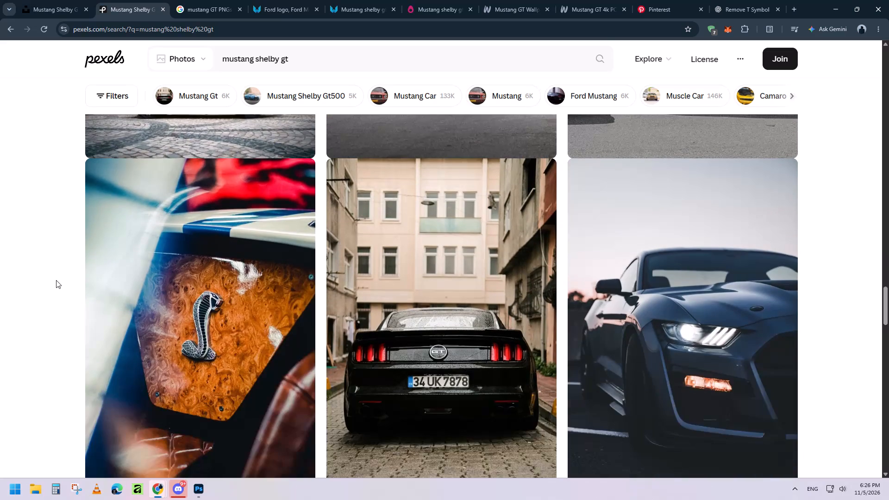
scroll(56, 280, down, 6)
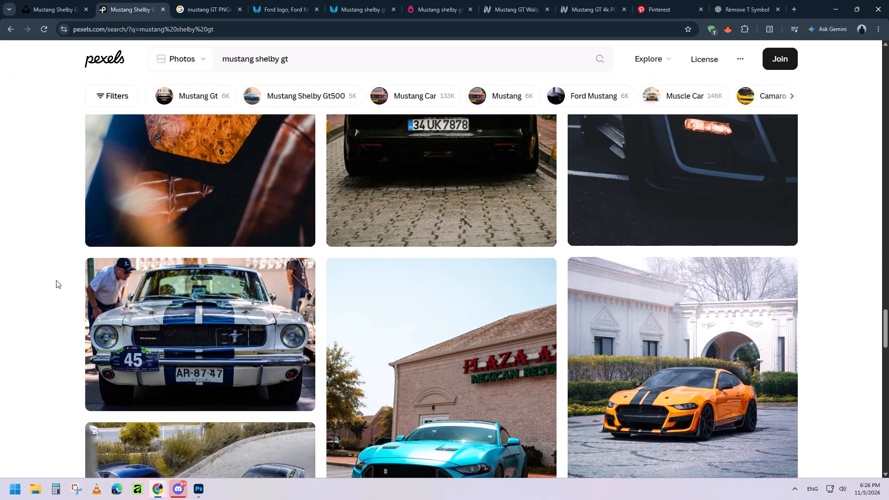
scroll(57, 280, down, 3)
scroll(888, 251, down, 4)
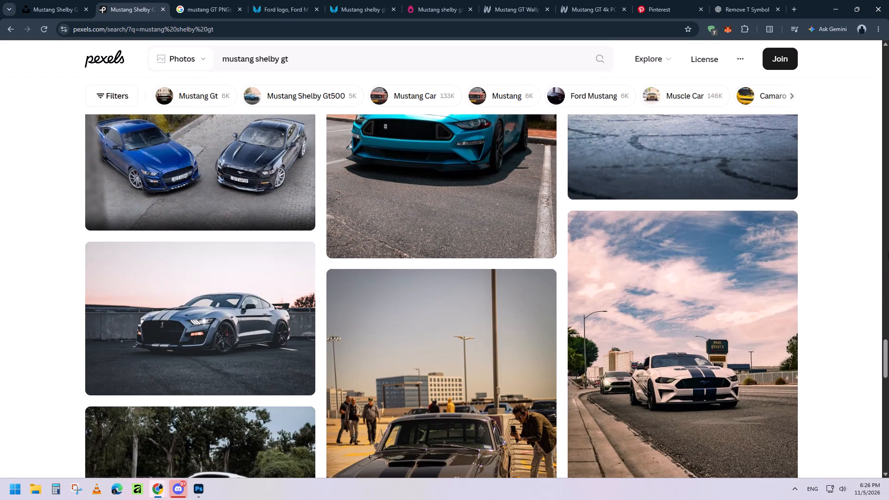
scroll(864, 250, down, 3)
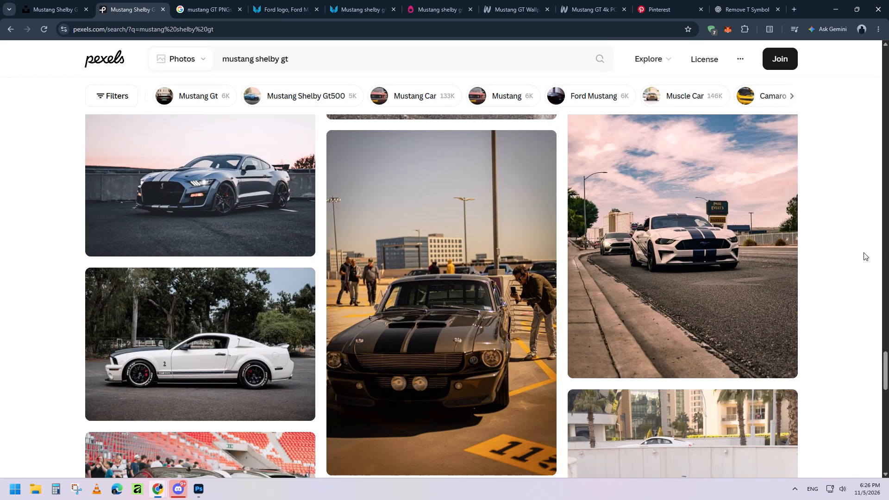
scroll(864, 252, down, 11)
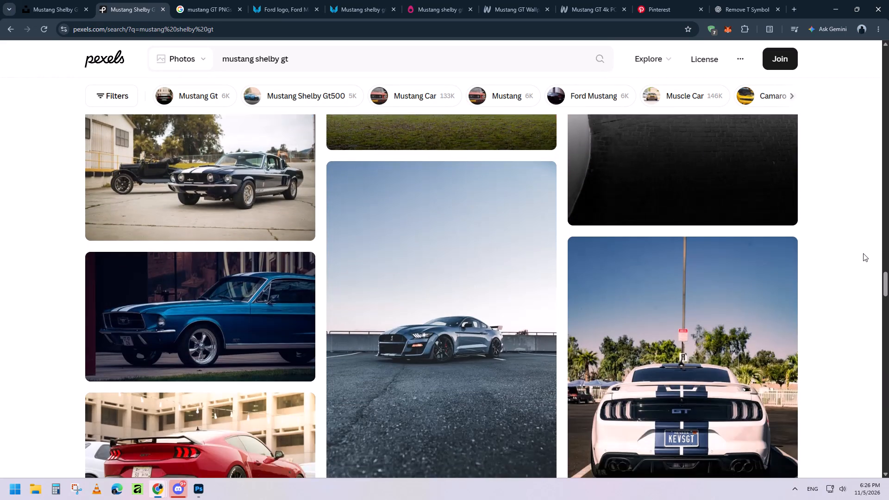
scroll(863, 253, down, 8)
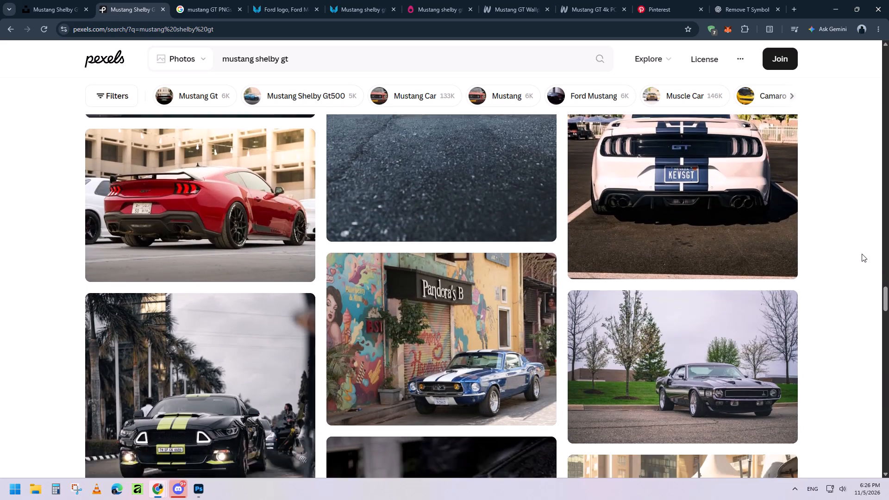
scroll(862, 254, down, 13)
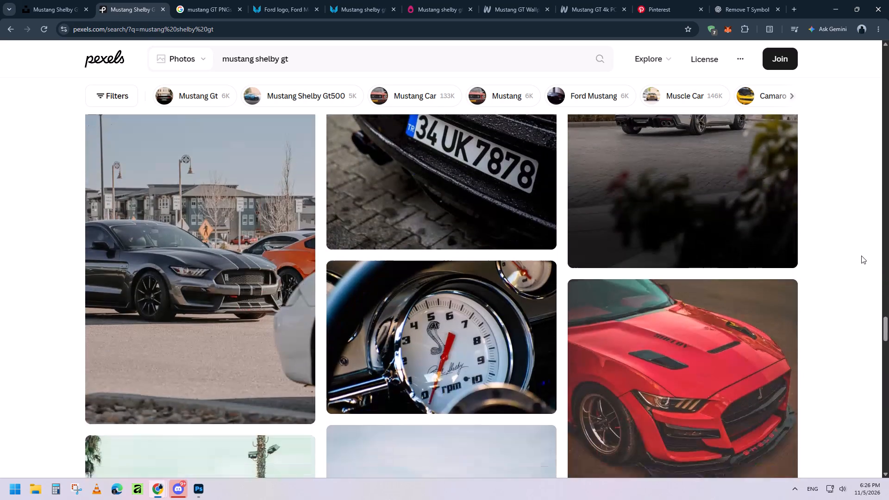
Examine the further-loaded Pexels "mustang shelby gt" photos for more car angles suited to the design.
scroll(861, 256, up, 3)
scroll(861, 256, down, 11)
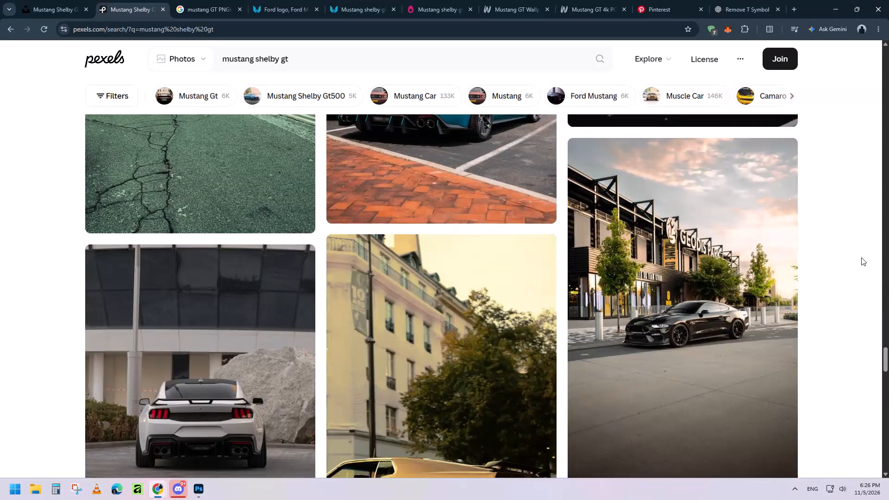
scroll(861, 257, down, 14)
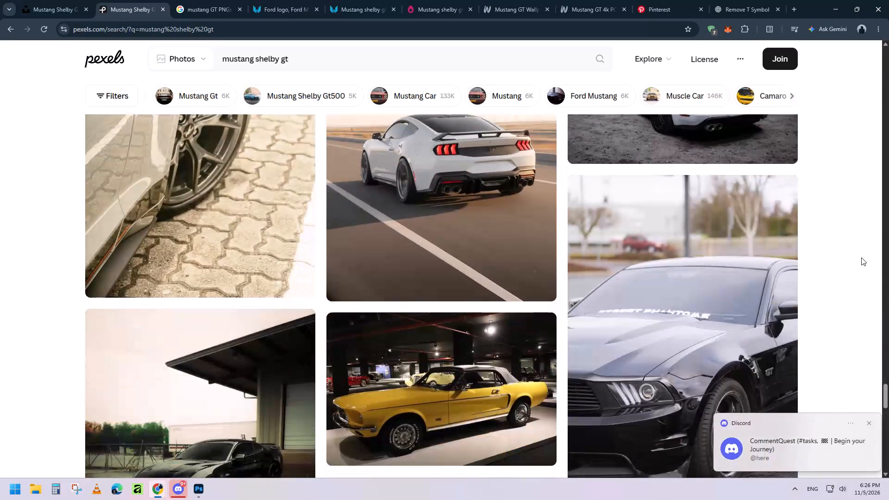
scroll(861, 257, down, 3)
scroll(856, 323, down, 5)
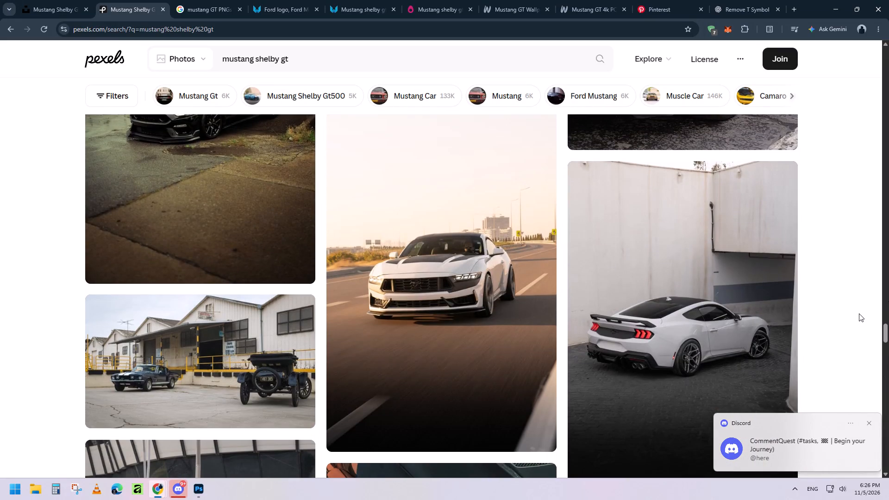
scroll(859, 313, down, 16)
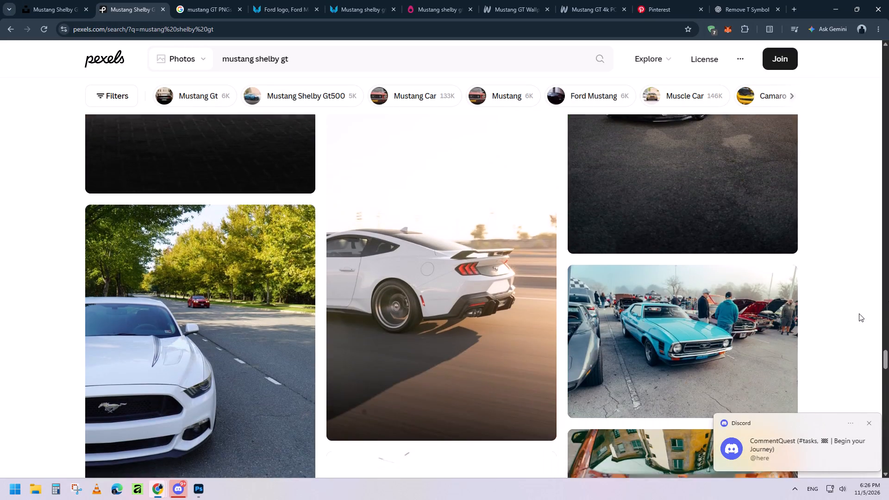
scroll(859, 313, down, 13)
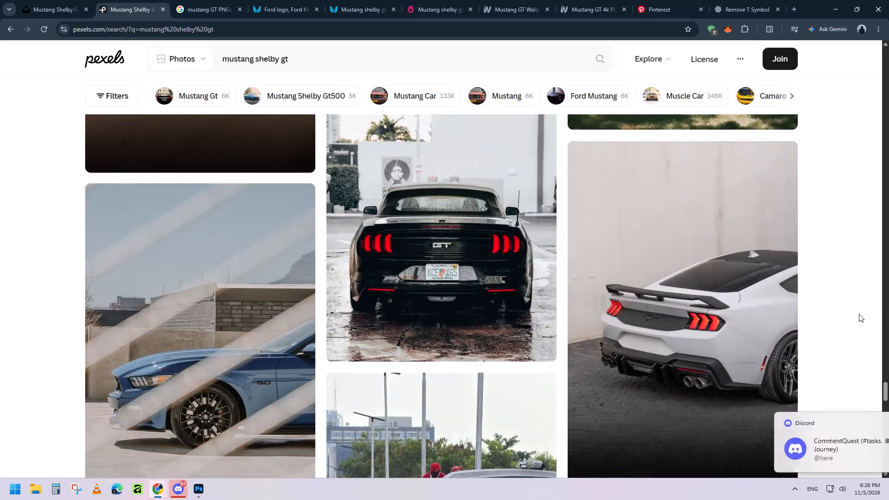
scroll(859, 314, down, 5)
Switch to the PNGWing "mustang shelby gt" results and examine the transparent car cutouts, Shelby emblems and Mustang logos.
click(232, 0)
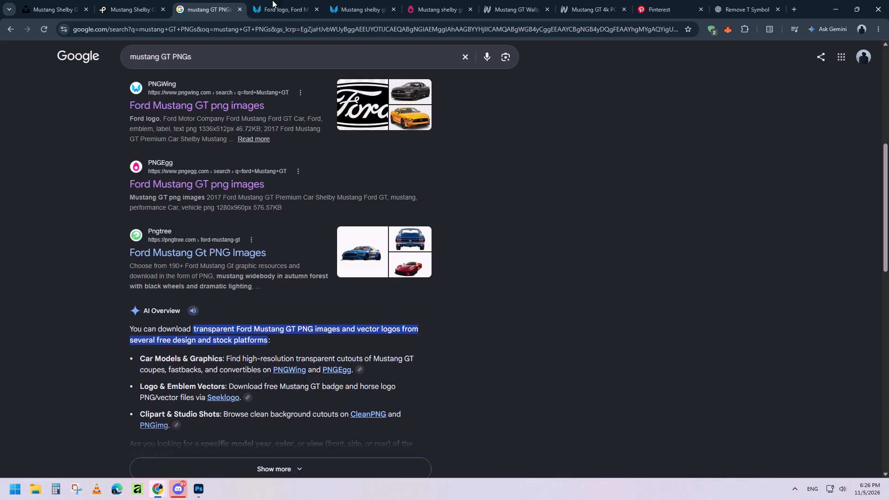
click(280, 0)
click(352, 0)
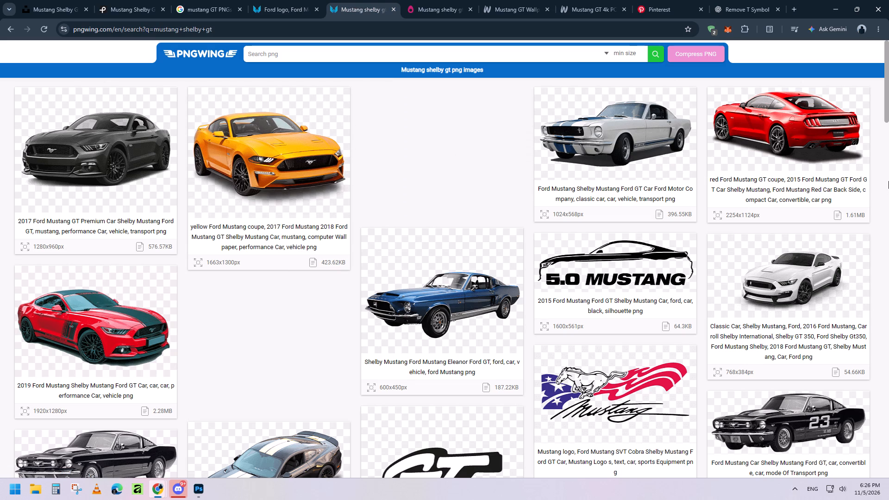
scroll(888, 181, down, 4)
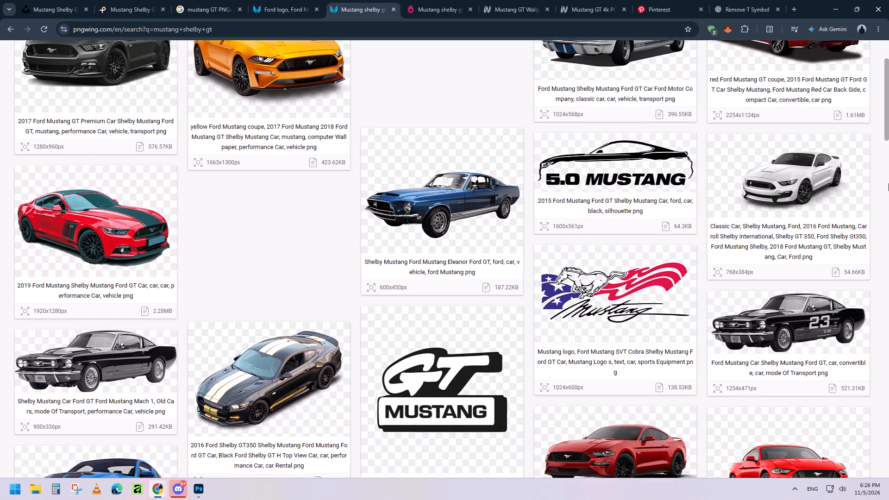
scroll(888, 183, down, 5)
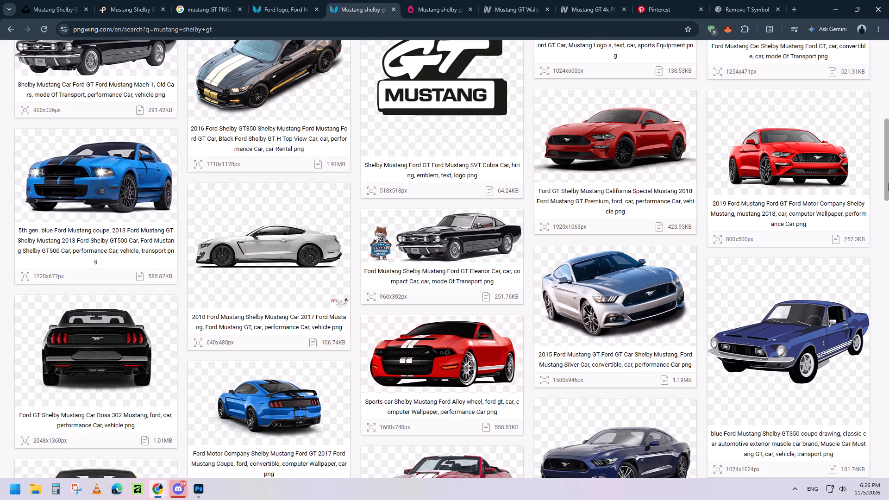
scroll(888, 183, down, 3)
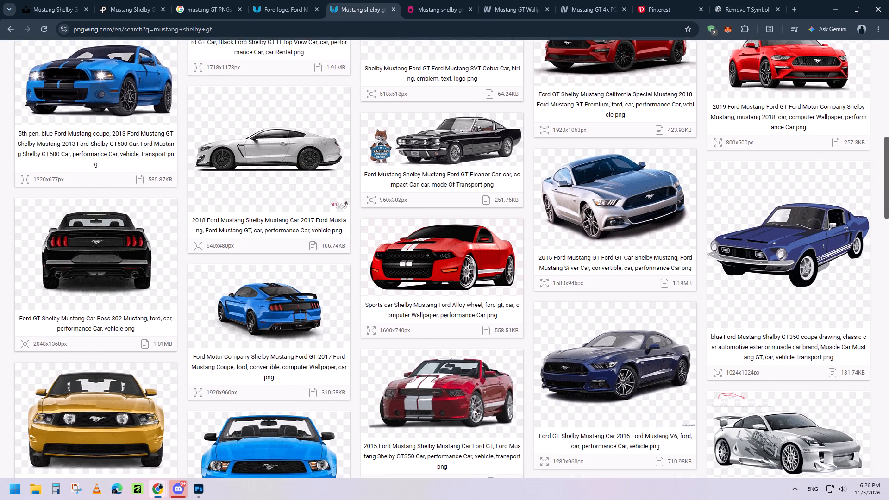
scroll(888, 183, down, 4)
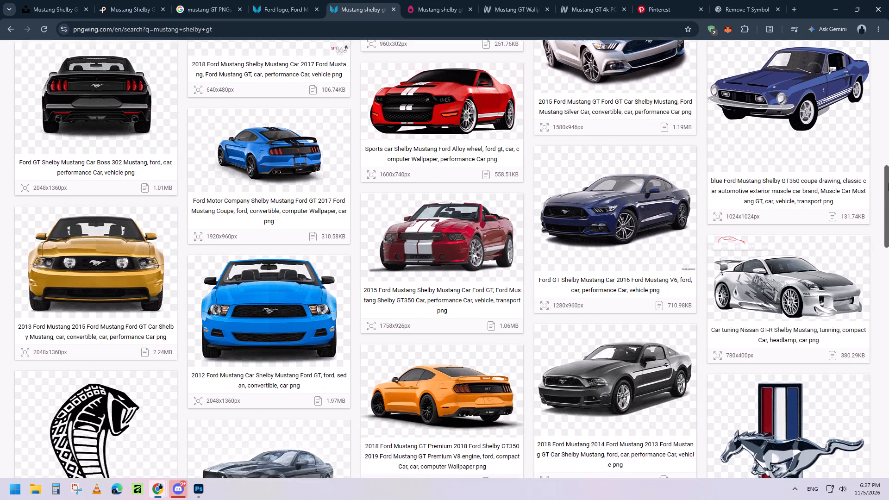
scroll(888, 183, down, 7)
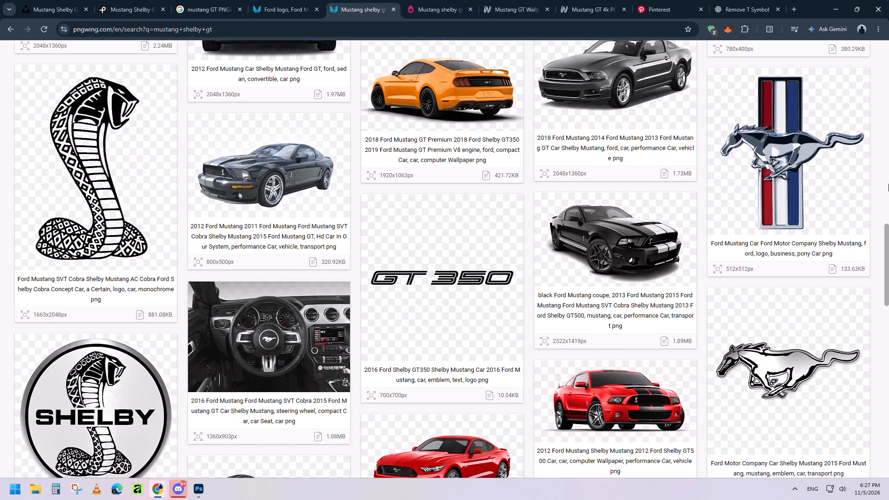
scroll(888, 184, down, 4)
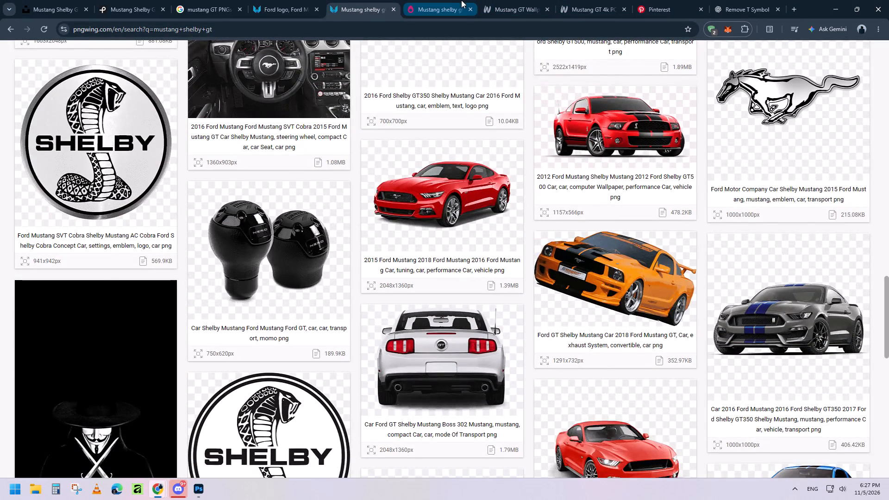
Switch to the PNGEgg "mustang shelby gt" results and examine the transparent car cutouts, Mustang lettering and Shelby emblems.
click(461, 0)
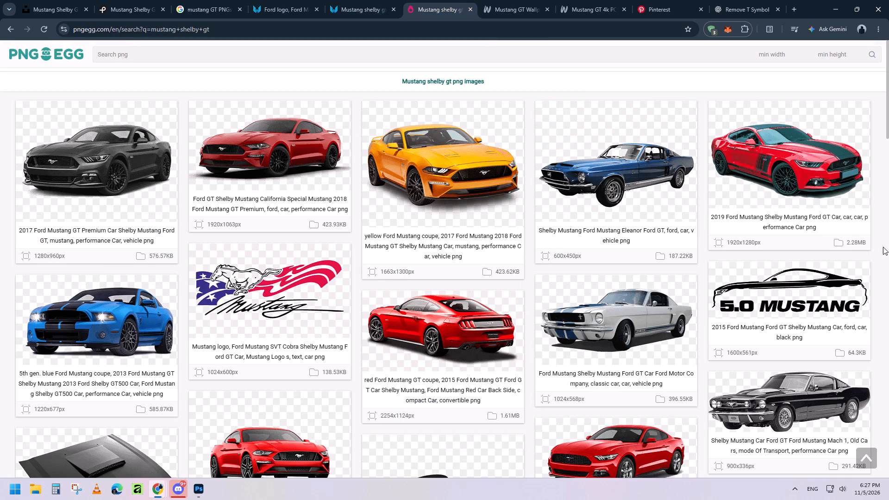
click(380, 0)
click(450, 0)
scroll(888, 190, down, 3)
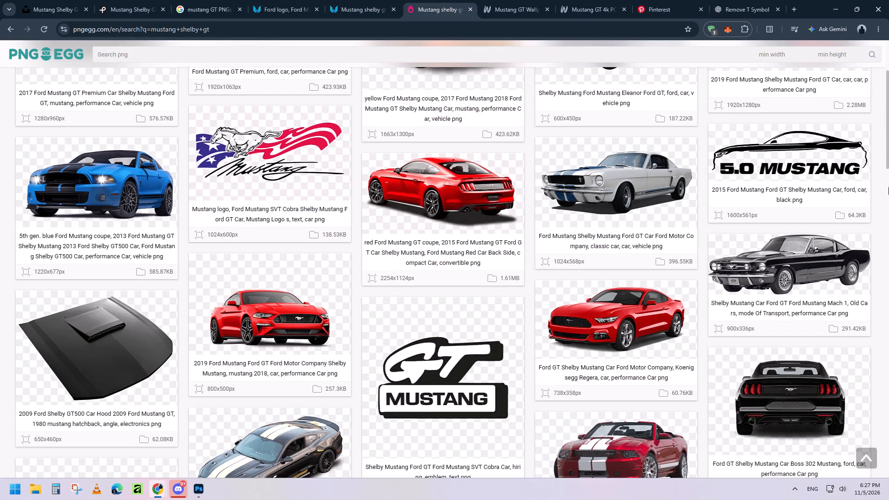
scroll(888, 187, down, 1)
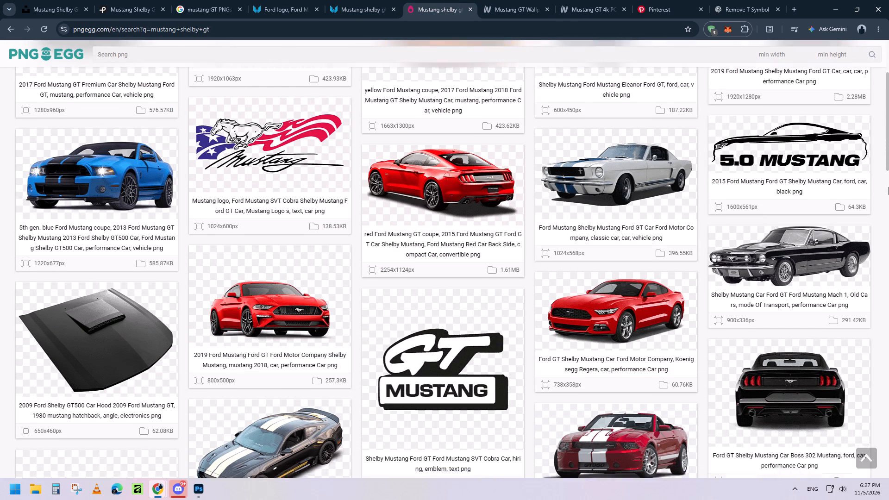
scroll(888, 187, down, 4)
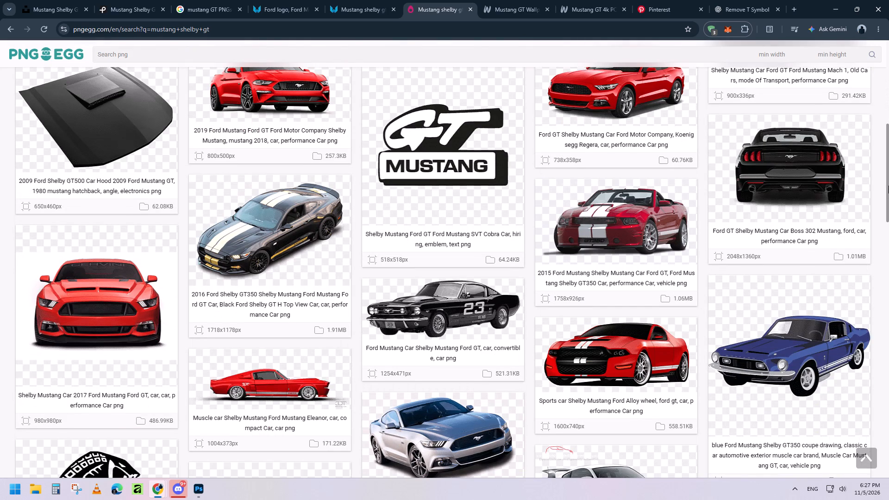
scroll(888, 186, down, 4)
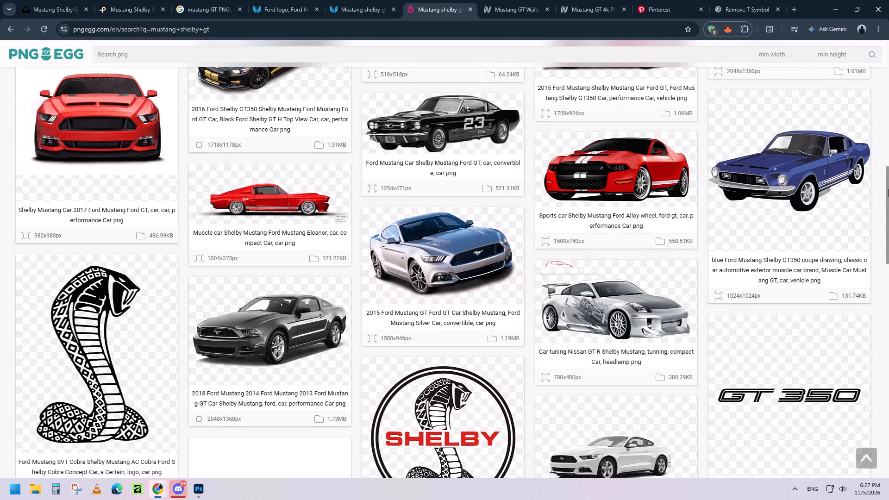
scroll(888, 189, up, 9)
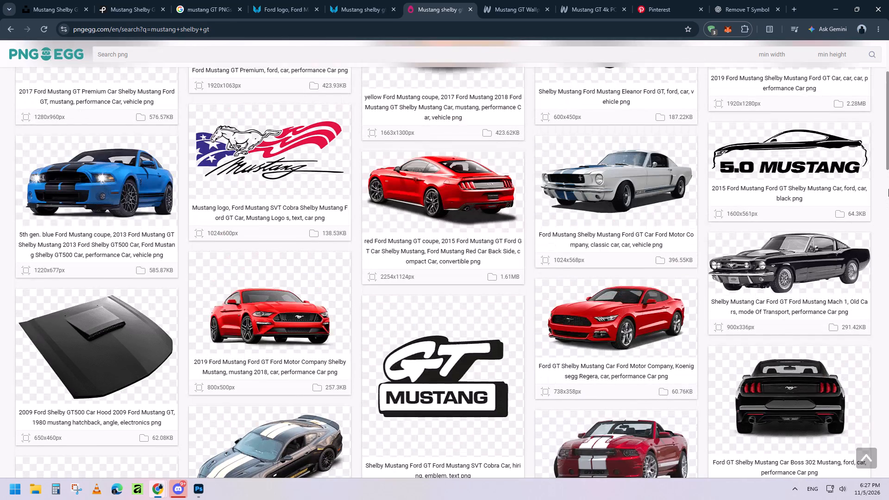
scroll(888, 189, up, 1)
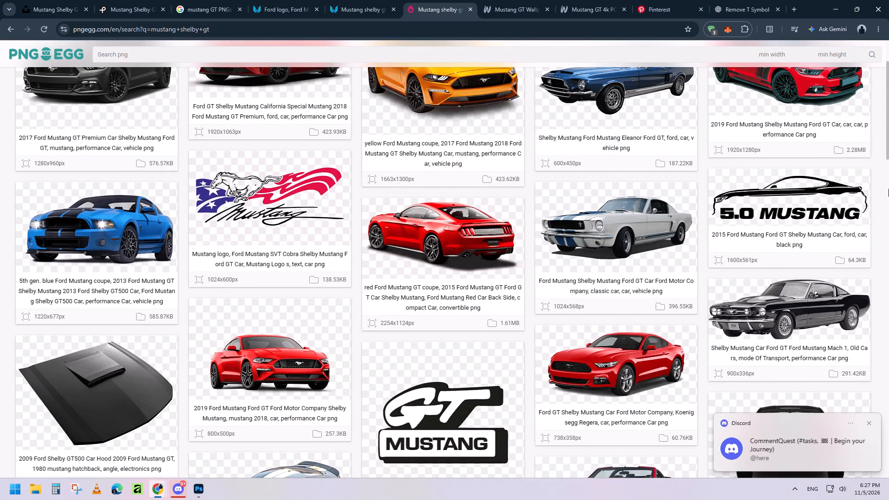
scroll(888, 189, up, 2)
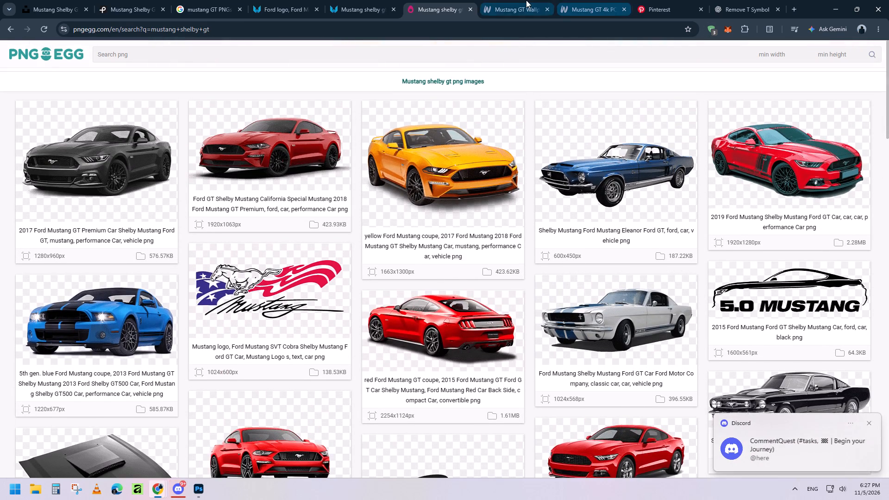
Switch to the Wallpaper Cave Mustang GT wallpapers and examine the first images for usable car shots.
click(526, 0)
scroll(700, 278, up, 5)
scroll(704, 324, up, 10)
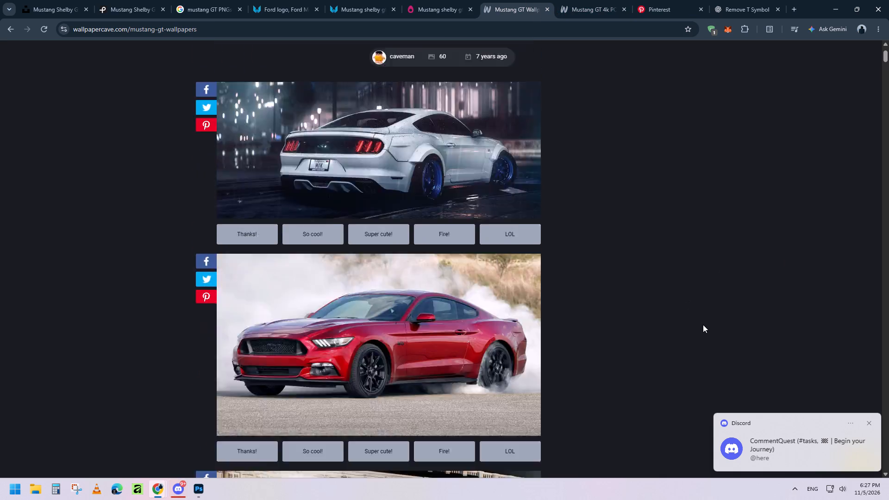
scroll(703, 325, down, 8)
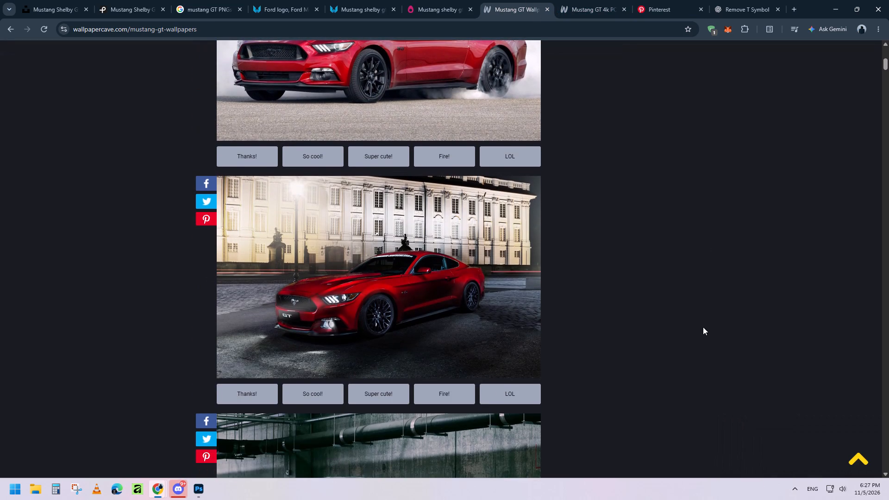
scroll(703, 327, up, 2)
scroll(703, 327, down, 18)
scroll(699, 344, down, 9)
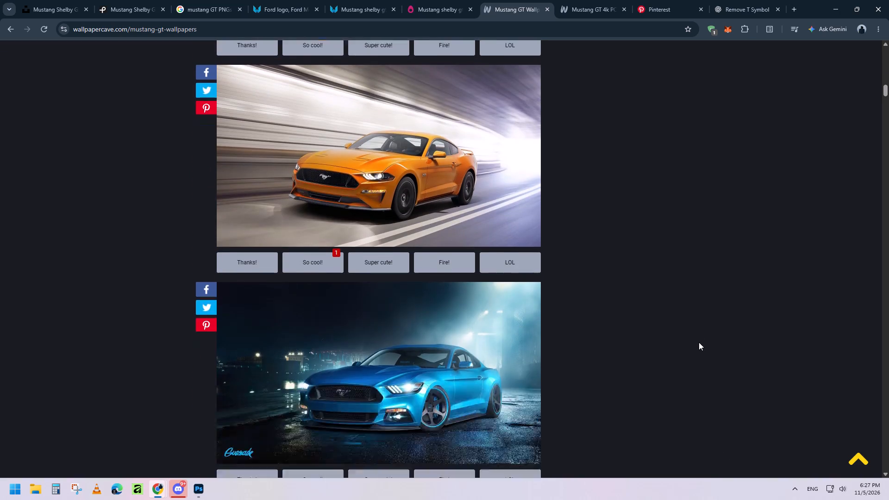
scroll(697, 341, down, 15)
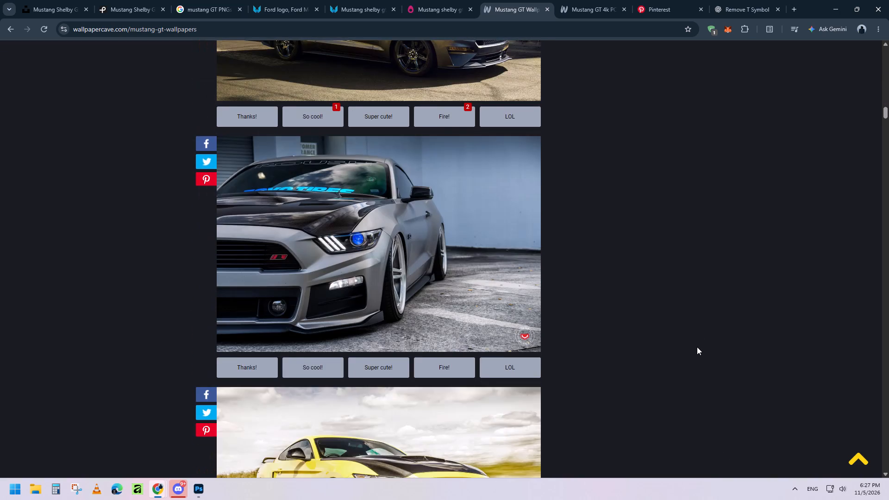
Continue through the Mustang GT wallpapers, comparing front, rear and side views and the dark smoky Shelby scenes.
scroll(697, 347, down, 18)
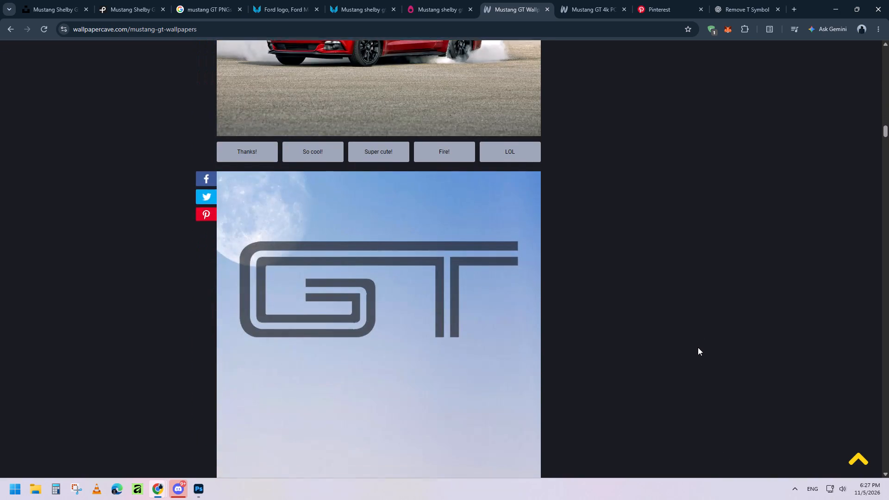
scroll(698, 347, down, 20)
scroll(698, 346, down, 5)
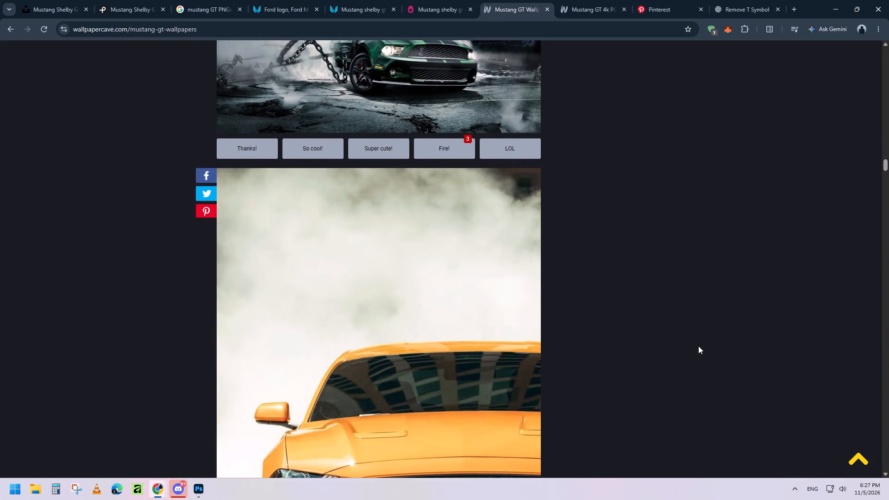
scroll(698, 346, down, 17)
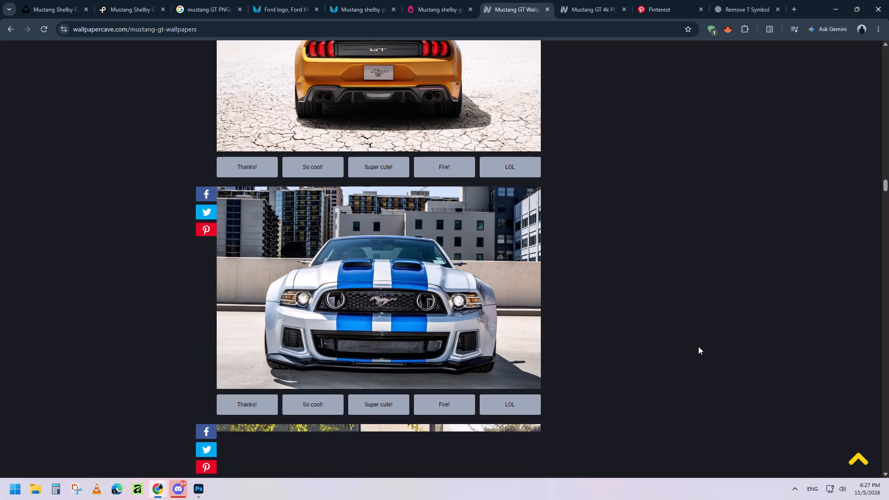
scroll(698, 346, down, 14)
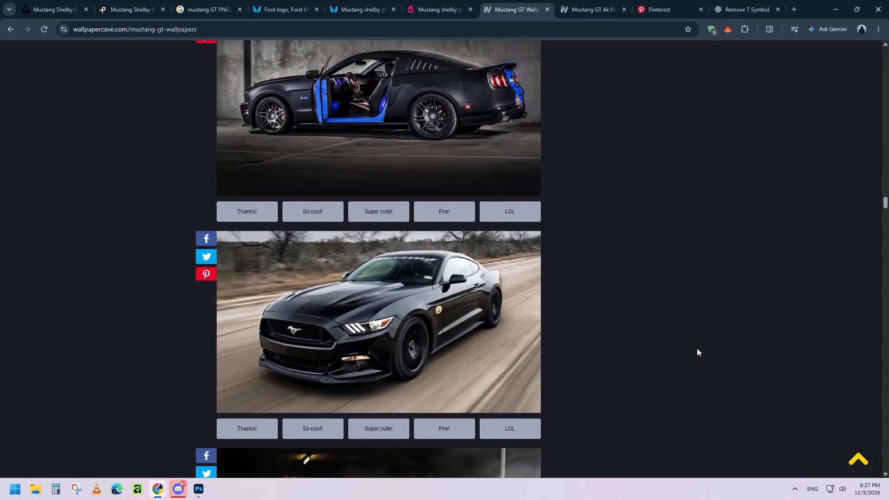
scroll(697, 348, down, 5)
scroll(698, 348, up, 2)
scroll(698, 348, down, 6)
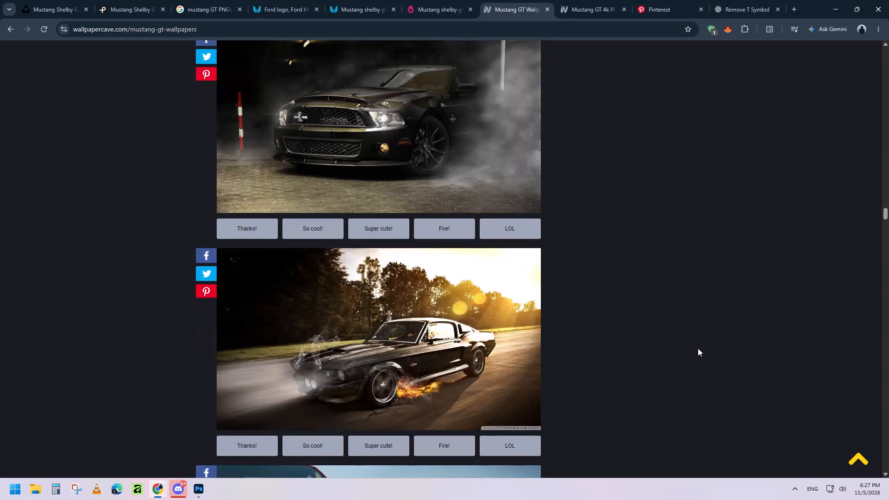
scroll(702, 347, up, 6)
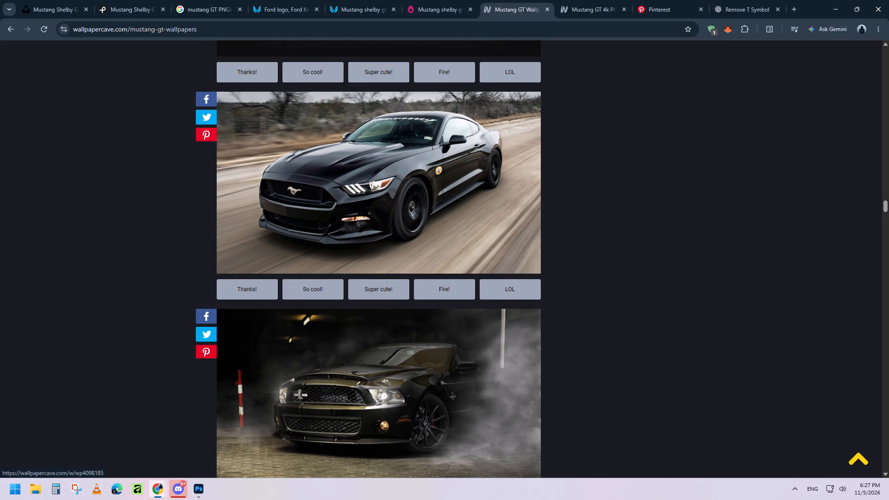
Examine the middle part of the Mustang GT wallpaper collection for car angles and backgrounds suited to the design.
scroll(615, 309, down, 19)
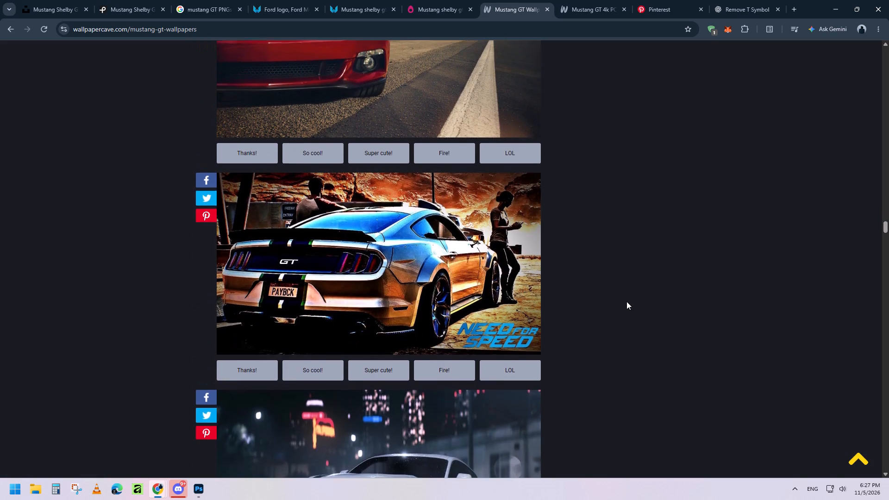
scroll(626, 301, down, 13)
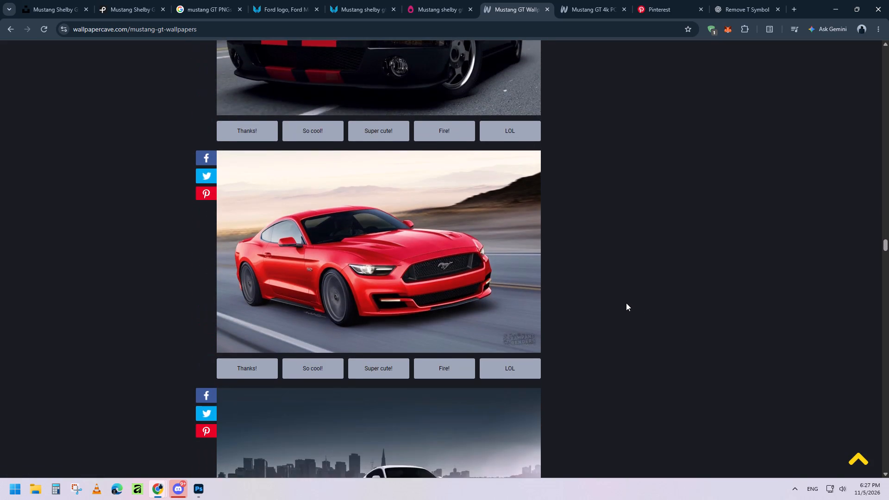
scroll(626, 303, down, 16)
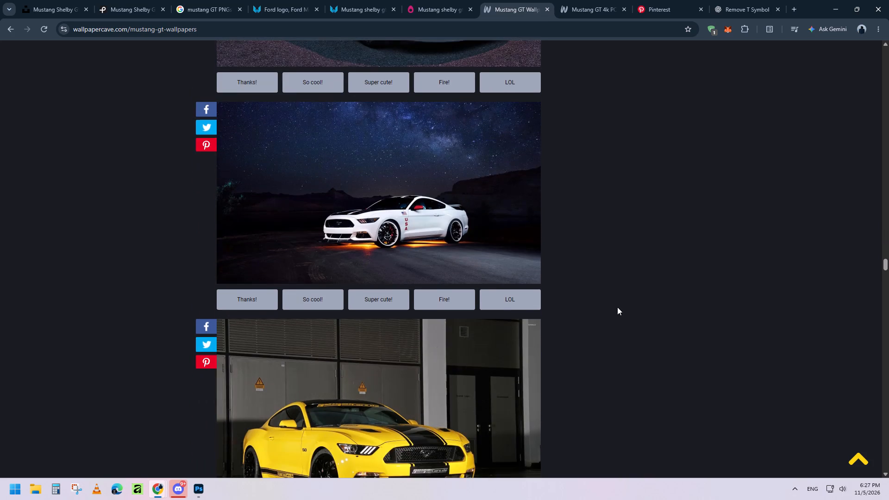
scroll(615, 304, down, 13)
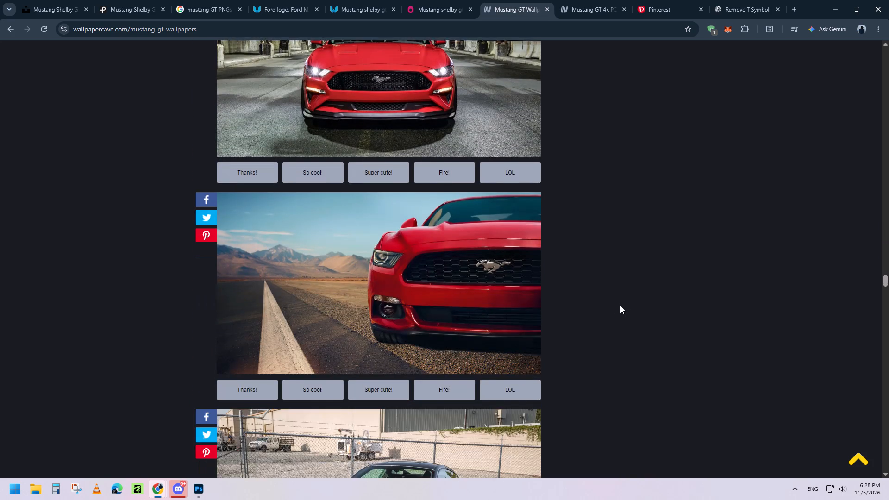
scroll(620, 306, down, 20)
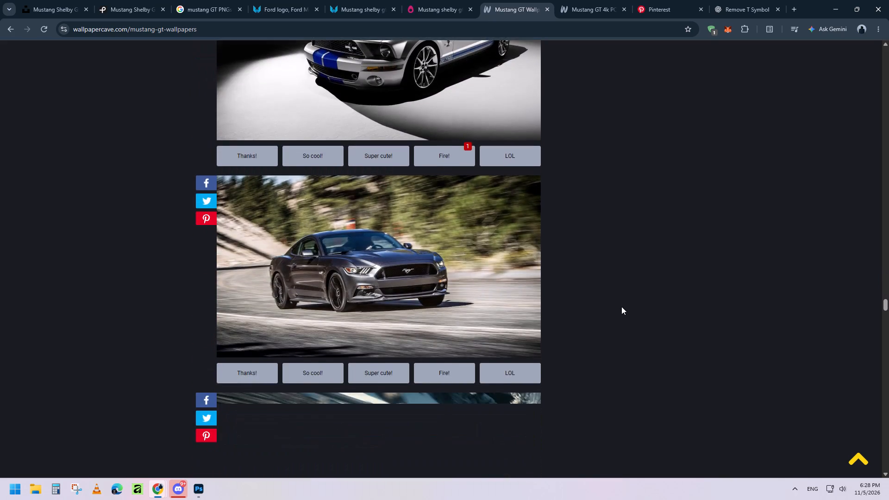
Examine further Mustang GT wallpapers, including road scenes, portrait-format shots and headlight close-ups.
scroll(621, 306, down, 18)
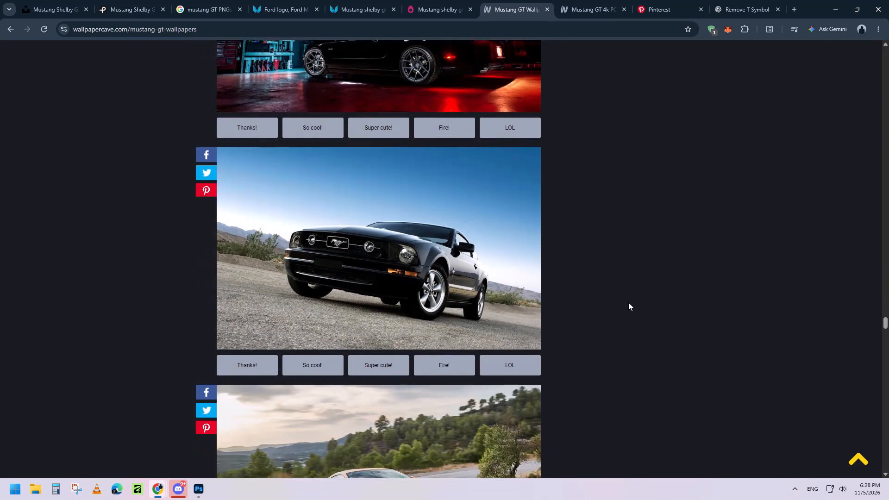
scroll(628, 302, down, 15)
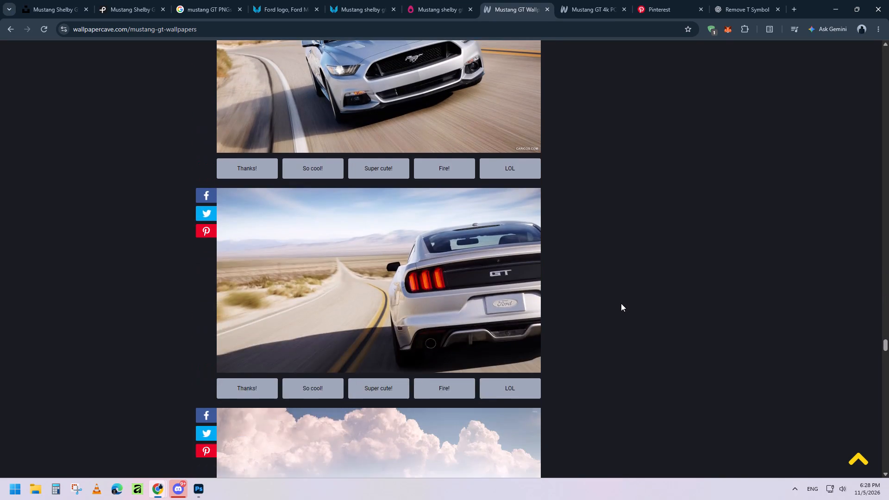
scroll(620, 303, down, 20)
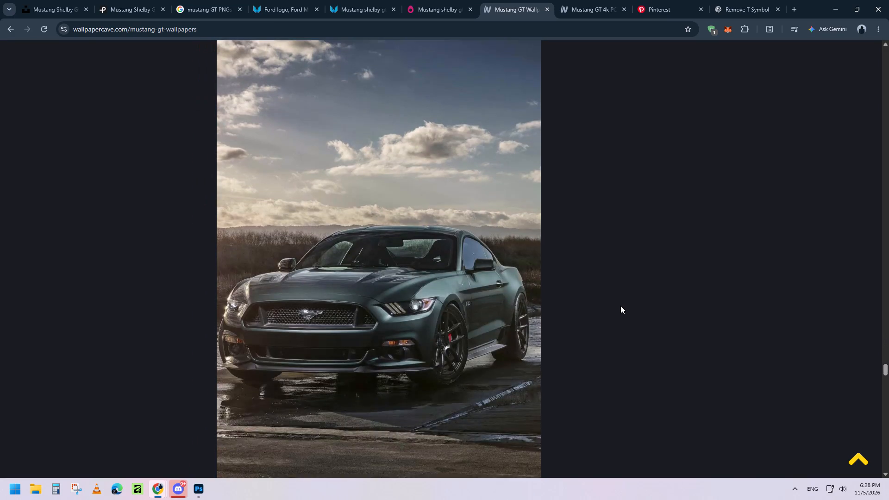
scroll(620, 305, down, 17)
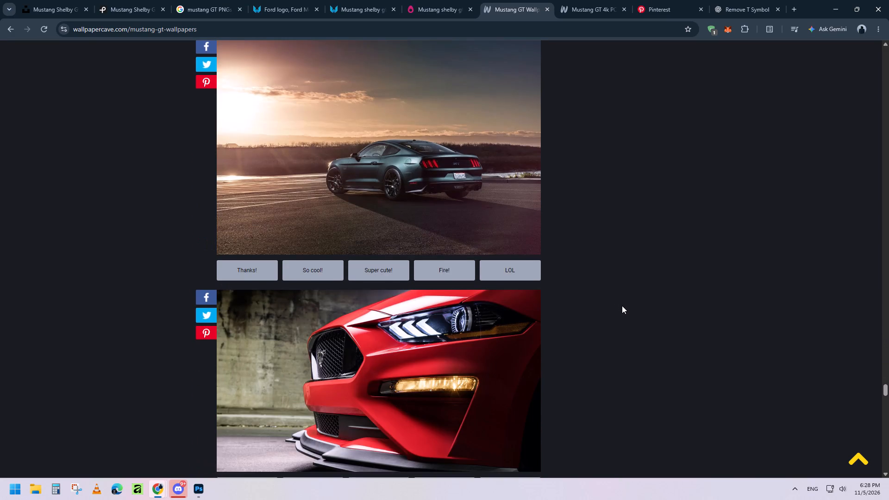
Review the remaining Mustang GT wallpapers through the end of the collection, looking closely at the striped and silver Shelby cars.
scroll(622, 306, down, 18)
scroll(623, 306, down, 6)
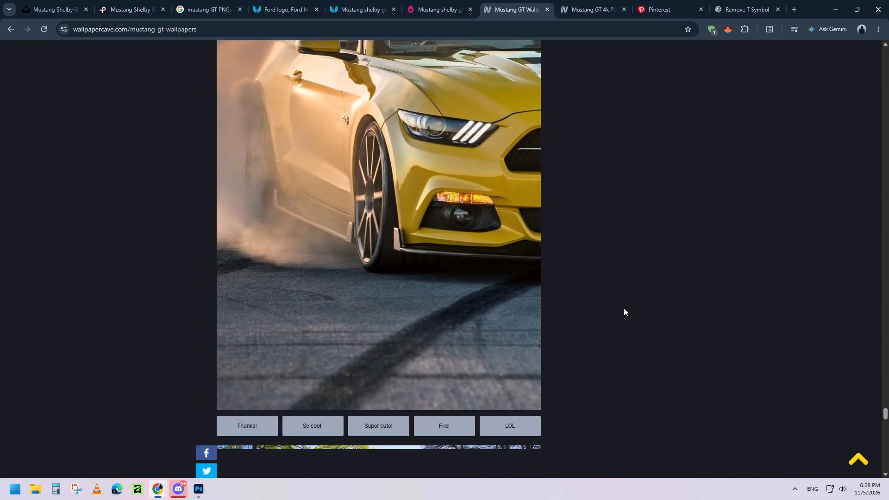
scroll(624, 307, down, 5)
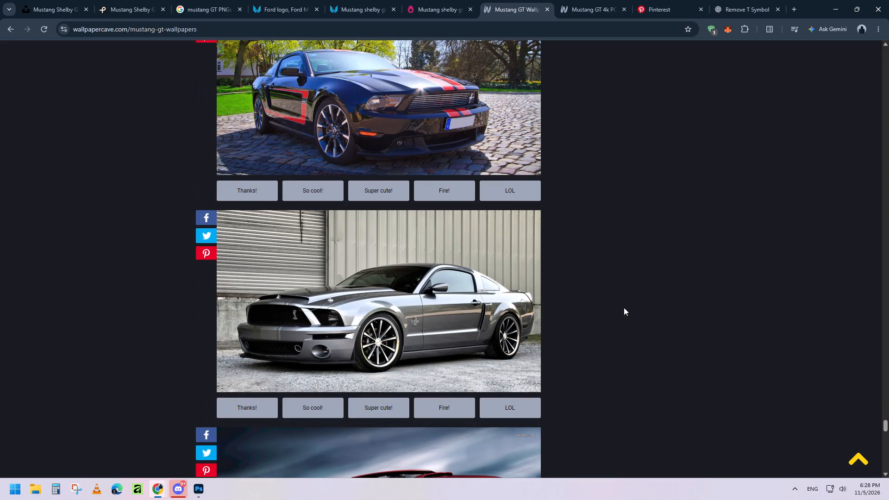
scroll(624, 307, down, 2)
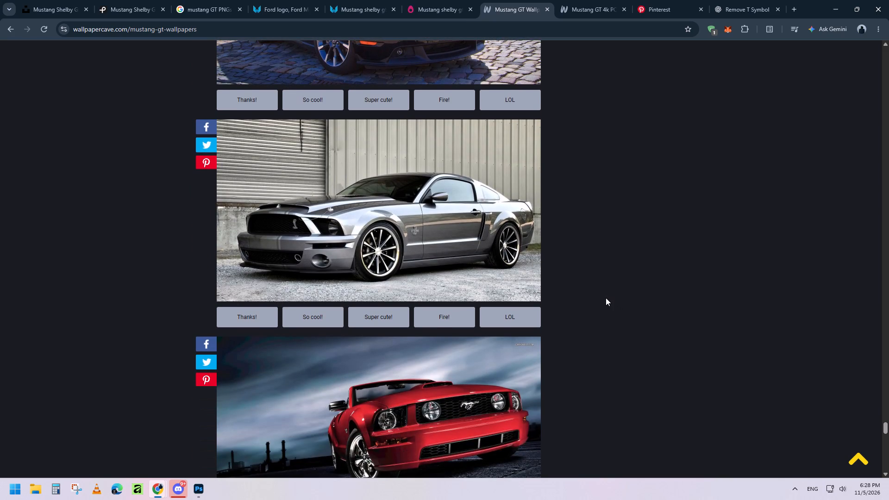
scroll(606, 298, down, 4)
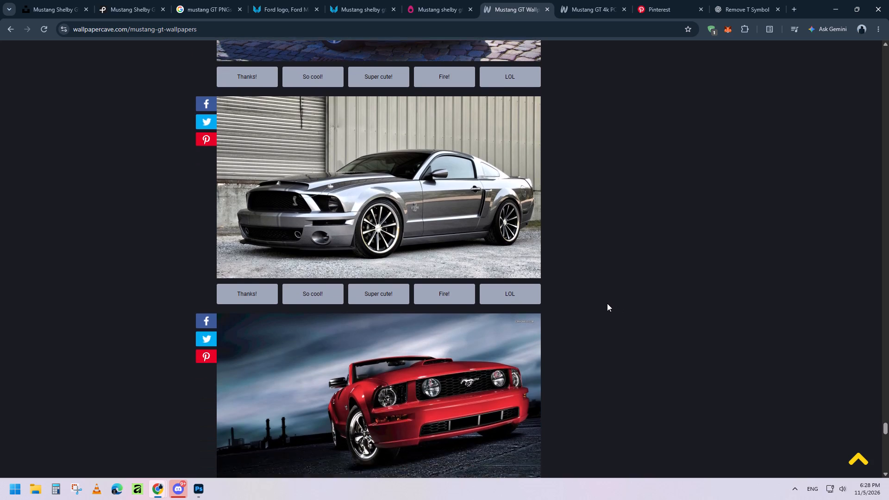
scroll(607, 305, down, 10)
scroll(605, 312, up, 2)
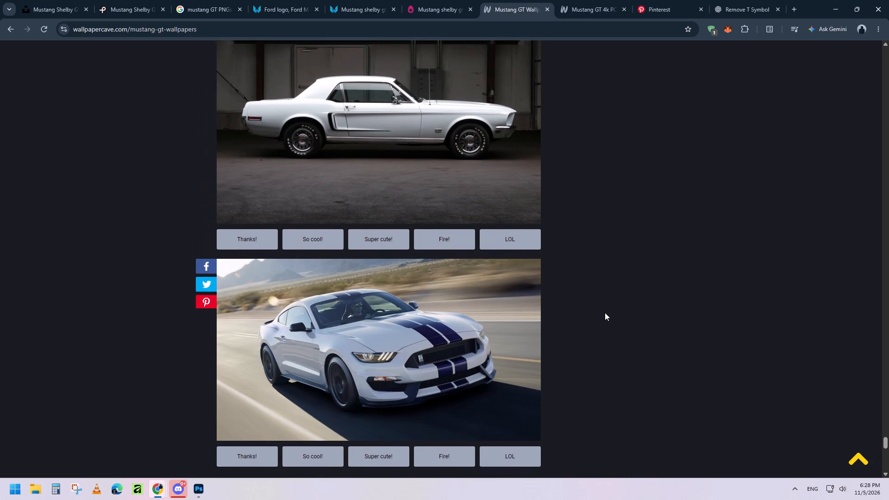
scroll(605, 312, down, 5)
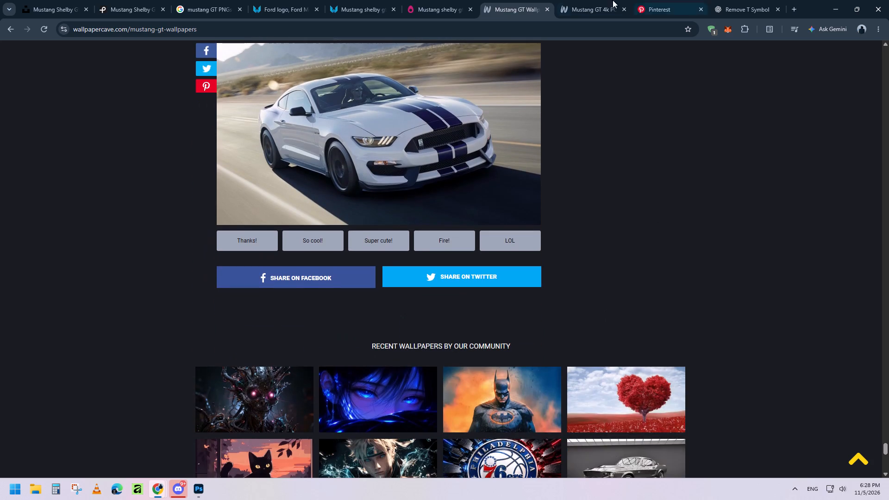
Switch to the Mustang GT 4k PC wallpapers collection and examine its first images for suitable car angles and lighting.
click(594, 0)
scroll(625, 299, down, 10)
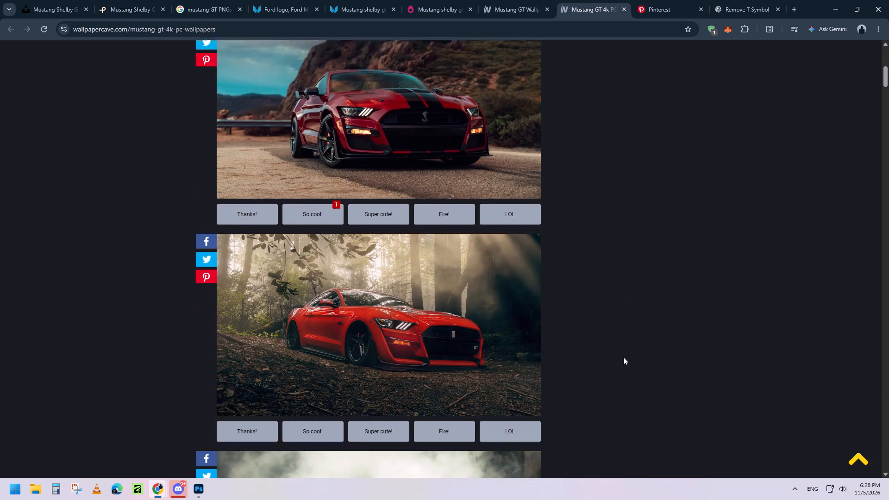
scroll(623, 358, down, 16)
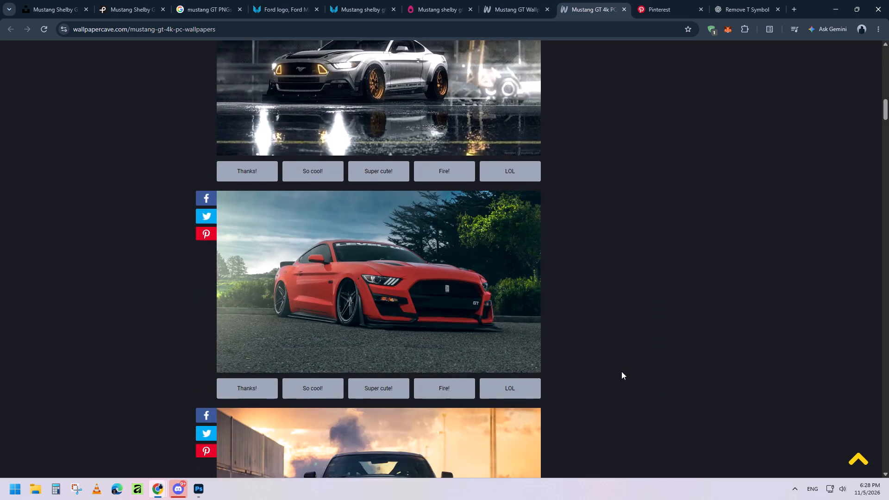
scroll(621, 371, down, 18)
scroll(621, 379, down, 6)
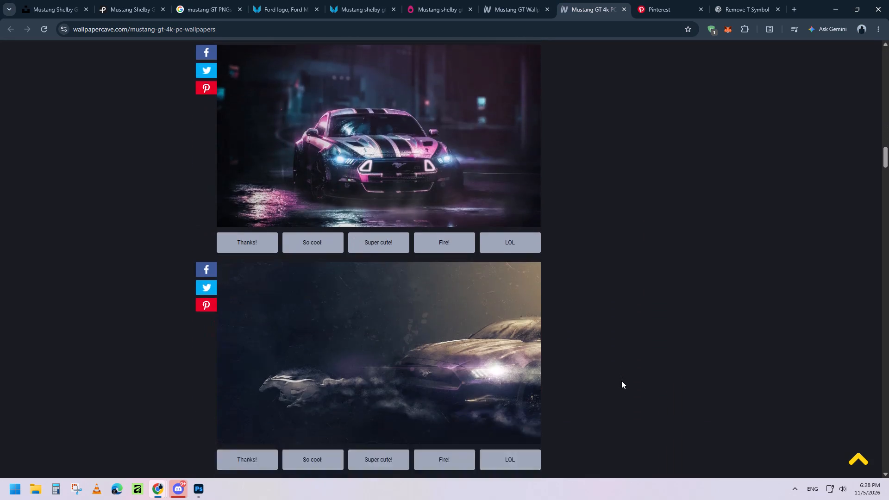
Continue through the Mustang GT 4k PC wallpapers, comparing neon, daylight, studio and sunset scenes for the design.
scroll(621, 381, down, 12)
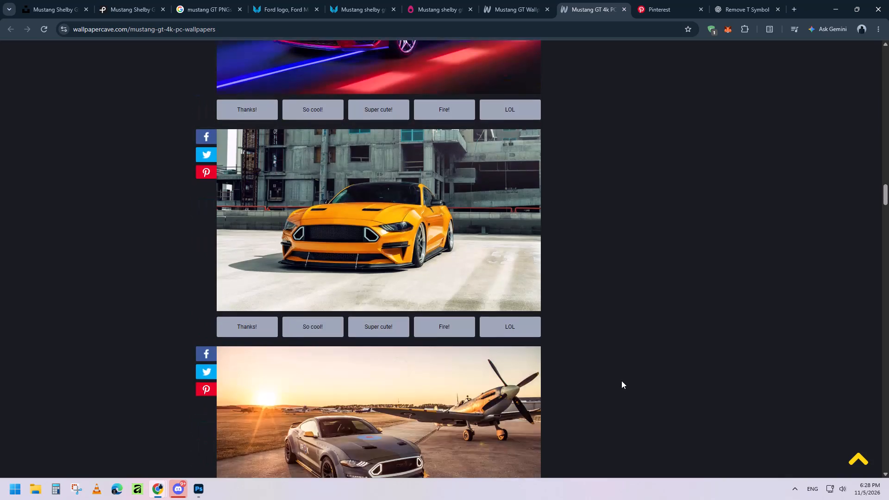
scroll(621, 381, down, 20)
scroll(620, 388, down, 5)
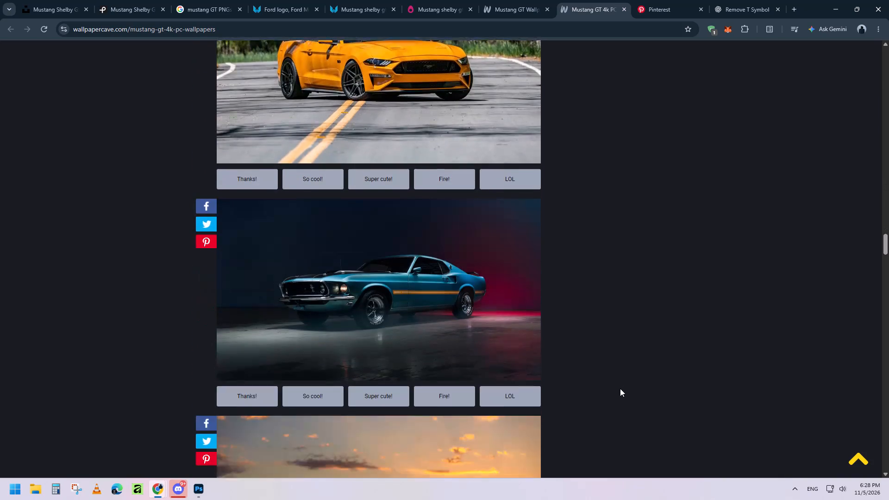
scroll(620, 388, down, 7)
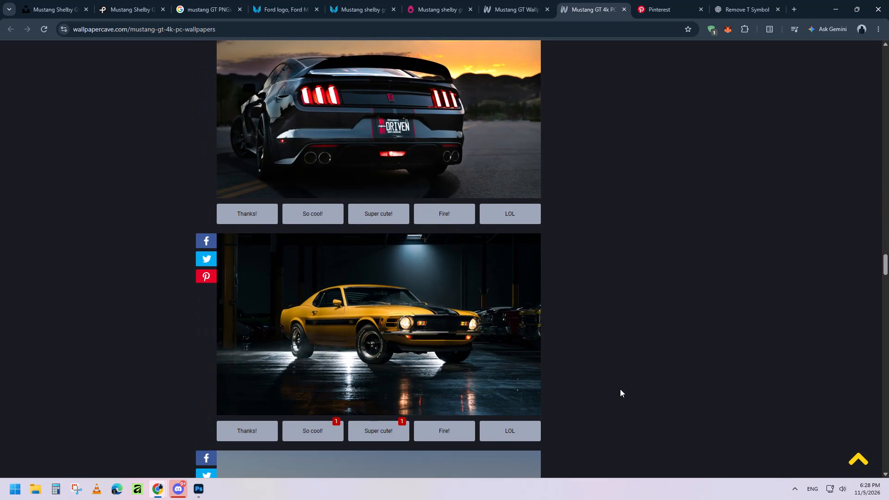
Download the sunset wallpaper showing the rear of the black Mustang with the DRIVEN plate, and return to the collection.
scroll(620, 389, up, 1)
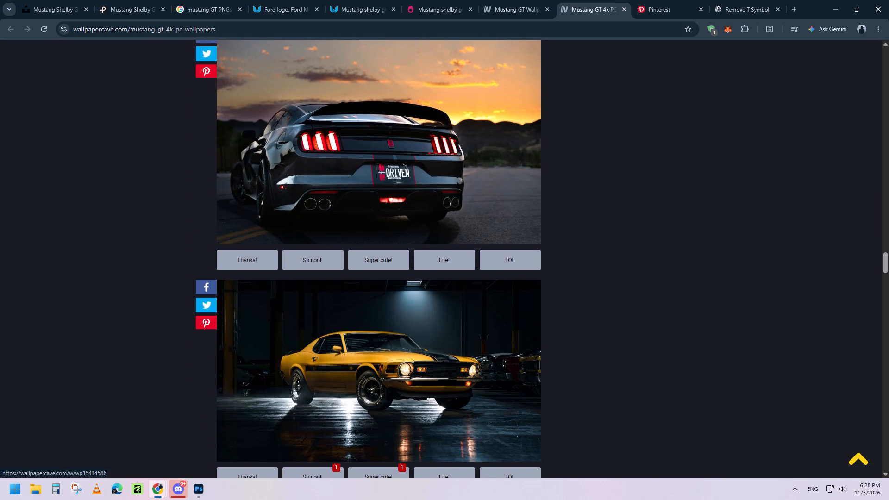
click(436, 129)
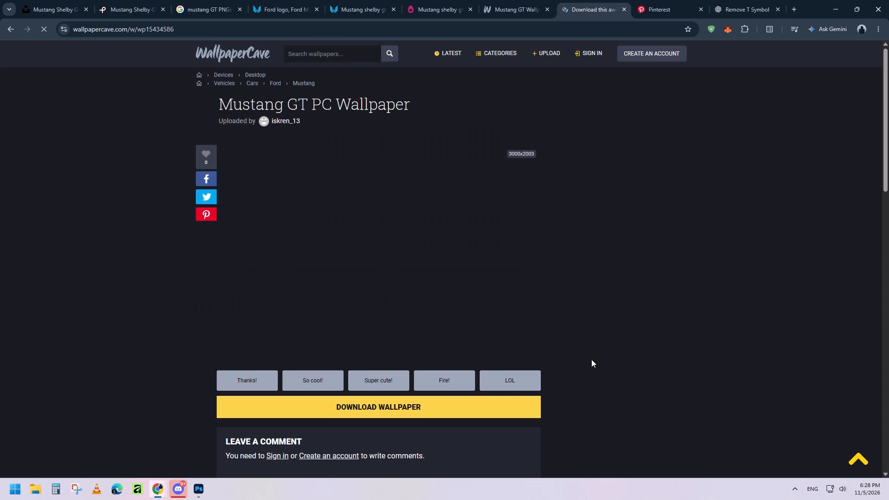
click(424, 409)
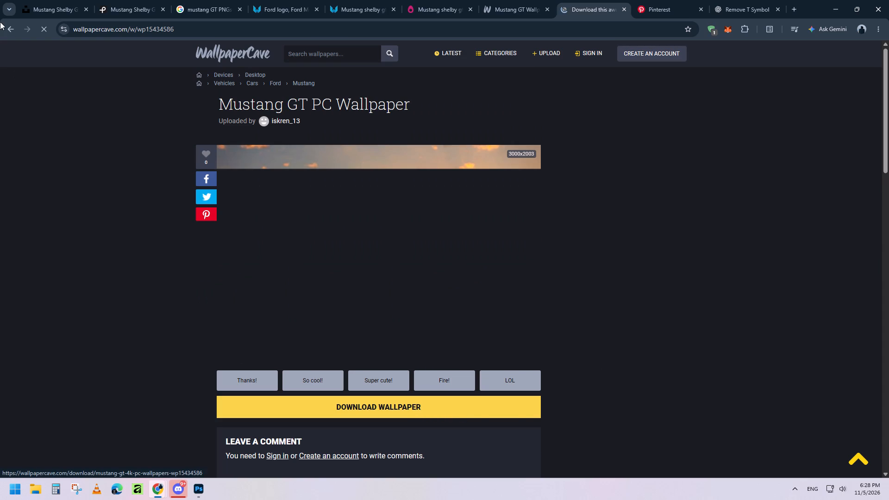
click(9, 27)
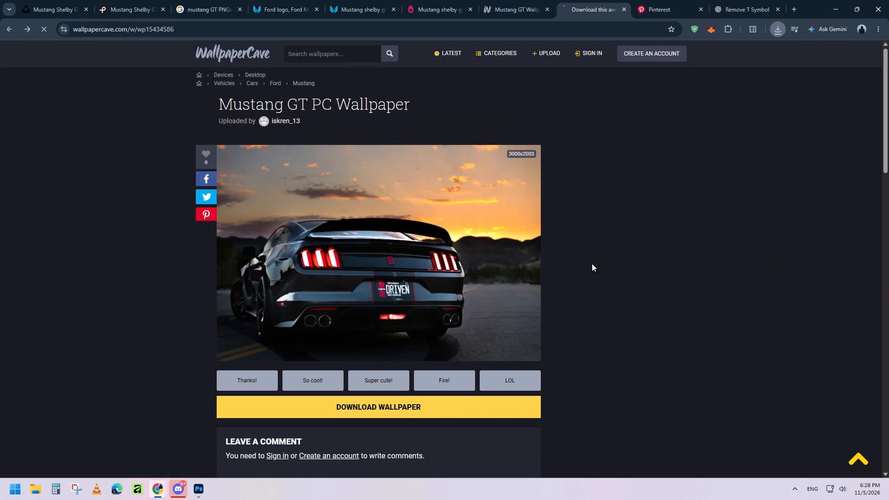
Examine the Mustang GT 4k PC wallpapers below the downloaded one, comparing the red Shelby, black and yellow striped cars.
scroll(629, 271, down, 8)
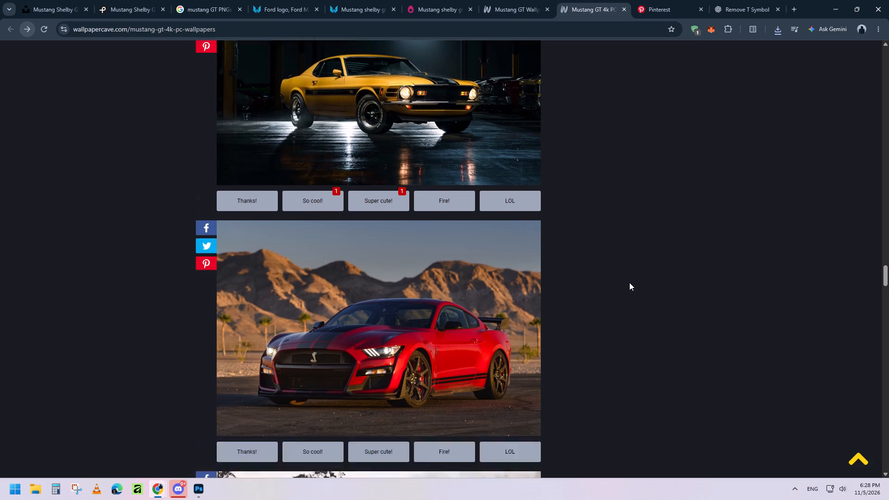
scroll(629, 282, down, 14)
scroll(623, 302, up, 1)
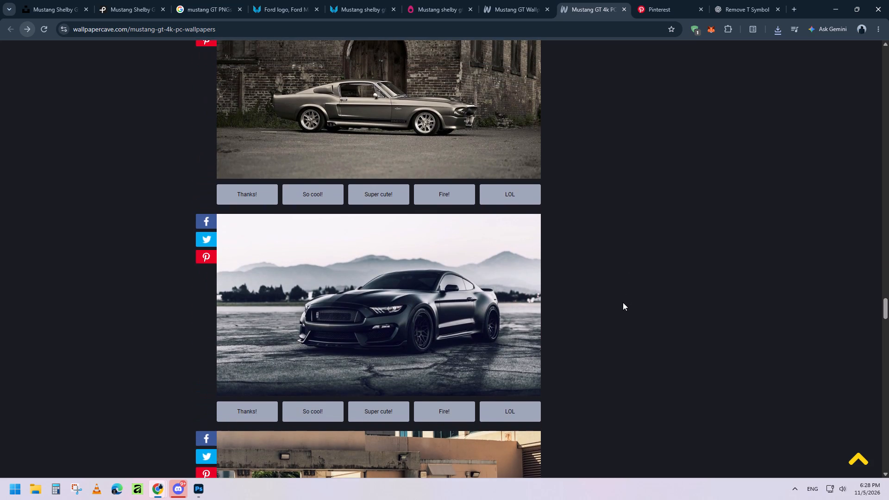
scroll(623, 302, down, 5)
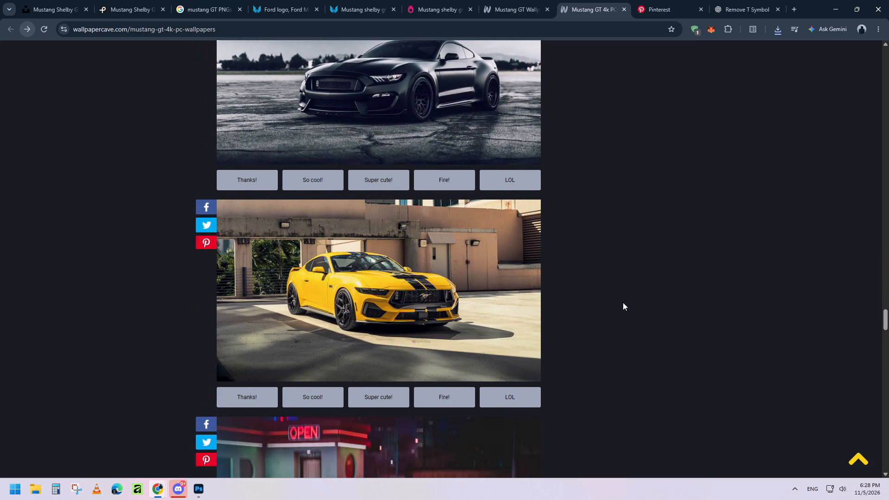
scroll(623, 302, up, 1)
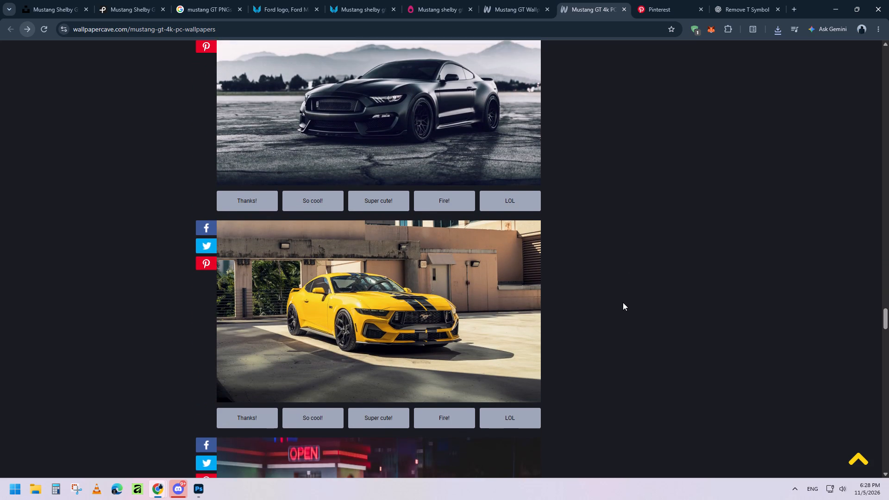
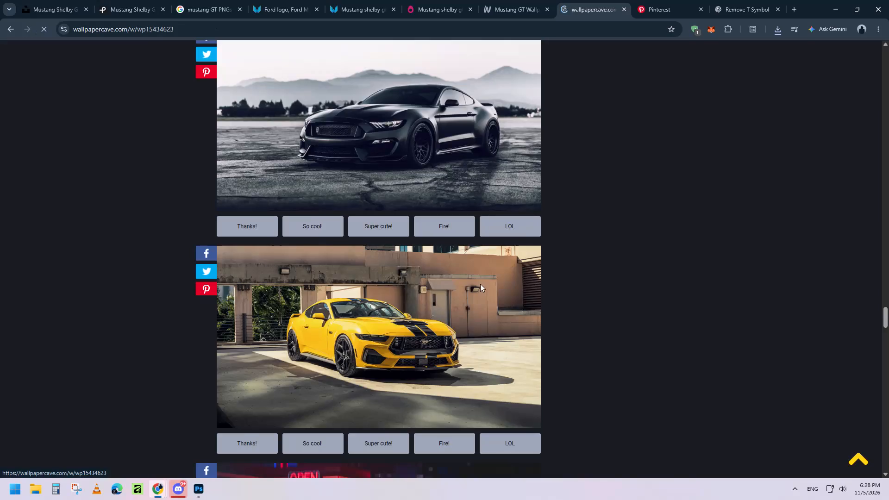
Download the wallpaper of the matte black Mustang in front of misty mountains and return to the collection.
click(417, 392)
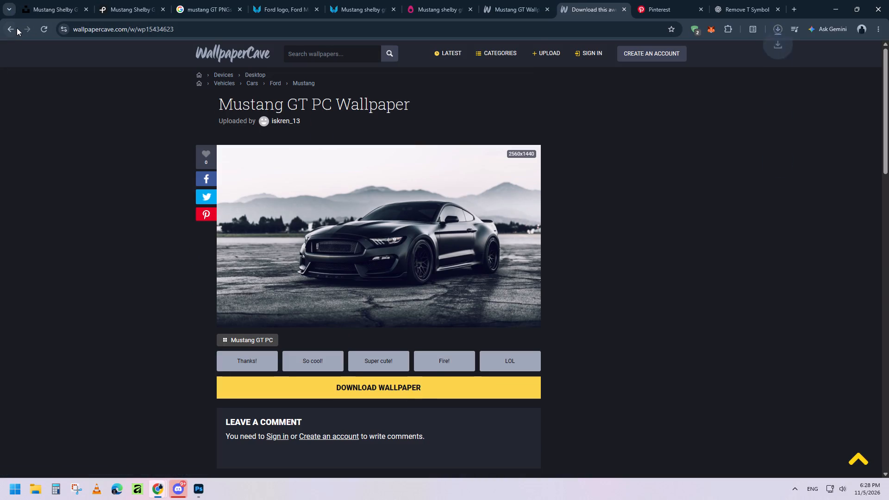
click(16, 28)
Examine the remaining Mustang GT 4k PC wallpapers down to the end of the collection for usable car shots.
scroll(562, 231, down, 13)
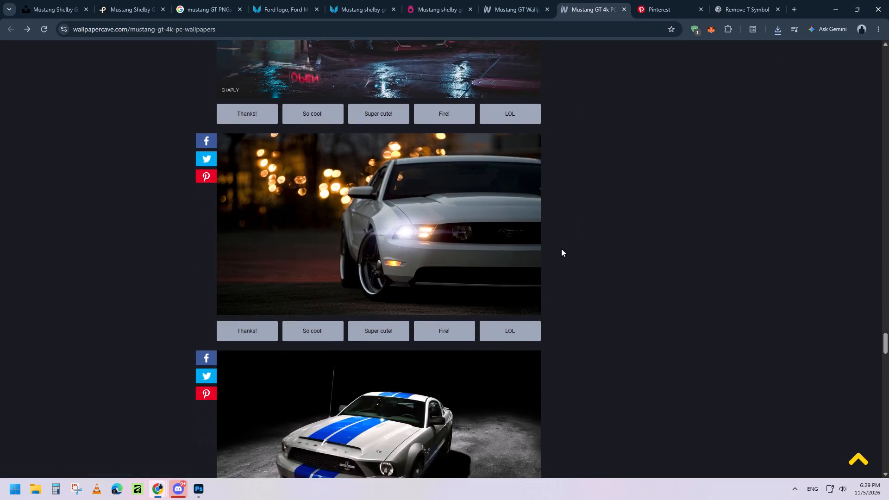
scroll(561, 249, down, 17)
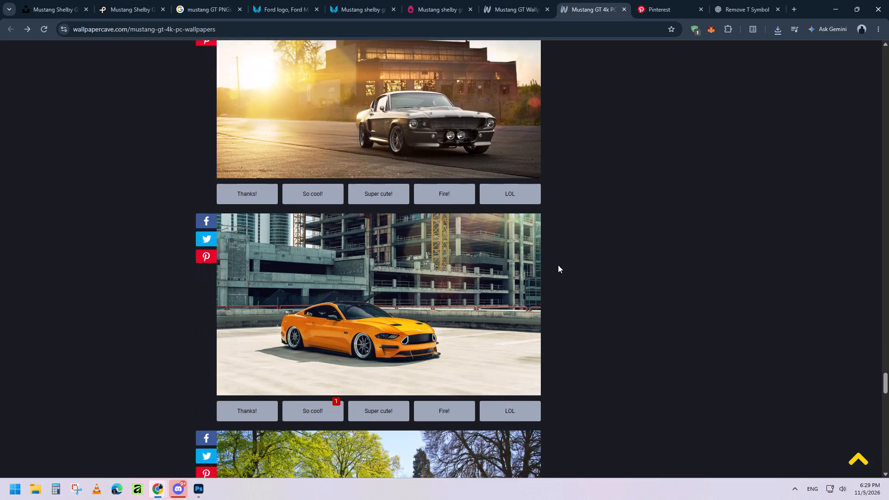
scroll(558, 266, down, 20)
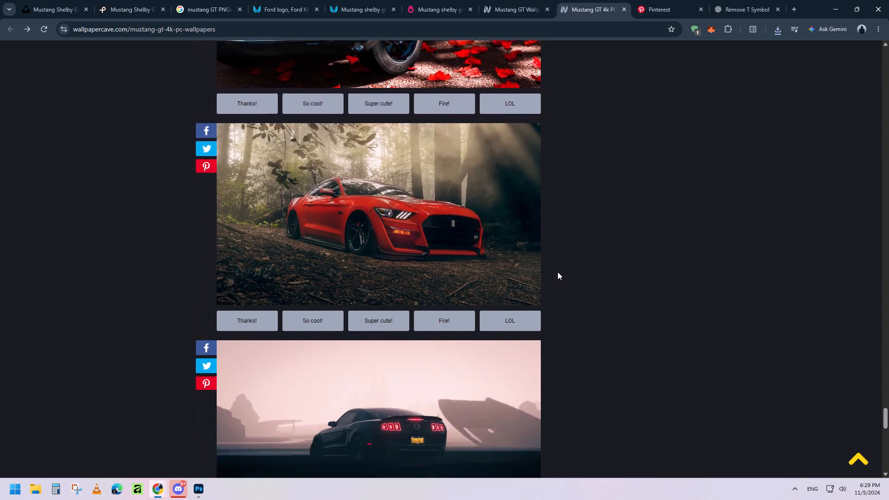
scroll(557, 272, down, 3)
scroll(619, 270, up, 4)
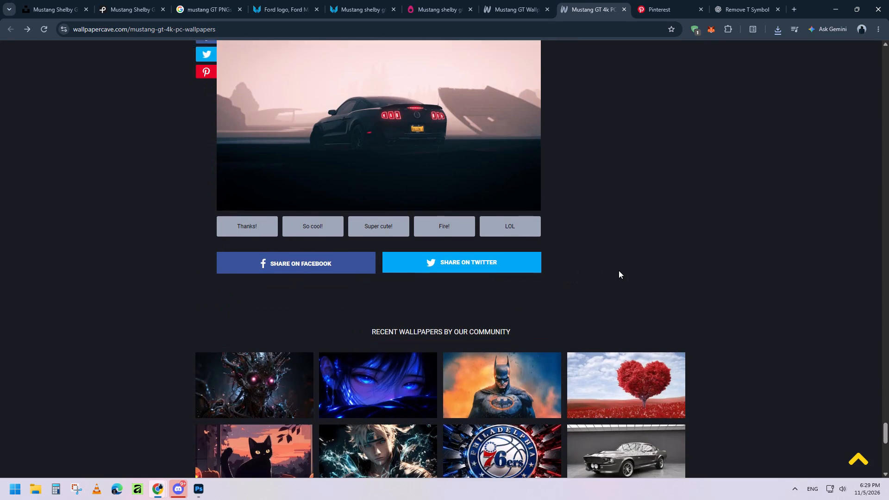
scroll(619, 270, up, 6)
Switch to the Pinterest results for mustang GT PNG and examine the car cutouts, logos and poster layouts.
click(662, 0)
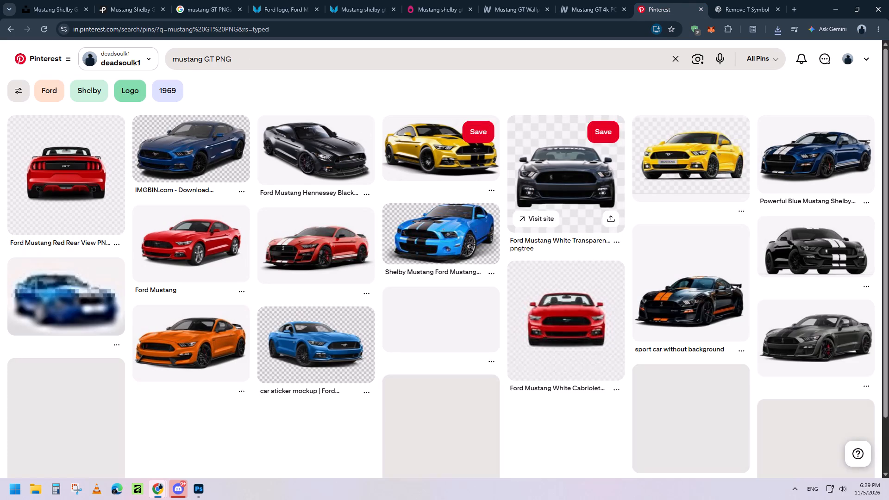
scroll(272, 176, down, 4)
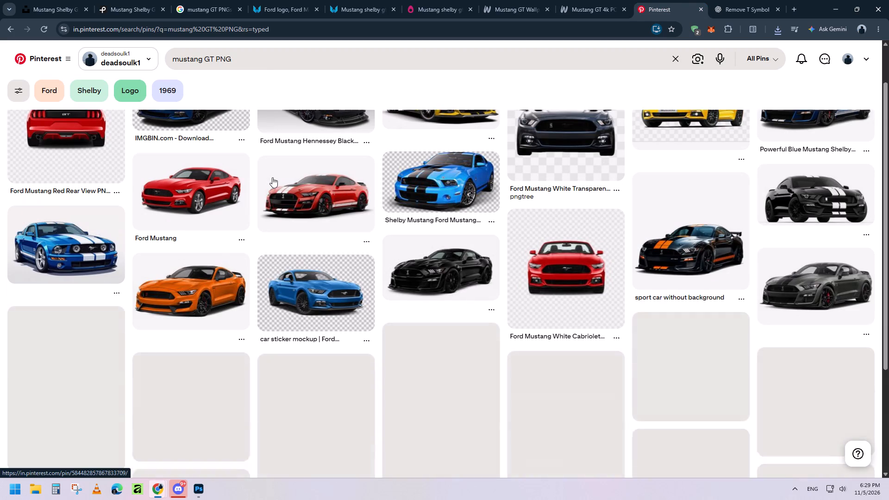
scroll(272, 177, up, 2)
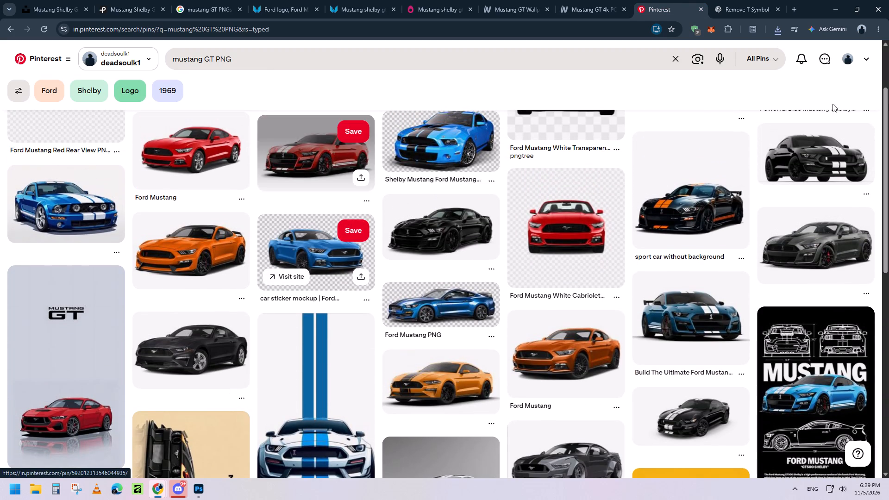
scroll(888, 158, up, 3)
scroll(888, 158, down, 6)
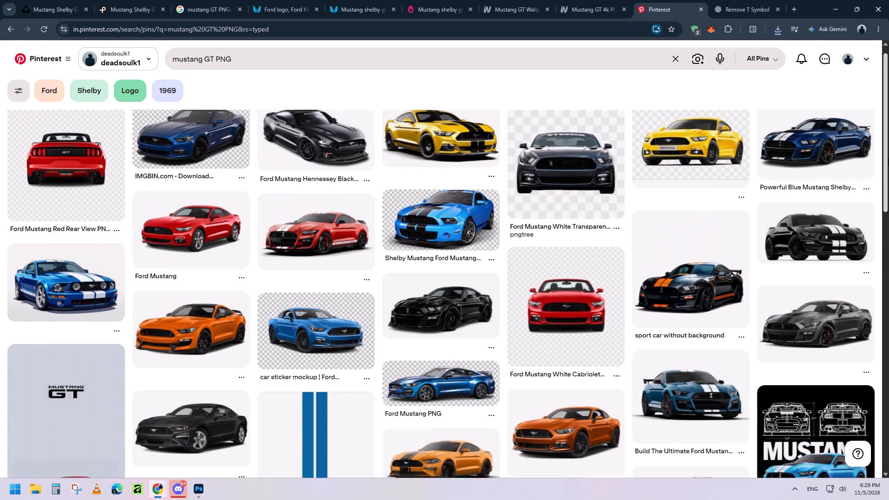
scroll(888, 158, down, 3)
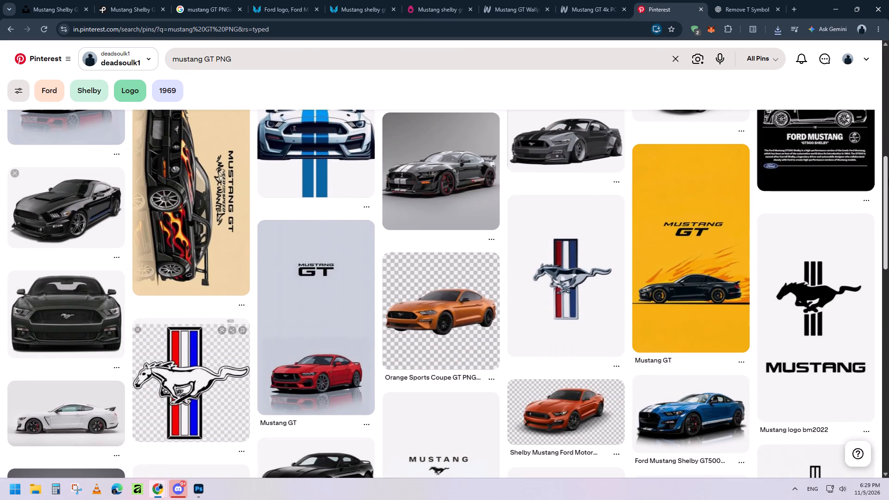
scroll(888, 178, up, 2)
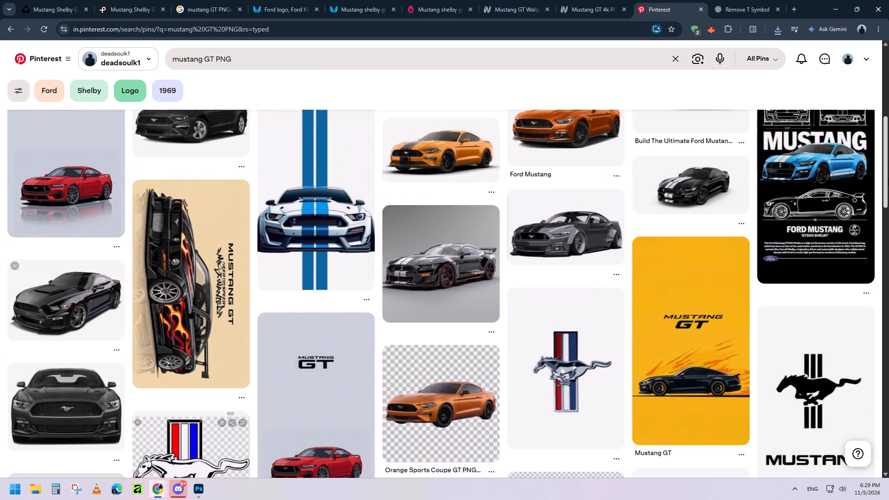
scroll(888, 178, up, 4)
click(11, 27)
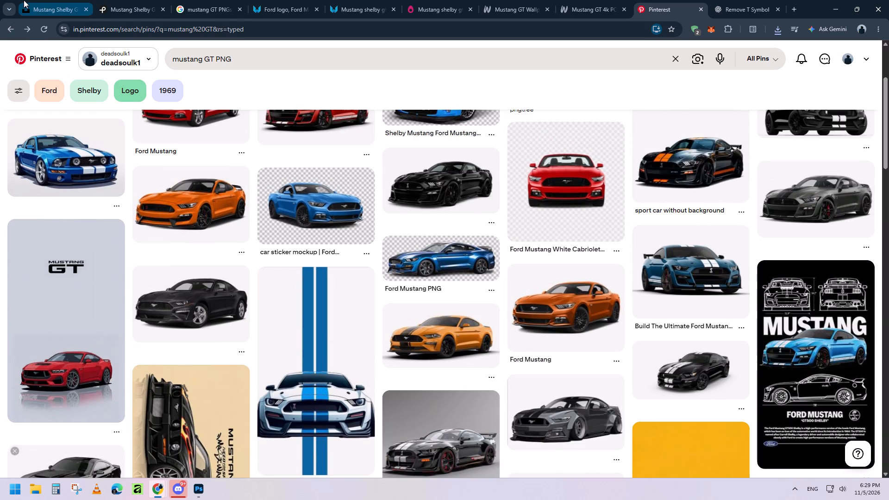
Switch to the Unsplash mustang shelby gt results and download the first photo, the grey Mustang with red stripes on dirt ground.
click(24, 0)
scroll(199, 162, up, 5)
scroll(221, 187, down, 6)
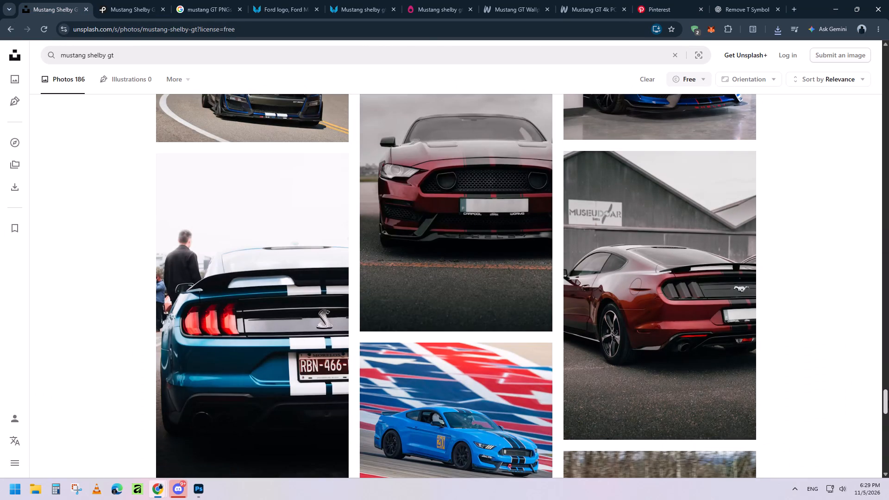
drag(888, 401, 888, 47)
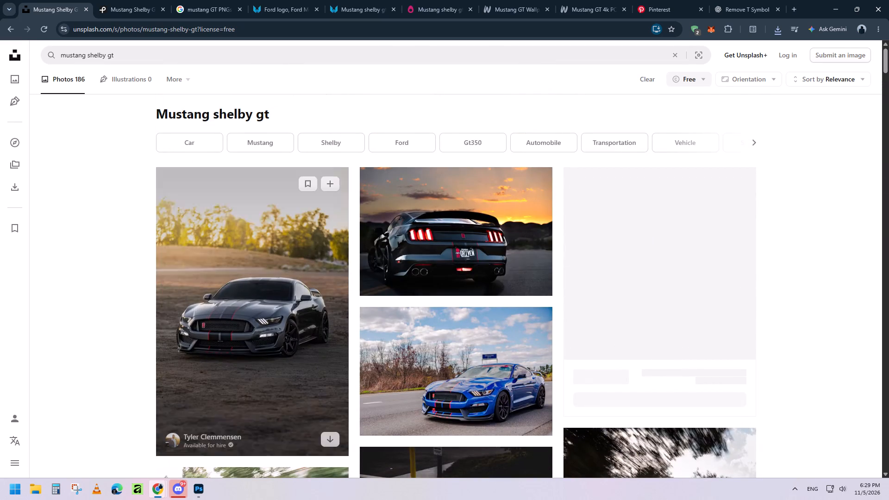
click(328, 441)
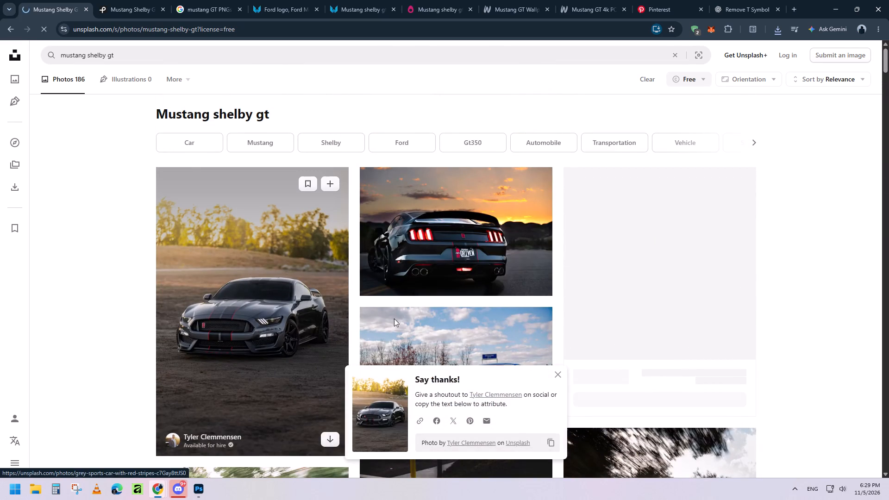
scroll(728, 291, down, 3)
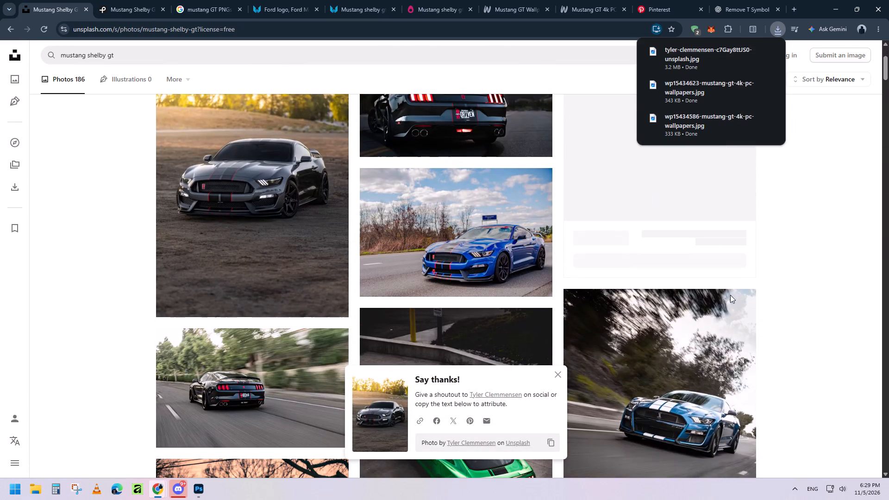
click(851, 359)
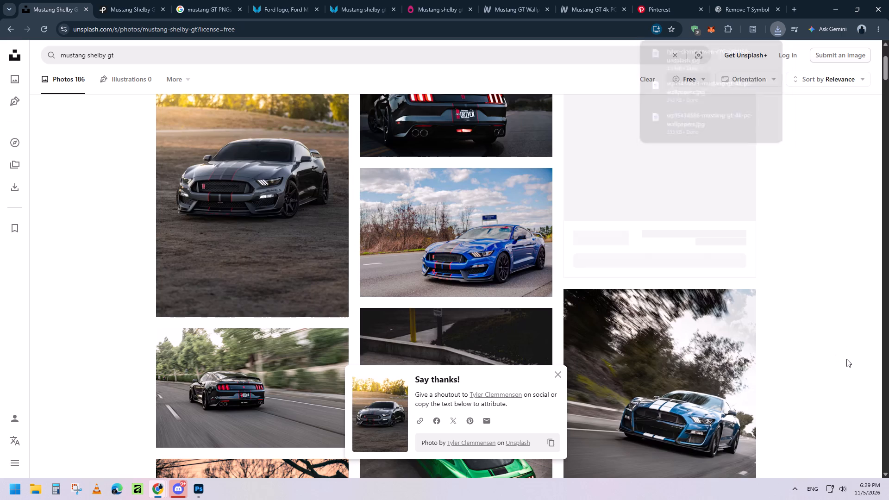
click(559, 375)
Download the Unsplash photo showing the rear of the black Mustang driving along a tree-lined road.
scroll(352, 319, down, 2)
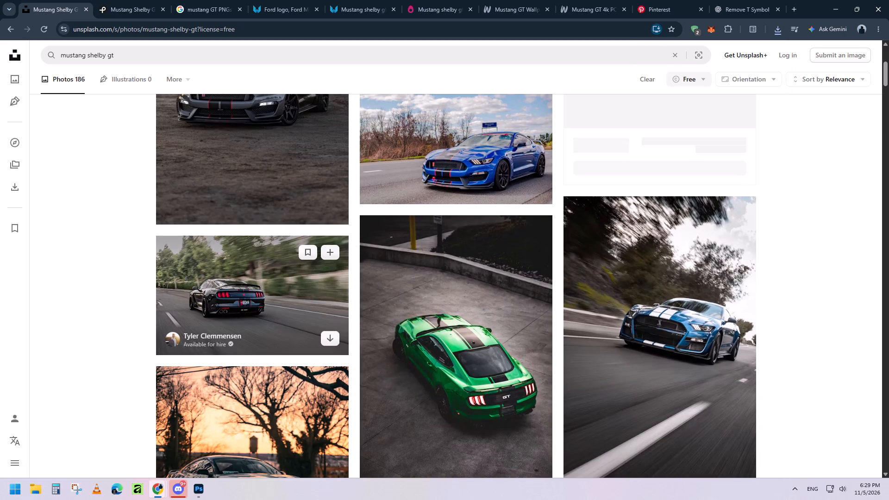
click(326, 339)
scroll(729, 302, down, 4)
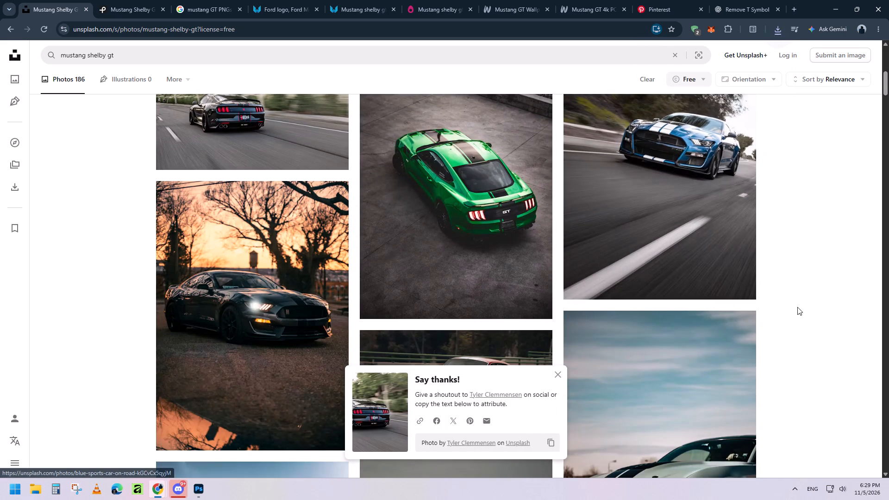
click(834, 293)
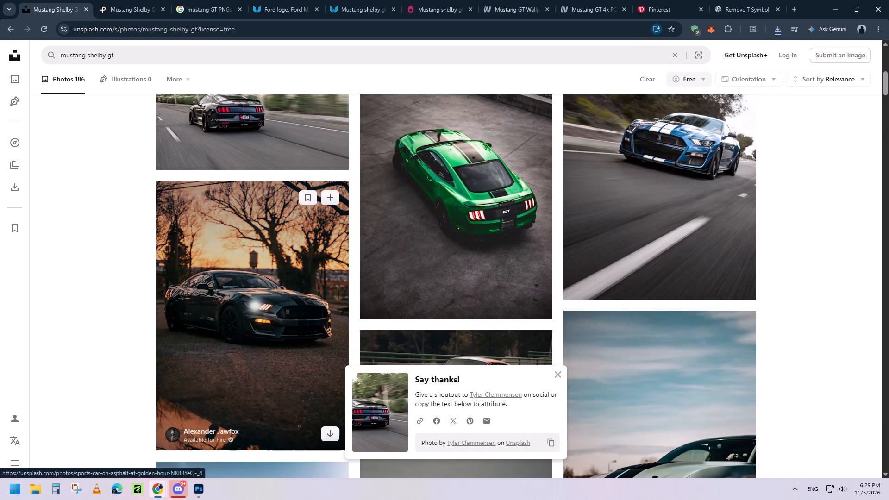
scroll(260, 298, down, 4)
click(557, 372)
Download the Unsplash photo of the black Shelby parked on brick paving in front of a glass-fronted building.
scroll(813, 311, down, 2)
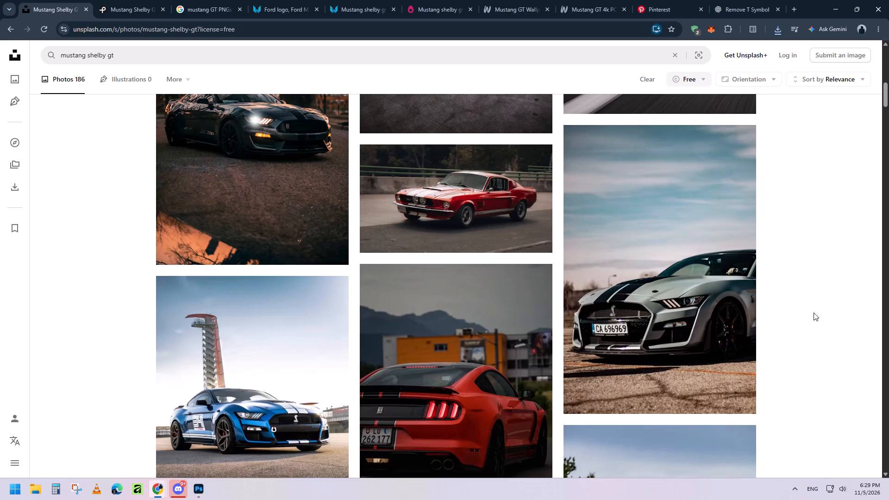
scroll(814, 312, down, 15)
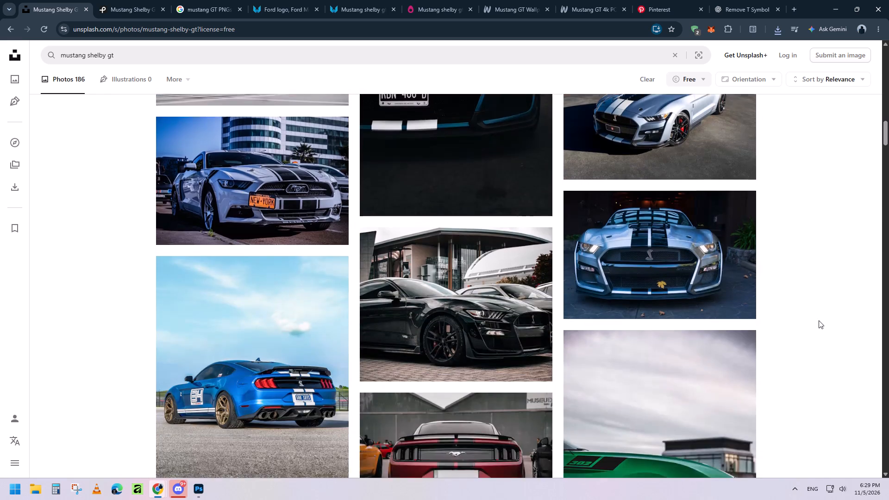
scroll(819, 320, down, 2)
scroll(822, 322, up, 3)
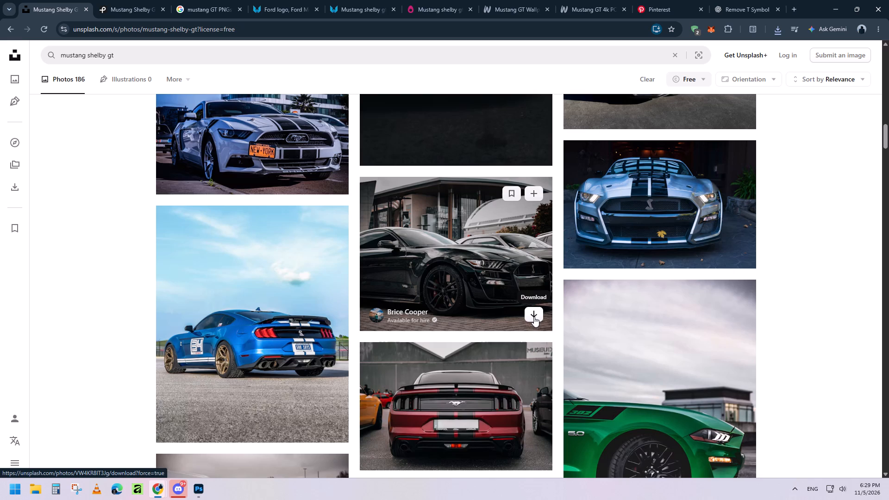
click(534, 317)
Download the Unsplash photo showing the straight rear view of the dark red Mustang with black stripes.
scroll(534, 317, down, 3)
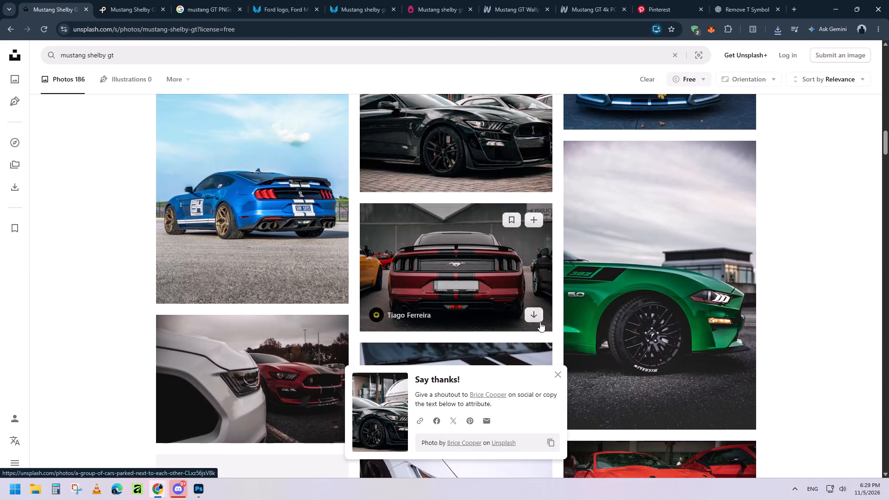
click(538, 318)
scroll(738, 318, down, 2)
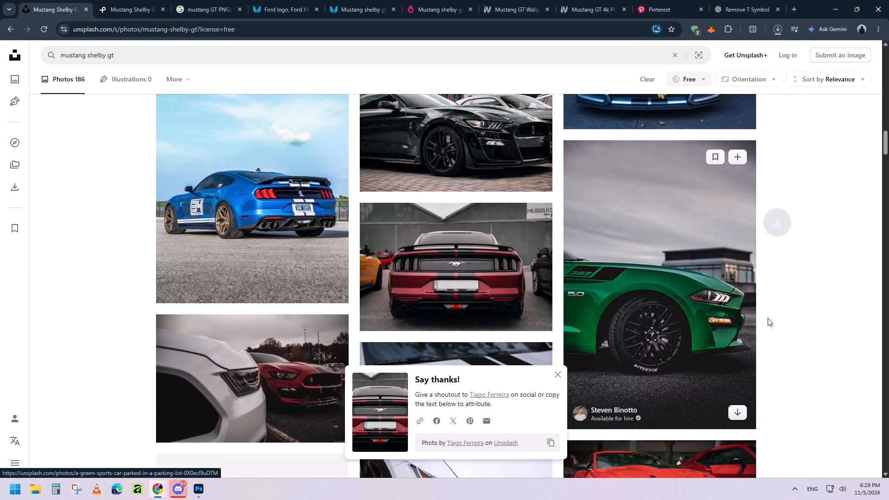
scroll(768, 318, down, 3)
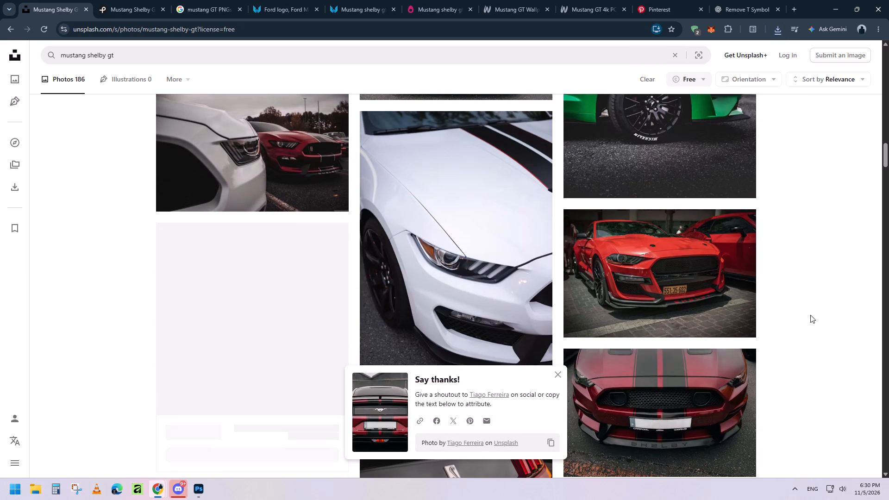
scroll(794, 315, down, 5)
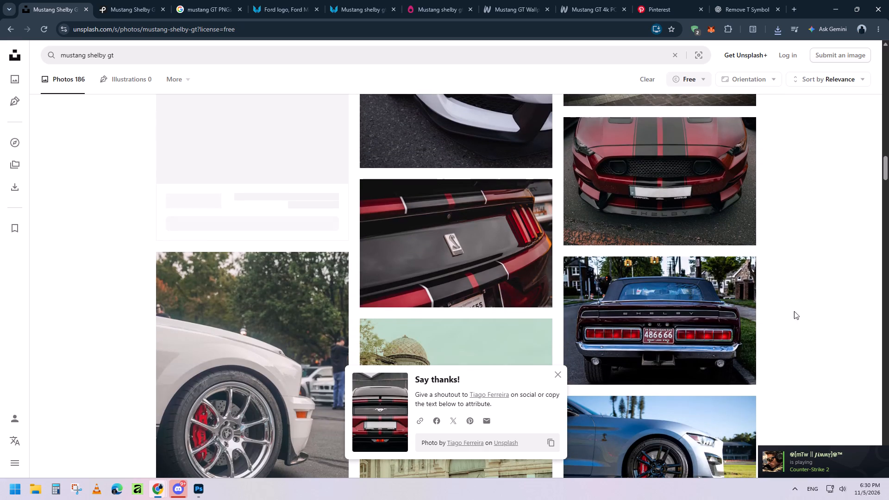
click(555, 373)
Download the Unsplash photo of the white Mustang's headlight close-up with a red Shelby parked behind it.
scroll(820, 299, down, 5)
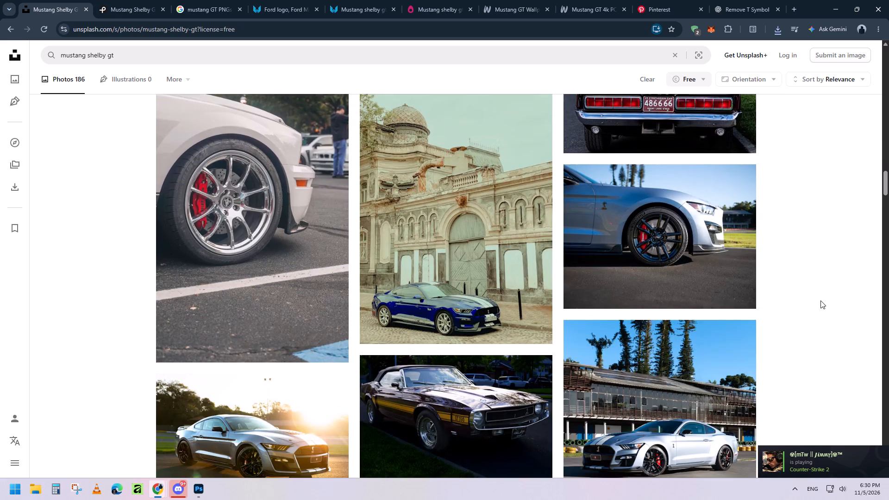
scroll(821, 302, down, 9)
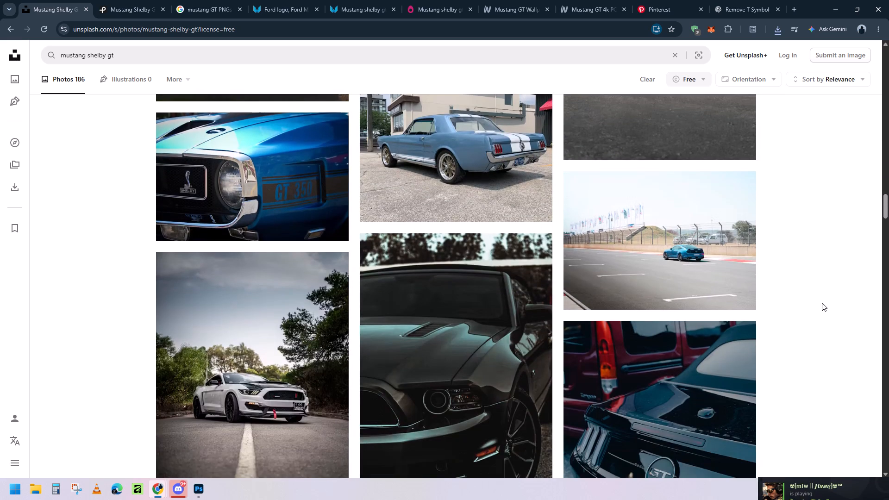
scroll(822, 303, down, 3)
scroll(800, 301, up, 4)
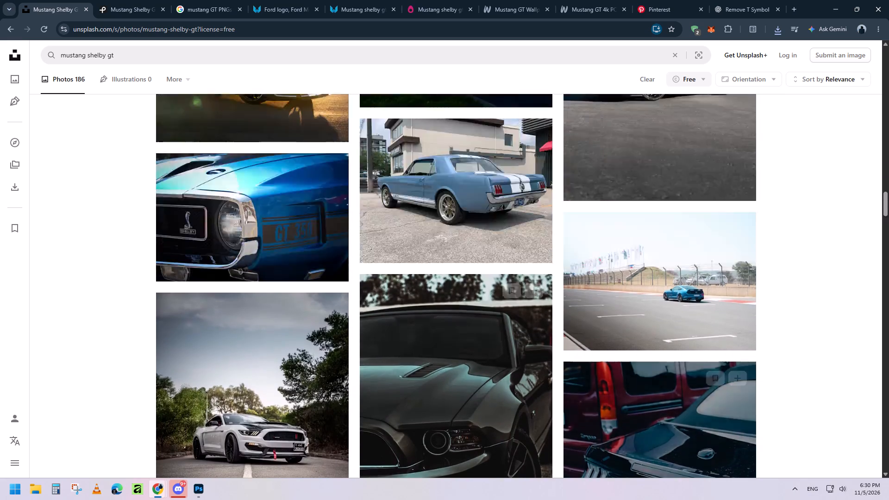
scroll(380, 281, up, 20)
scroll(380, 281, up, 1)
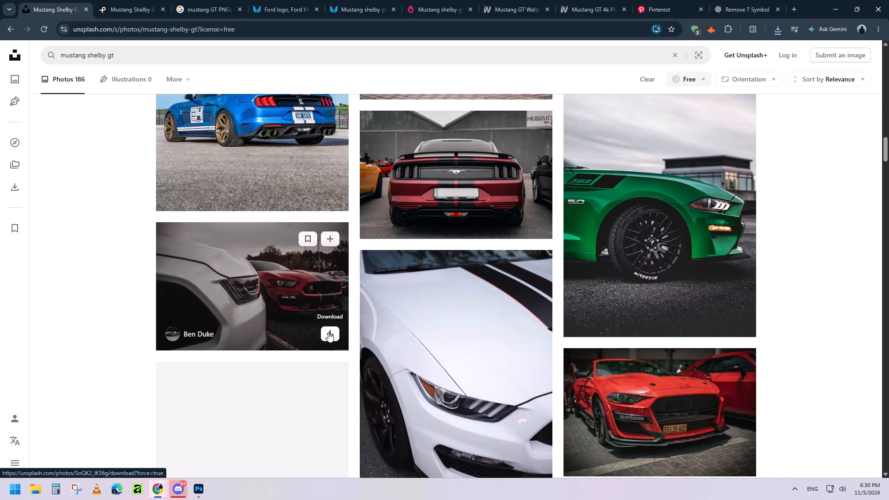
click(328, 332)
Download the Unsplash photo of the green Mustang seen from behind in a dimly lit concrete parking garage.
scroll(865, 314, up, 6)
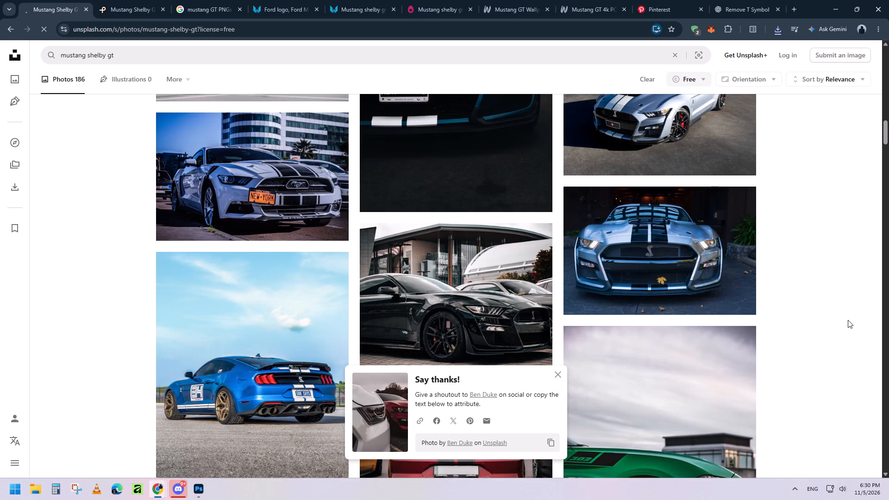
scroll(848, 320, down, 7)
scroll(848, 326, up, 6)
scroll(848, 326, down, 6)
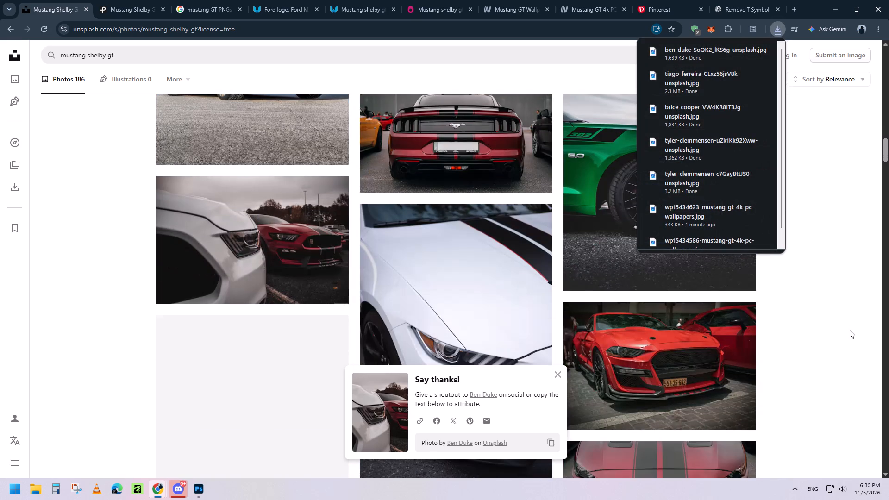
scroll(850, 329, down, 16)
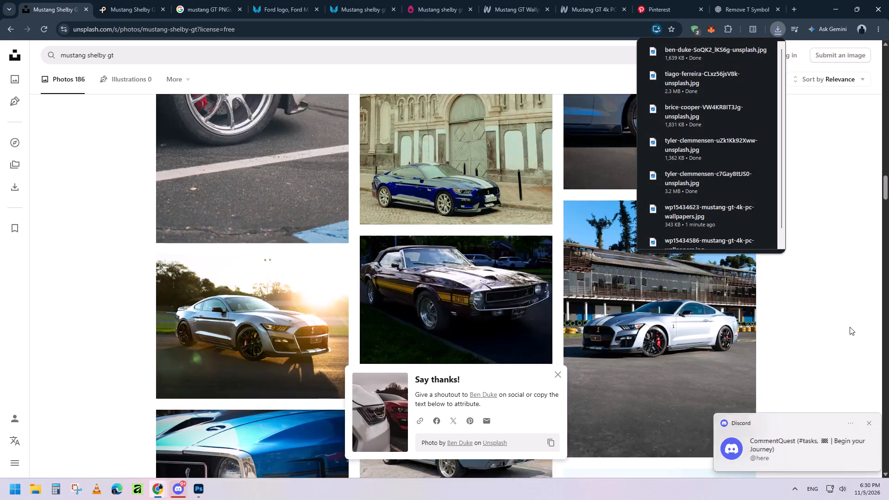
click(850, 327)
scroll(850, 327, down, 10)
scroll(849, 328, up, 4)
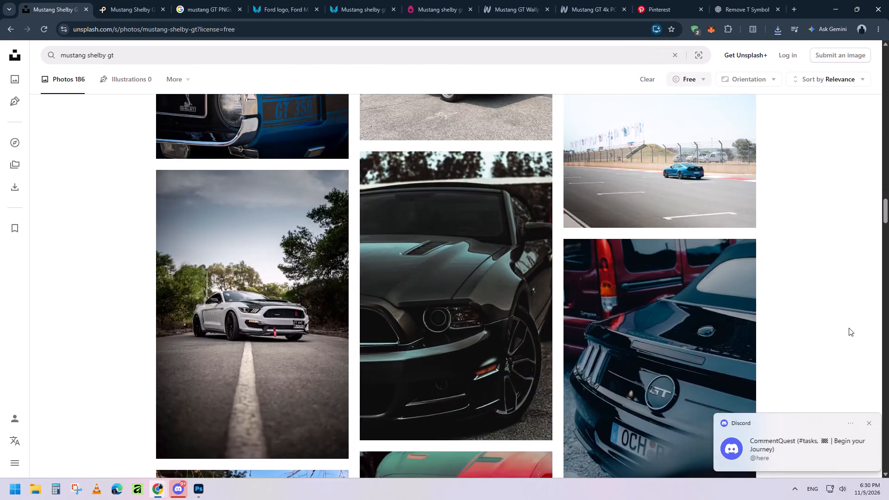
scroll(849, 330, down, 16)
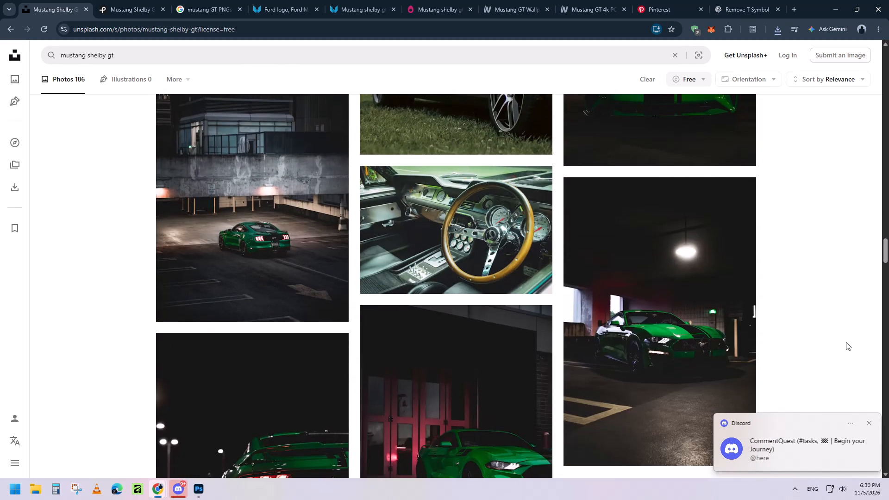
scroll(846, 342, down, 2)
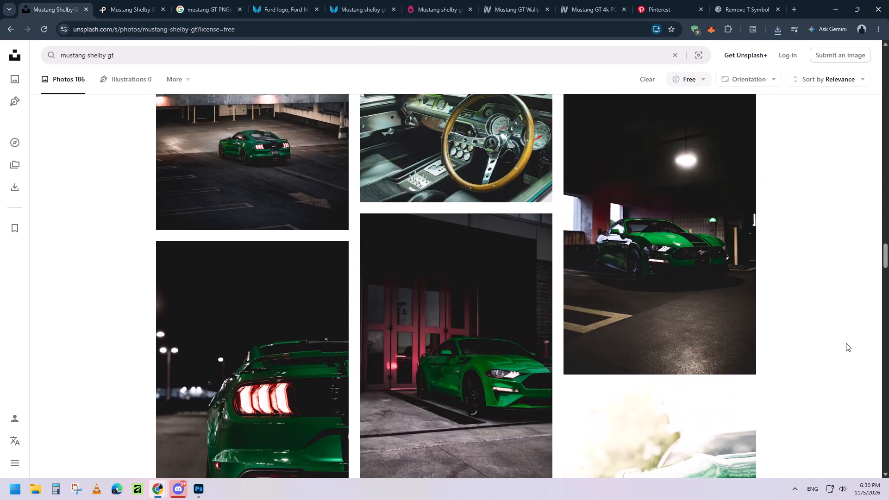
scroll(843, 343, down, 1)
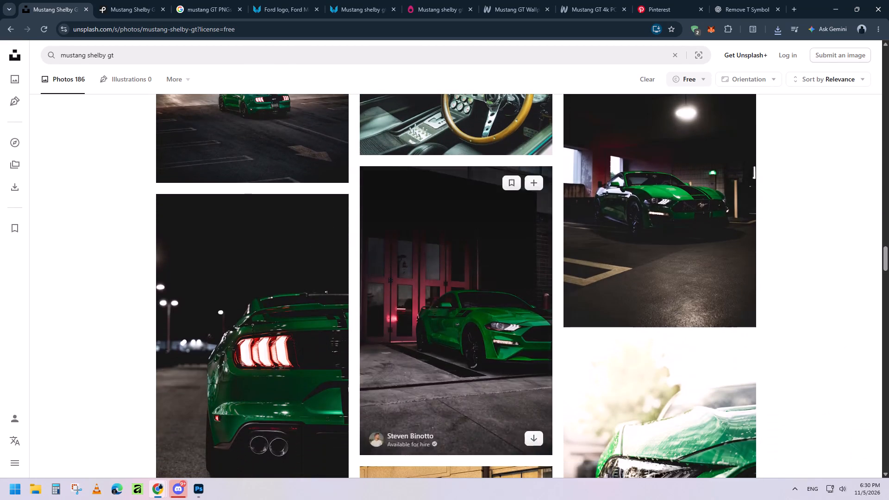
click(332, 164)
Download the Unsplash close-up of the wet green Mustang's headlight and front bumper.
scroll(825, 291, down, 4)
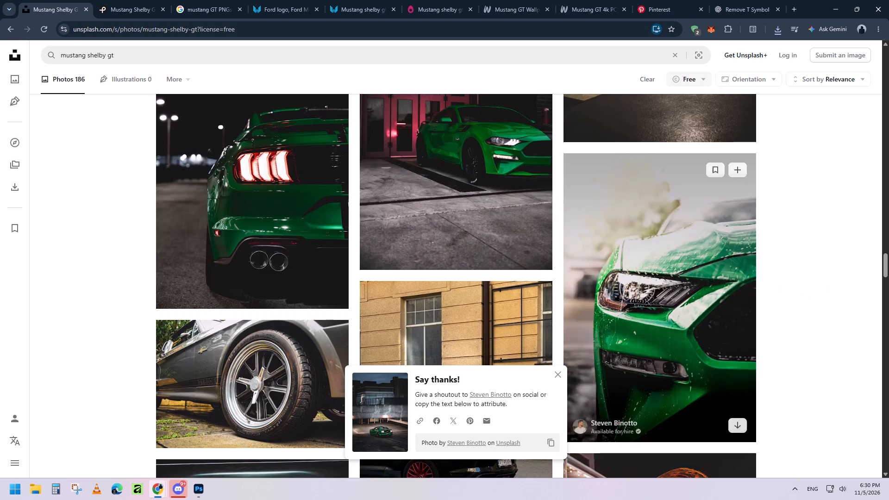
scroll(829, 377, down, 2)
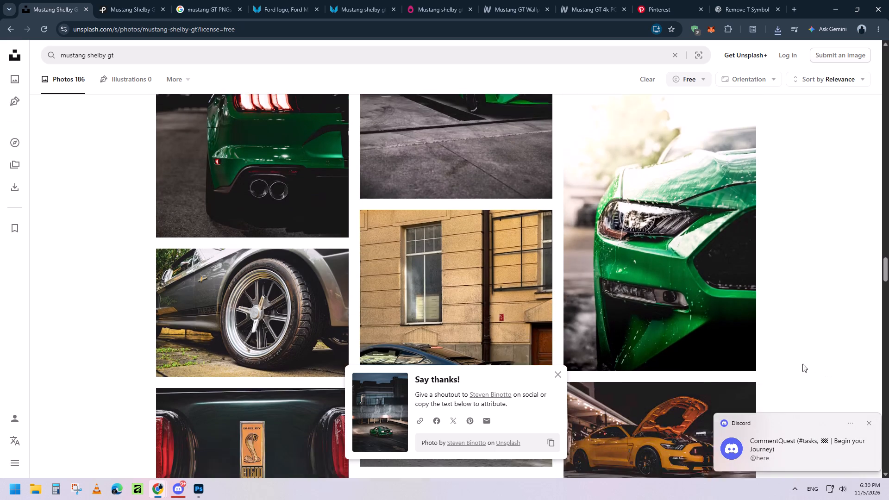
click(739, 331)
Download the Unsplash night photo of the orange-yellow Mustang with black stripes and its hood raised.
scroll(806, 322, down, 4)
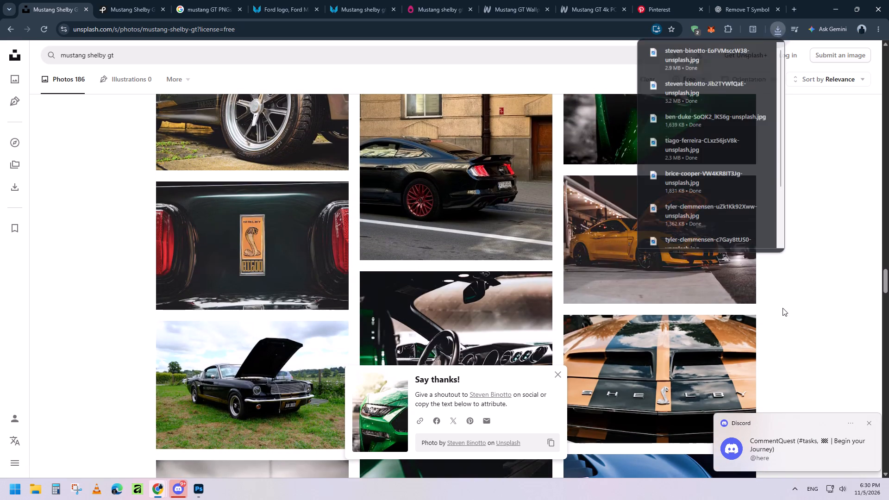
click(557, 376)
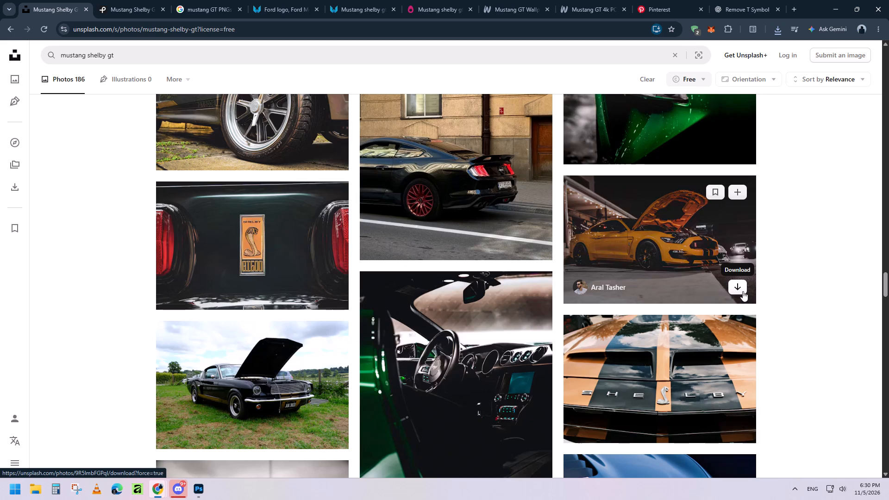
click(743, 291)
Download the Unsplash photo of the dark red Mustang's rear three-quarter view in front of the Museu do Car building.
scroll(807, 301, down, 16)
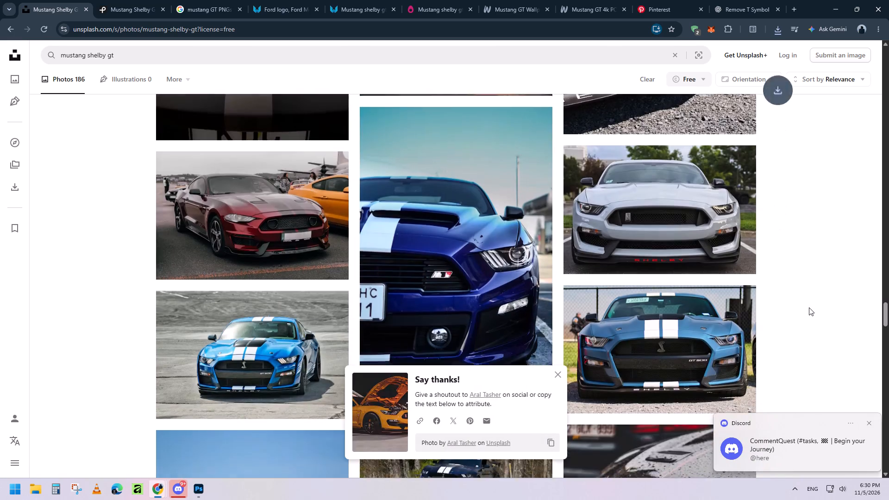
scroll(809, 307, down, 3)
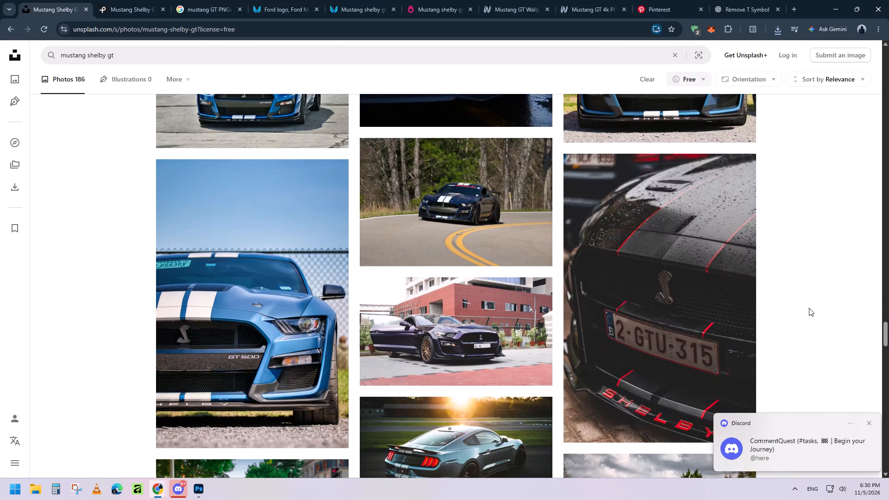
scroll(809, 308, down, 7)
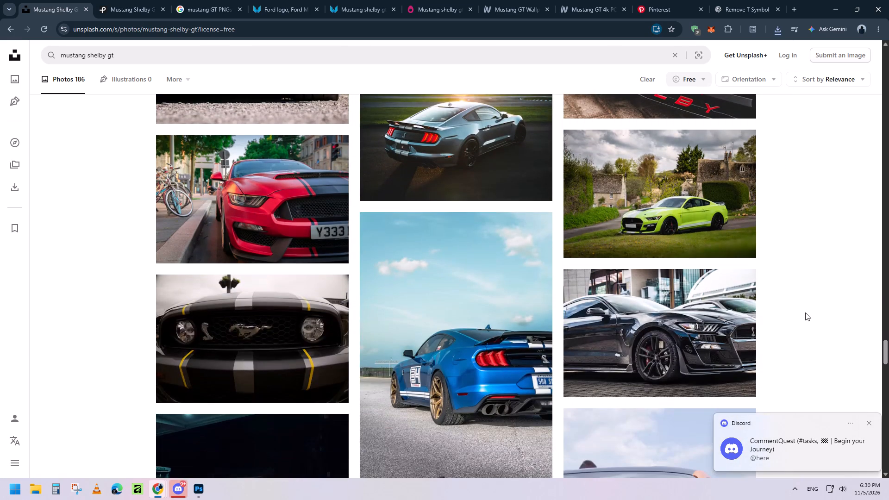
scroll(805, 312, down, 9)
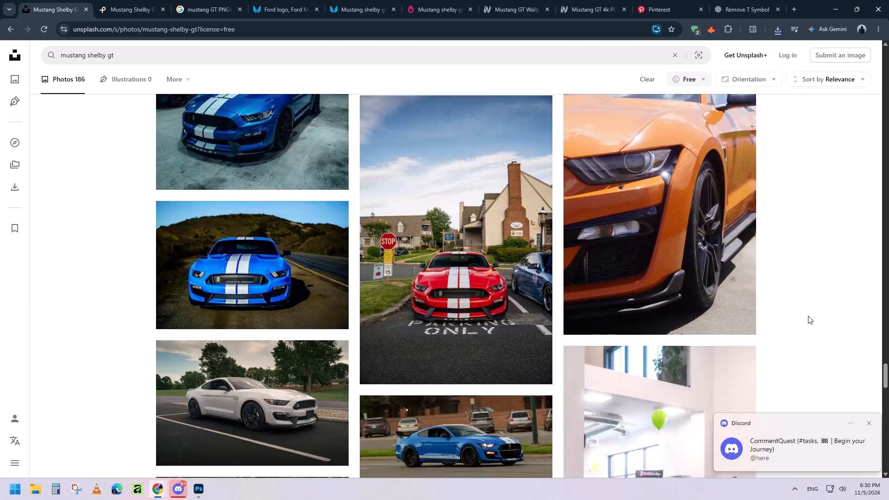
scroll(808, 316, down, 8)
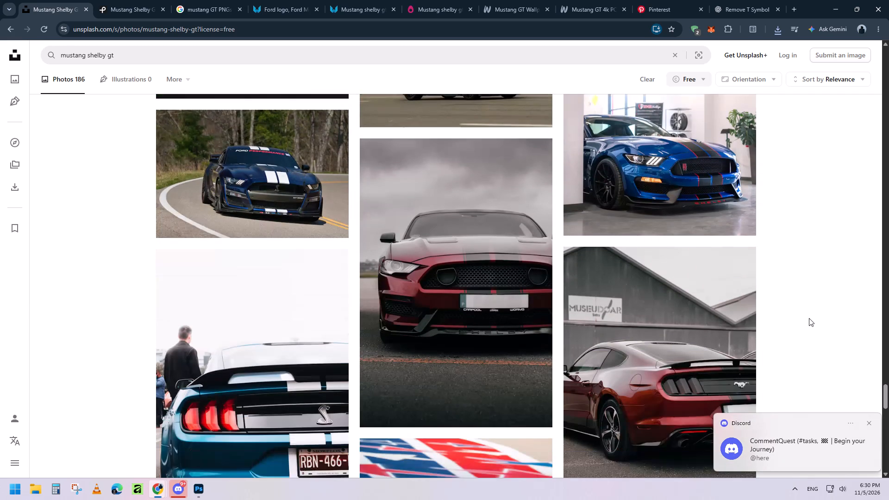
scroll(809, 318, down, 3)
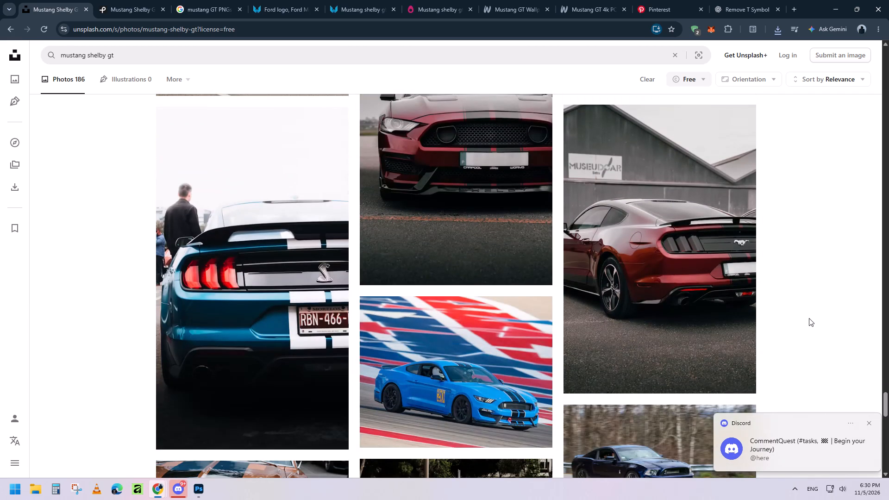
scroll(809, 318, down, 1)
click(738, 332)
Look through the remaining Unsplash mustang shelby gt results for more usable car, badge and detail photos.
scroll(788, 334, down, 2)
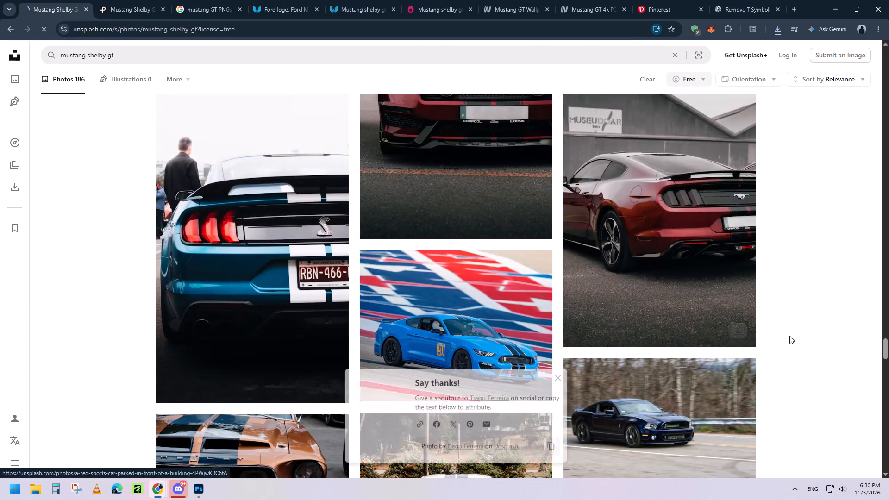
scroll(789, 336, down, 10)
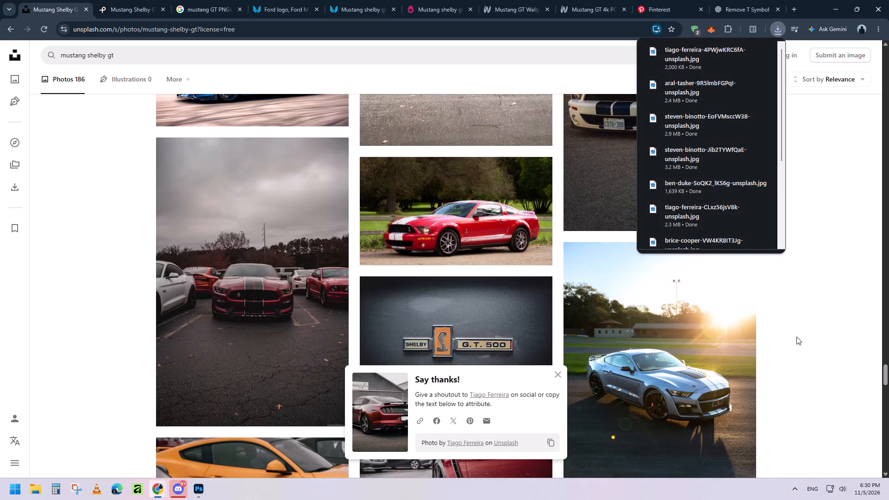
scroll(796, 337, down, 13)
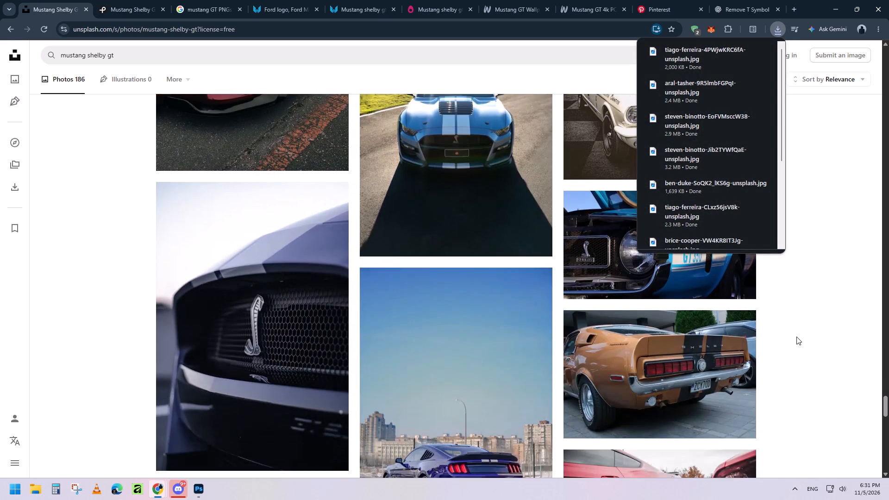
scroll(796, 337, down, 14)
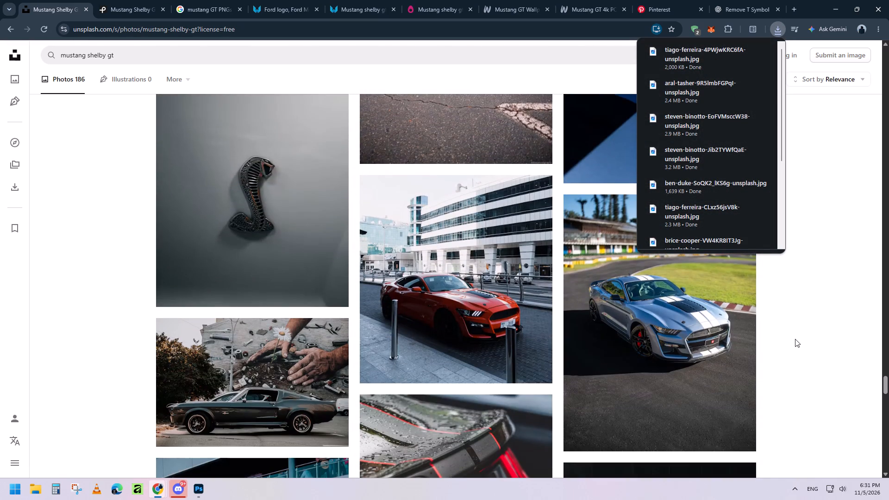
scroll(795, 339, down, 9)
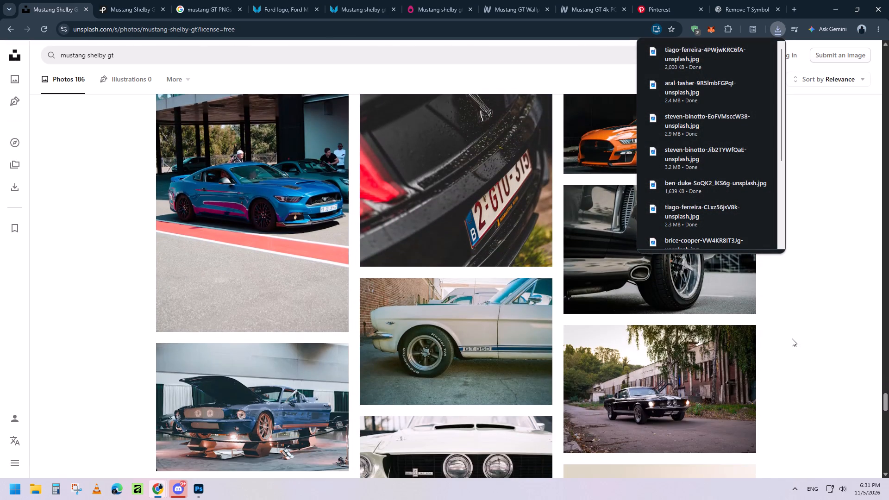
scroll(792, 338, down, 7)
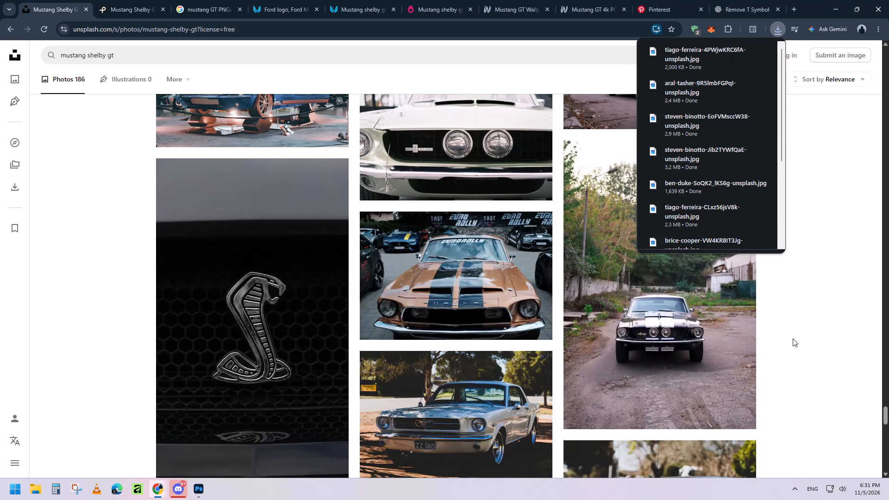
scroll(801, 337, up, 3)
scroll(801, 337, down, 6)
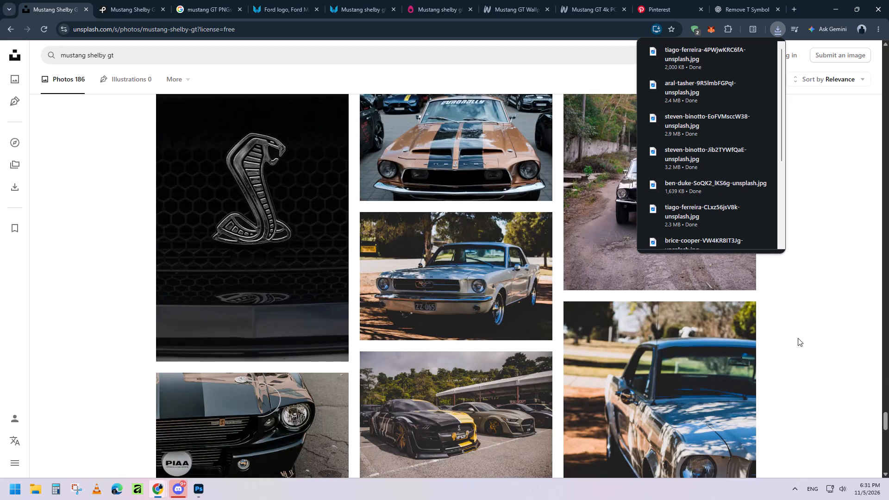
scroll(798, 338, down, 15)
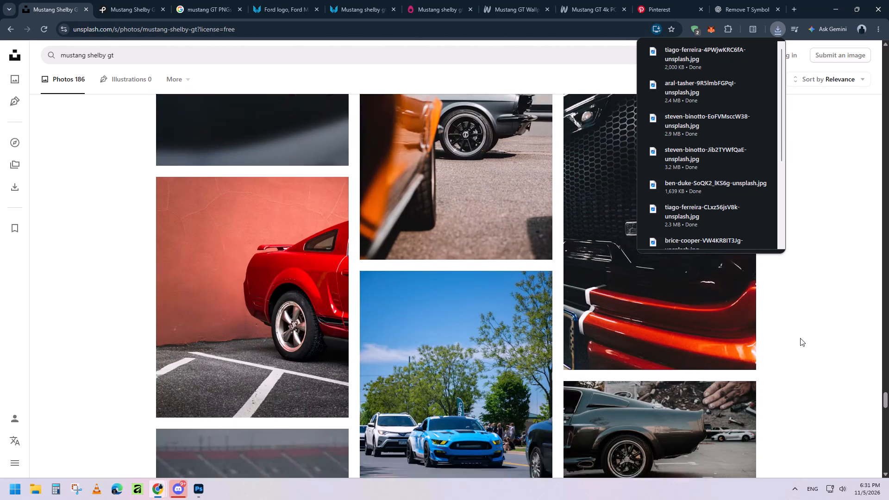
scroll(800, 338, down, 12)
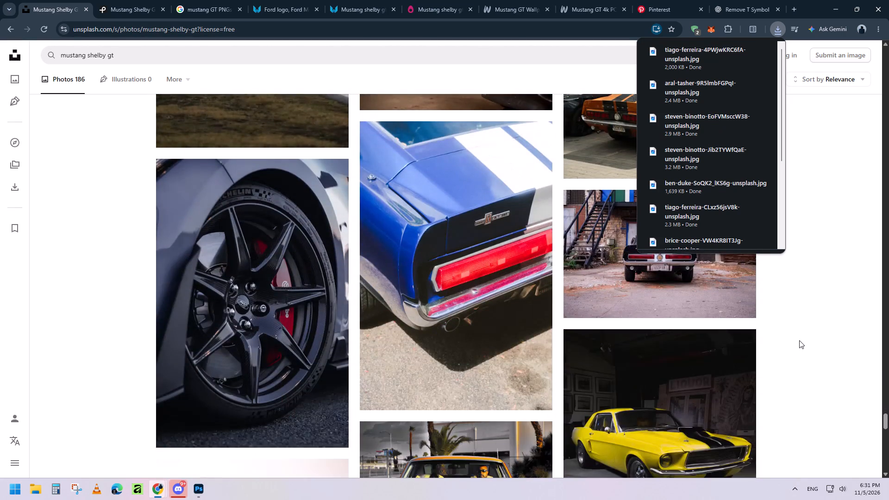
scroll(799, 340, down, 12)
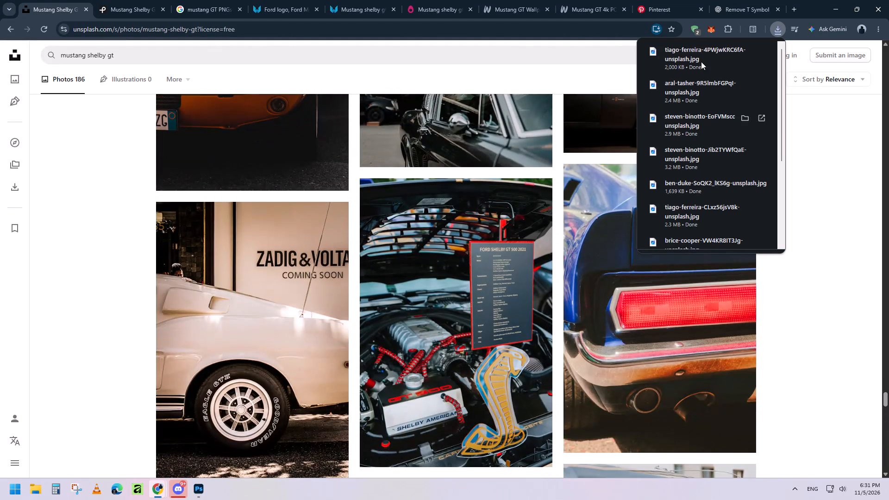
Switch back to the blank Untitled-1 document in Photoshop.
click(835, 0)
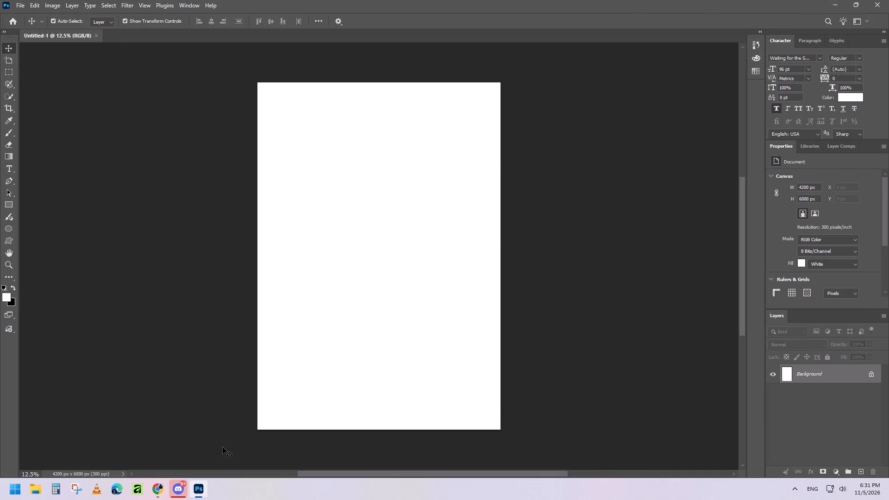
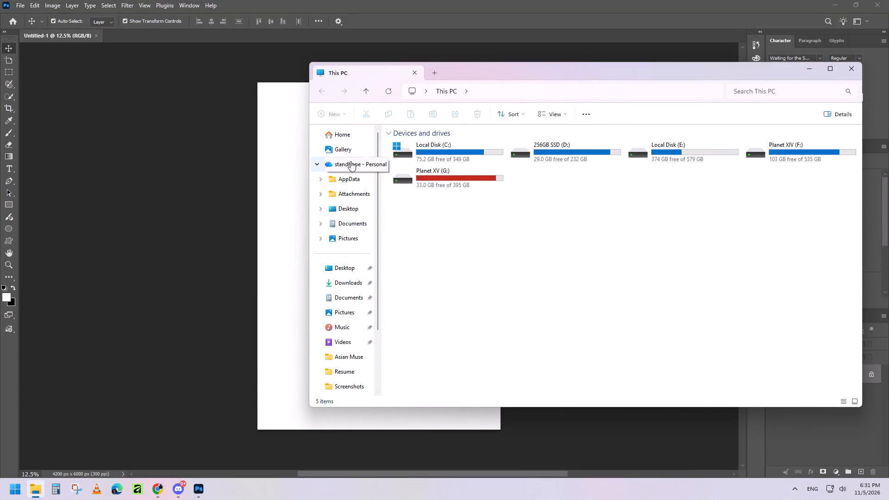
Cut today's eleven downloaded Mustang images from the Downloads folder.
click(344, 263)
click(352, 281)
click(426, 162)
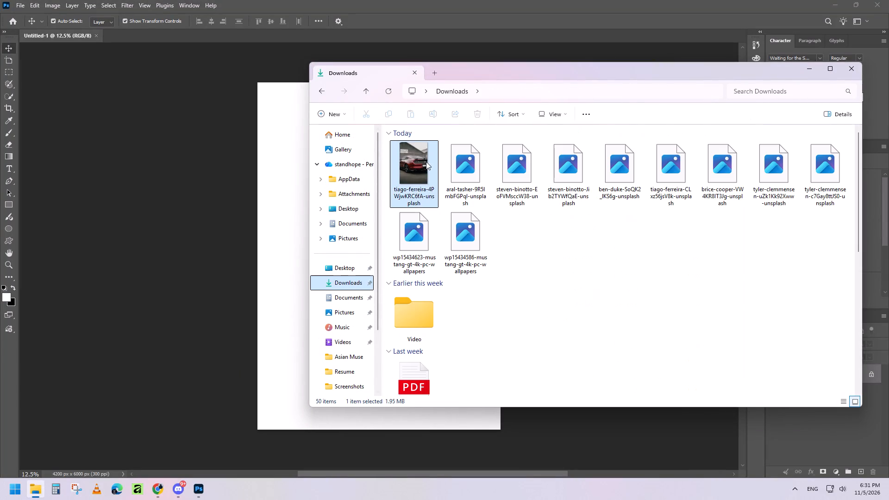
ctrl+shift+click(471, 243)
key(ctrl+x)
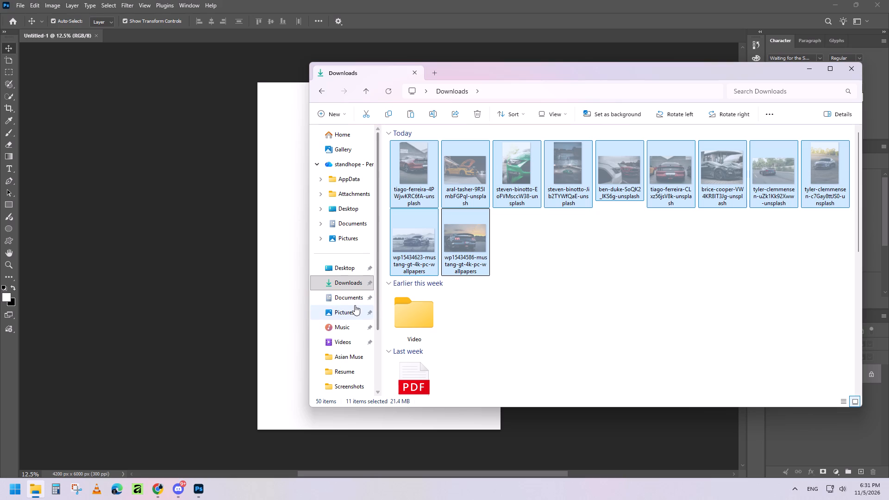
Create a new folder named Mustang GT inside Adobe > Edits > Social MEdia on the D: drive.
scroll(355, 305, down, 5)
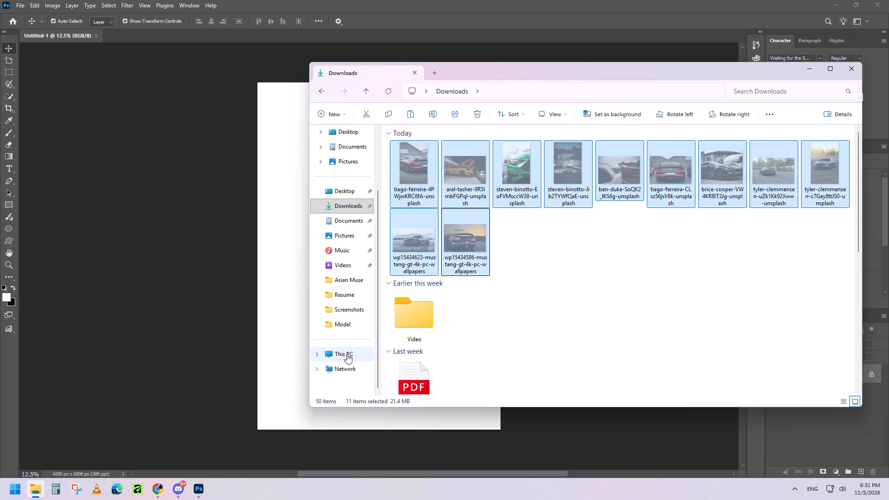
click(346, 325)
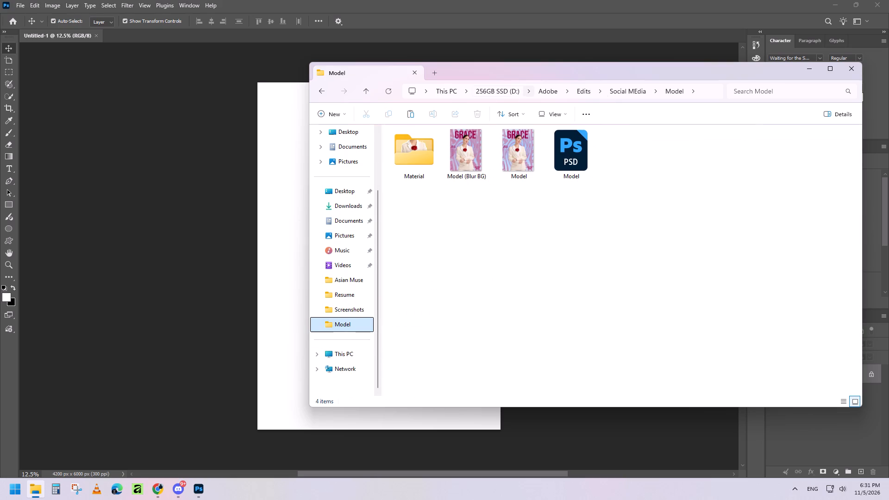
click(618, 87)
click(695, 384)
right_click(695, 384)
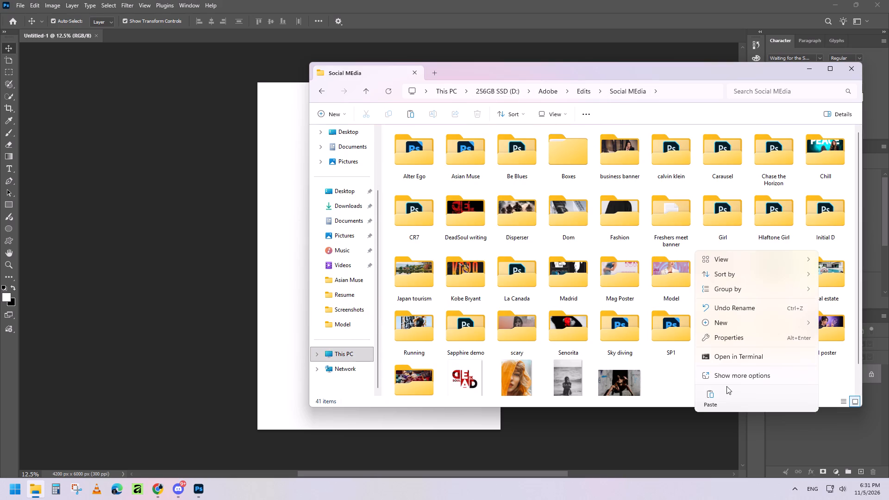
click(740, 322)
click(631, 325)
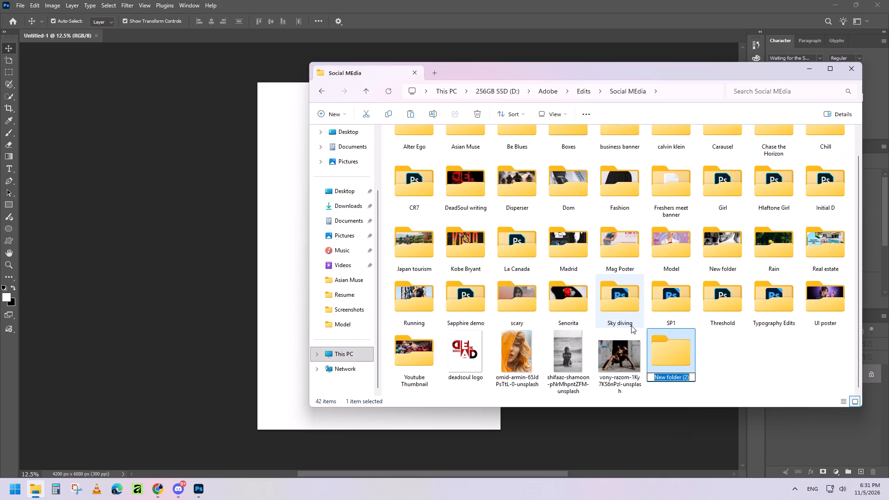
text(Mustang)
key(space)
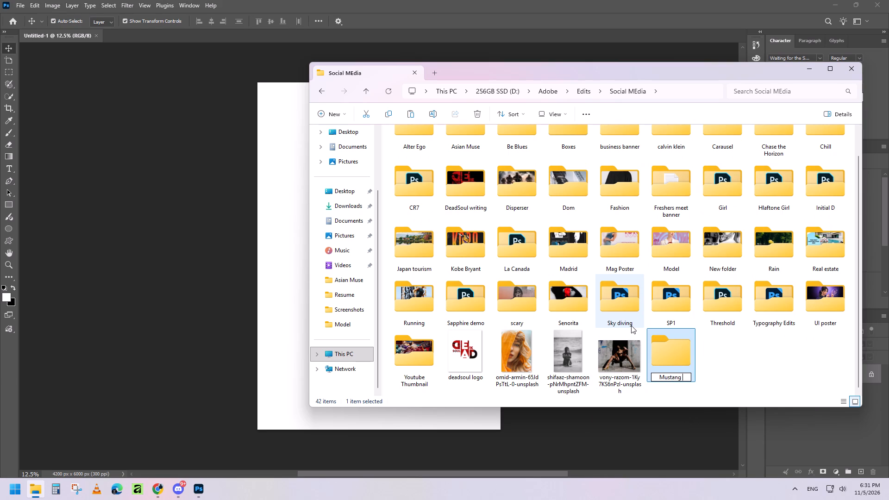
text(GT)
key(Return)
Paste the cut Mustang images into the new Mustang GT folder.
key(Return)
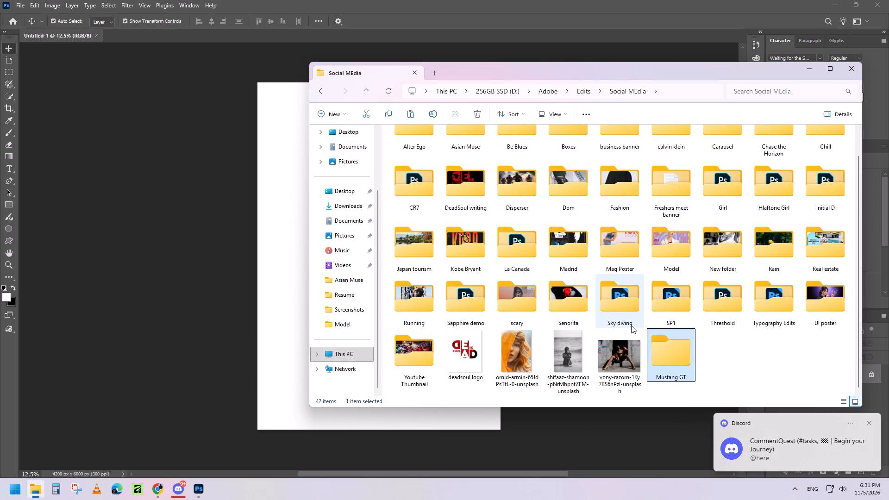
click(619, 231)
key(ctrl+v)
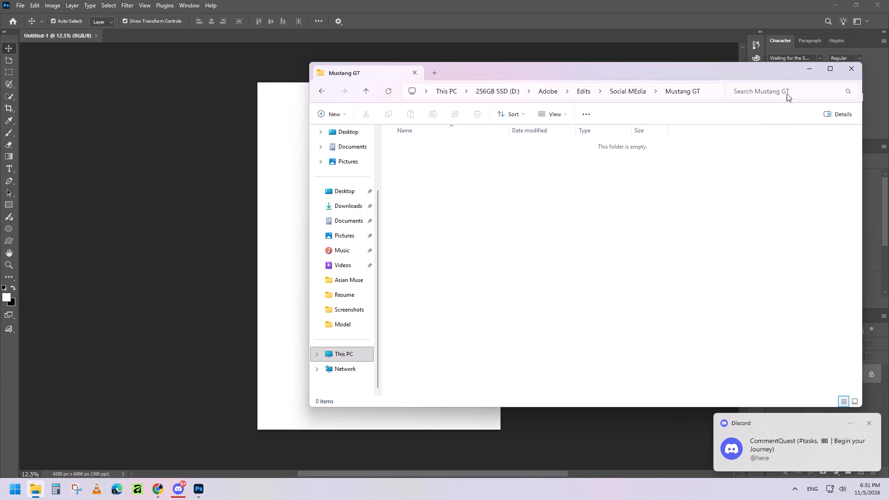
Show the Mustang GT folder's files as large thumbnails and move its window clear of the Photoshop panels.
click(853, 402)
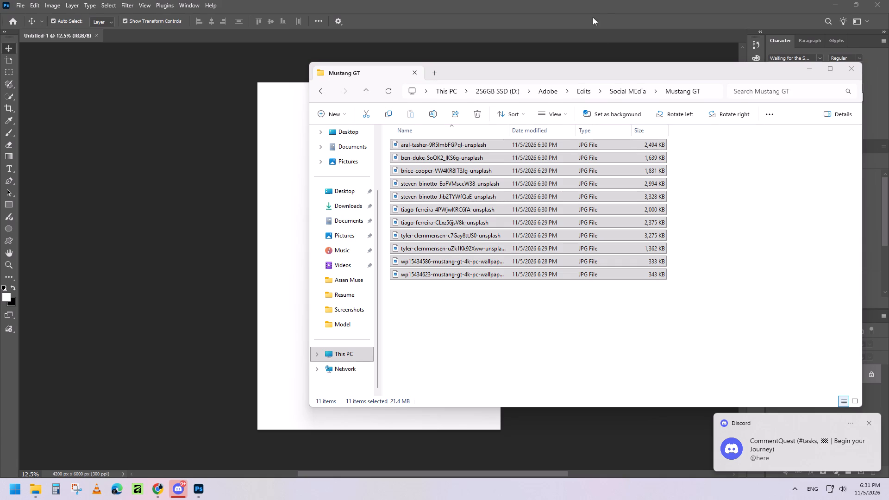
drag(620, 73, 557, 57)
click(870, 422)
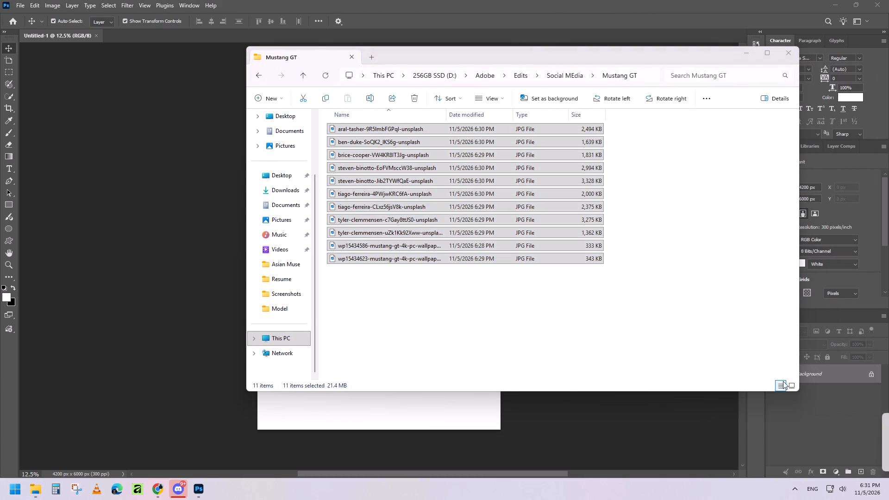
click(792, 387)
drag(553, 60, 474, 61)
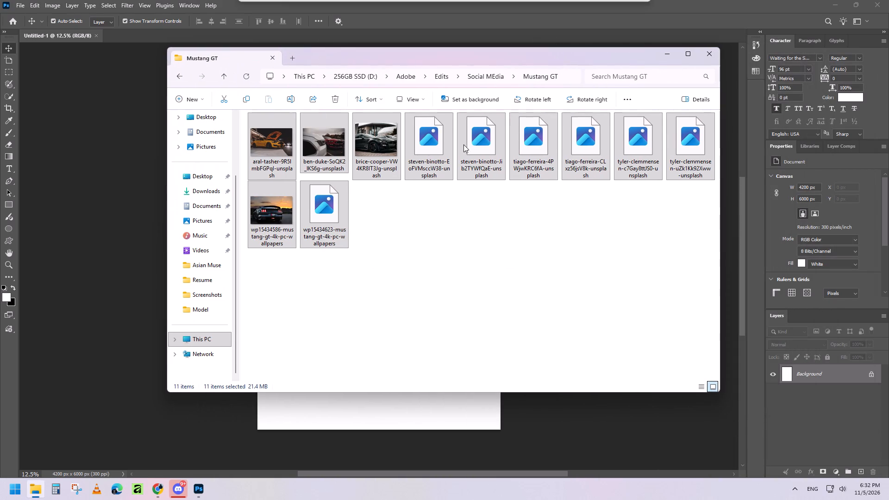
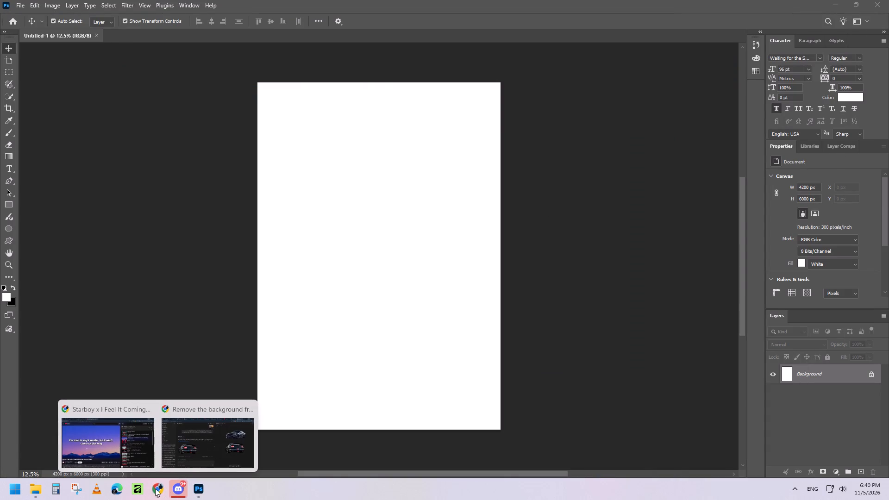
click(38, 496)
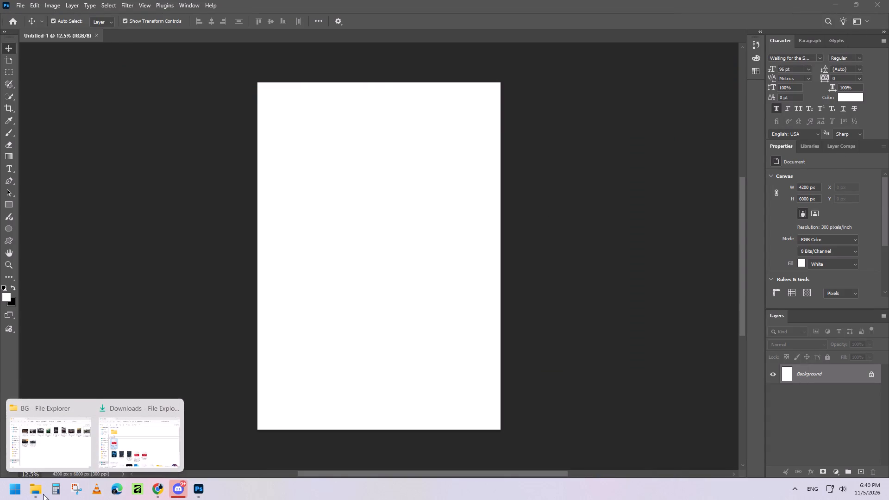
click(135, 442)
drag(571, 178, 307, 137)
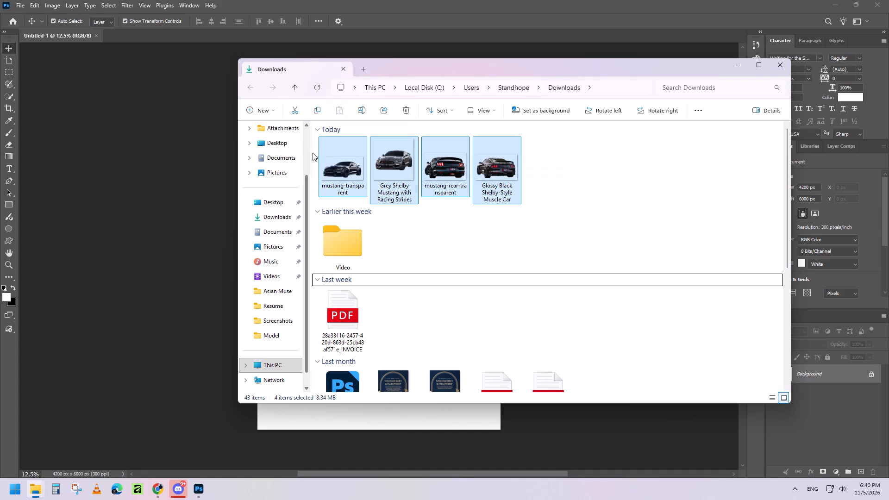
key(ctrl+x)
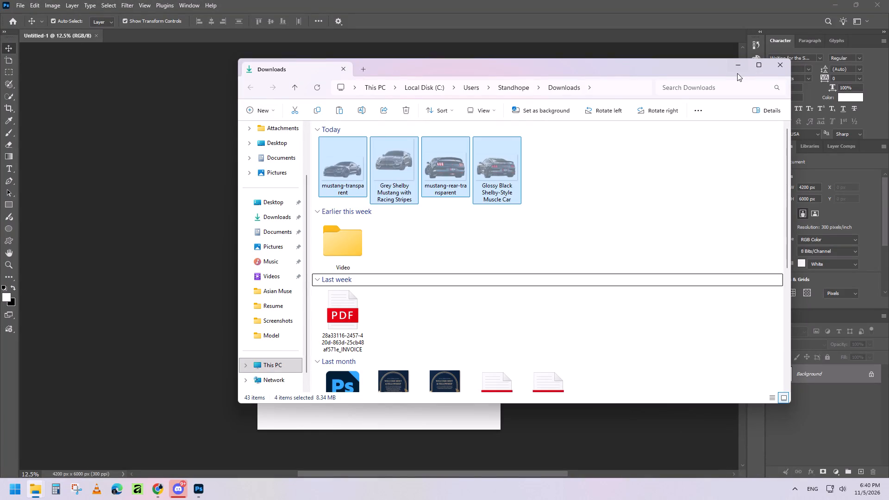
click(737, 73)
click(734, 63)
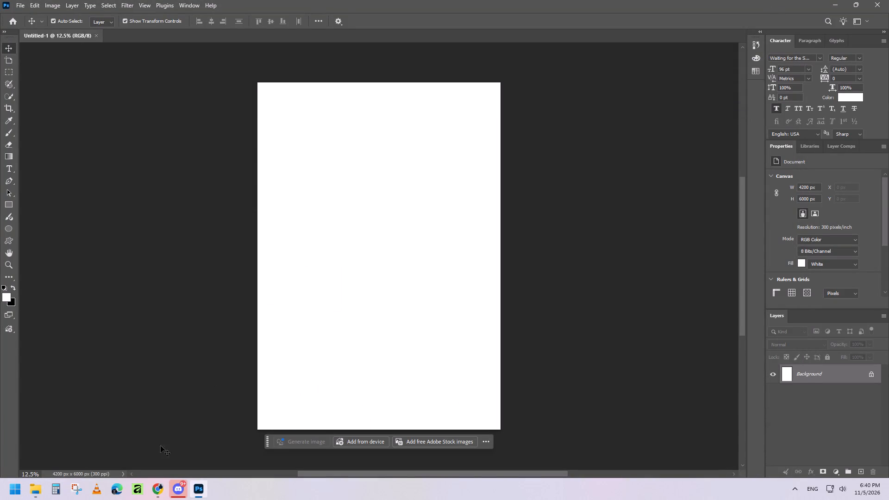
click(35, 491)
click(46, 441)
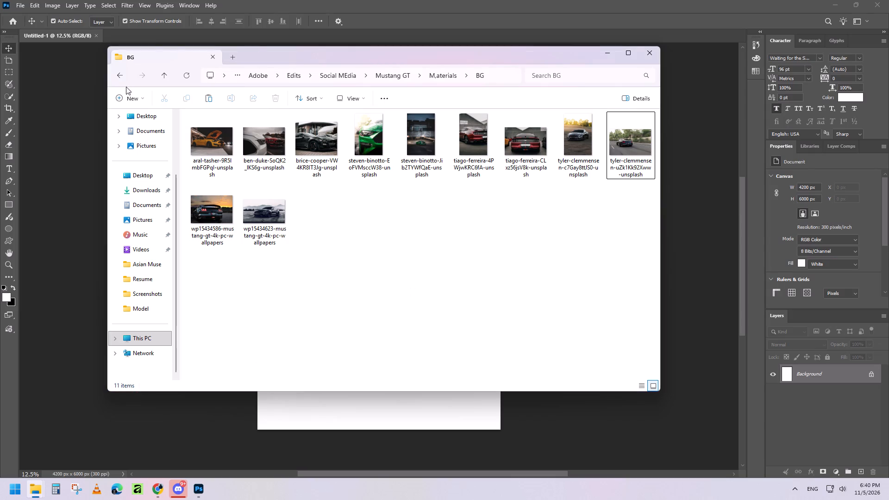
click(118, 74)
click(376, 273)
key(ctrl+v)
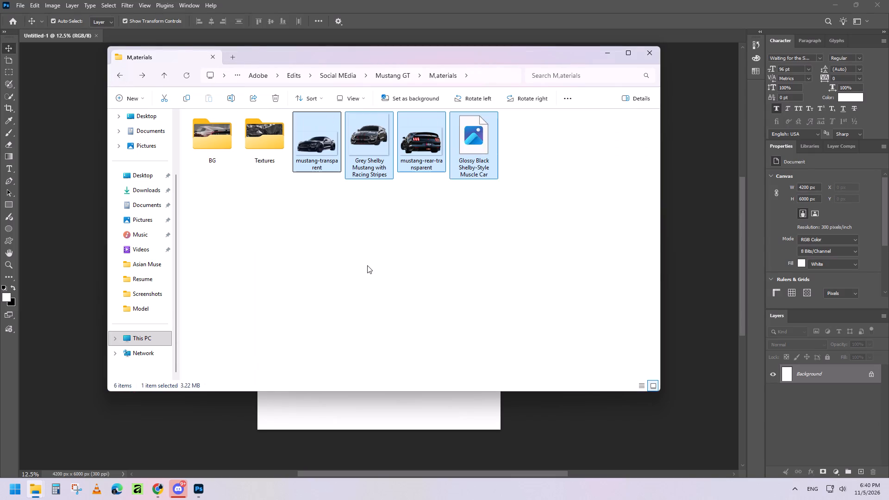
click(419, 256)
Place the Grey Shelby Mustang with Racing Stripes cutout from the M,aterials folder into the Photoshop document.
drag(521, 56, 690, 59)
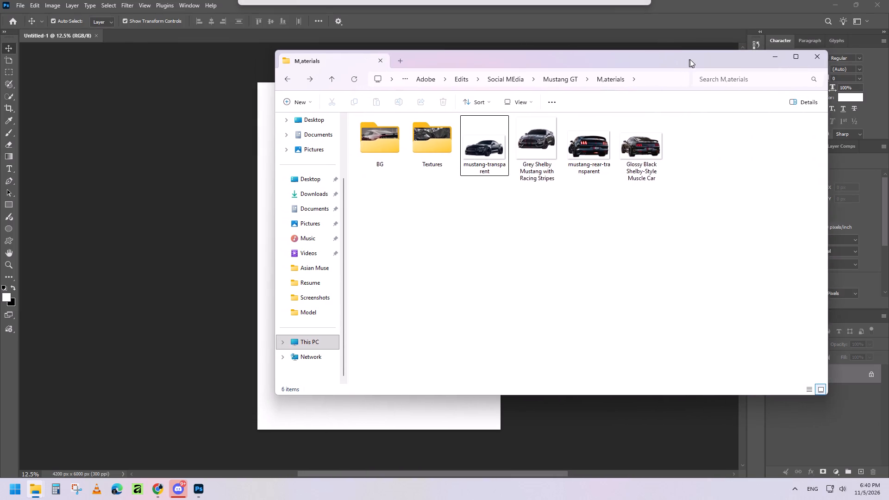
drag(690, 59, 744, 59)
drag(590, 154, 576, 167)
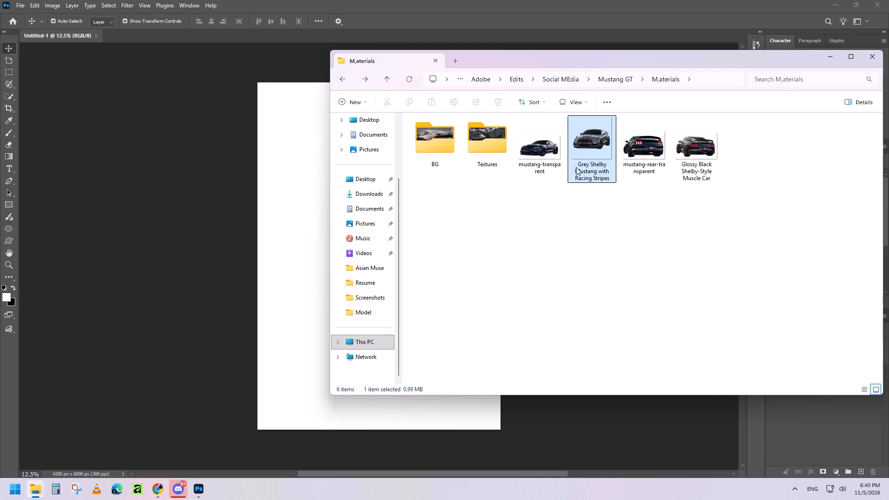
drag(576, 167, 292, 251)
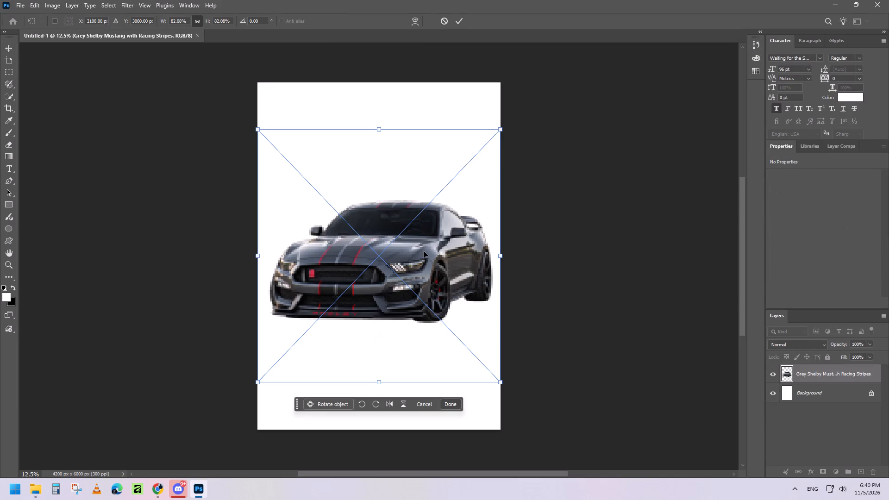
Rotate the grey Mustang to about -13.5°, scale it to about 70%, and position it near the canvas centre.
drag(379, 118, 360, 121)
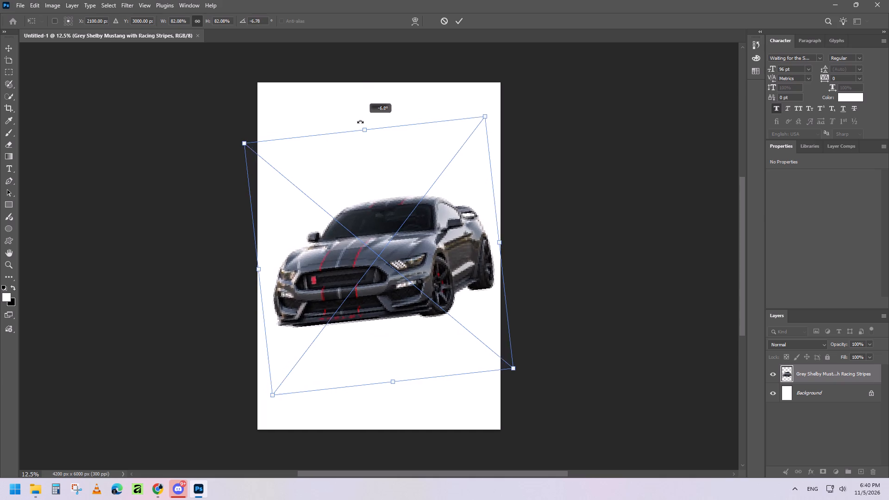
drag(360, 121, 348, 127)
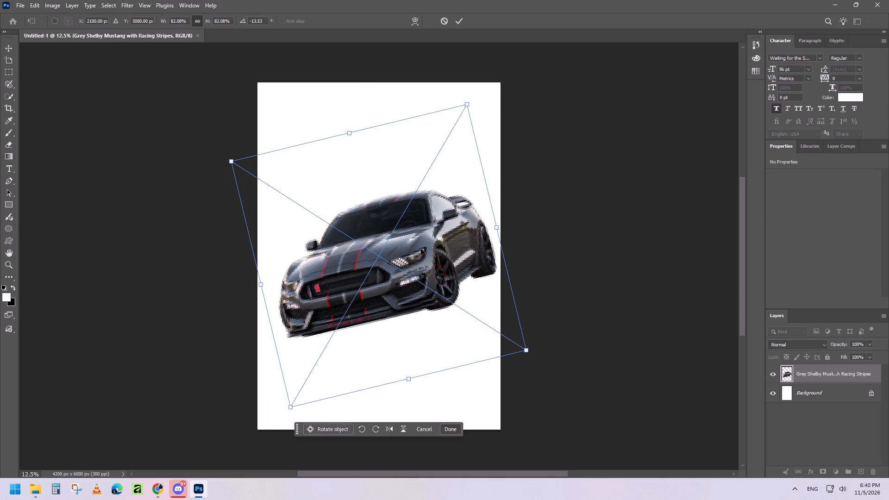
drag(421, 249, 417, 214)
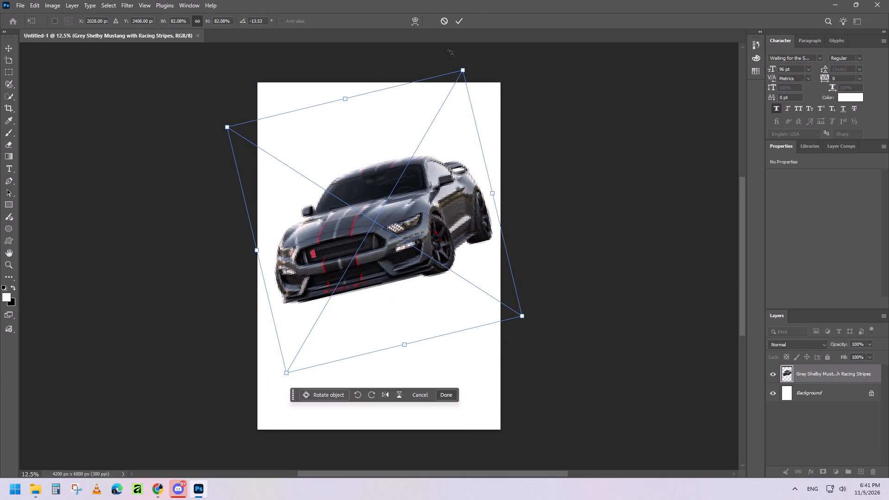
drag(462, 69, 432, 112)
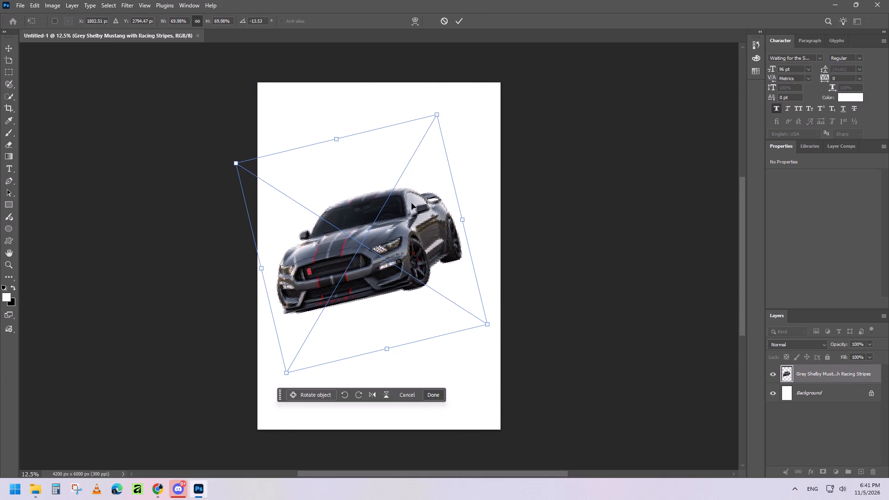
drag(402, 239, 415, 223)
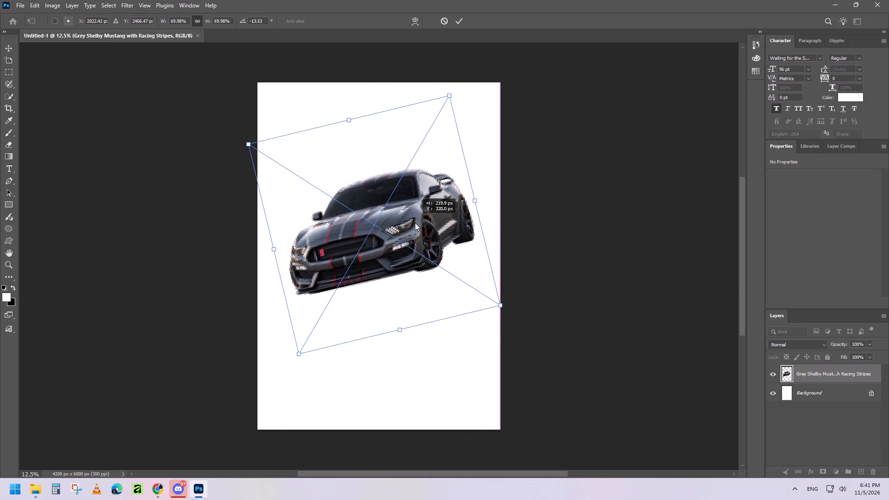
drag(415, 223, 422, 243)
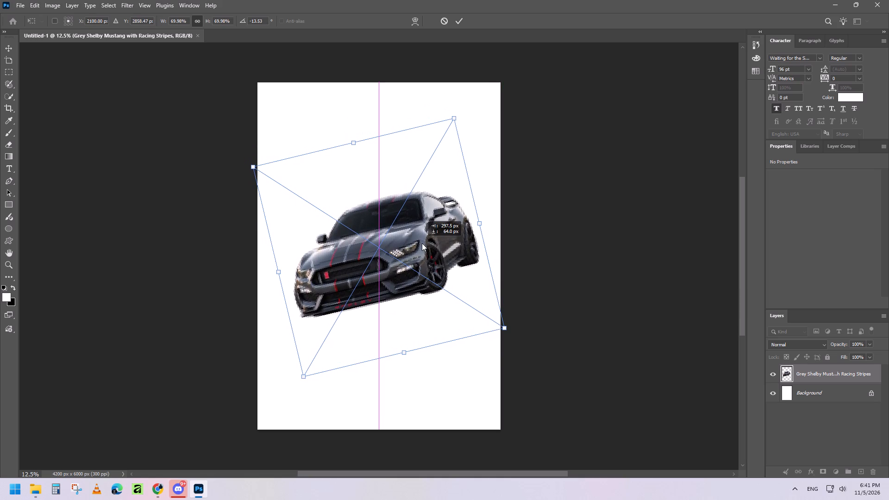
drag(422, 243, 423, 250)
click(460, 19)
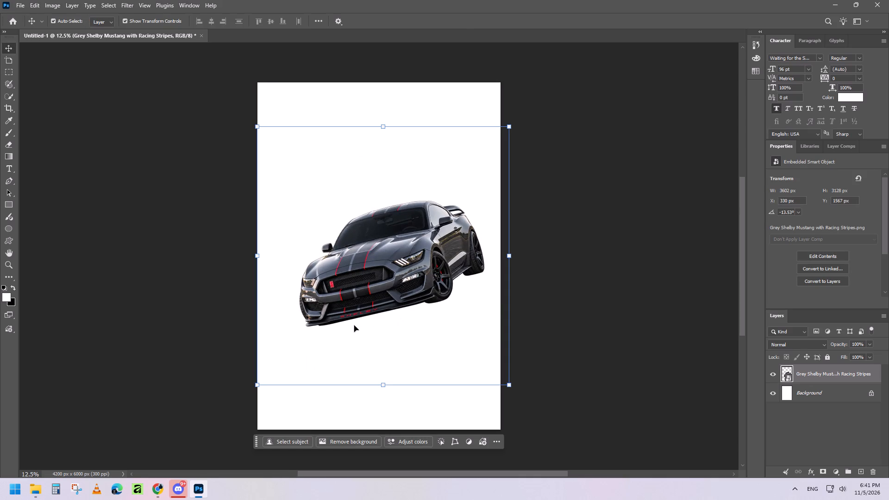
Tilt the grey Mustang further to about -19° and nudge it slightly down.
drag(250, 386, 254, 398)
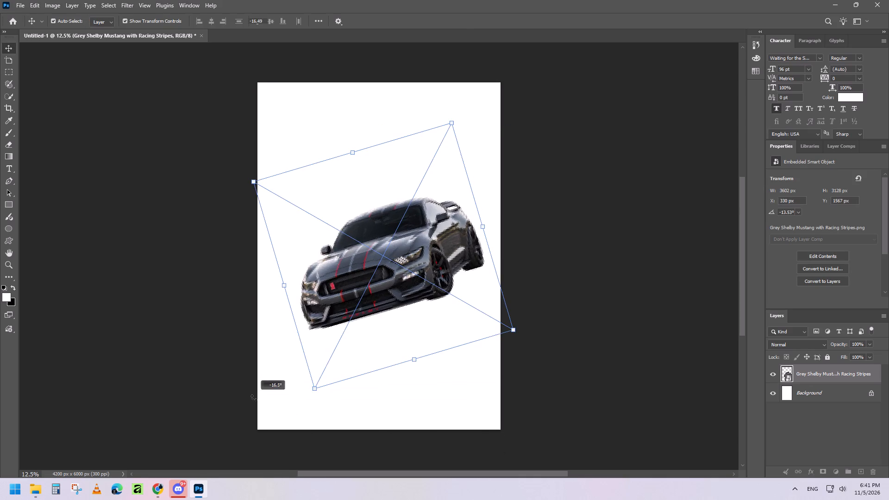
drag(254, 398, 257, 405)
click(461, 19)
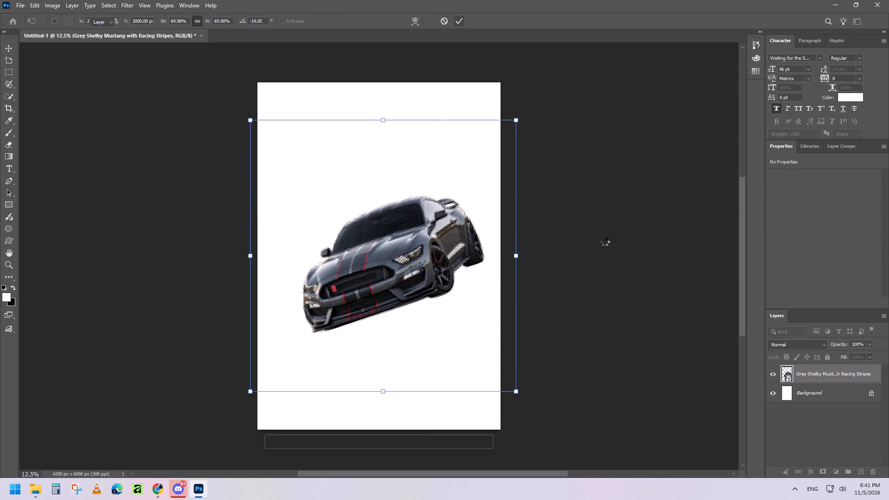
click(555, 281)
click(380, 281)
key(Down)
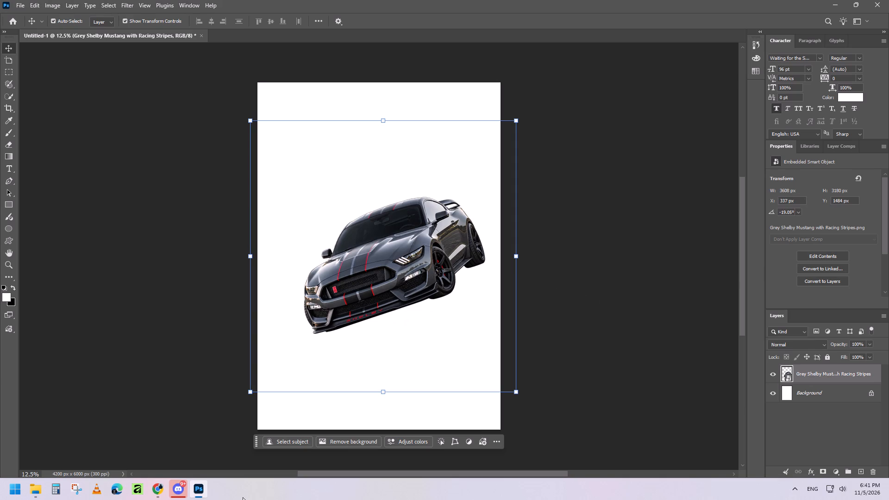
Place the mustang-transparent cutout from the M,aterials folder and move it up above the grey Mustang.
click(35, 491)
click(148, 439)
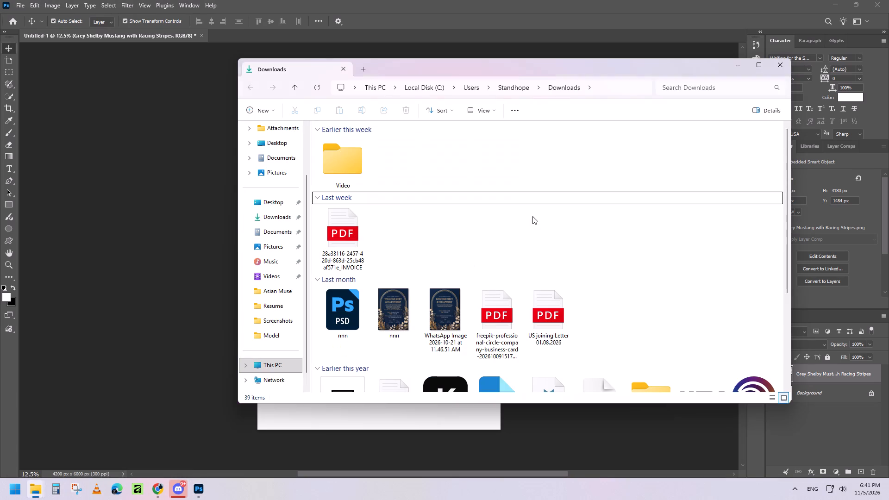
click(732, 65)
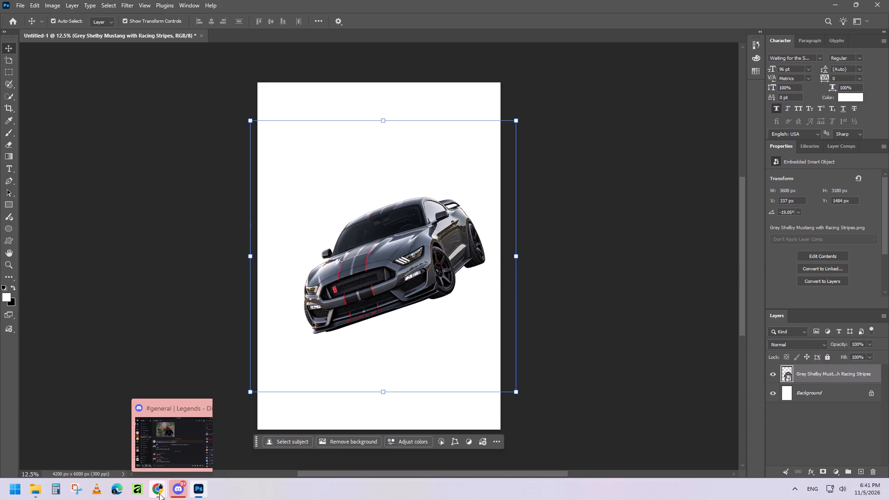
click(31, 494)
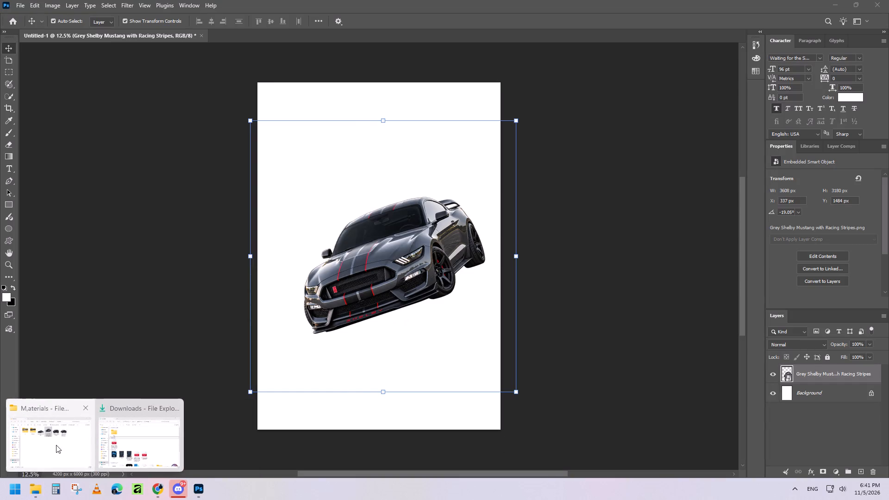
click(56, 445)
click(545, 268)
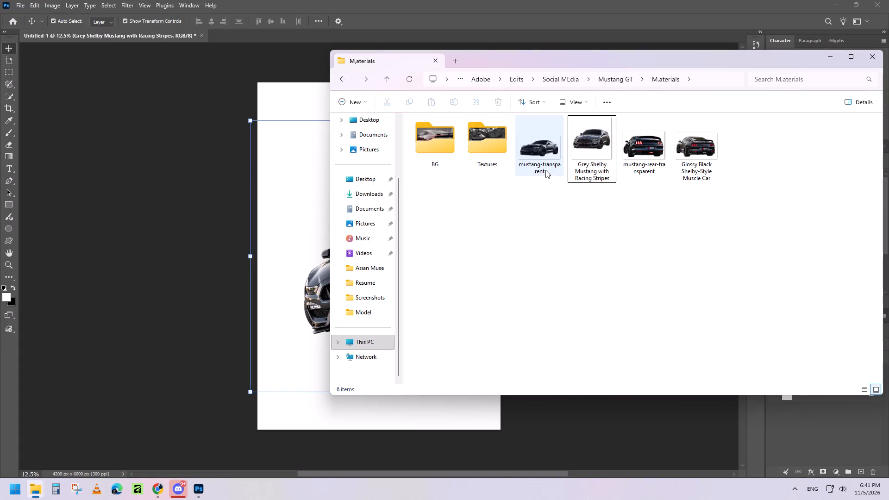
click(581, 256)
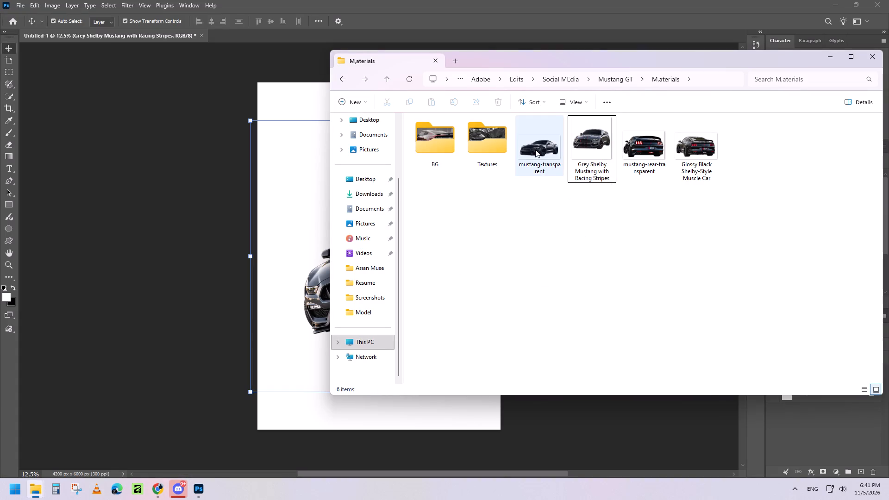
click(535, 150)
drag(535, 151, 282, 115)
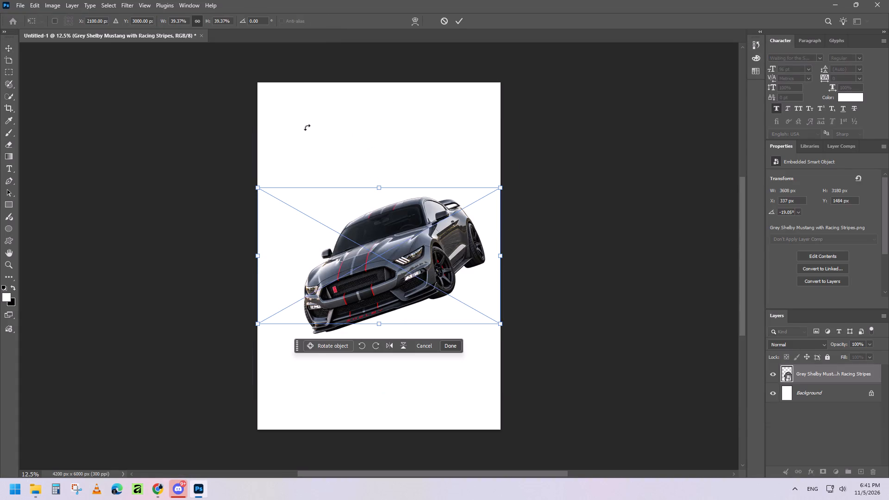
drag(351, 267, 317, 119)
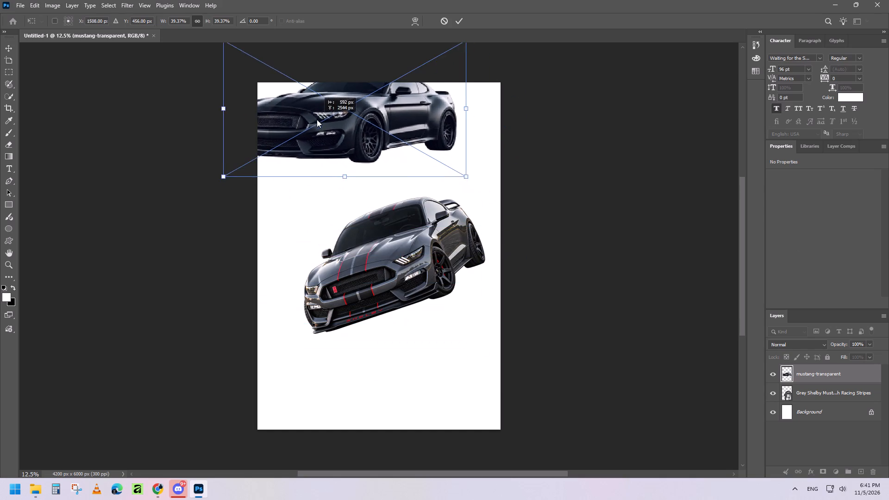
drag(317, 119, 311, 135)
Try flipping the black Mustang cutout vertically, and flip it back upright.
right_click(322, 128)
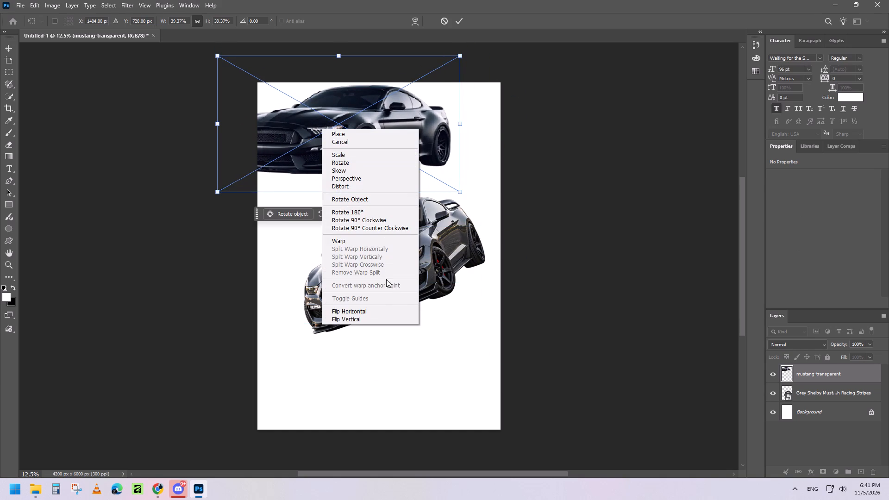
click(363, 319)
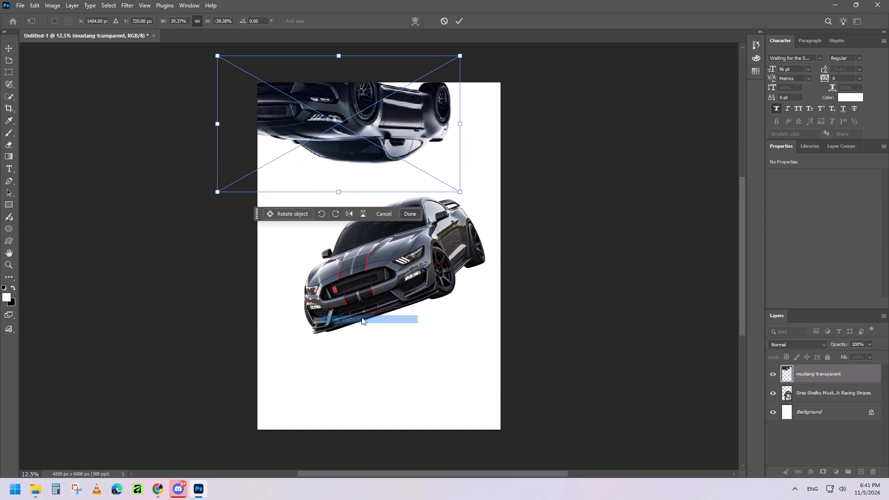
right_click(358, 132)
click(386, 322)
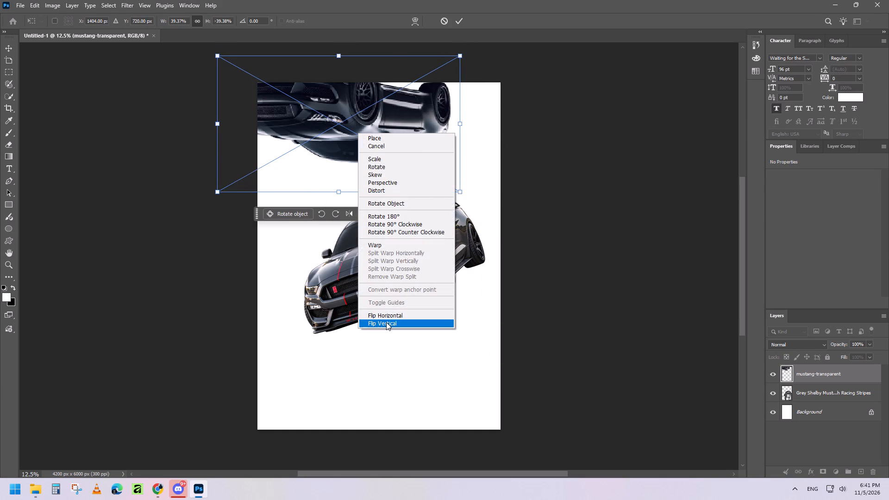
Flip the black Mustang horizontally, scale it to about 25%, and place it in the canvas's upper-left area.
right_click(359, 150)
click(403, 332)
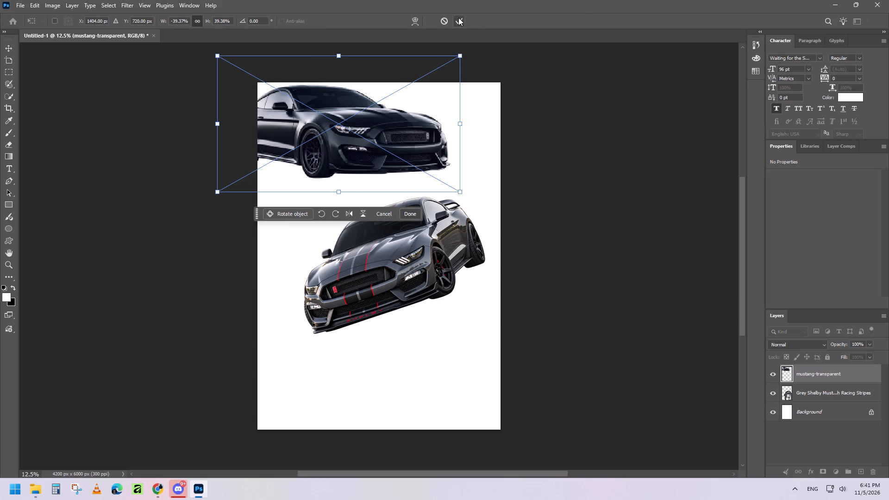
drag(459, 58, 358, 78)
drag(308, 169, 334, 169)
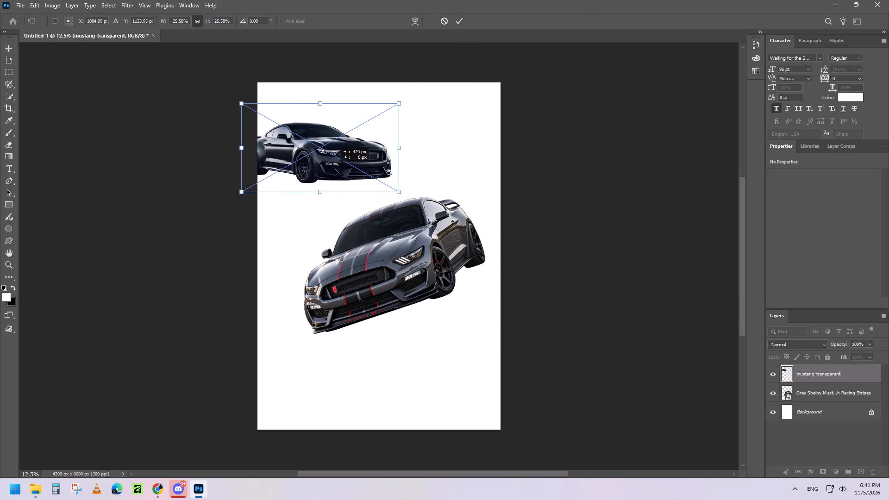
drag(334, 169, 354, 169)
drag(422, 101, 417, 104)
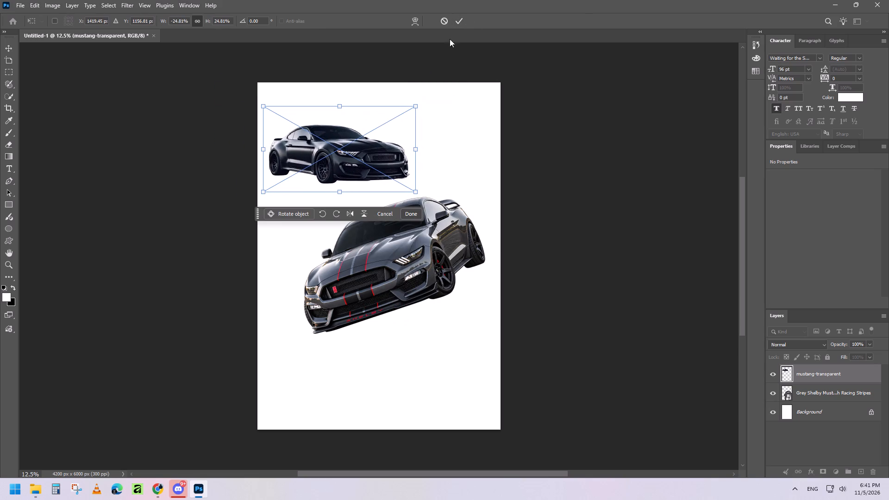
click(461, 20)
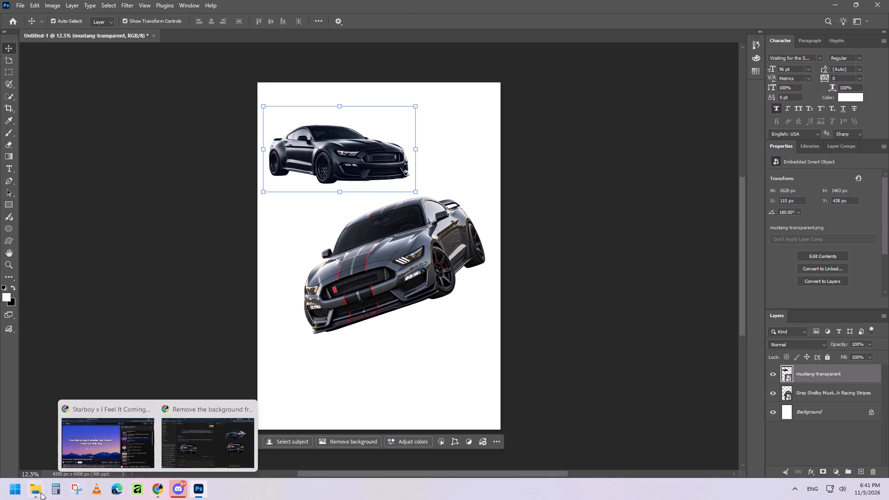
click(55, 451)
double_click(438, 144)
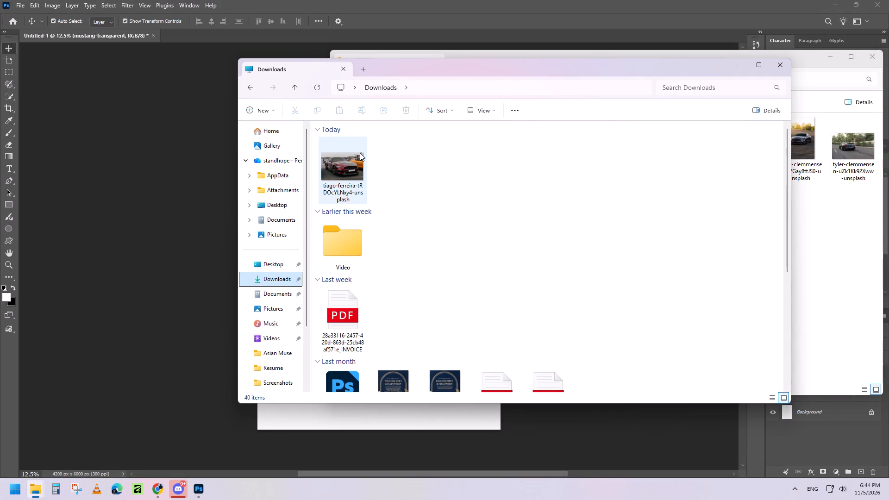
click(360, 153)
key(ctrl+x)
click(836, 265)
key(ctrl+v)
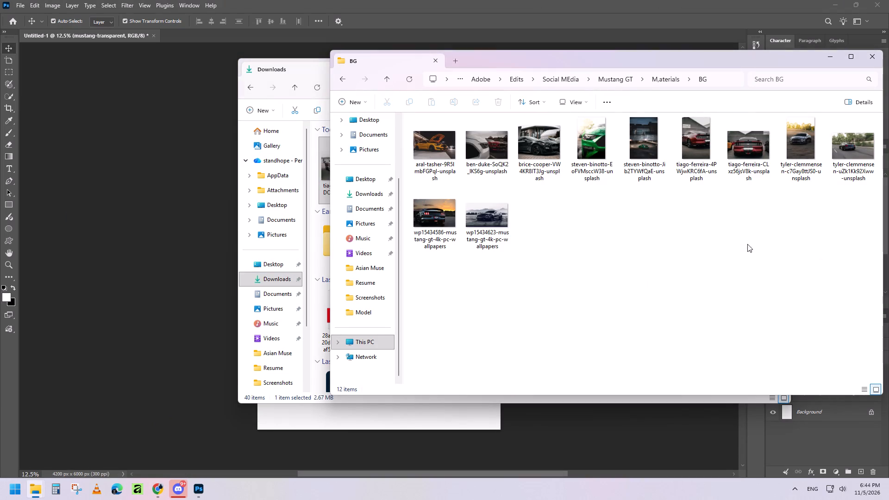
click(311, 69)
click(744, 68)
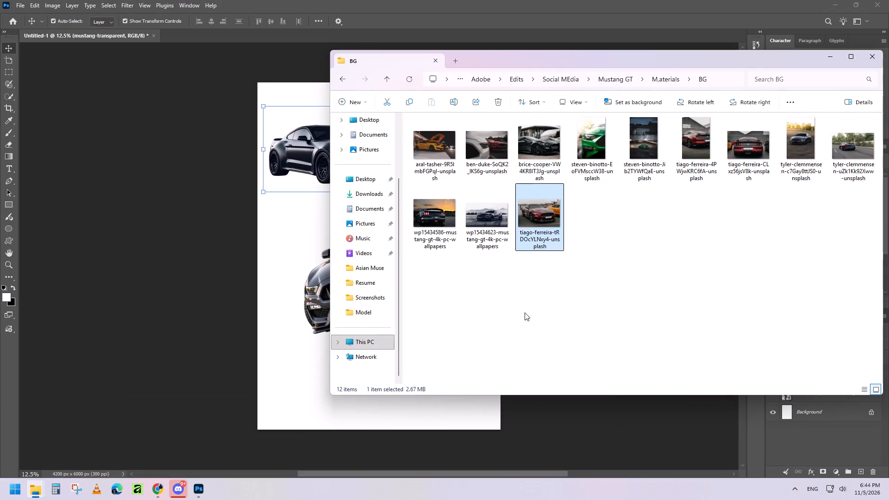
Place the orange open-hood Mustang photo from BG into the Photoshop document, scaled to about 5.5%, below the grey Shelby cutout.
drag(676, 58, 716, 78)
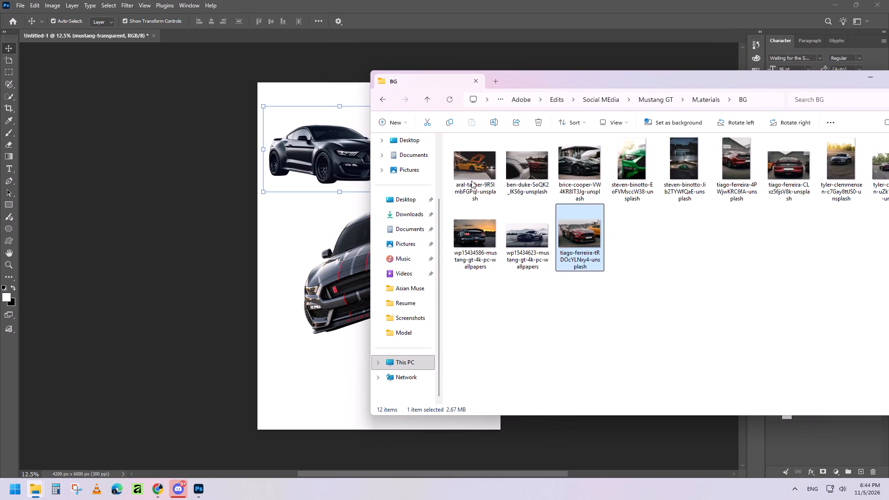
drag(470, 176, 313, 383)
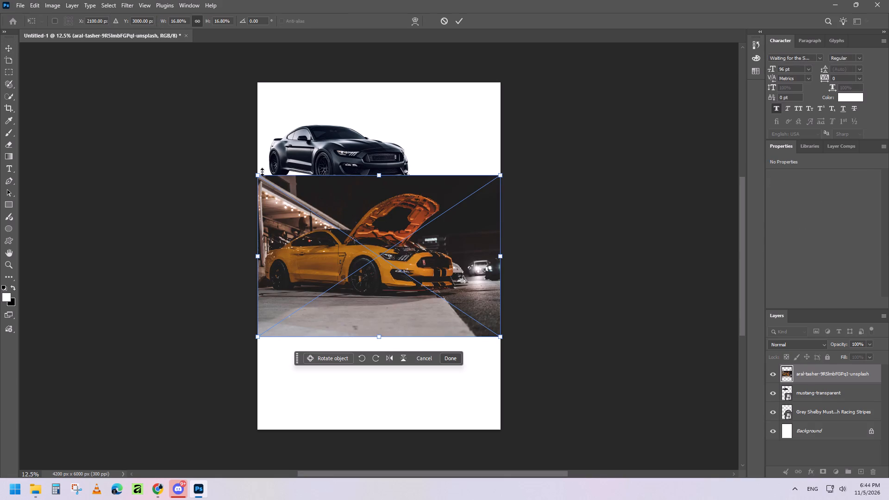
drag(260, 175, 434, 269)
drag(463, 314, 421, 378)
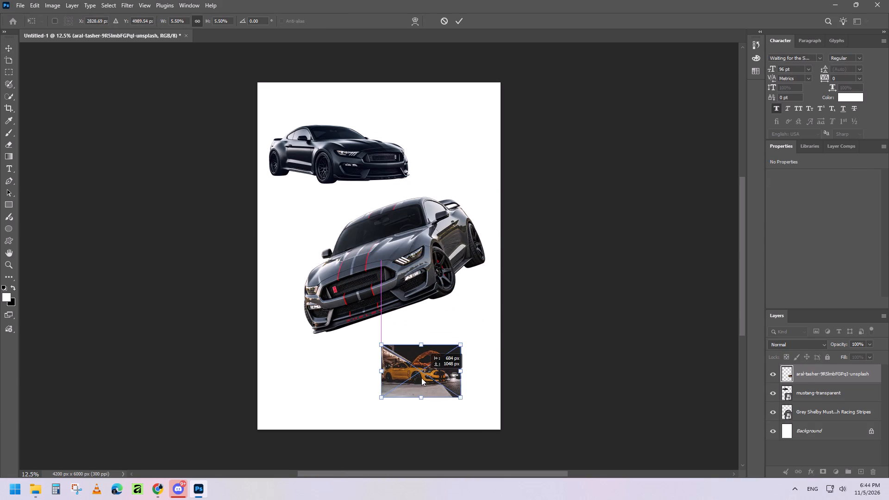
drag(421, 378, 411, 387)
click(461, 19)
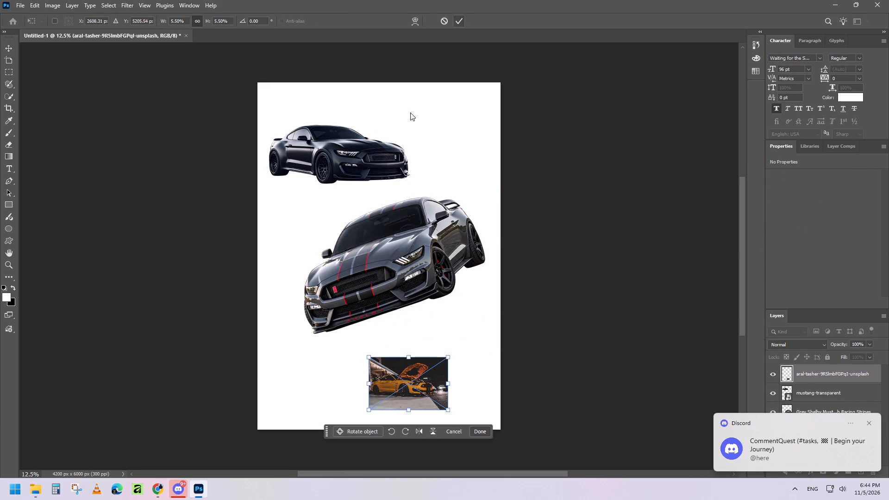
Place the green Mustang headlight photo from BG in the canvas's bottom-right corner, scaled to about 6.8%.
click(38, 493)
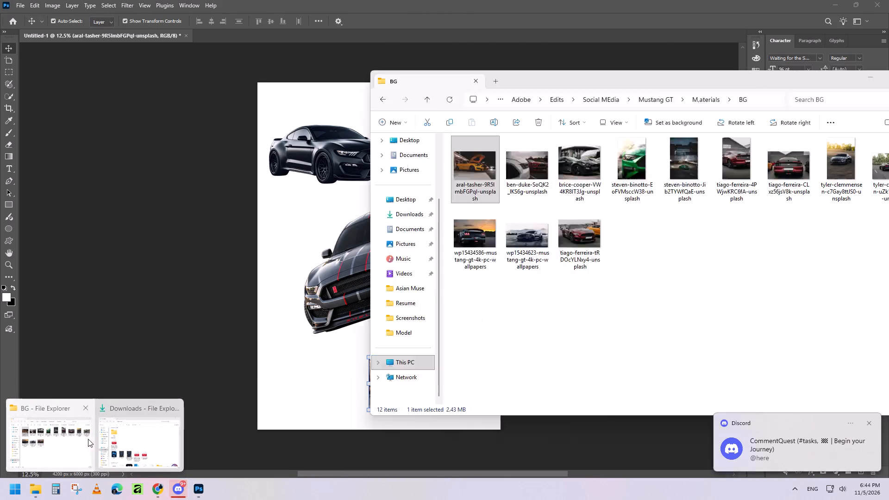
click(56, 444)
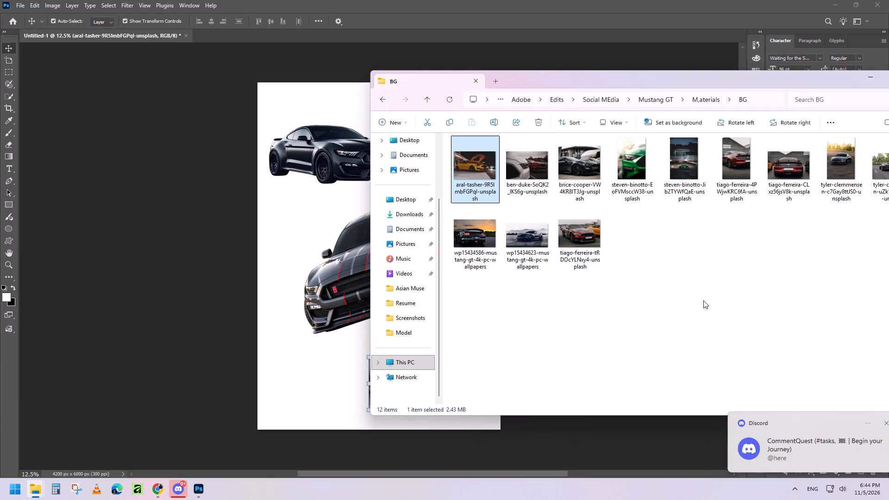
drag(635, 170, 341, 324)
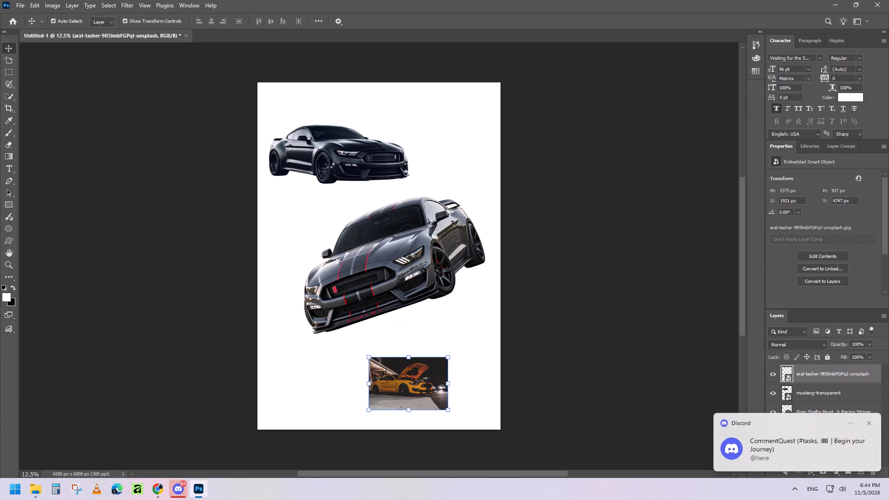
drag(265, 81, 418, 275)
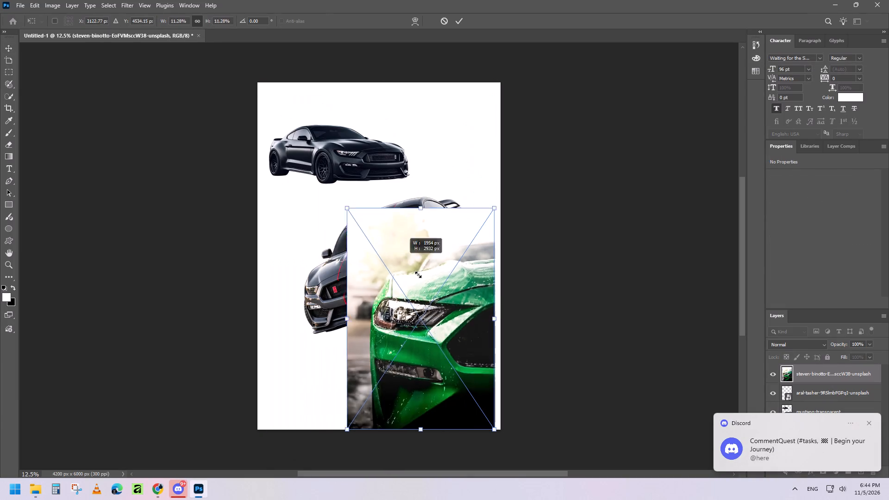
drag(418, 275, 451, 311)
click(457, 16)
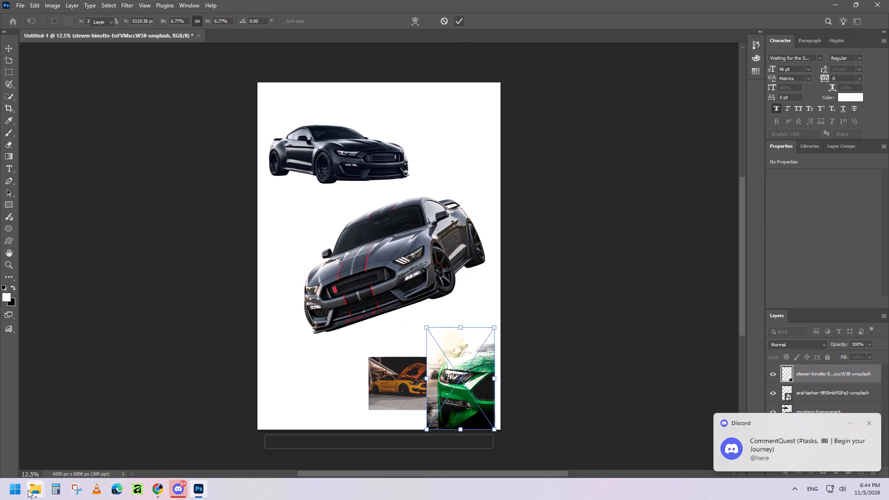
Place the sunset rear-view Mustang photo from BG at about 1816 x 1212 px, covering the green headlight photo's upper part with right edges aligned.
click(66, 454)
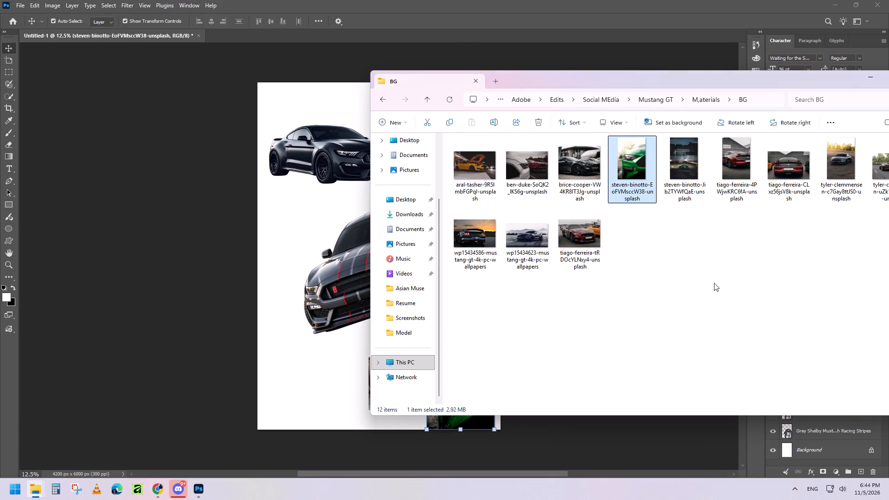
drag(741, 87, 622, 112)
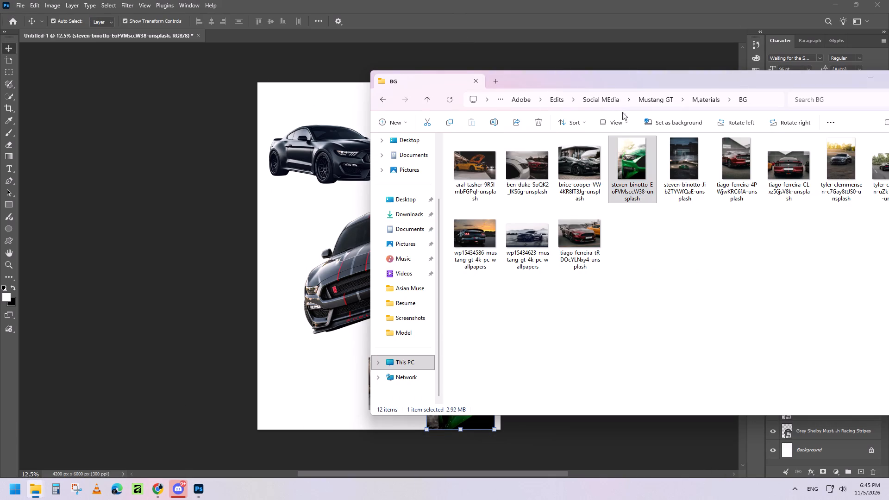
drag(622, 112, 620, 110)
drag(706, 78, 485, 48)
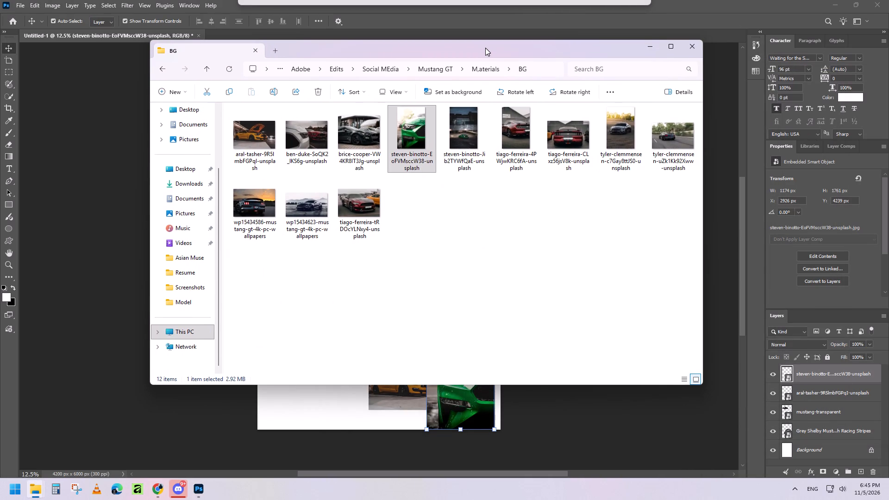
drag(485, 48, 670, 78)
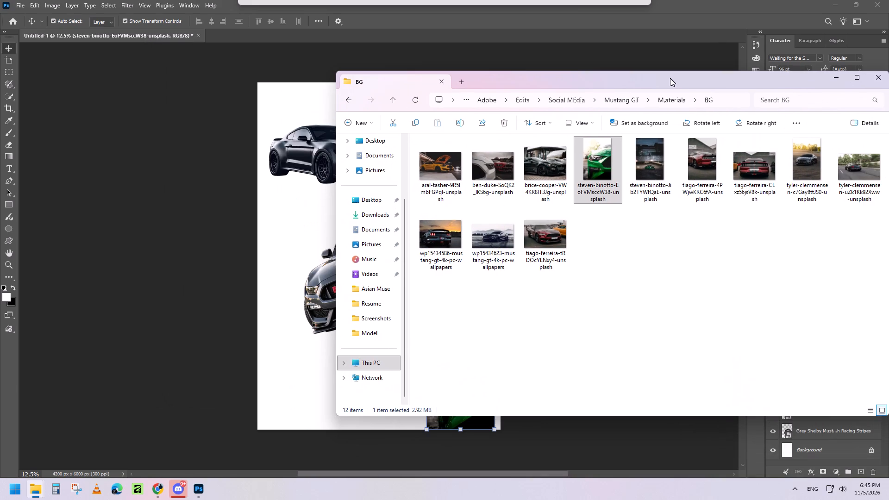
drag(670, 78, 689, 19)
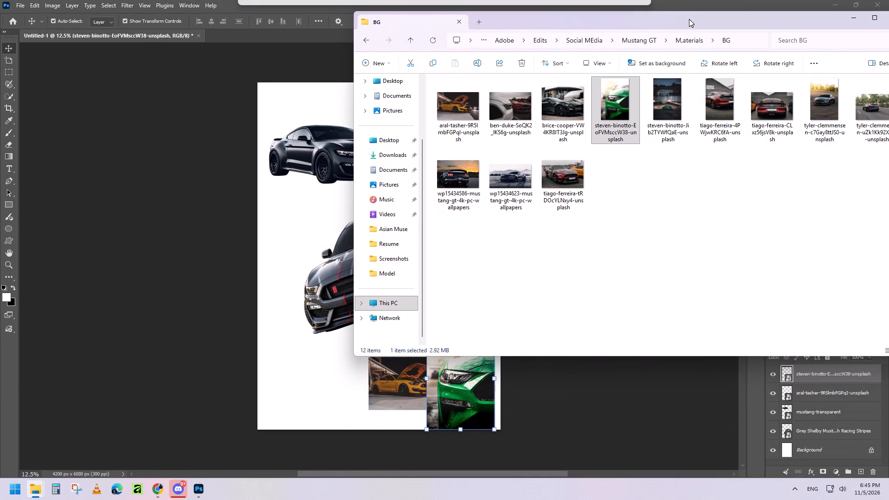
drag(689, 19, 662, 24)
drag(423, 178, 289, 361)
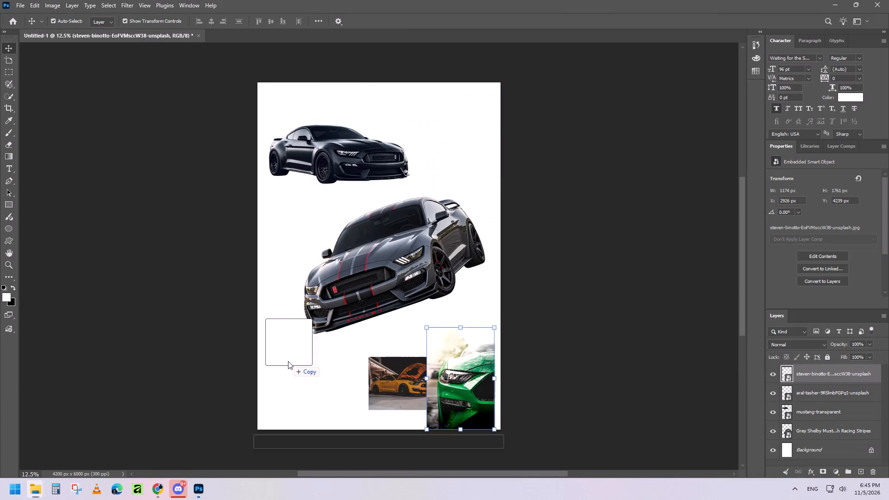
drag(257, 175, 404, 254)
click(458, 19)
drag(459, 297, 459, 302)
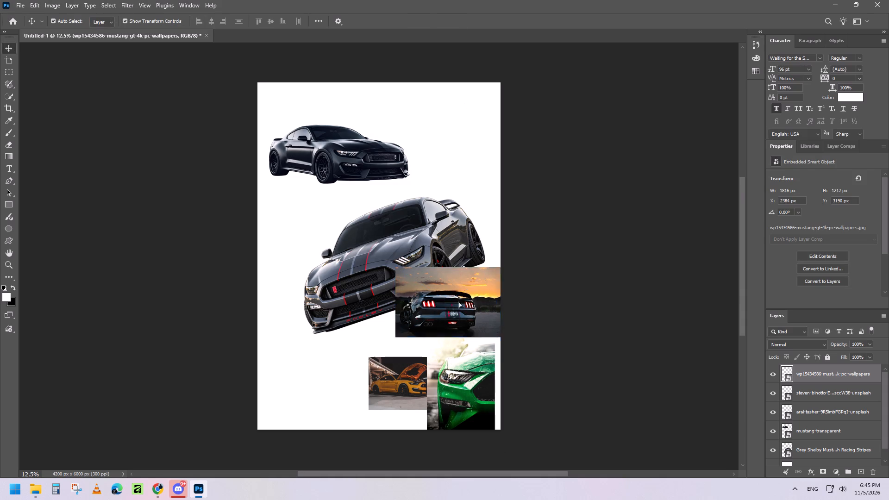
drag(459, 302, 456, 323)
click(31, 490)
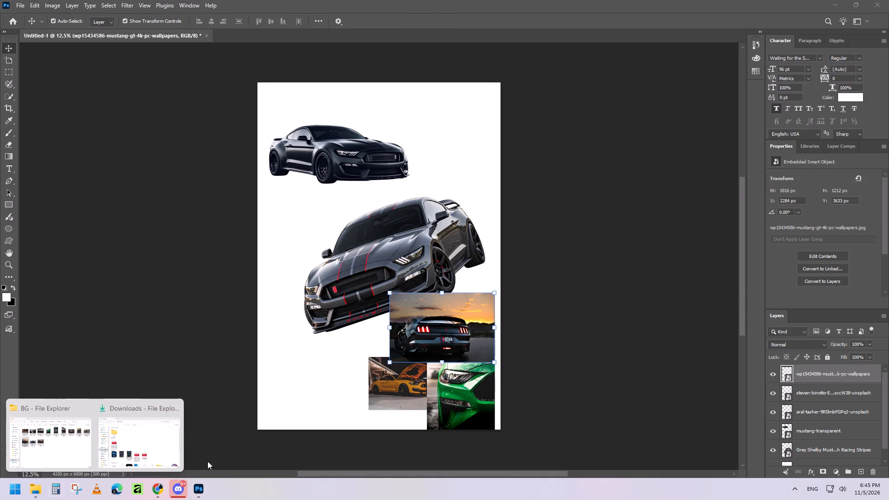
click(541, 323)
Move the orange open-hood photo so its top meets the sunset photo's bottom edge and its side meets the green photo.
drag(397, 384, 383, 388)
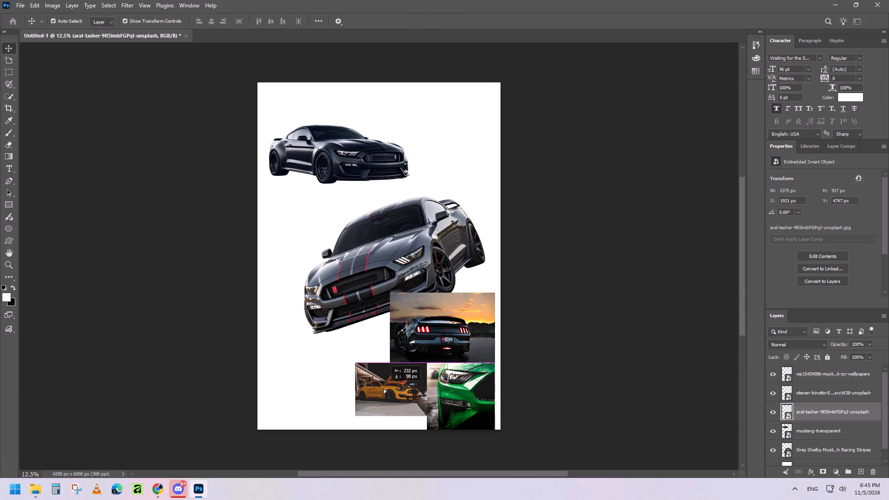
drag(383, 388, 381, 387)
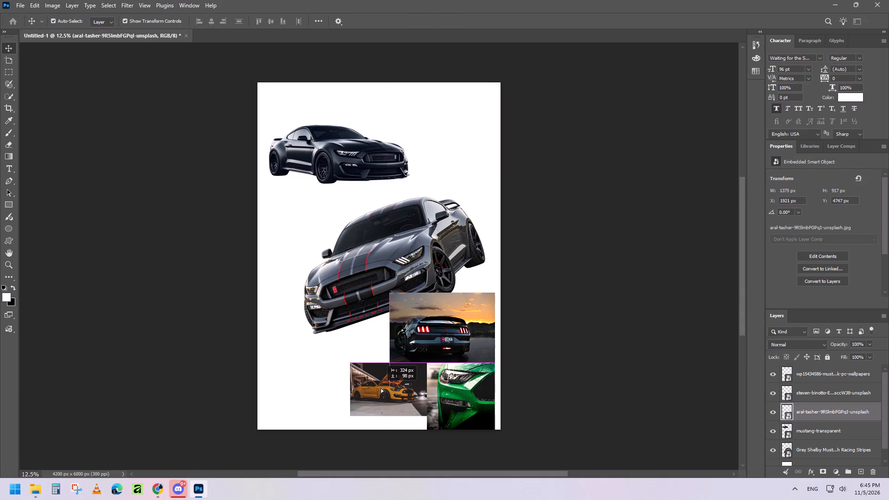
drag(381, 387, 374, 392)
Rename the orange, green and sunset photo layers as Yellow, Green and Small black.
double_click(844, 414)
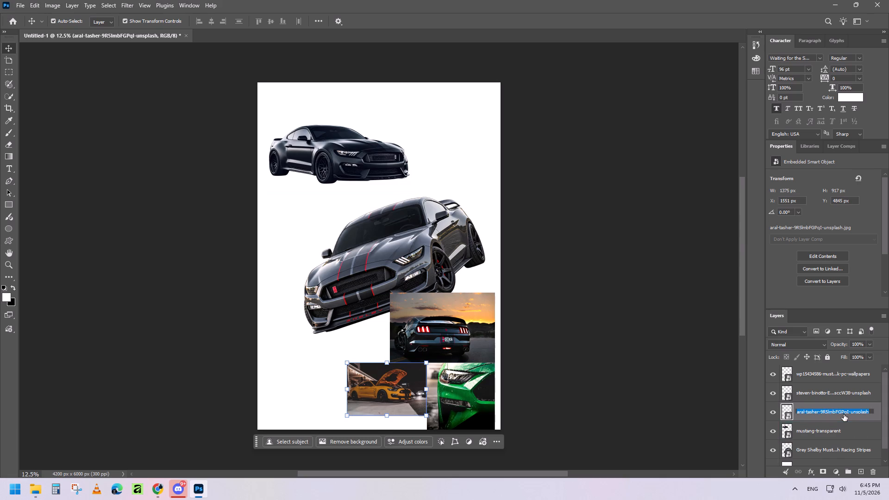
text(Yellow)
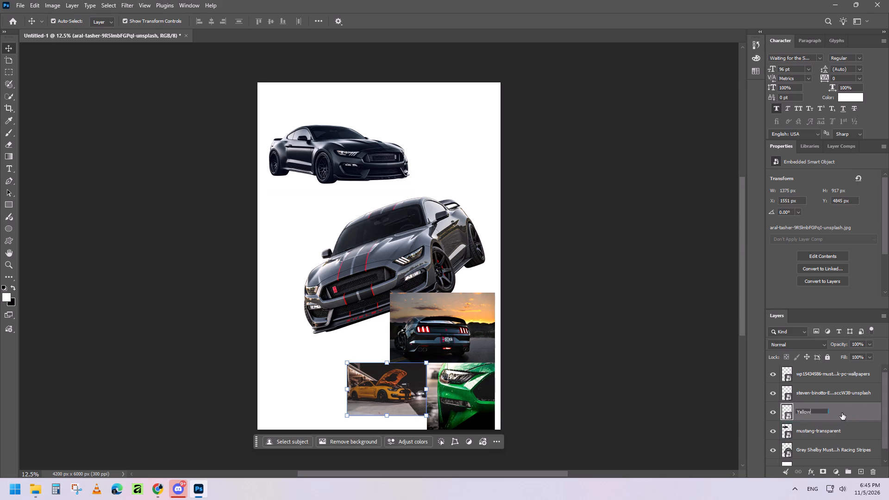
key(Return)
click(826, 391)
double_click(826, 391)
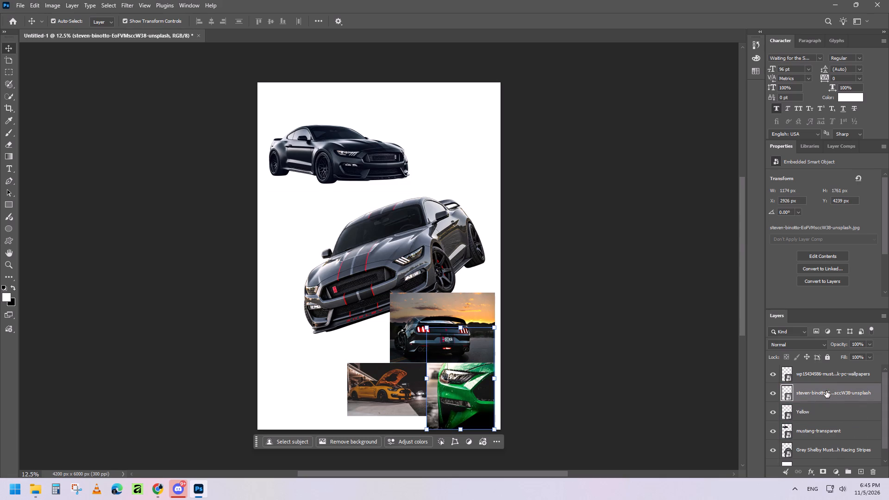
text(Green)
key(Return)
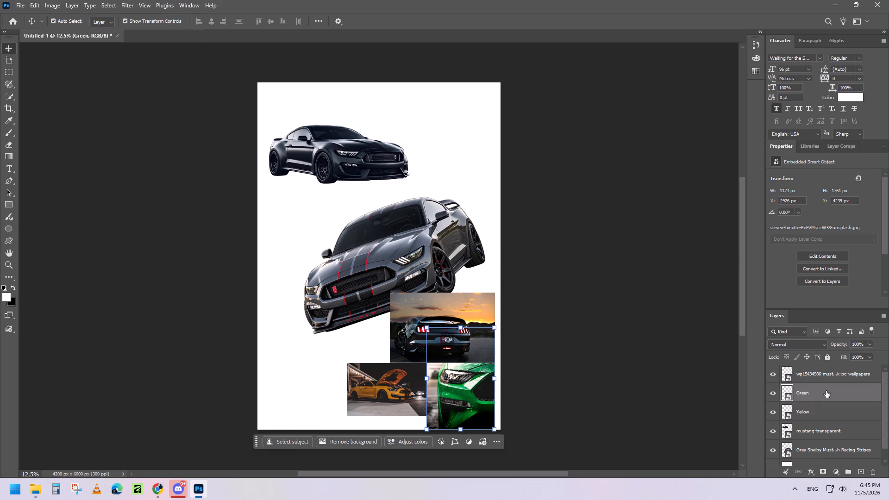
click(831, 374)
double_click(831, 374)
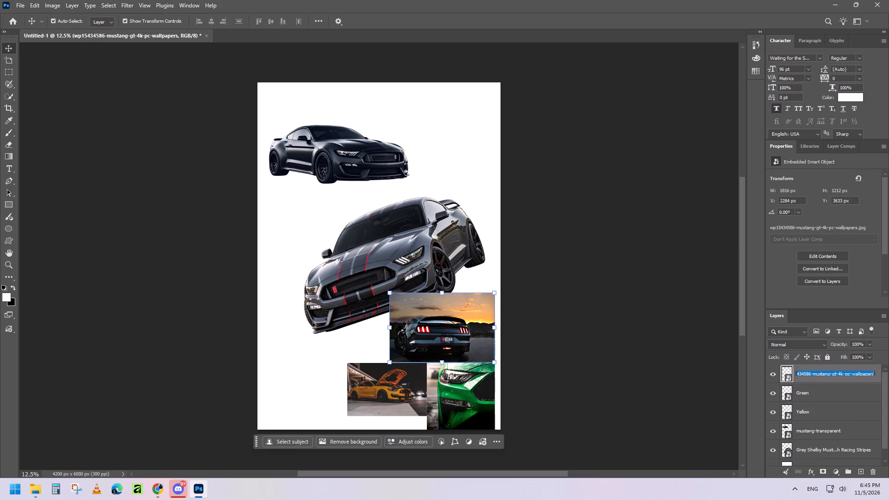
text(Small black)
key(Return)
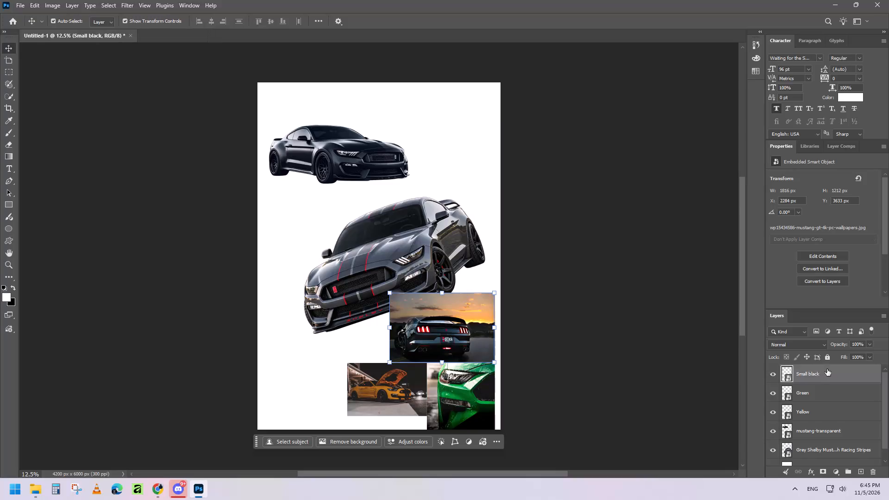
Bring the Yellow layer to the top of the stack and enlarge its photo to about 6.25%, keeping it beneath the sunset photo's bottom edge.
click(817, 413)
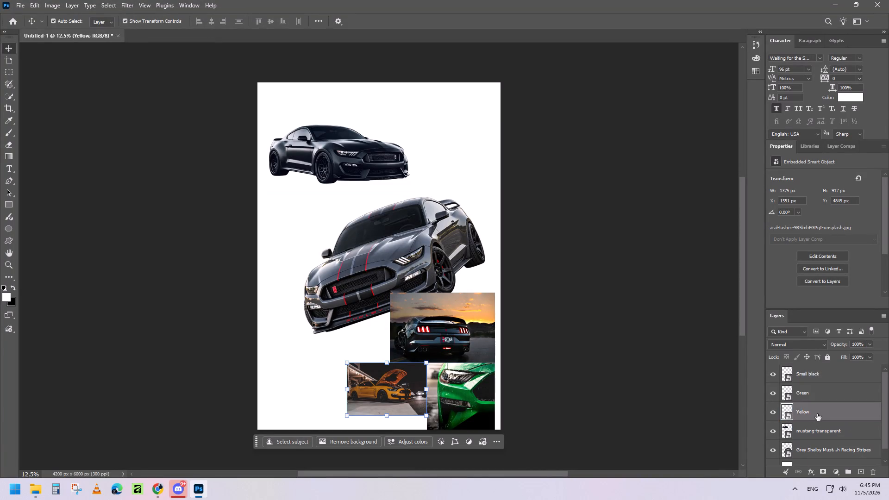
drag(818, 413, 817, 368)
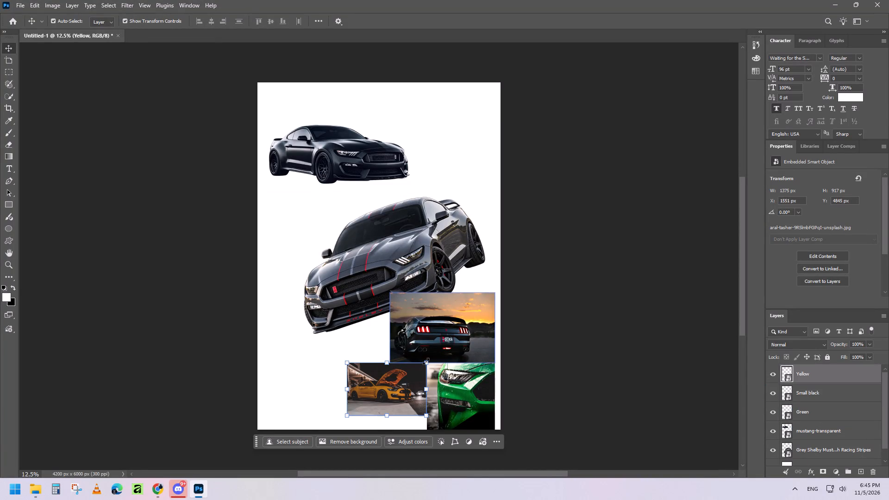
drag(427, 362, 439, 354)
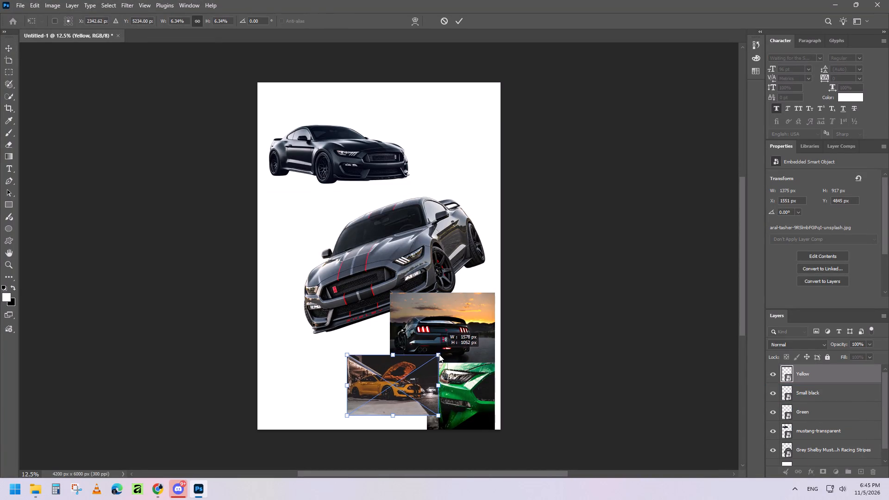
drag(439, 354, 438, 354)
drag(401, 379, 394, 383)
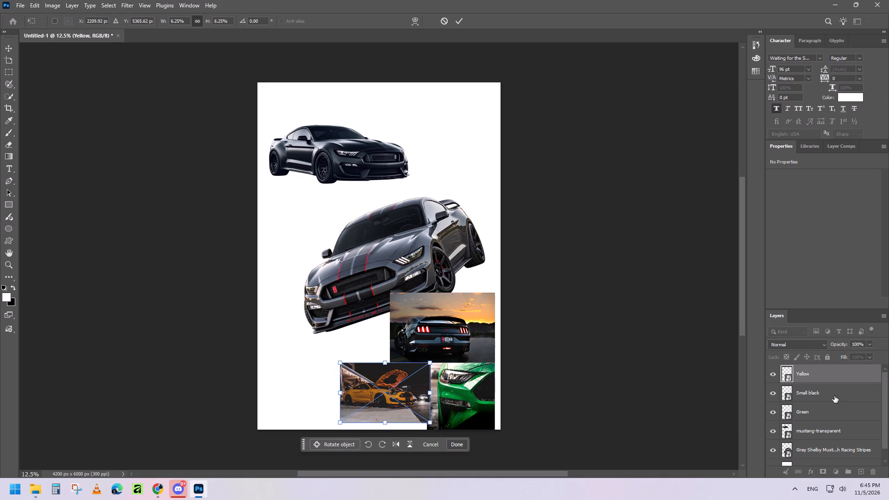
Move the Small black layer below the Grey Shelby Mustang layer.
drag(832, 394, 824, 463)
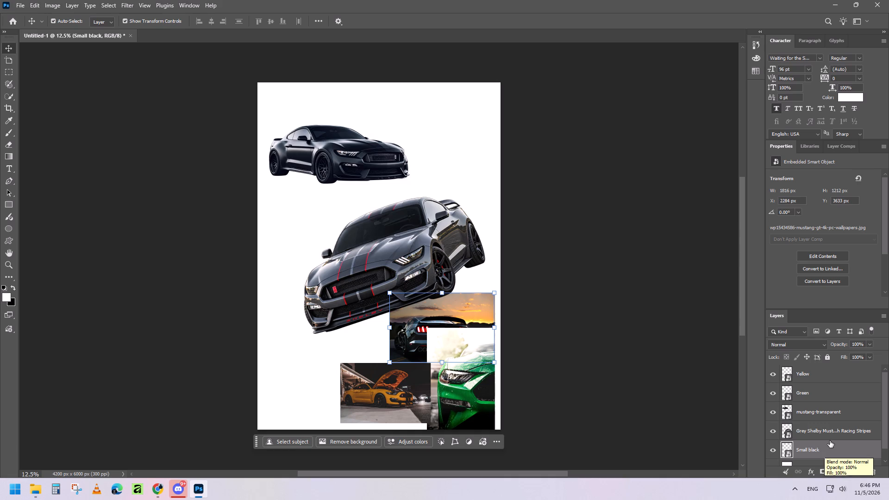
Scale the Green photo to about 6.75%, bottom edge level with Yellow's top edge, and stack it directly below the Grey Shelby layer.
click(817, 395)
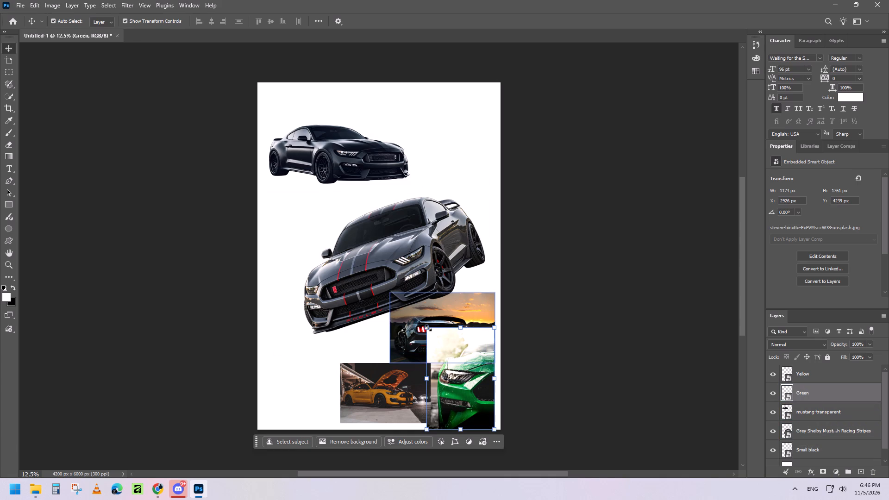
drag(428, 328, 432, 345)
drag(476, 376, 465, 371)
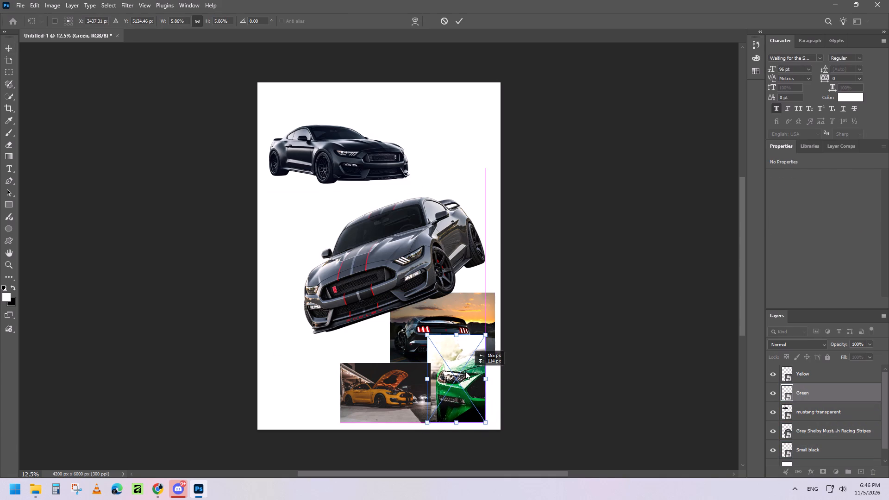
drag(465, 371, 465, 371)
drag(486, 379, 493, 380)
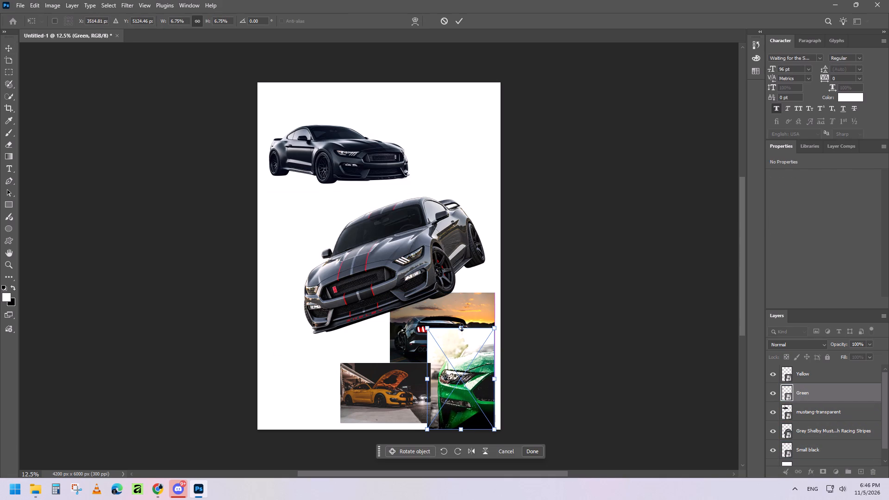
shift+drag(461, 327, 464, 345)
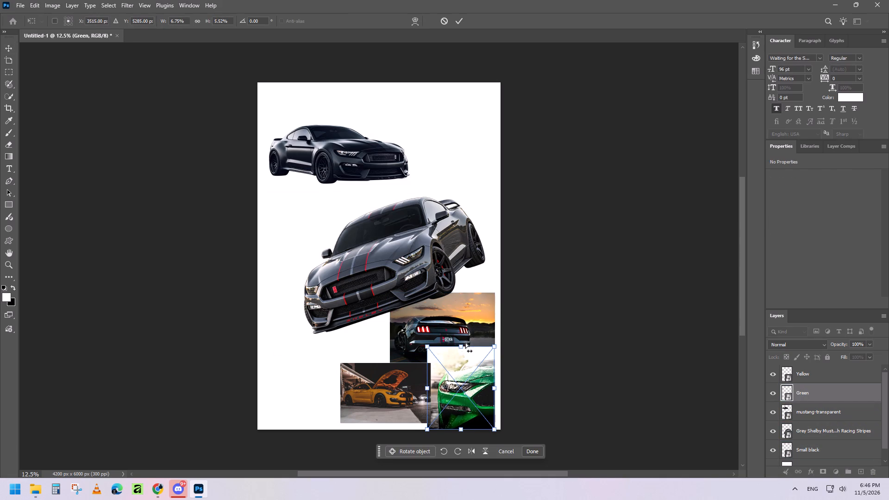
key(ctrl+z)
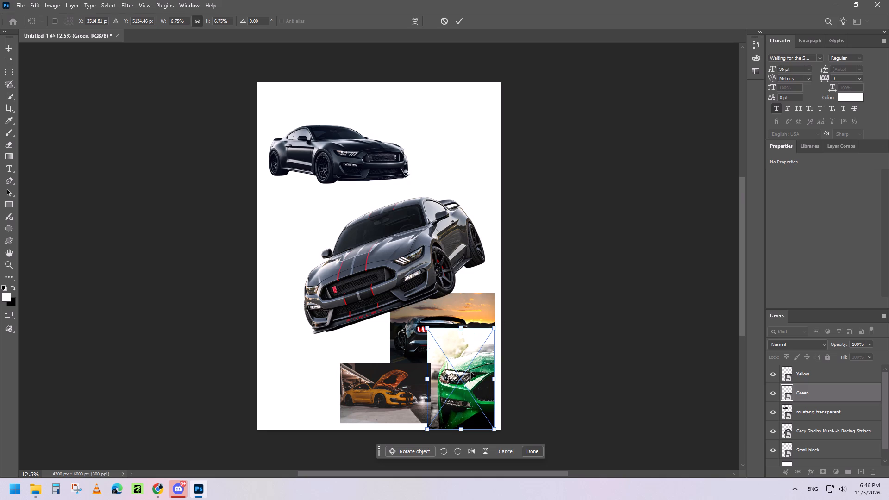
drag(476, 382, 476, 371)
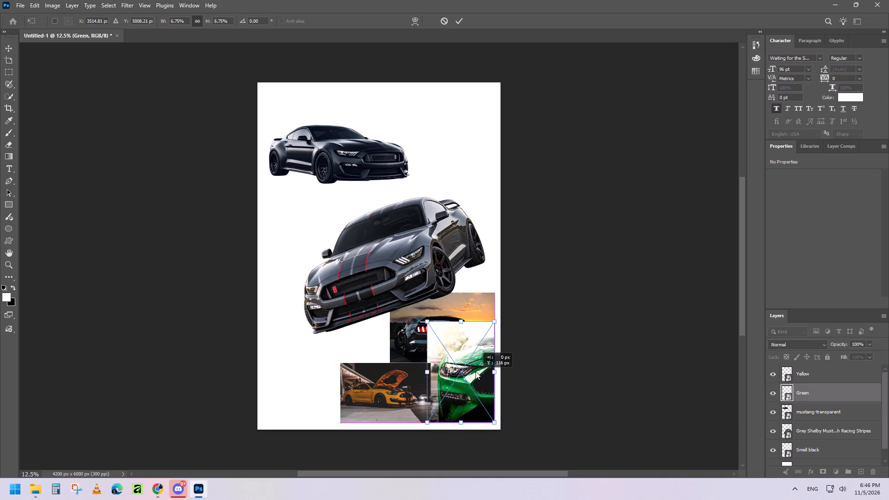
drag(476, 371, 463, 320)
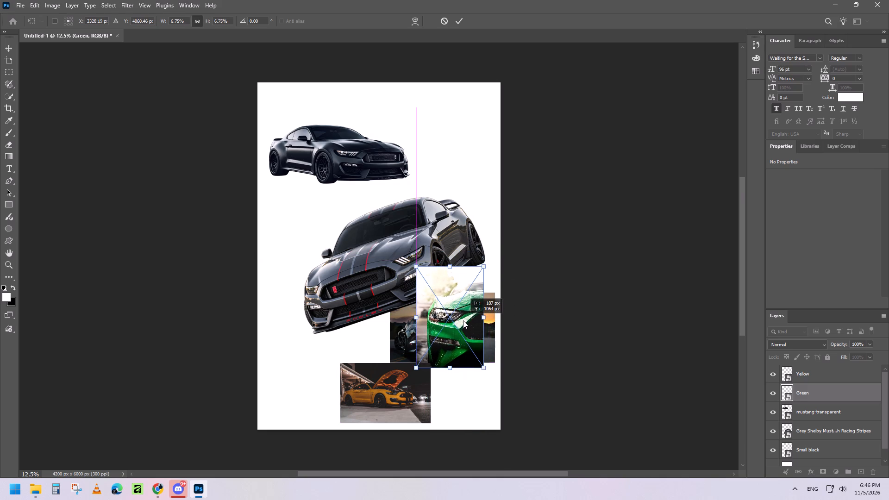
drag(463, 320, 462, 315)
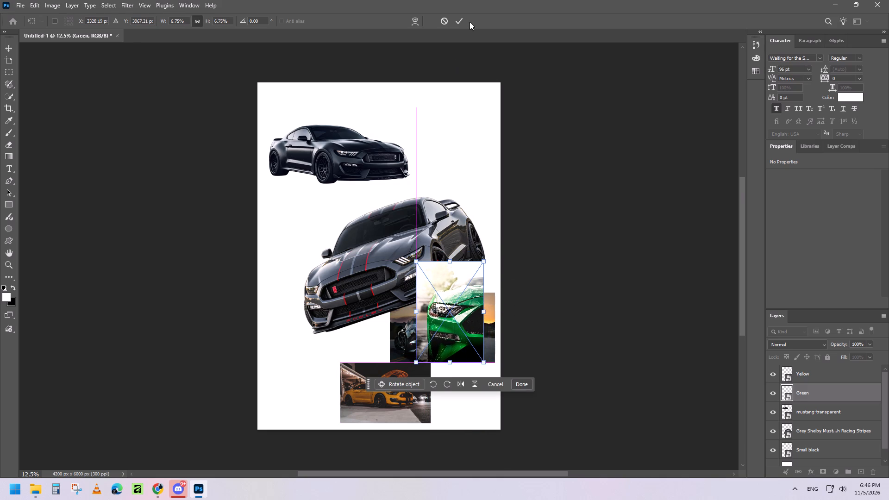
drag(833, 392, 832, 445)
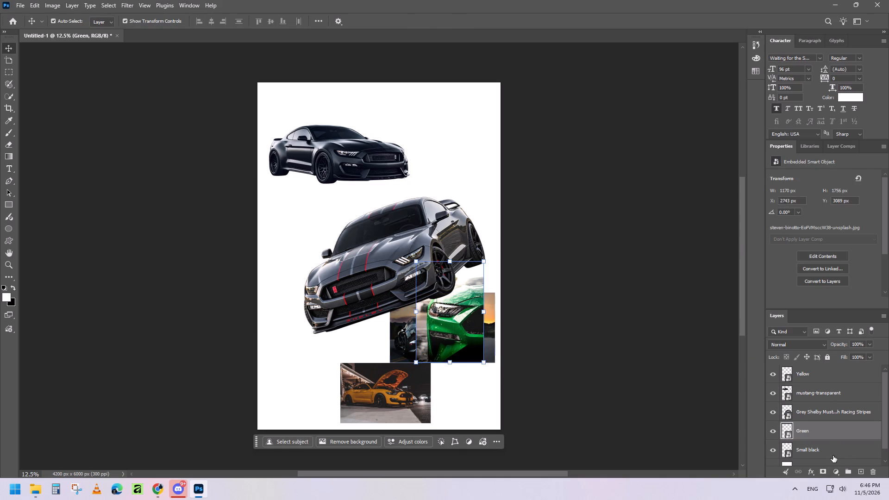
Stack Small black directly below Yellow and move its photo to the canvas's right edge, with its bottom aligned to the Yellow photo.
drag(833, 454, 826, 389)
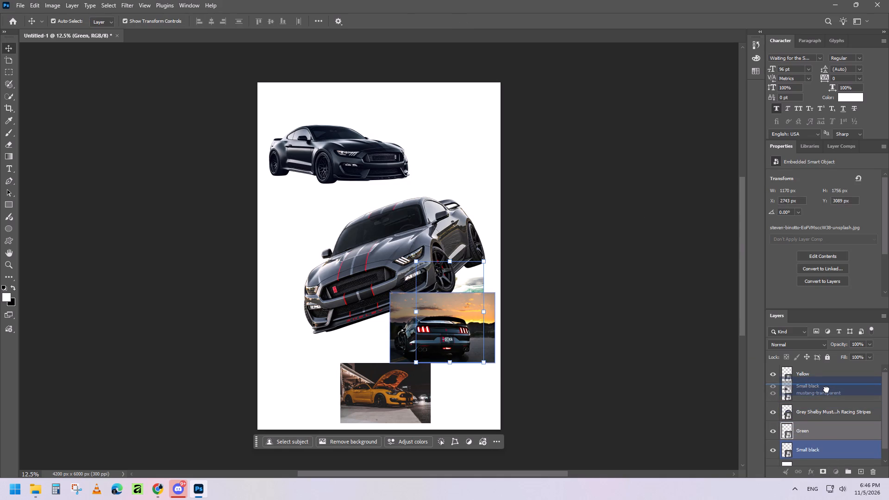
drag(826, 389, 826, 388)
drag(409, 335, 428, 385)
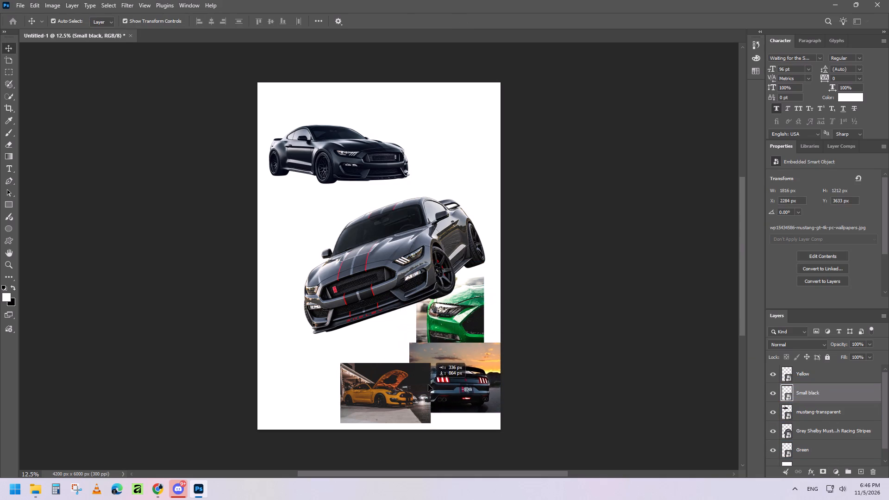
drag(428, 385, 414, 389)
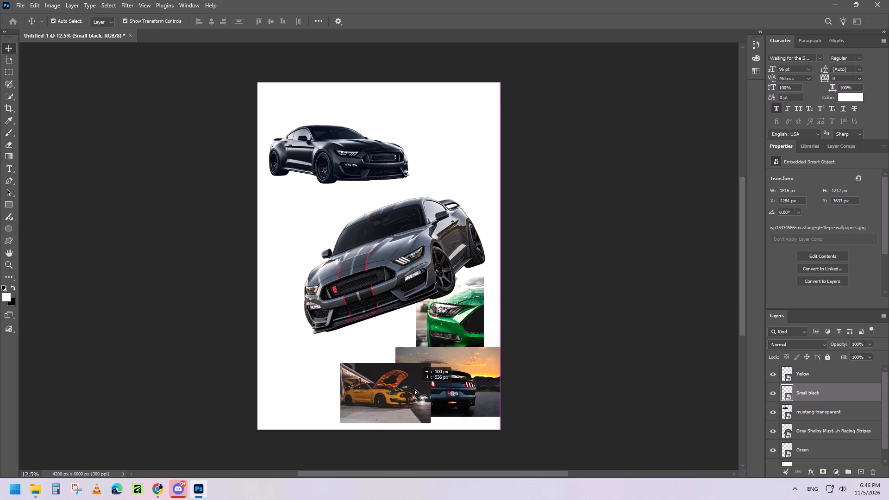
drag(414, 389, 415, 391)
Move the Green photo to the canvas's right edge and scale it to 6.93%, stopping its left side at the Yellow photo's right edge.
click(470, 328)
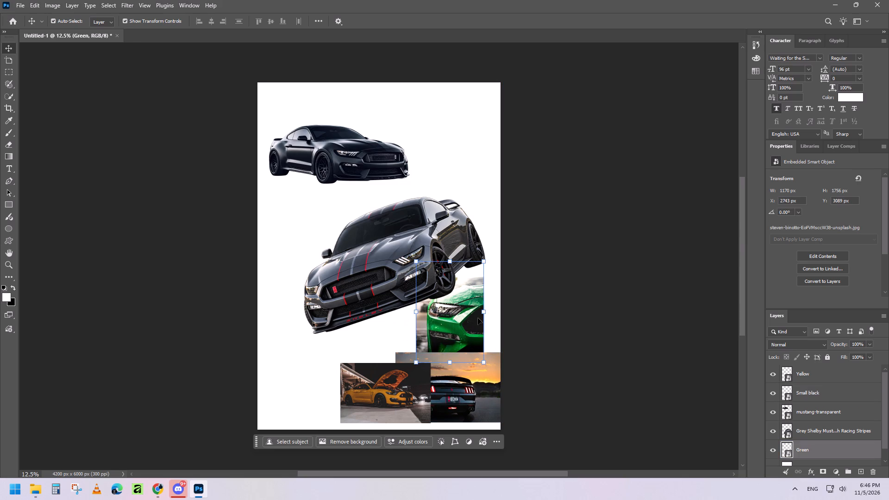
drag(484, 313, 488, 313)
drag(467, 317, 481, 318)
click(430, 310)
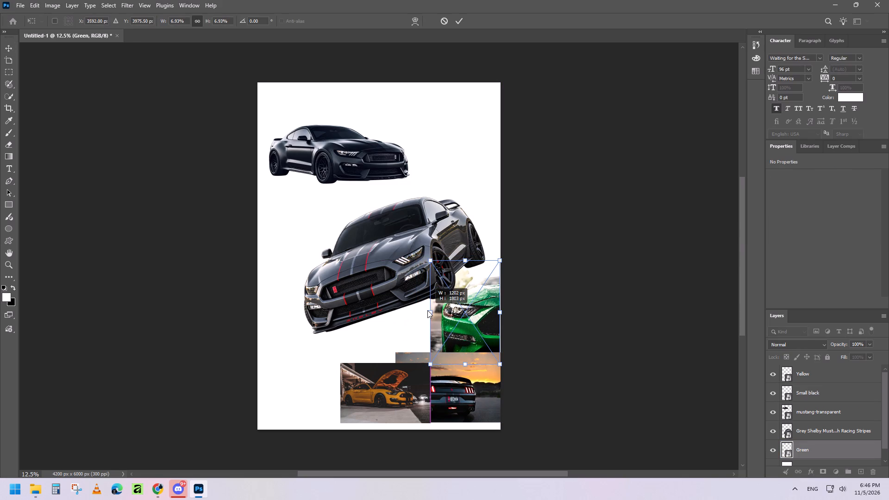
click(557, 430)
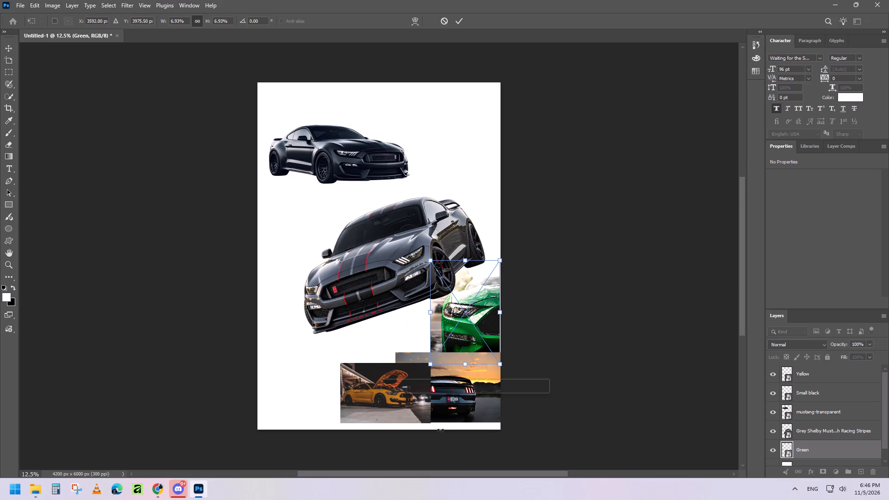
click(456, 20)
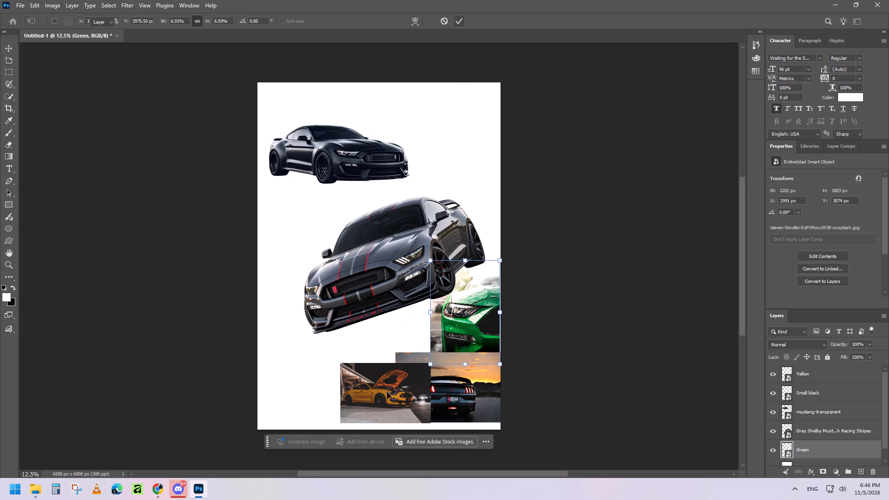
Move the Yellow photo up to about X 1730, Y 3976 px, overlapping the Green and sunset photos' left portions.
drag(377, 393, 394, 335)
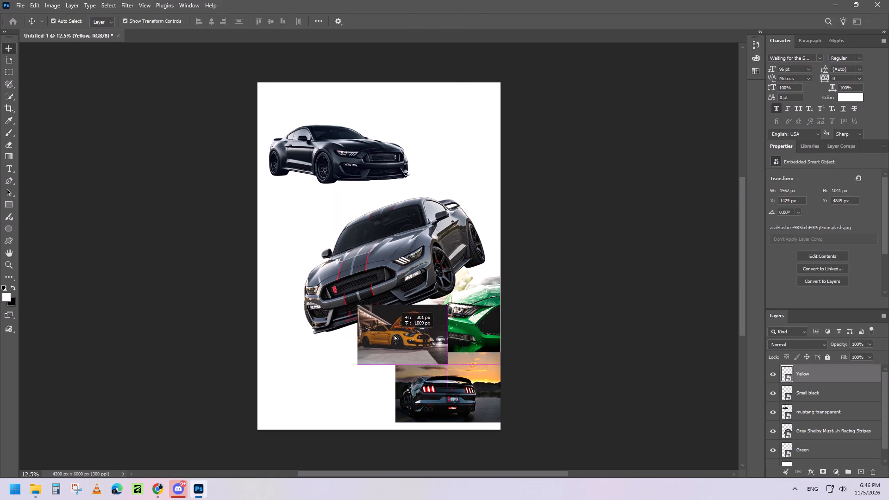
drag(394, 335, 395, 345)
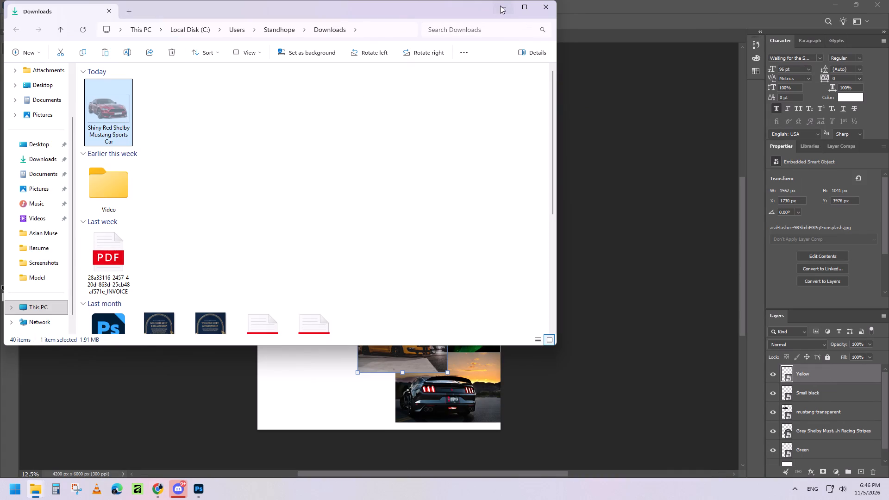
click(500, 6)
click(37, 492)
click(56, 449)
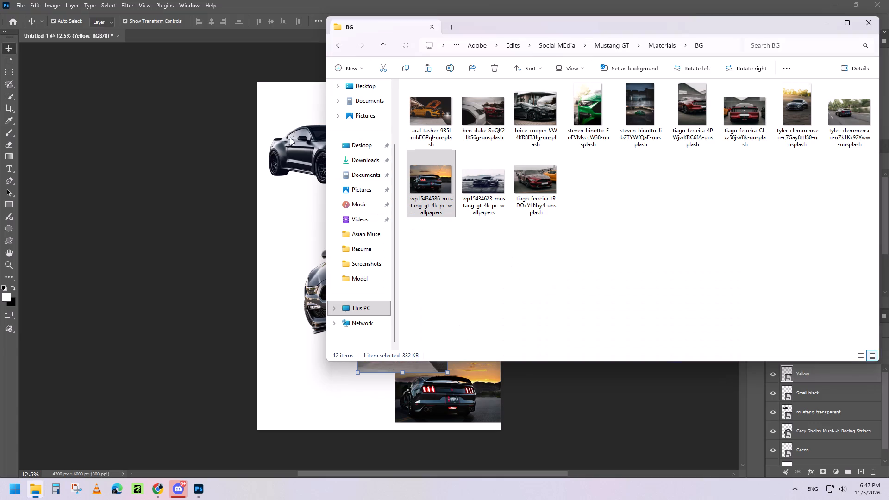
click(342, 44)
click(622, 252)
key(ctrl+v)
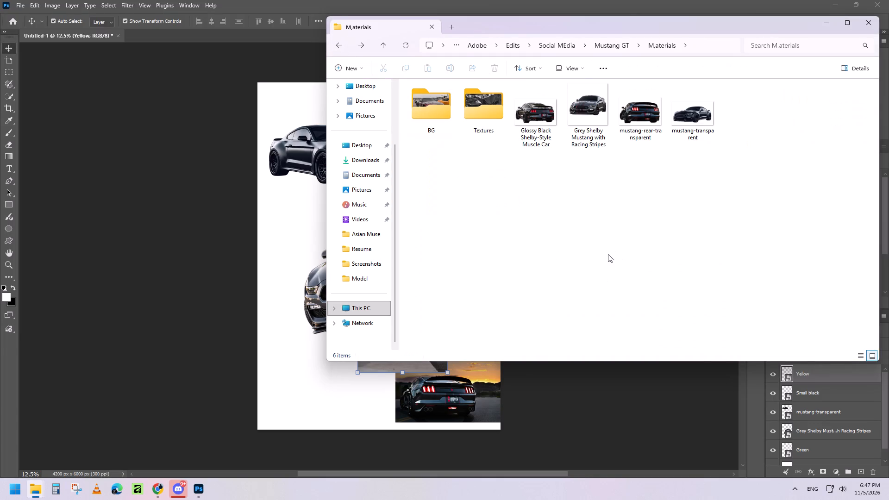
Place the red Shelby cutout in the Photoshop design, scale it to 34.50%, and position it overlapping the front of the upper black Mustang.
drag(759, 117, 282, 181)
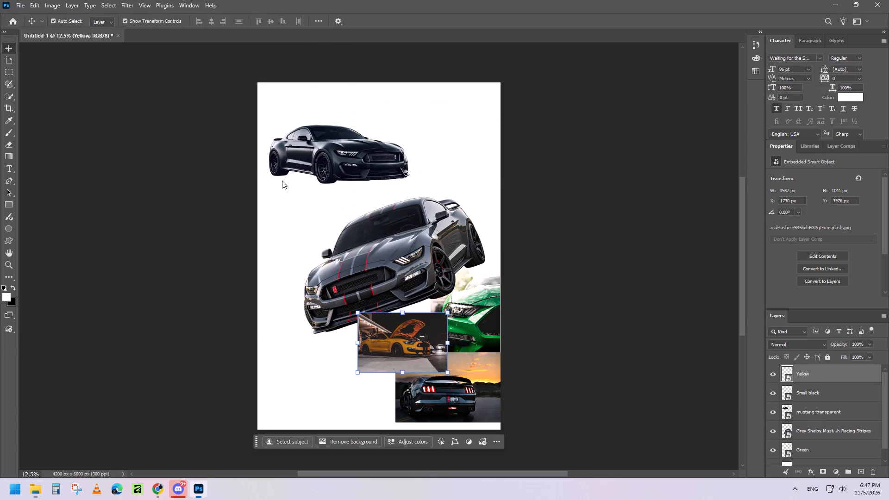
drag(254, 175, 306, 193)
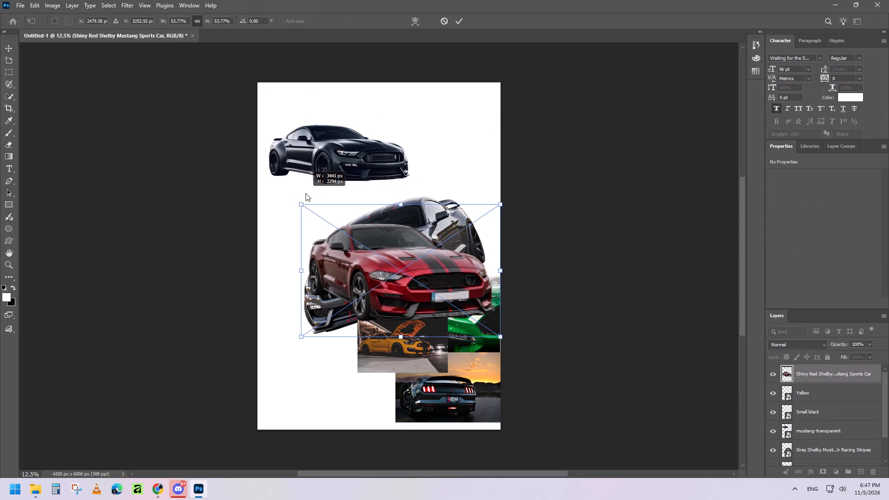
drag(306, 193, 363, 224)
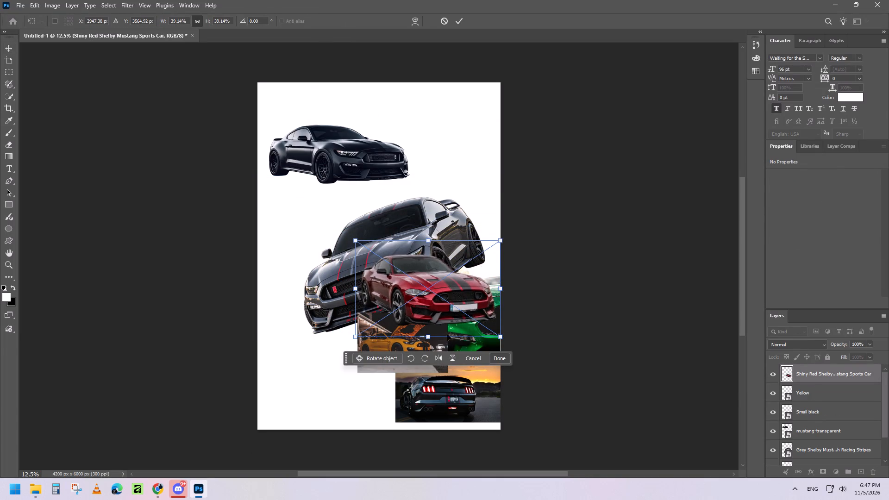
drag(439, 314, 421, 164)
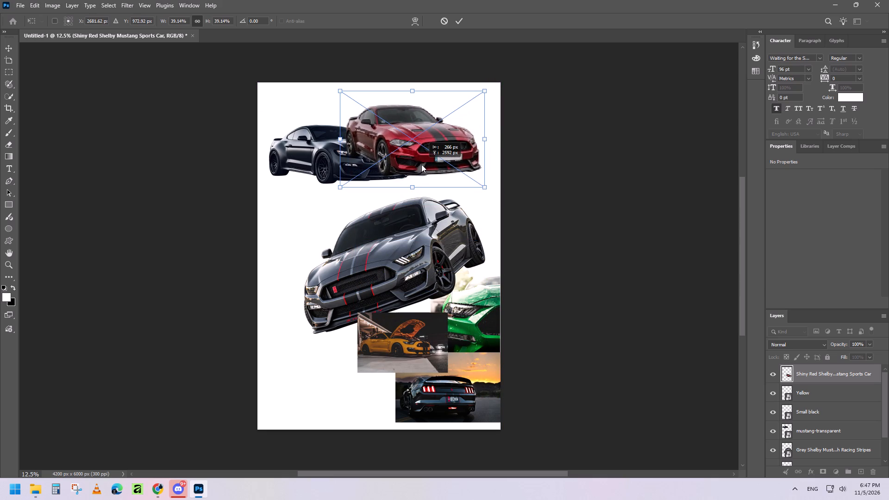
drag(421, 164, 409, 170)
drag(324, 97, 326, 99)
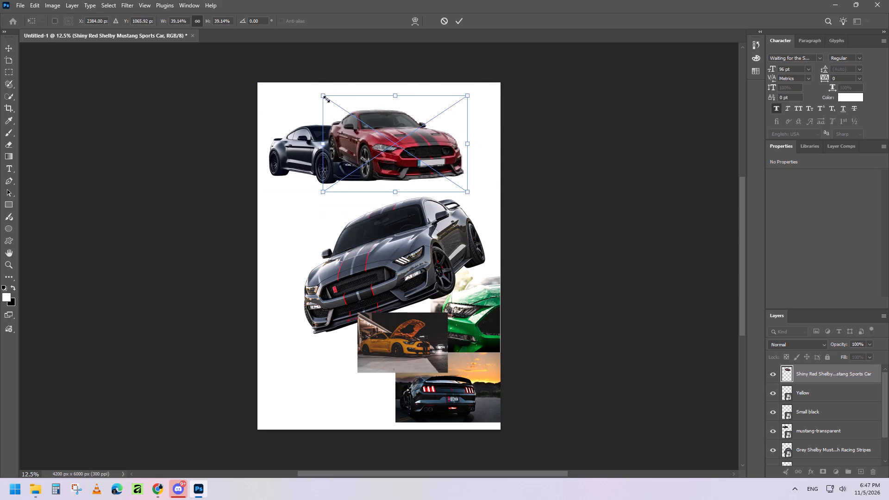
drag(326, 99, 351, 116)
drag(404, 163, 377, 153)
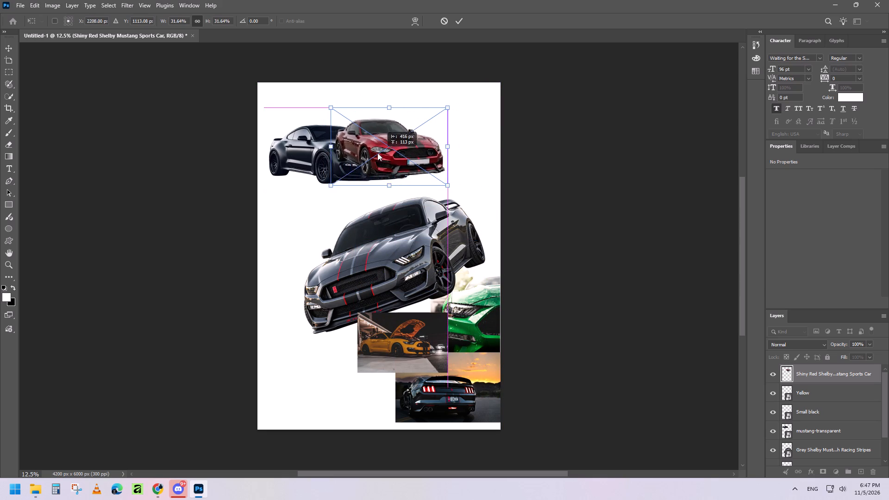
drag(377, 153, 378, 154)
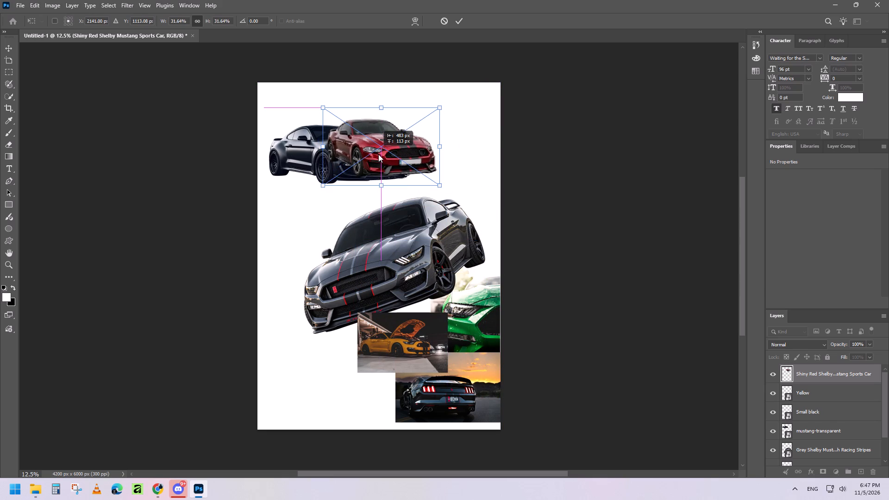
drag(378, 154, 386, 157)
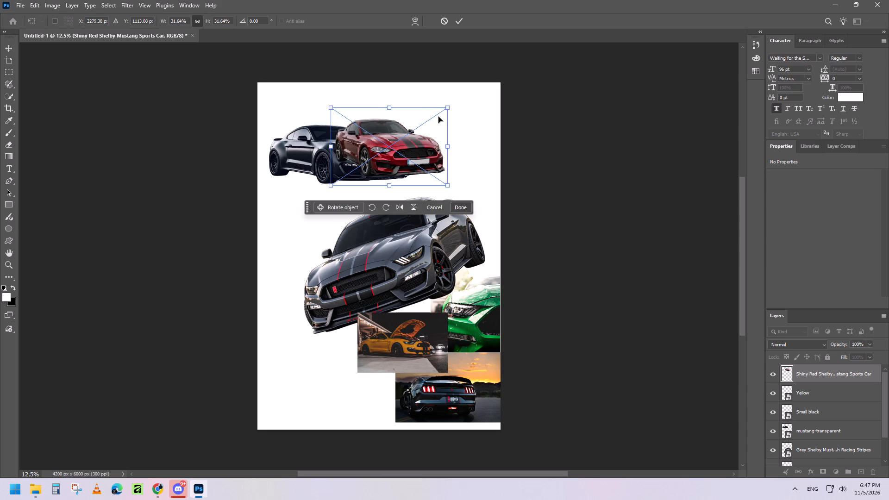
drag(447, 108, 458, 107)
drag(386, 143, 387, 146)
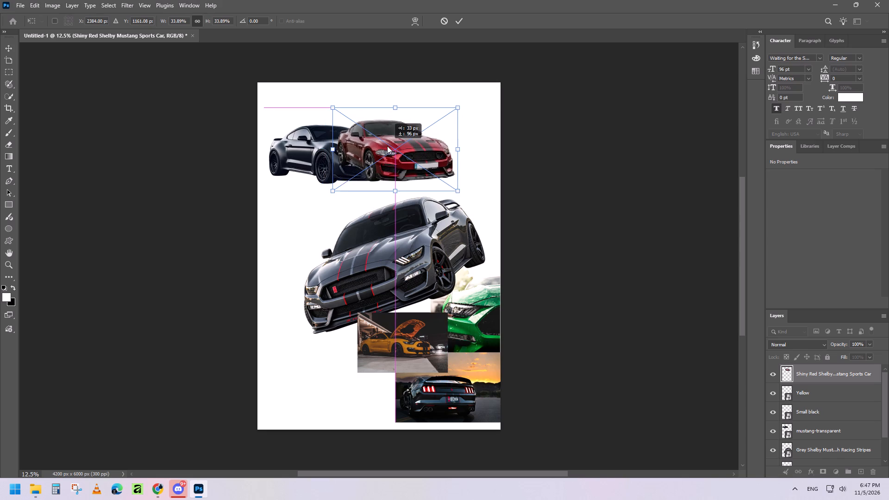
drag(387, 146, 388, 147)
click(461, 107)
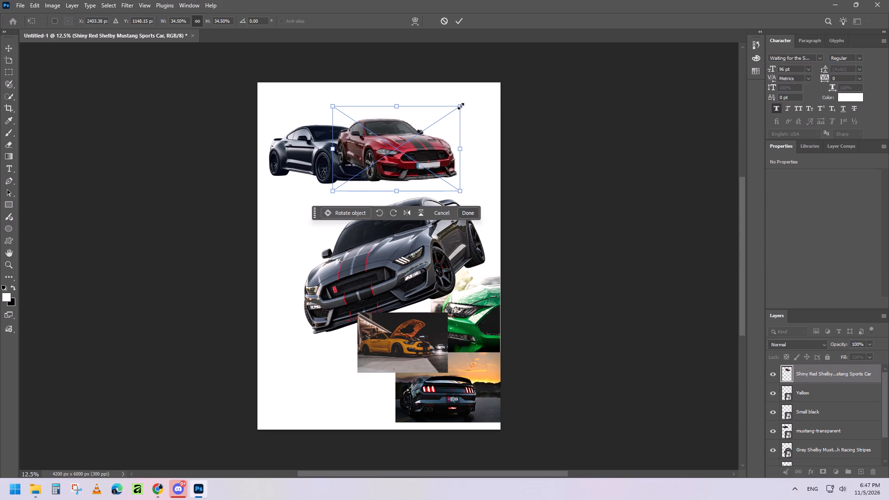
Rename the placed red car's layer as Red Mustang.
double_click(831, 376)
text(Red)
key(space)
text(Mustang)
key(Return)
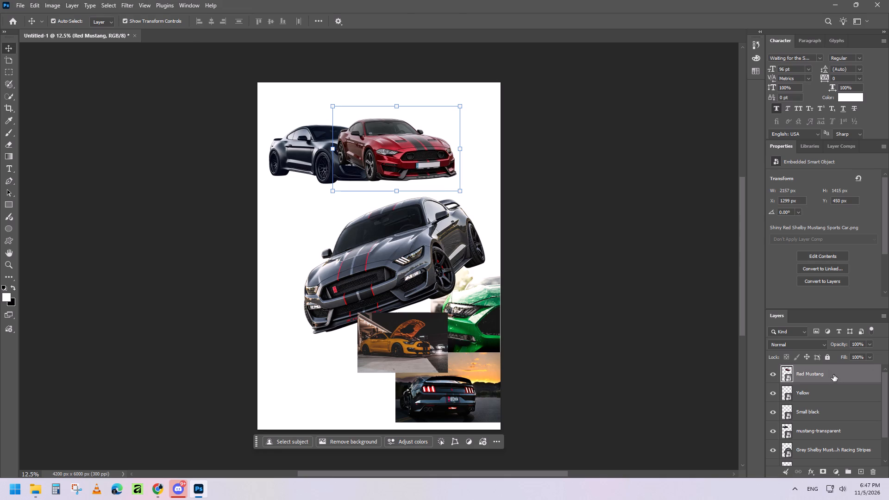
Move the Red Mustang layer directly below the mustang-transparent layer.
drag(837, 373, 838, 446)
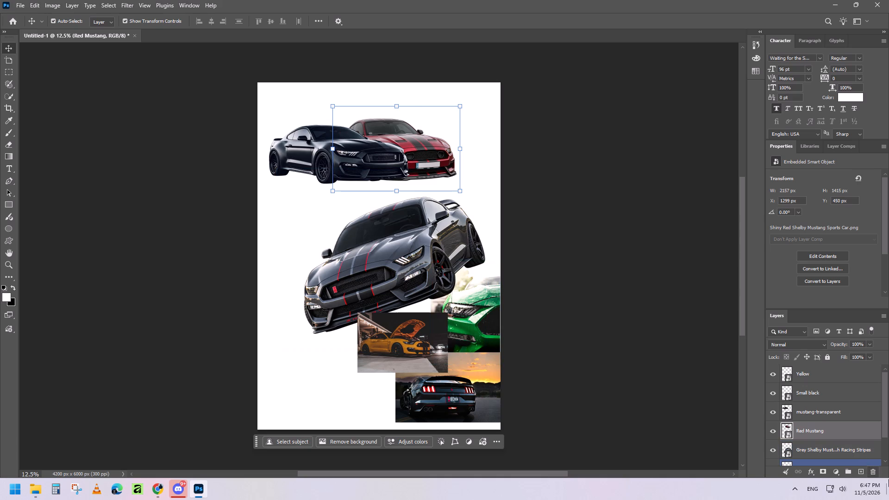
Nudge the red car closer behind the black Mustang, to about X 1179, Y 442 px.
key(Left)
key(Left)
key(Left)
key(Down)
key(Left)
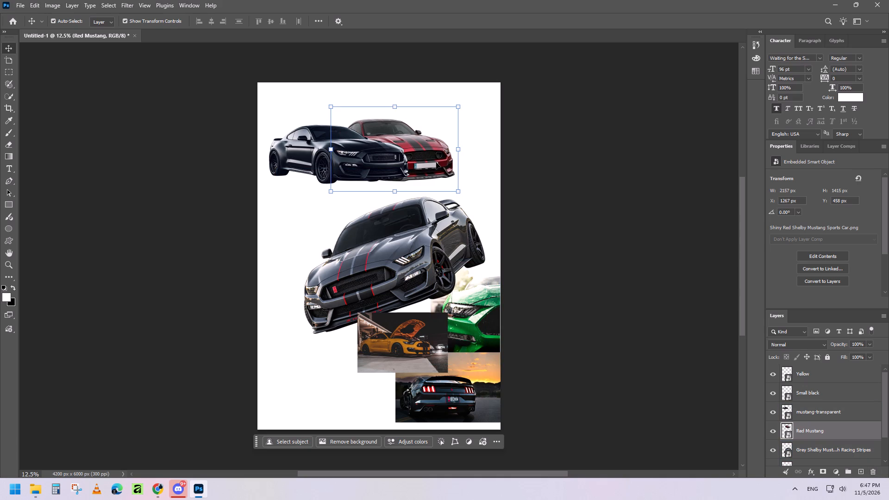
key(Left)
key(Left)
key(Left)
key(Left)
key(Down)
key(Down)
key(Left)
key(Up)
key(Up)
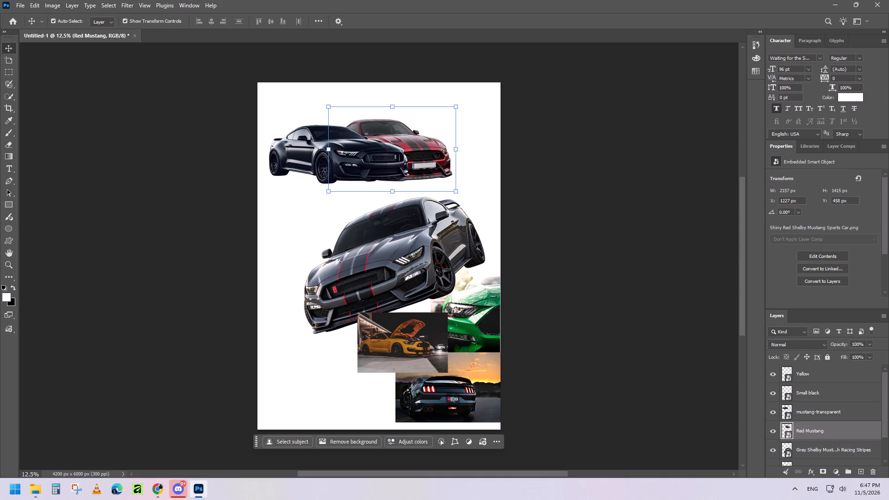
key(Up)
key(Left)
key(Left)
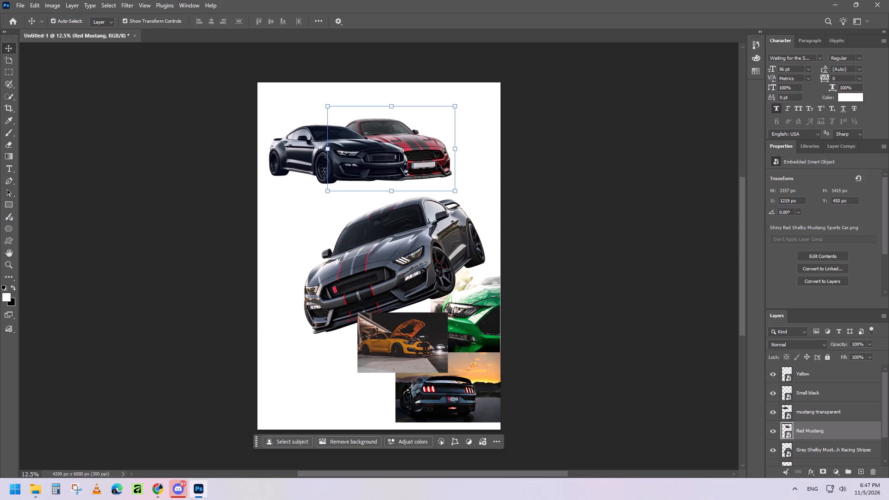
key(Up)
key(Left)
key(Left)
key(Left)
key(Left)
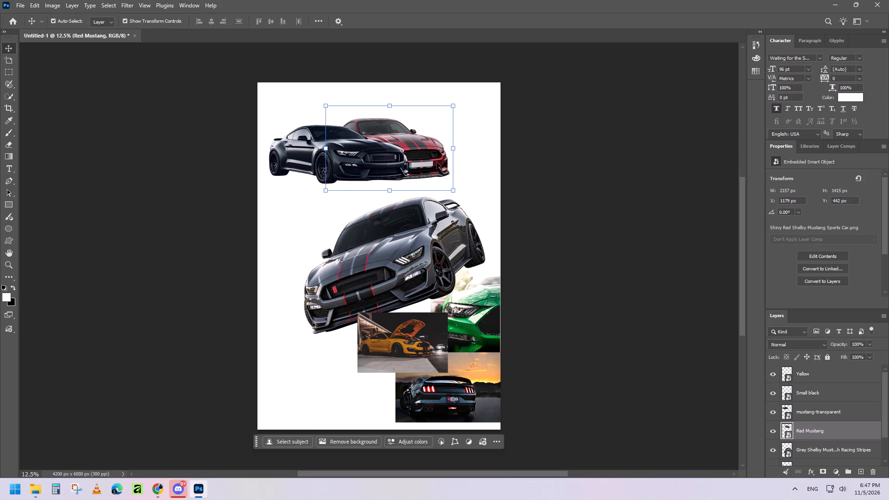
key(Down)
key(Up)
Scale the red car down to 33.58%, keeping its lower-left corner in place, and deselect it.
click(456, 103)
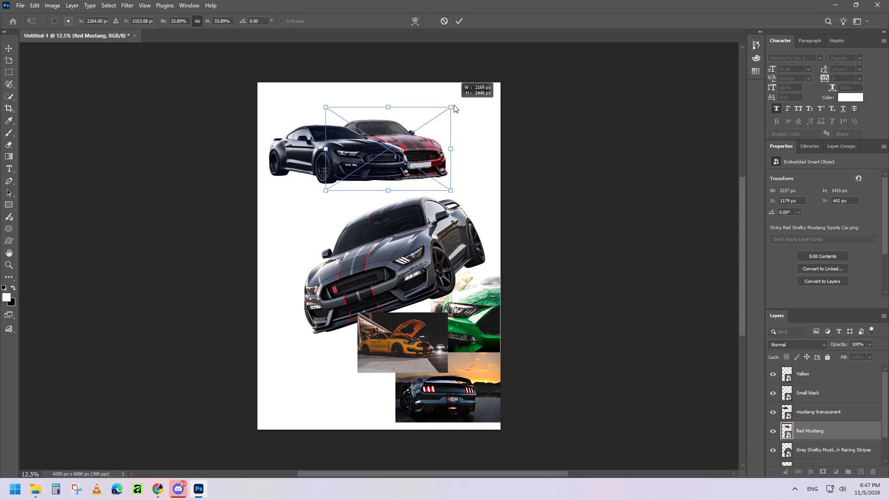
click(457, 21)
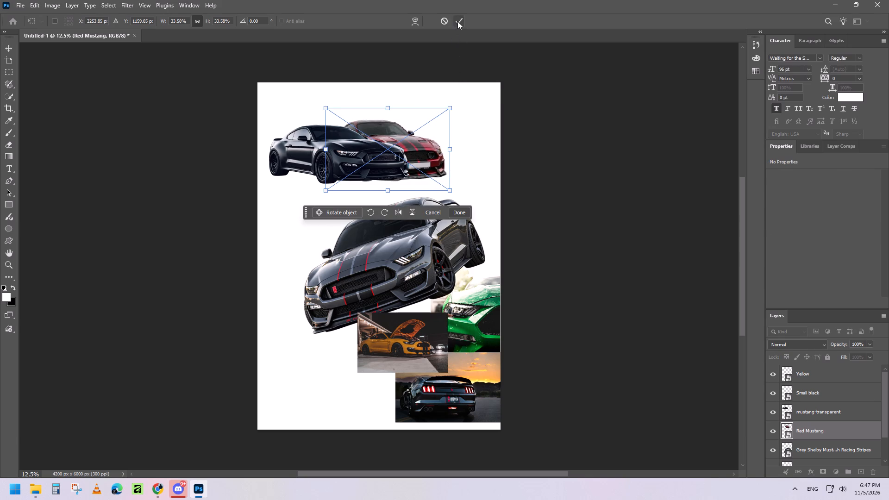
click(583, 157)
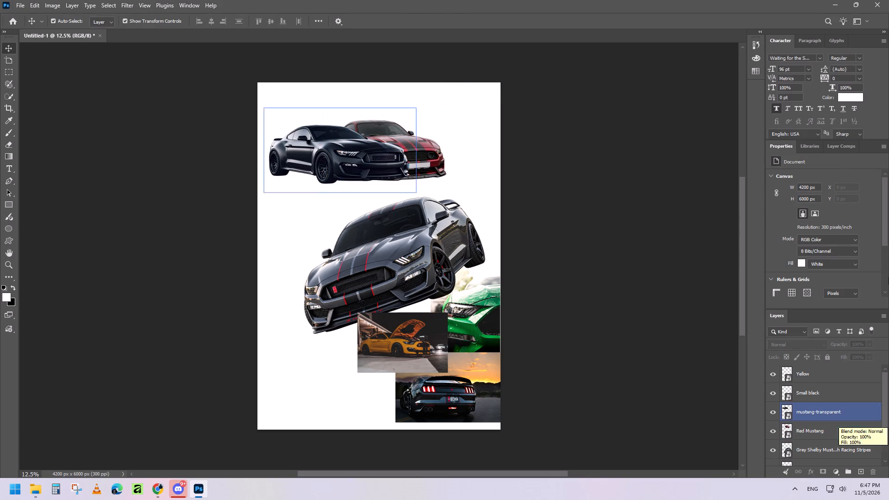
Select the mustang-transparent and Red Mustang layers together and nudge both cars up and slightly left toward the canvas's upper-left corner.
click(351, 151)
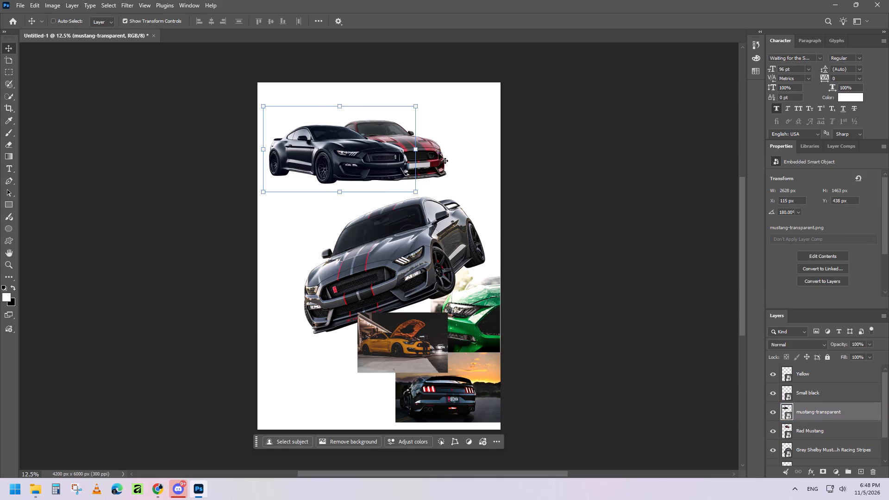
ctrl+click(438, 153)
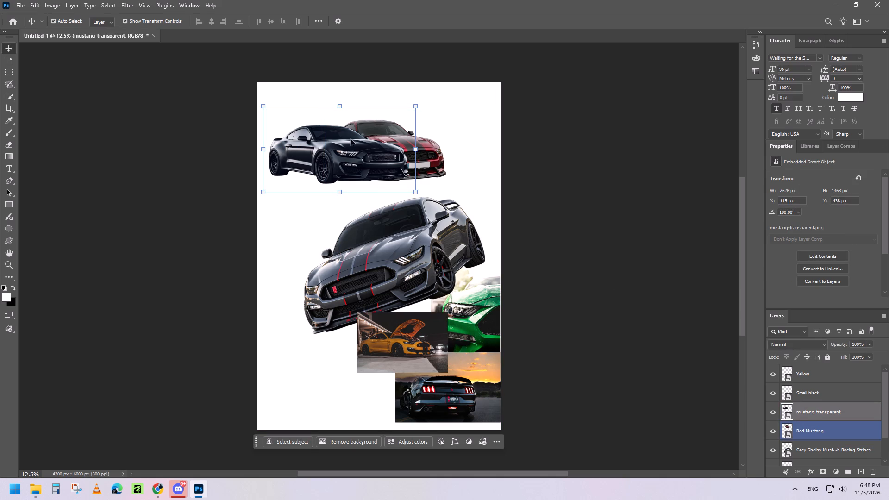
ctrl+click(826, 430)
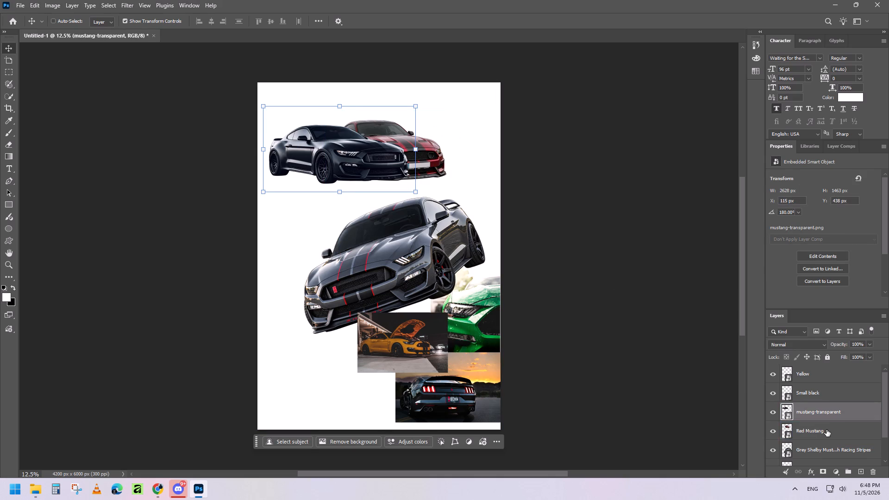
key(Up)
key(Up)
key(Up)
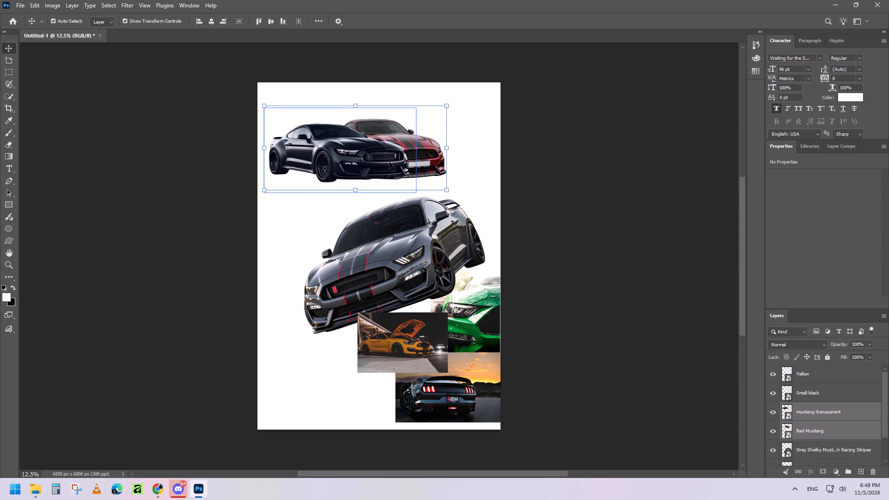
key(Up)
key(Up)
key(Left)
key(Up)
key(Up)
key(Up)
key(Left)
key(Up)
key(Up)
key(Up)
key(Up)
key(Up)
key(Up)
key(Up)
key(Up)
key(Up)
key(Up)
key(Up)
key(Up)
key(Up)
key(Up)
key(Up)
key(Up)
key(Up)
key(Up)
key(Up)
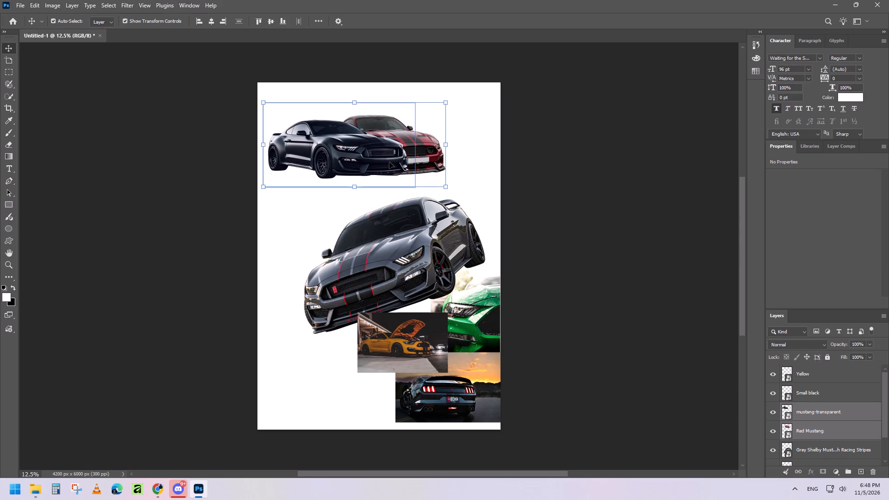
key(Left)
key(Left)
key(Up)
key(Up)
key(Left)
key(Up)
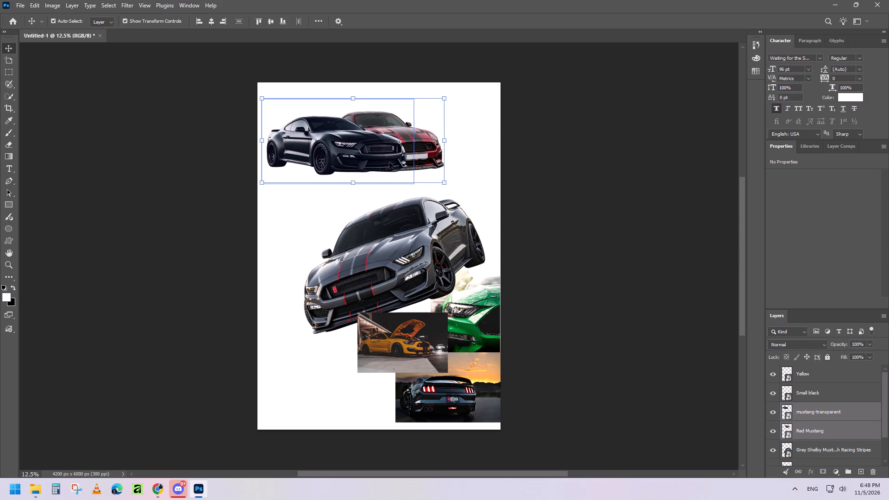
key(Up)
key(Left)
key(Up)
key(Up)
key(Left)
key(Up)
key(Up)
key(Up)
key(Up)
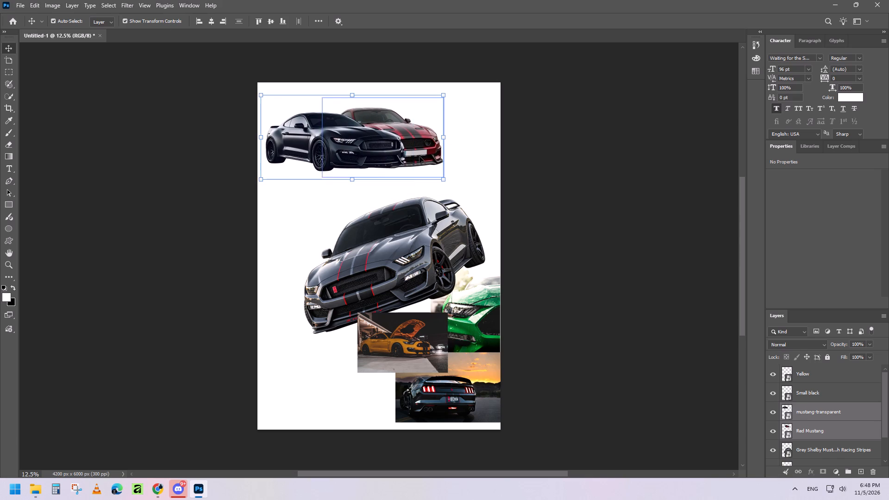
Scale the black and red cars together to 89.82%, keeping their lower-left corner in place, and nudge them slightly up.
drag(443, 95, 432, 99)
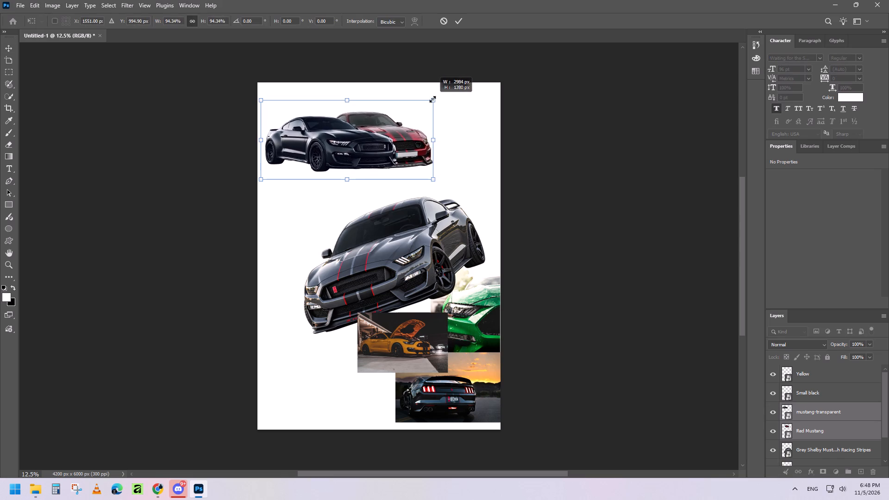
drag(432, 99, 424, 103)
key(Up)
key(Up)
key(Up)
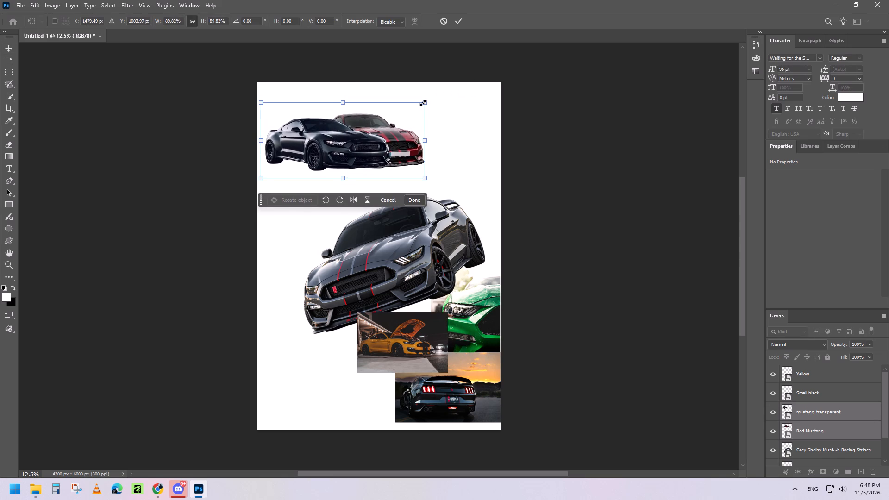
key(Left)
key(Up)
key(Up)
key(Up)
key(Up)
key(Up)
key(Up)
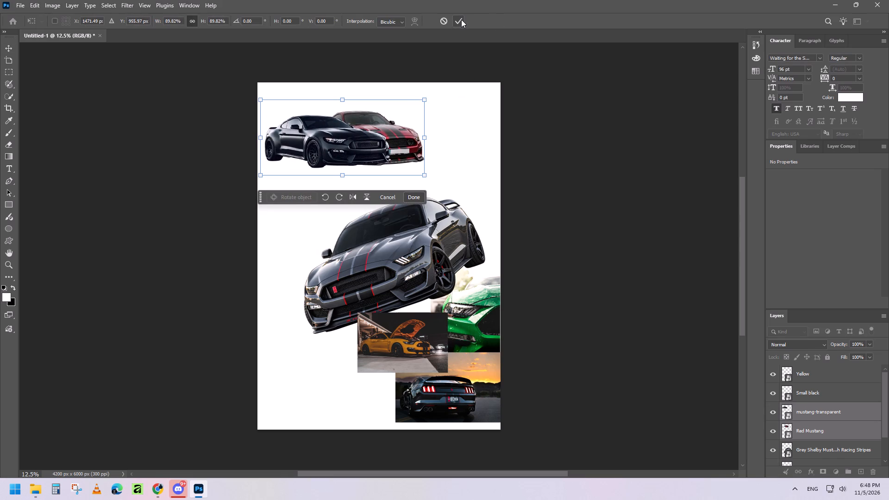
click(461, 19)
Move the large grey Mustang up and right to about X 505, Y 1044 px.
click(450, 244)
drag(430, 240, 441, 225)
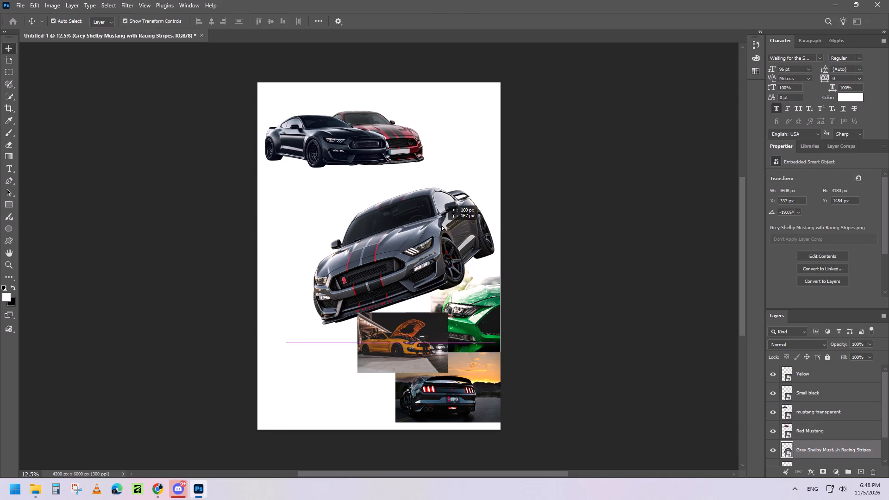
drag(441, 225, 444, 214)
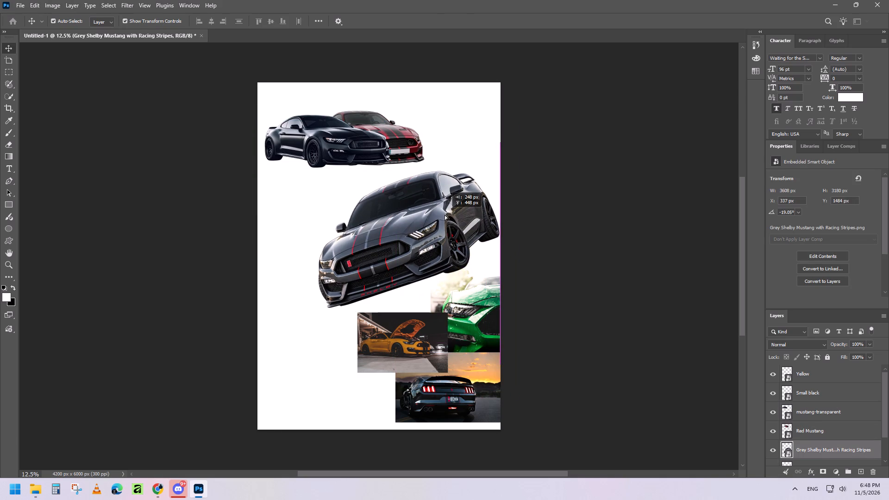
drag(444, 214, 440, 215)
Rotate the grey Mustang to -18.80° and scale it up to 79.07%.
drag(258, 95, 268, 103)
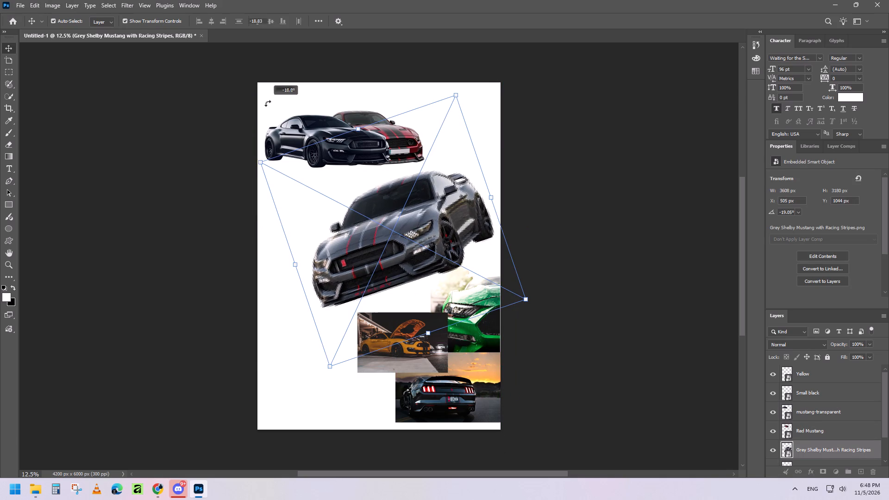
drag(268, 103, 273, 108)
click(432, 213)
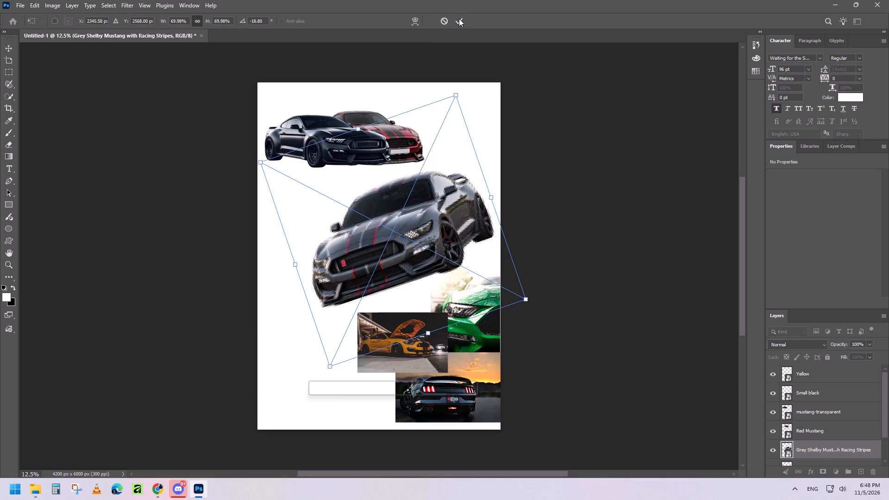
drag(453, 96, 444, 112)
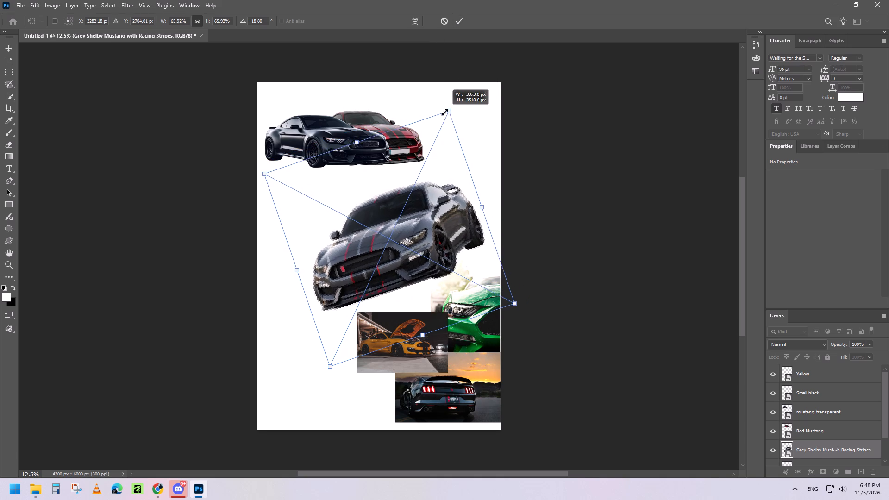
drag(444, 112, 441, 117)
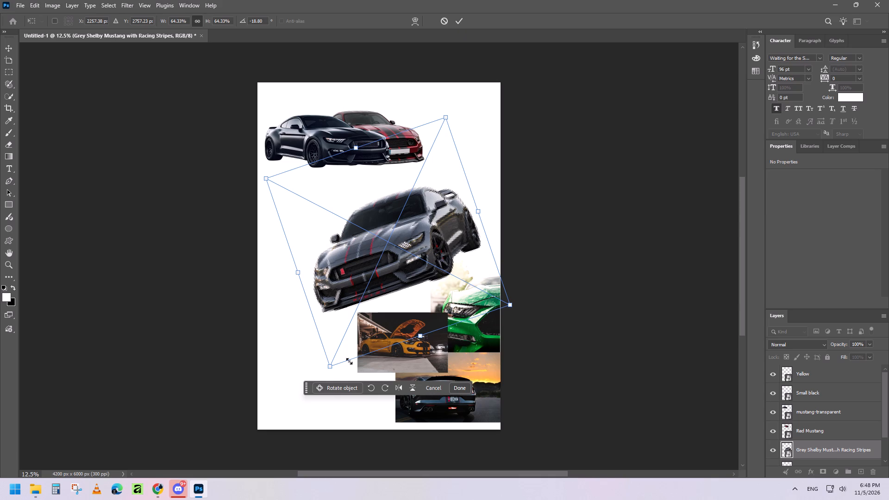
drag(327, 365, 278, 403)
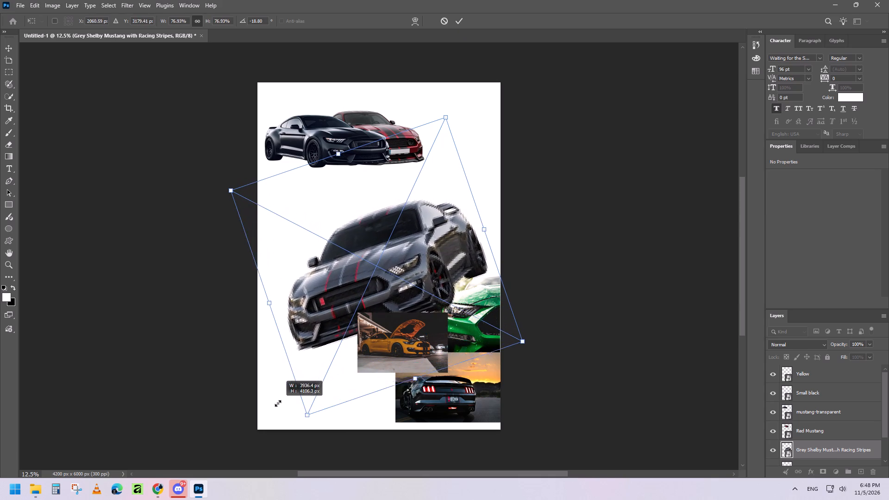
drag(278, 403, 269, 408)
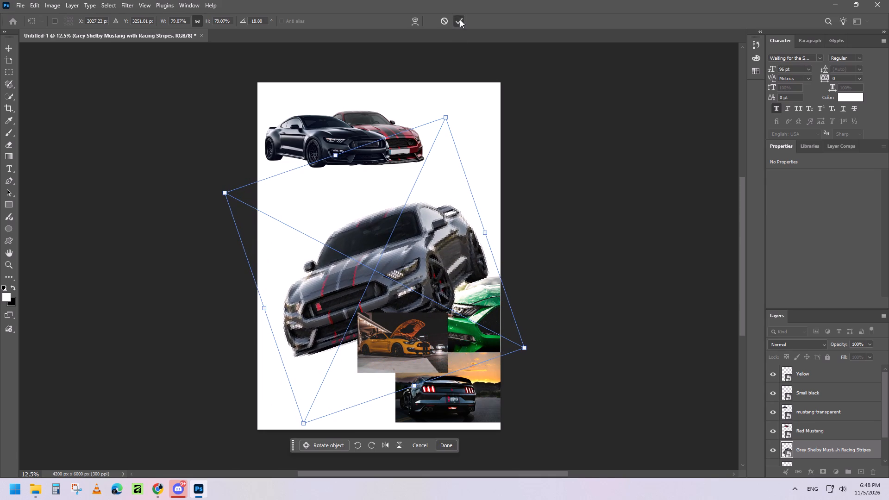
click(460, 19)
Move the enlarged grey Mustang up to about X 0, Y 956 px, just below the two small cars, and deselect it.
drag(433, 246, 434, 219)
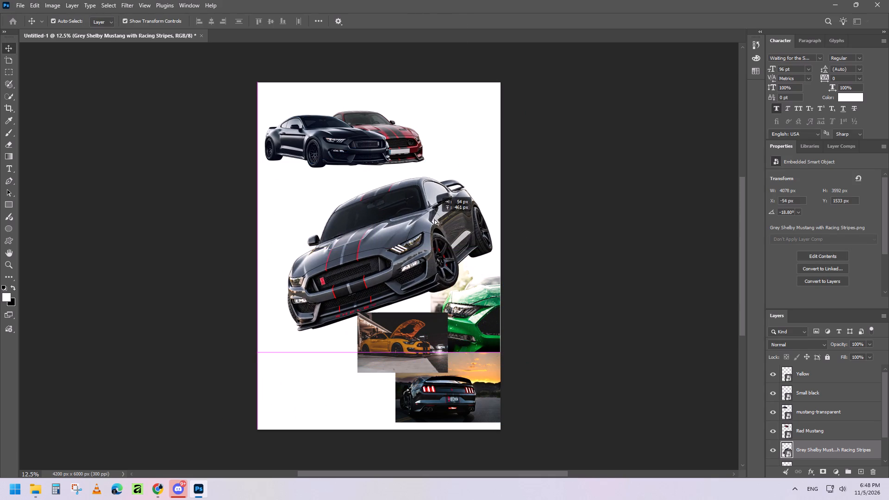
drag(434, 219, 434, 215)
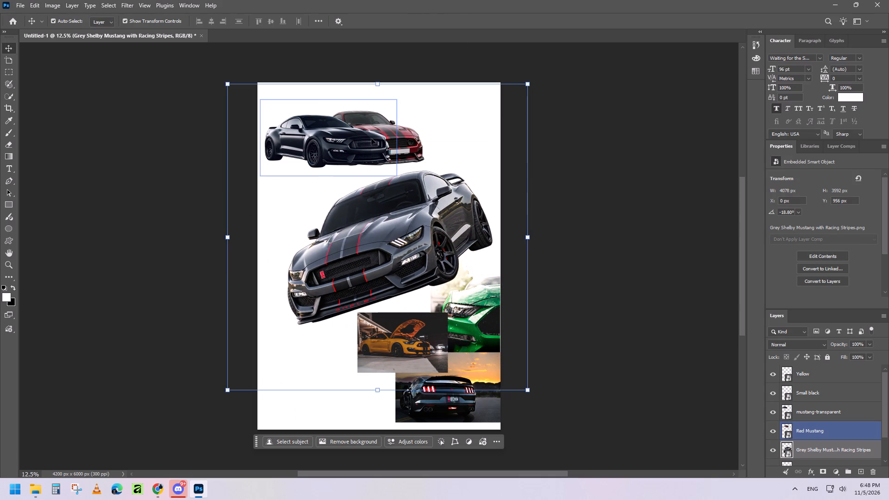
click(626, 139)
Rename the mustang-transparent layer as mustang-top blackj'.
click(831, 412)
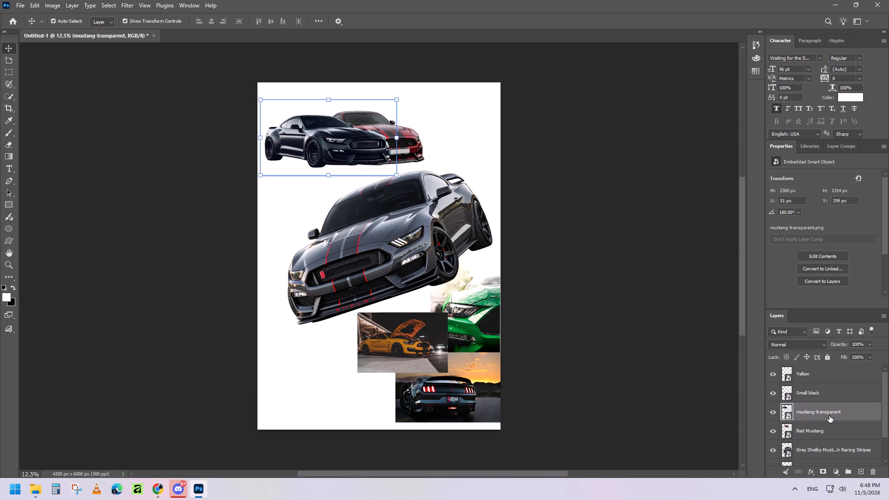
double_click(830, 412)
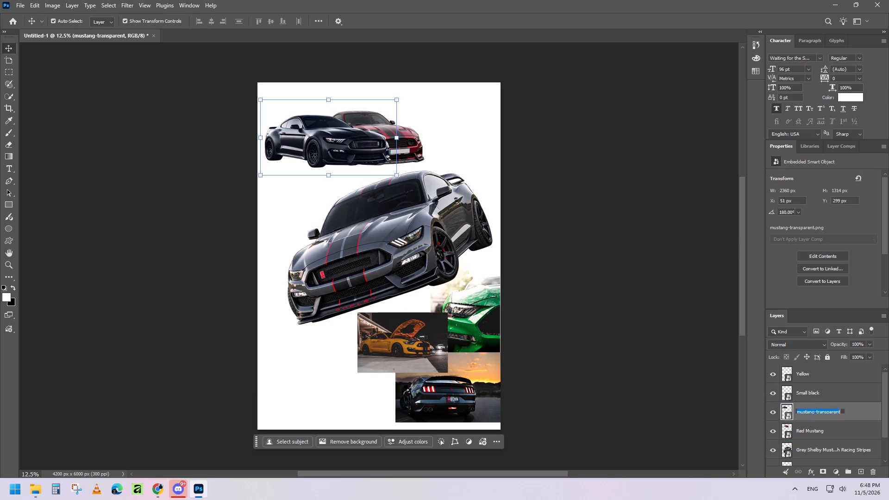
click(841, 412)
key(BackSpace)
key(BackSpace)
key(BackSpace)
key(BackSpace)
key(BackSpace)
key(BackSpace)
key(BackSpace)
key(BackSpace)
key(BackSpace)
key(BackSpace)
key(BackSpace)
text(top blackj')
key(Return)
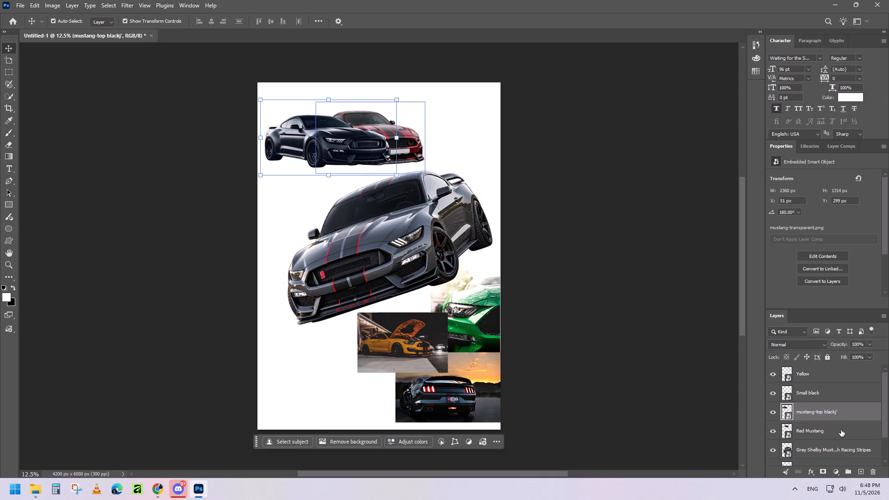
Nudge the black and red cars up together and scale them to 83.54%, keeping their lower-left corner in place.
ctrl+click(840, 430)
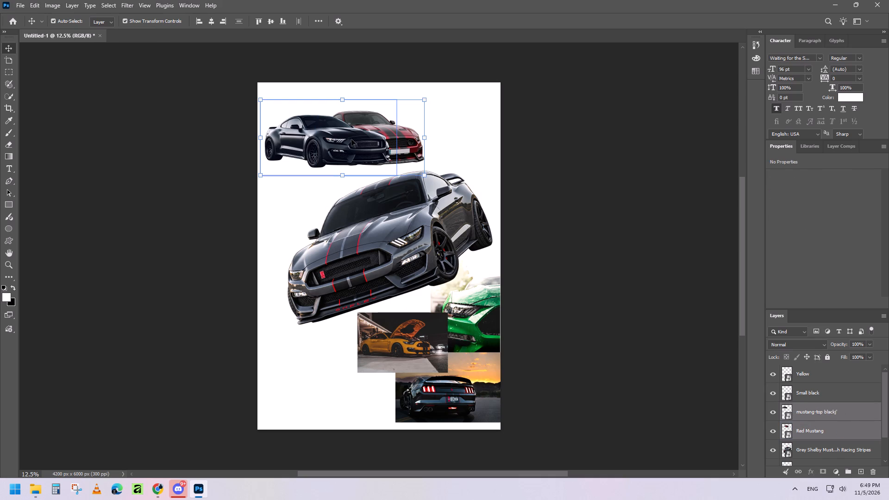
key(Up)
key(Up)
key(Up)
key(Up)
key(Up)
key(Up)
key(Up)
key(Up)
key(Up)
drag(423, 95, 402, 99)
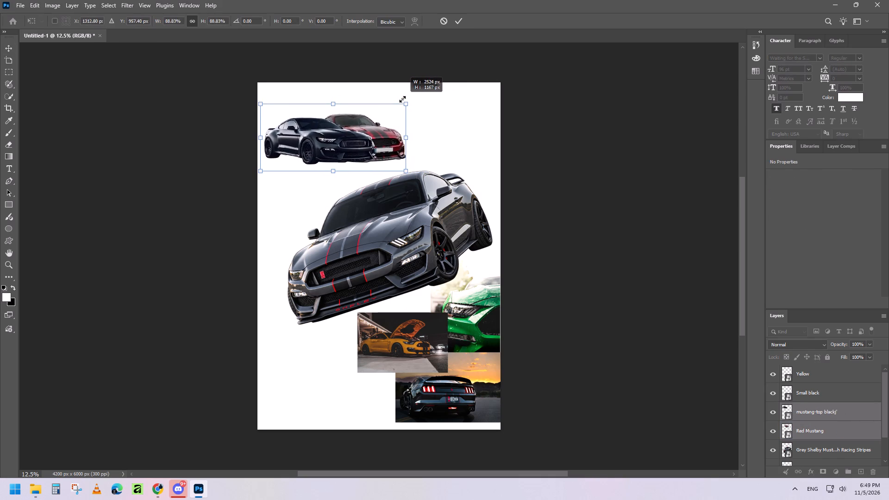
drag(402, 99, 394, 102)
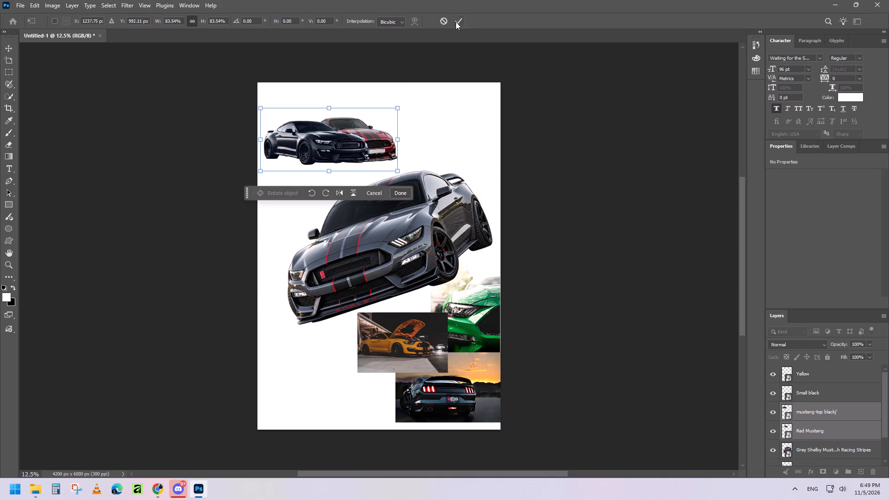
click(456, 21)
Nudge the grey Mustang up and right to X 56, Y 892 px, and deselect it.
click(451, 209)
key(Right)
key(Right)
key(Up)
key(Up)
key(Up)
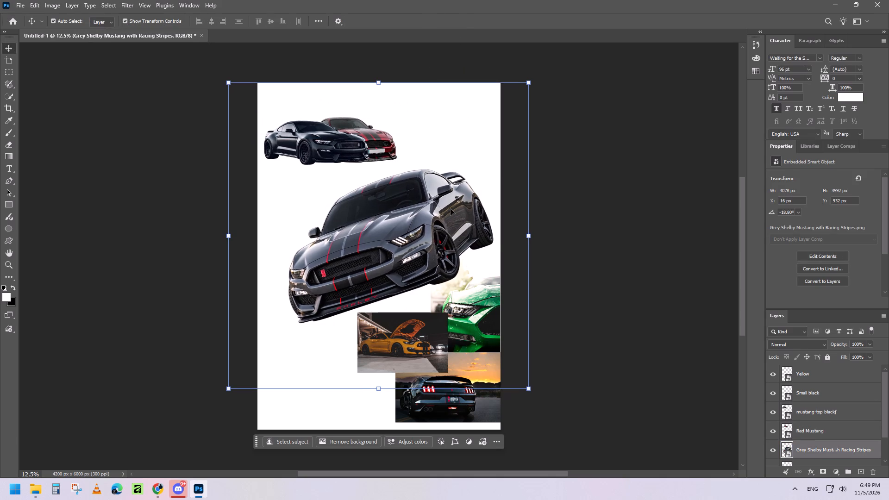
key(Right)
key(Up)
key(Up)
key(Right)
key(Right)
key(Right)
key(Up)
key(Up)
key(Up)
key(Right)
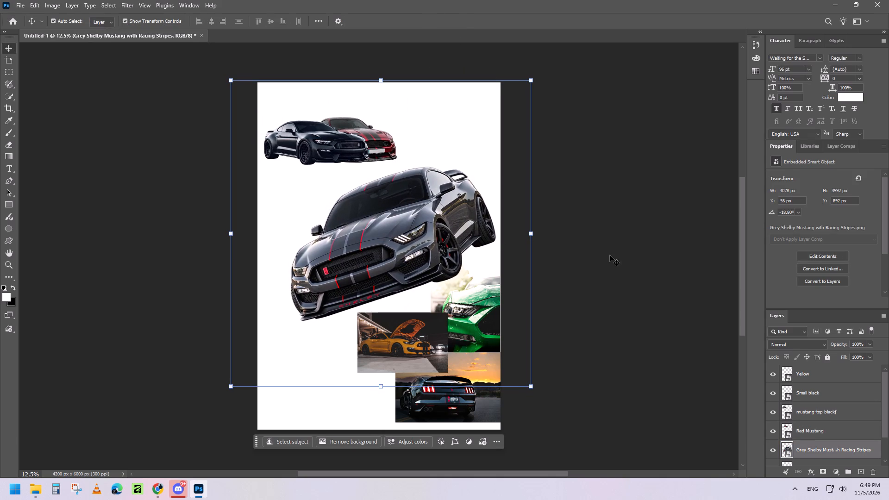
click(622, 269)
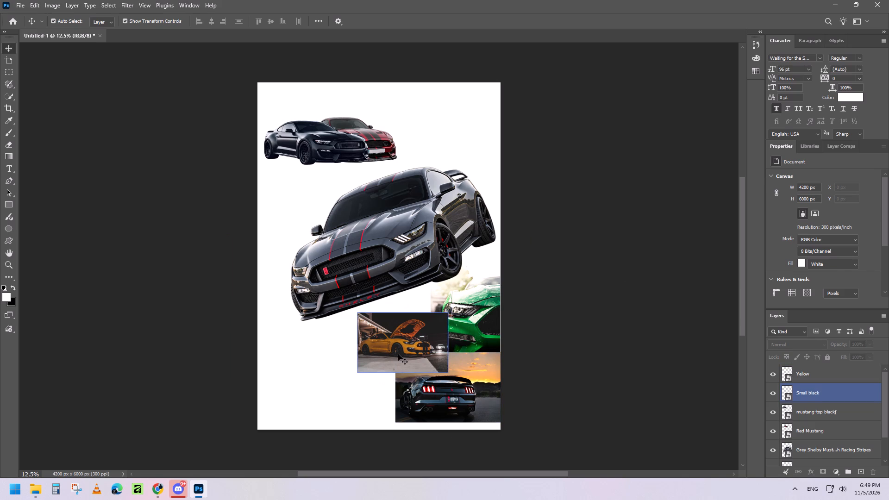
Move the Yellow photo slightly up toward the grey Mustang's underside, keeping its horizontal position, and deselect it.
drag(398, 354, 381, 356)
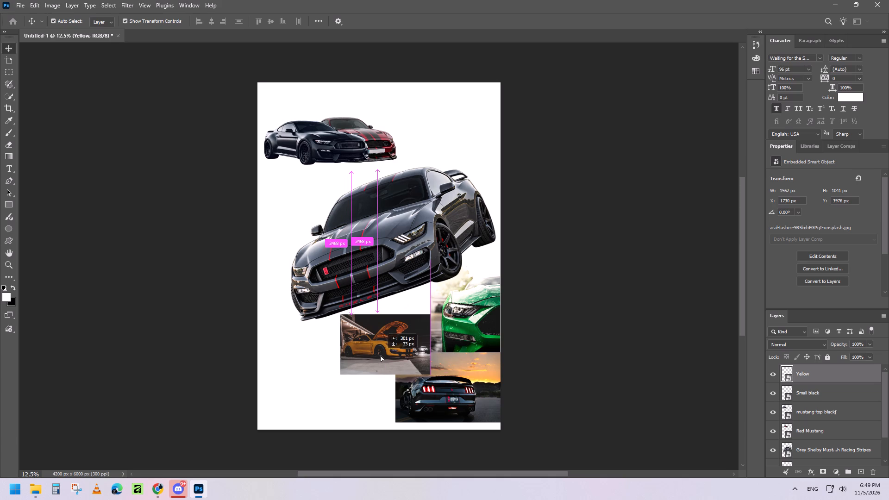
drag(381, 356, 397, 348)
click(563, 393)
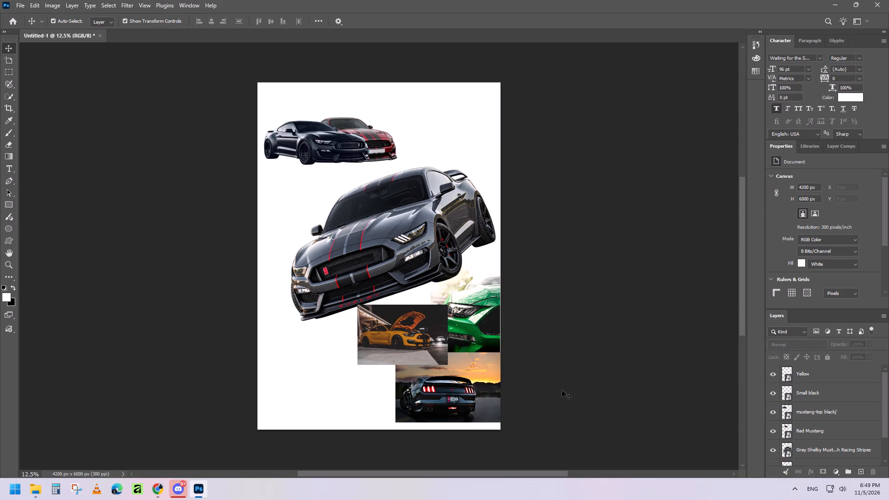
Add a Threshold adjustment layer above all the car layers.
scroll(830, 405, down, 9)
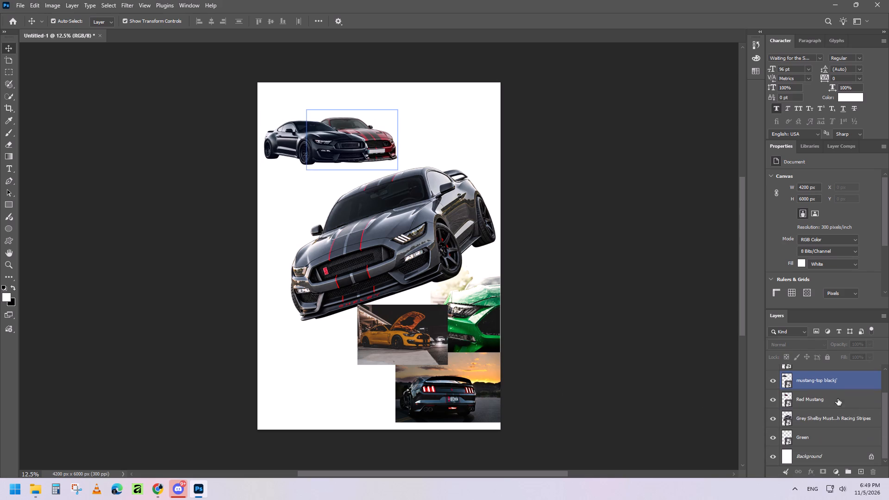
click(837, 475)
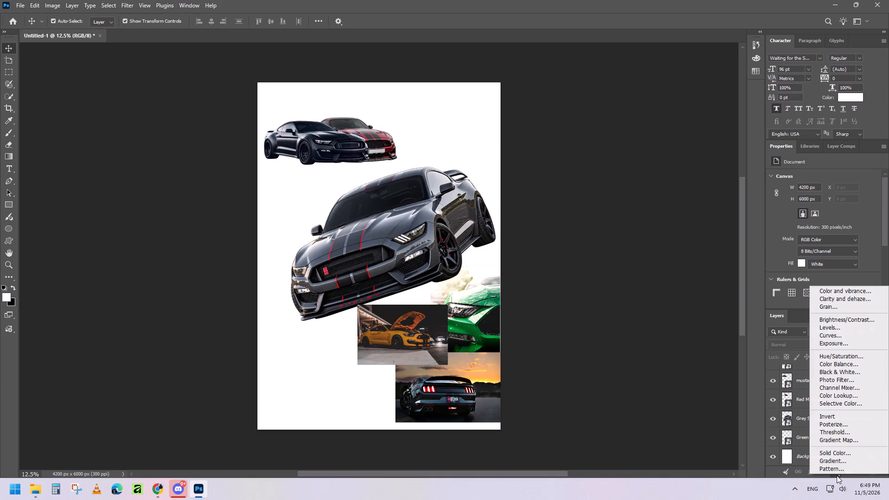
click(848, 428)
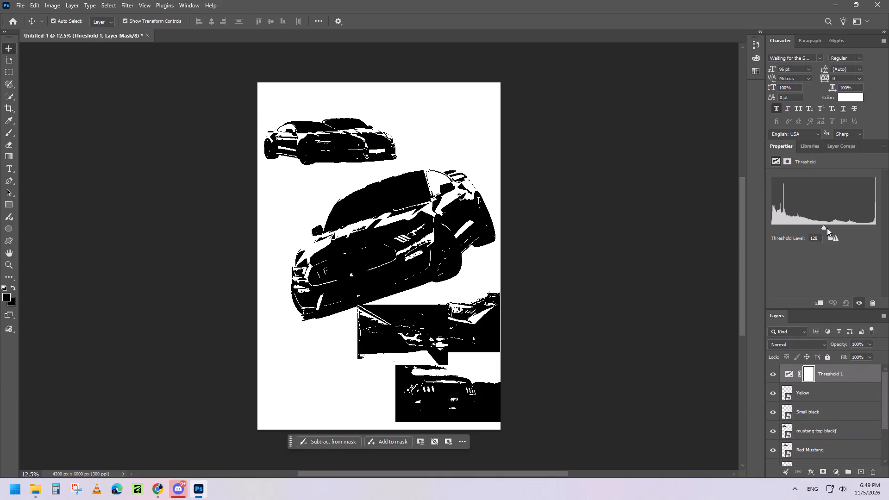
Set the Threshold adjustment layer's level to 92.
drag(823, 228, 789, 227)
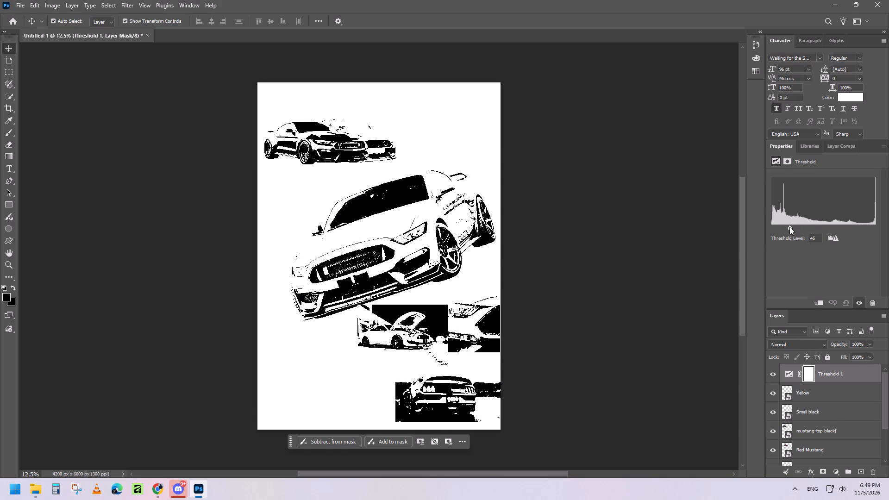
drag(789, 227, 784, 228)
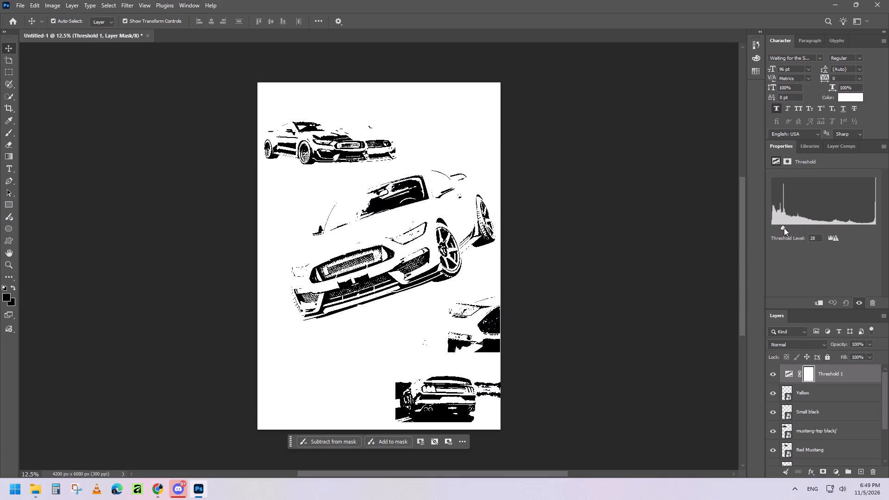
drag(784, 228, 793, 228)
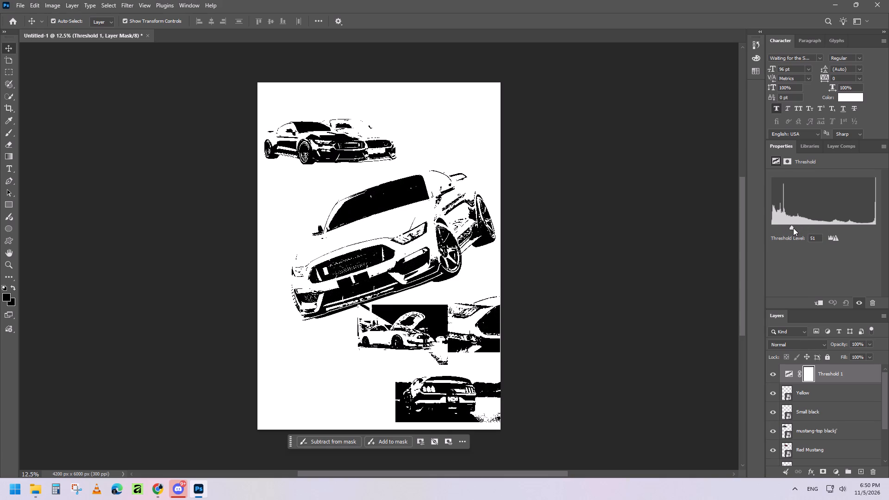
drag(793, 228, 801, 228)
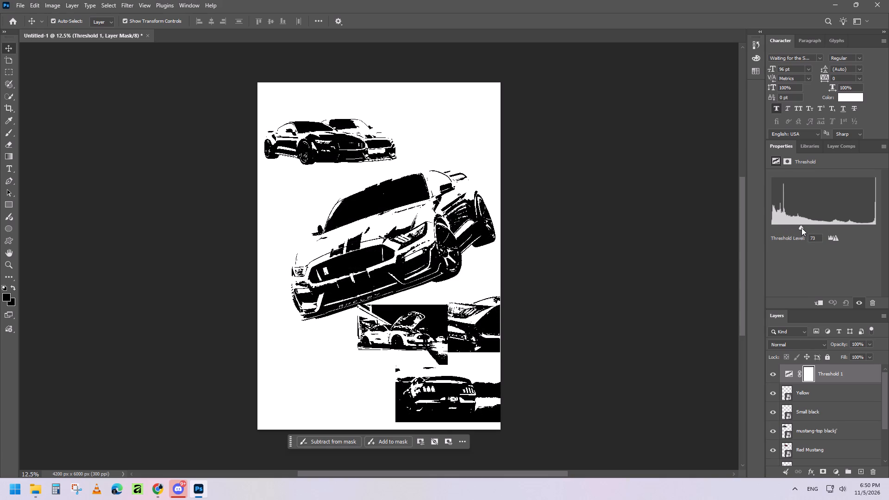
drag(801, 228, 811, 228)
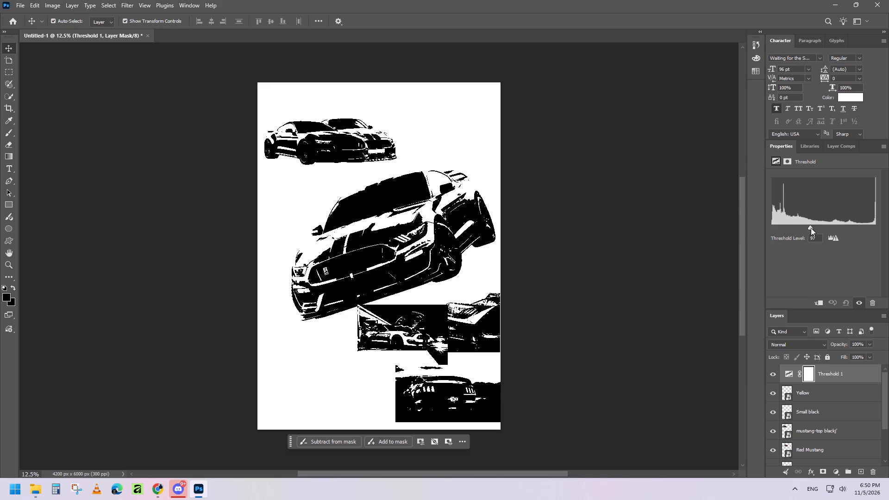
drag(811, 228, 809, 228)
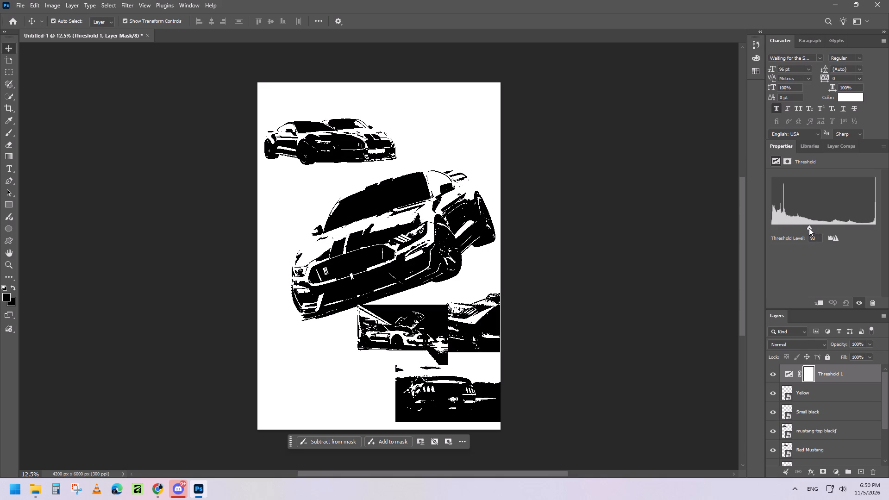
drag(809, 228, 810, 228)
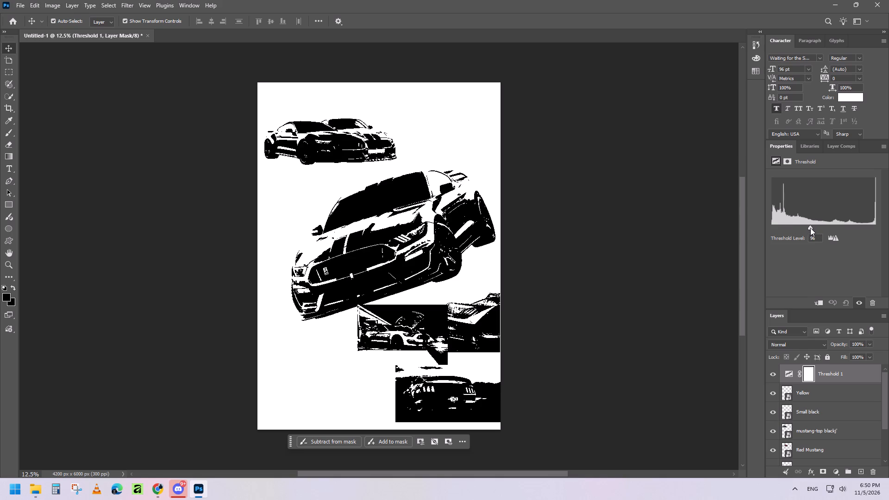
drag(810, 228, 809, 228)
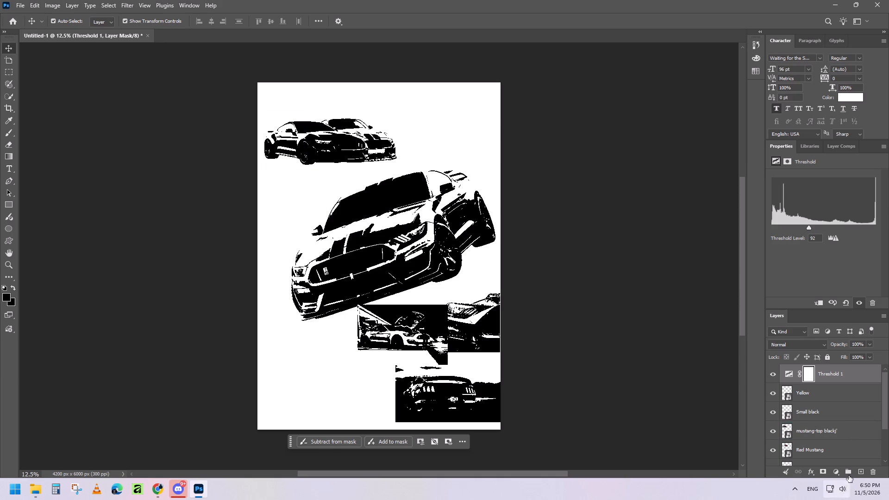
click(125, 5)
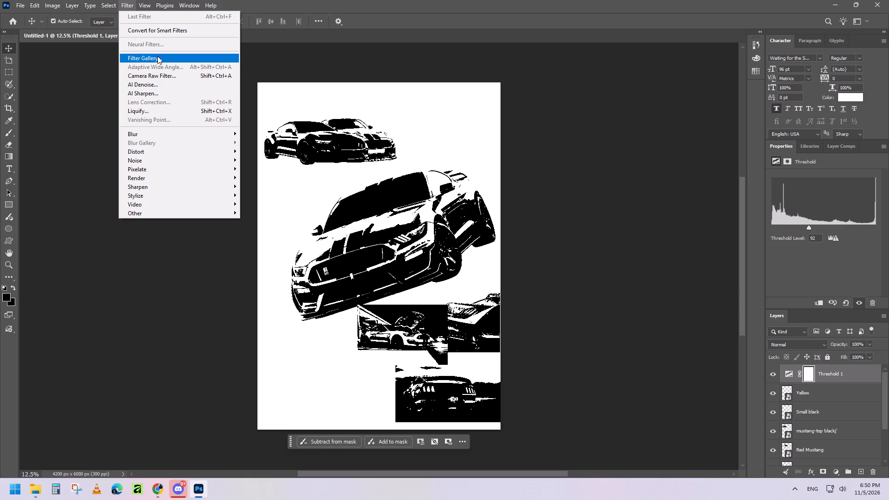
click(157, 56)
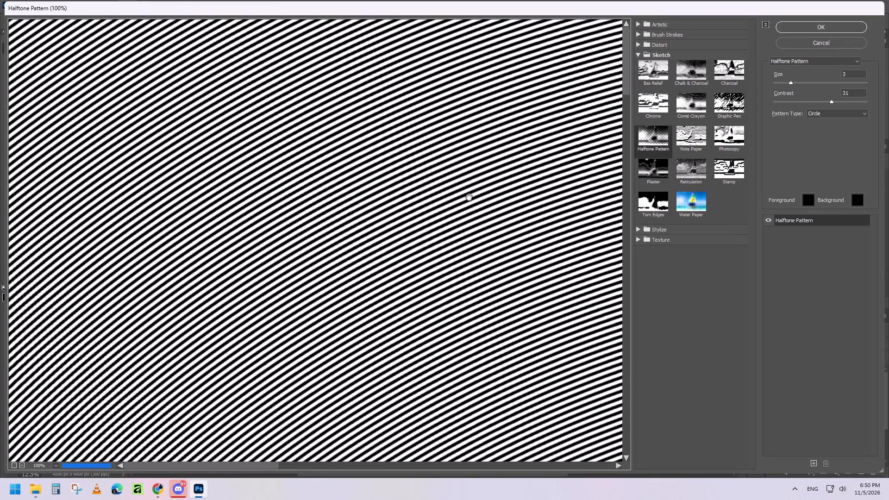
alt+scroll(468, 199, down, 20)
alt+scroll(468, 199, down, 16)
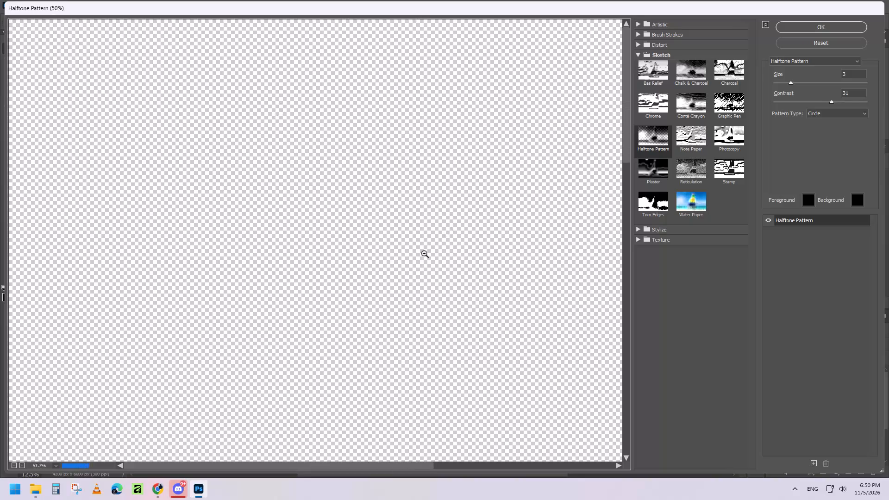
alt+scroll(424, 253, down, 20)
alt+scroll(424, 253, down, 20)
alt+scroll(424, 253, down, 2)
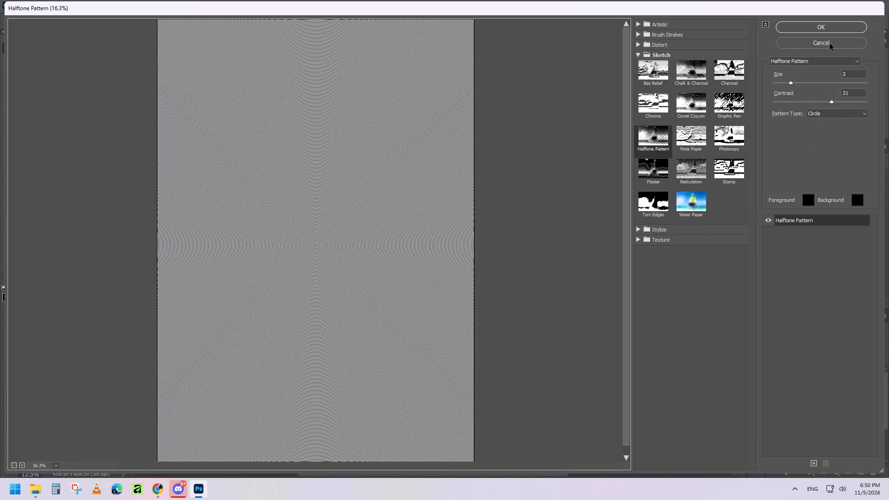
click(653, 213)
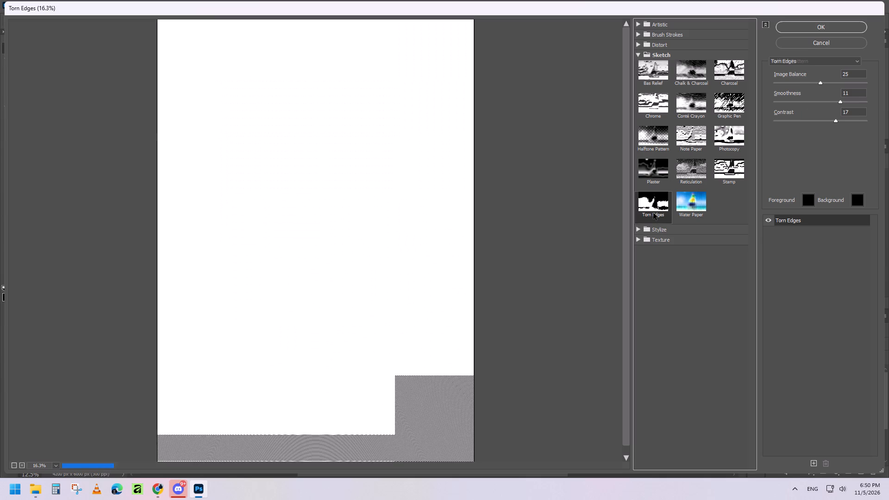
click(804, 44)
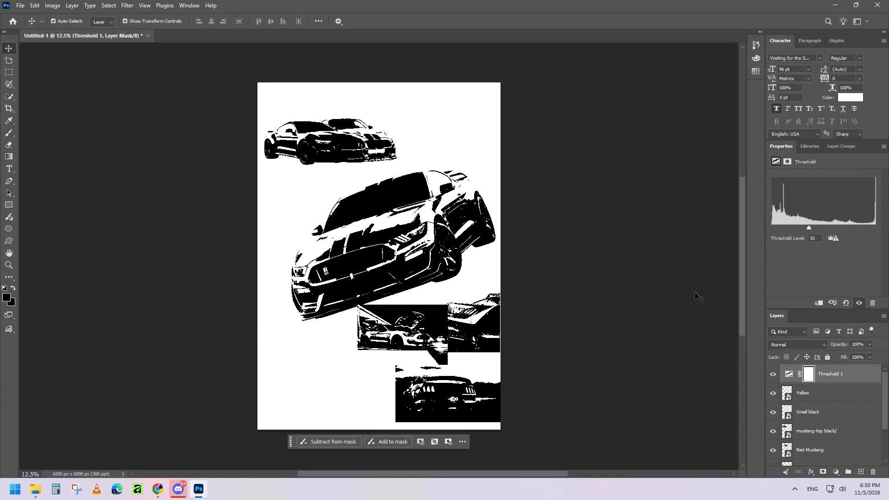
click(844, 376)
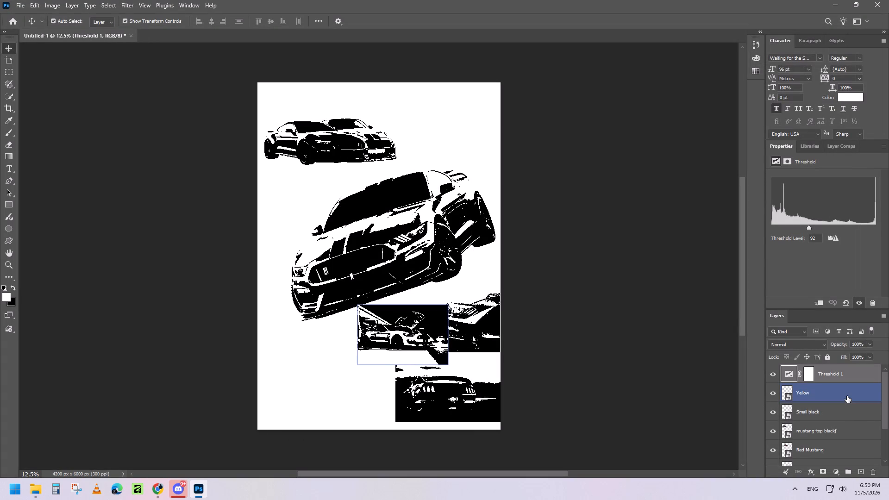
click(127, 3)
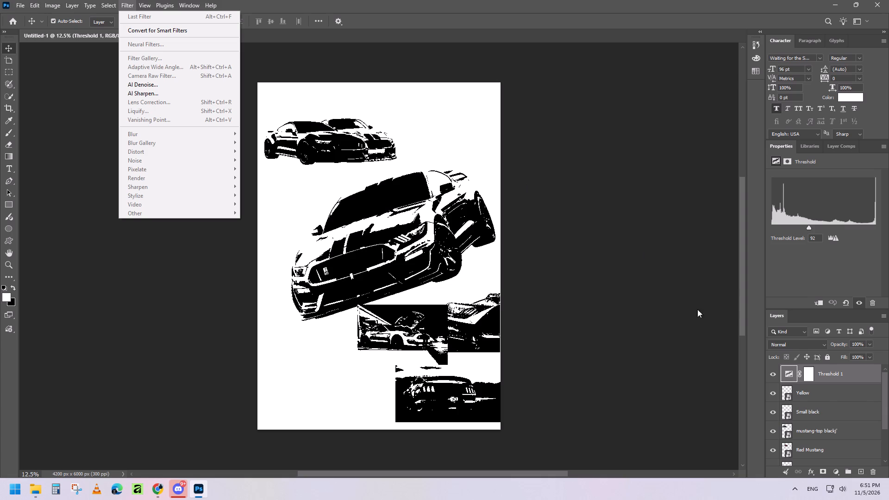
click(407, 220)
Rename the grey Shelby Mustang layer as Main Mustang.
click(429, 242)
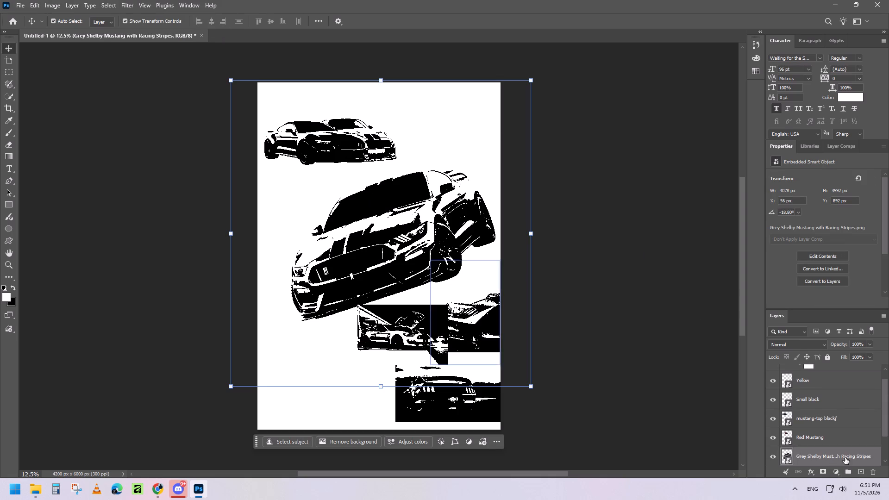
double_click(845, 456)
text(Main Mustang)
key(Return)
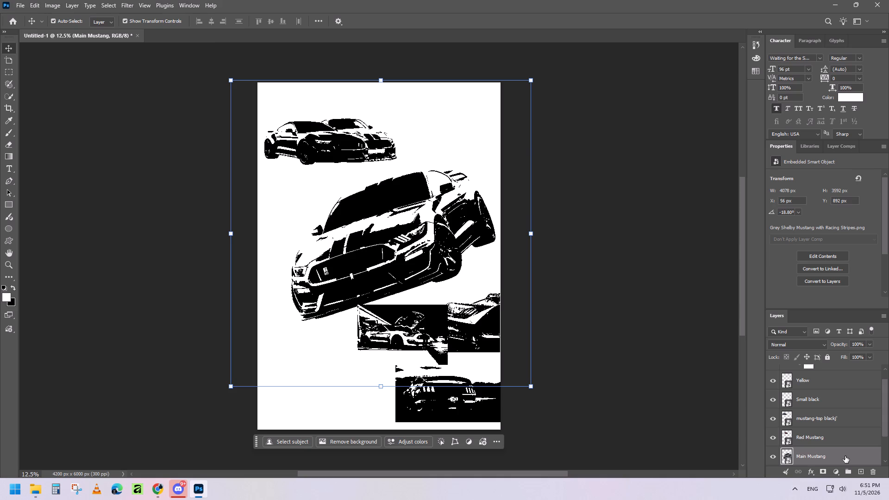
Open the Filter Gallery for the Main Mustang layer and choose the Torn Edges sketch filter, with the whole car in the preview.
click(845, 456)
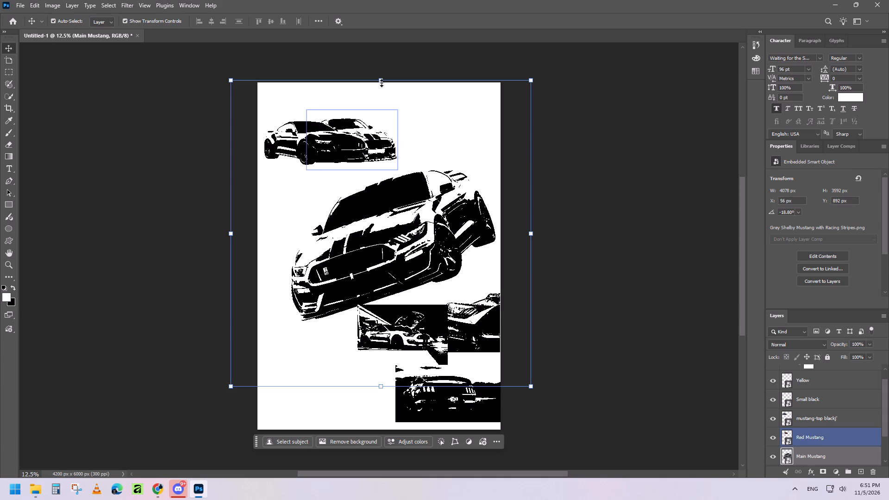
click(125, 6)
click(150, 56)
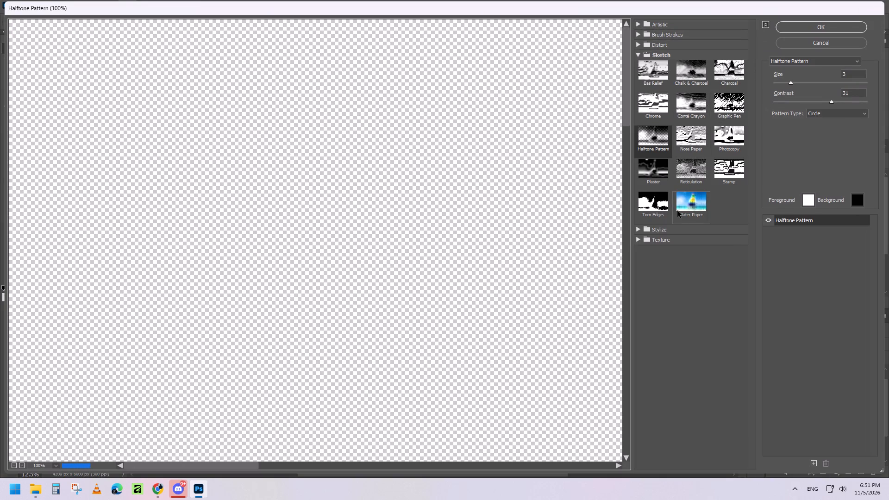
alt+scroll(451, 231, down, 20)
alt+scroll(451, 231, down, 14)
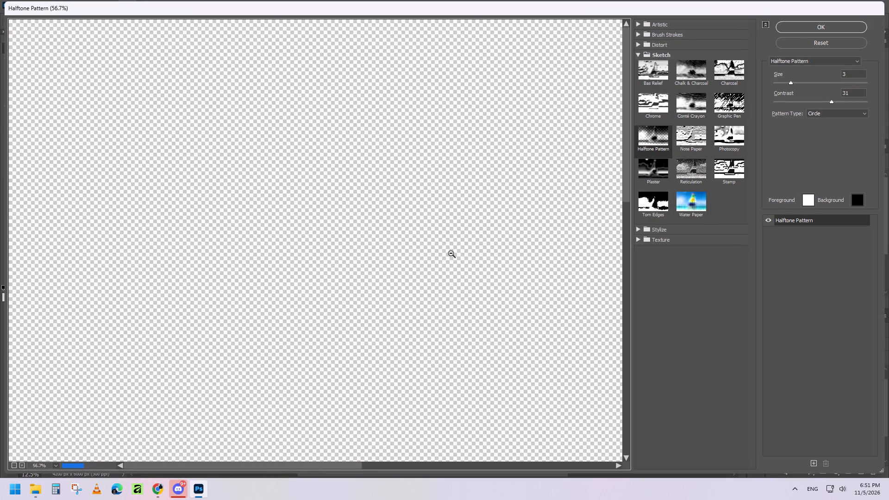
alt+scroll(451, 253, down, 20)
alt+scroll(451, 253, down, 20)
alt+scroll(451, 253, down, 1)
alt+scroll(413, 275, down, 5)
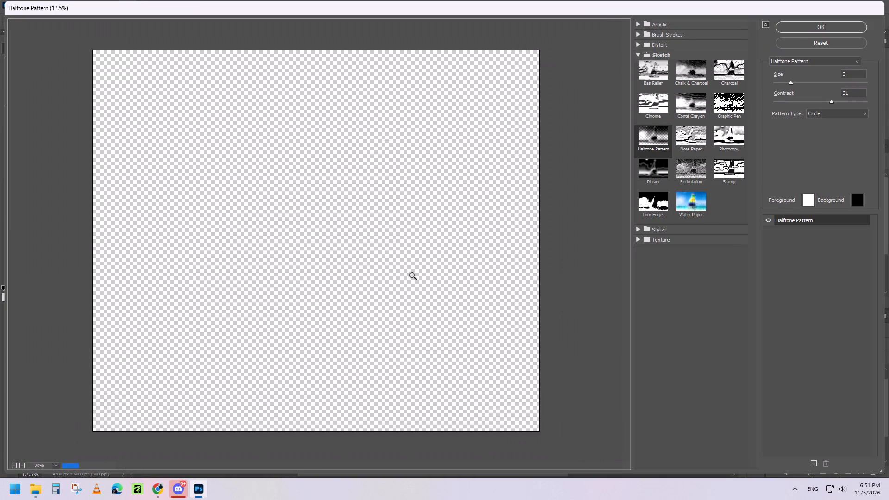
alt+scroll(412, 276, down, 2)
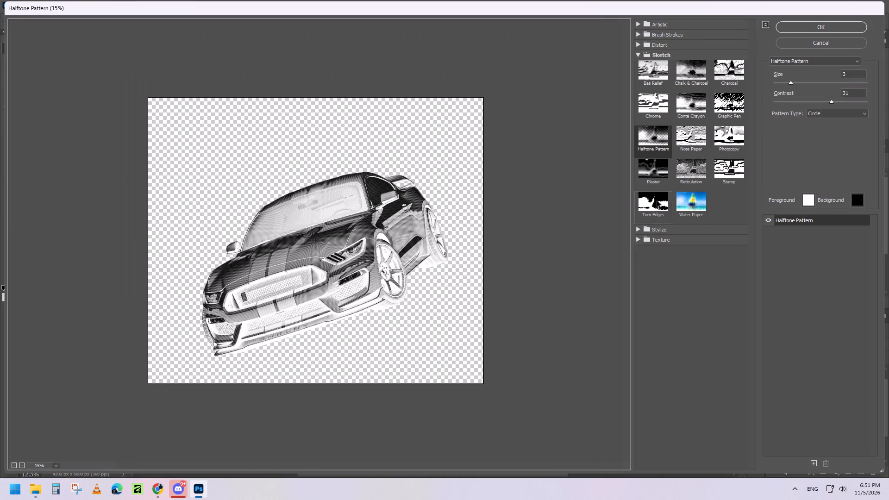
click(657, 201)
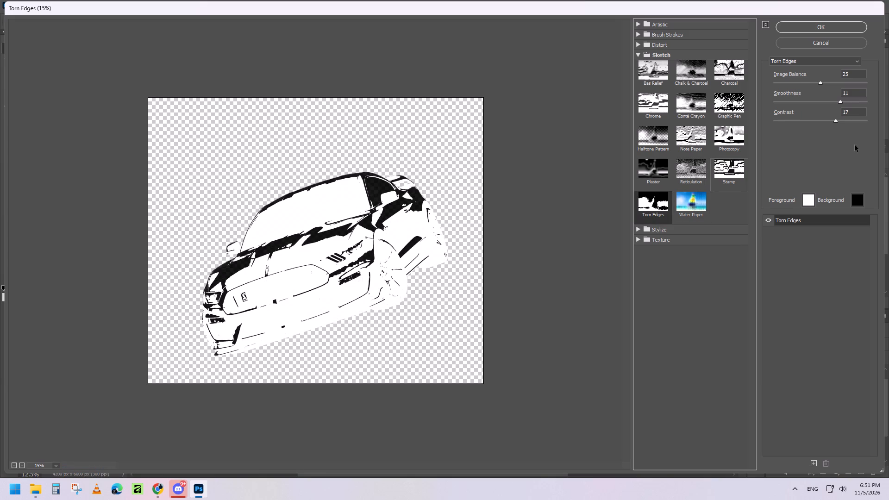
Set the Torn Edges filter's Image Balance to 20 for the Main Mustang, comparing nearby values in the preview.
drag(821, 83, 815, 83)
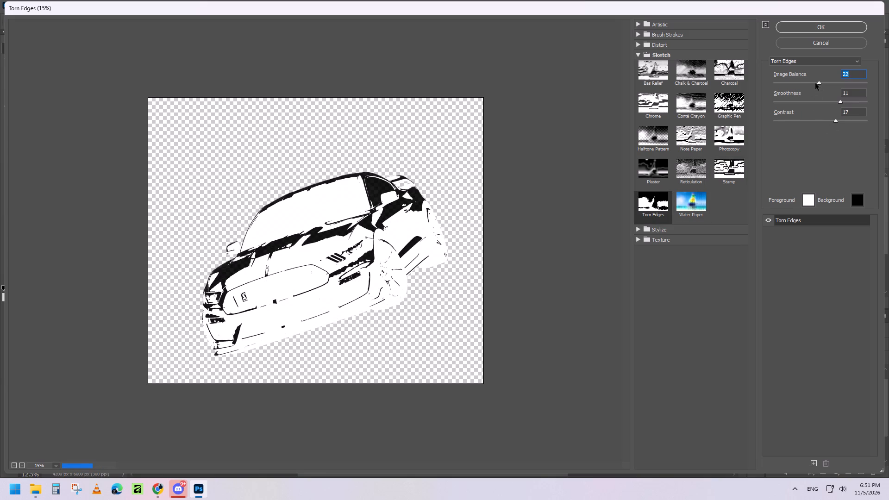
drag(815, 83, 813, 83)
drag(813, 83, 808, 83)
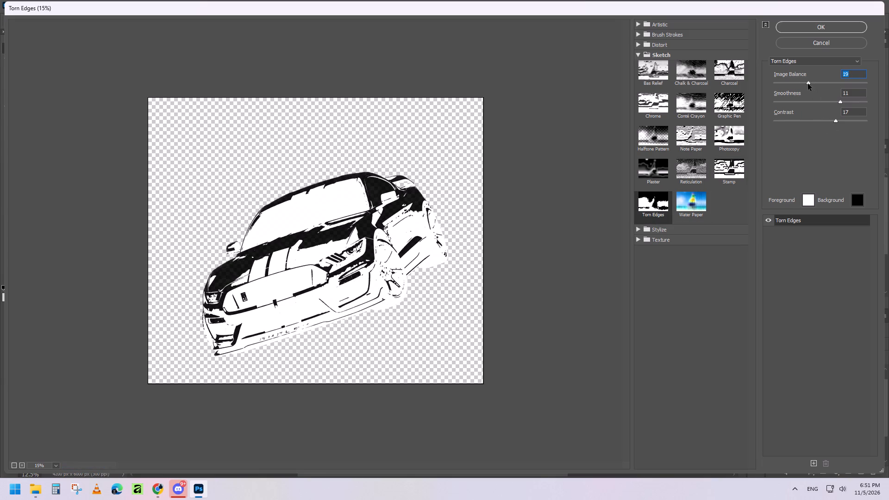
drag(807, 84, 797, 84)
drag(798, 84, 807, 84)
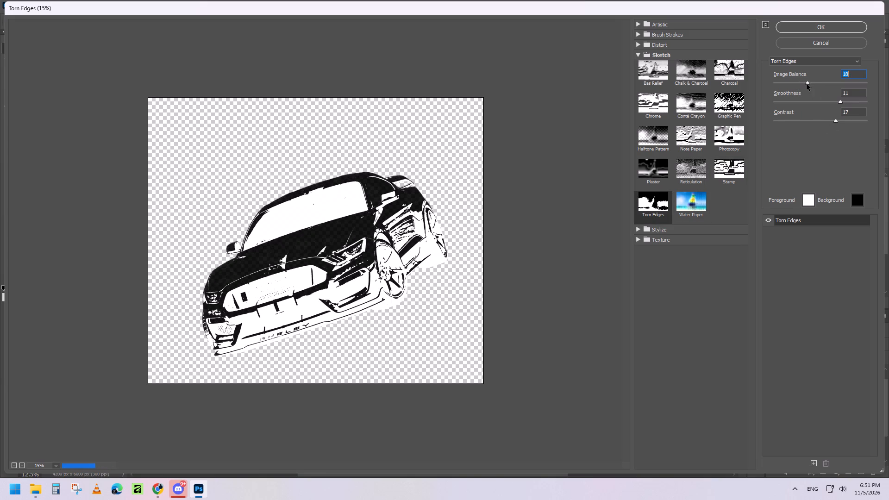
drag(808, 84, 813, 84)
drag(813, 84, 818, 84)
drag(819, 84, 814, 84)
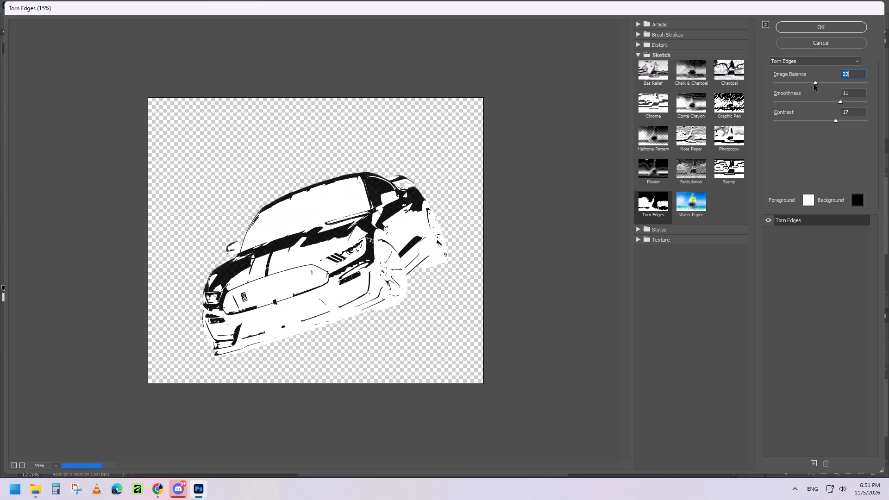
click(814, 84)
click(812, 84)
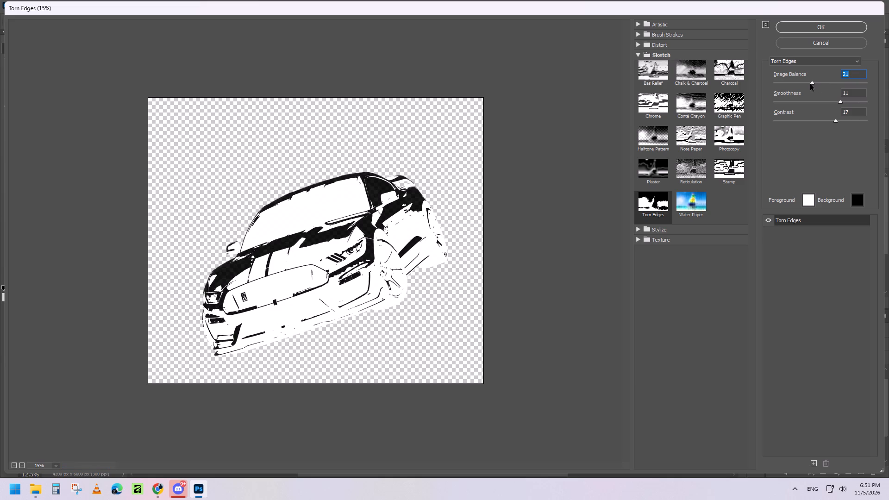
click(810, 84)
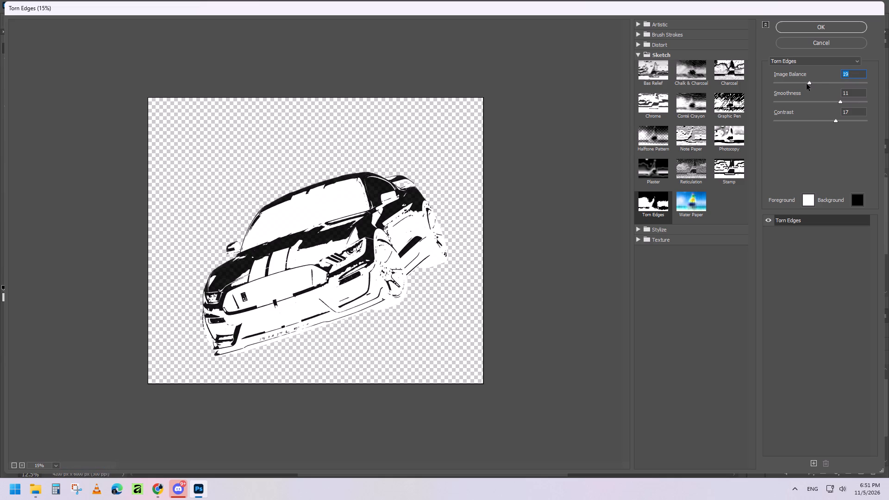
click(807, 84)
click(808, 84)
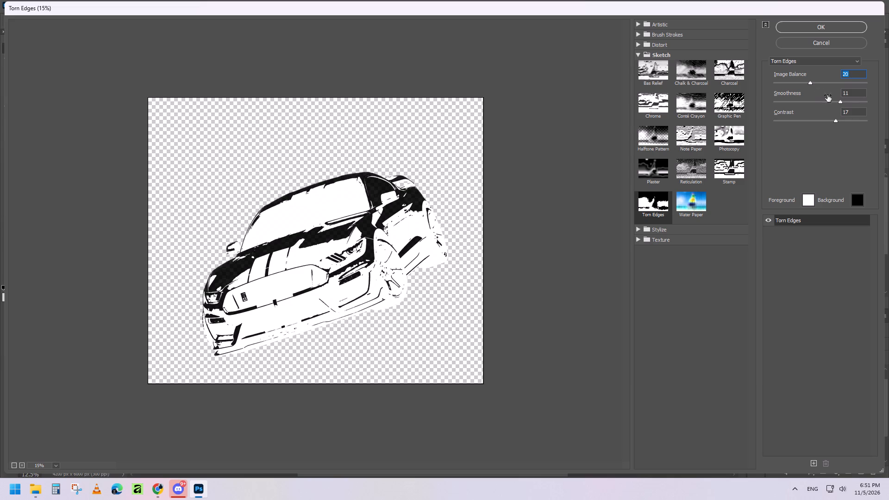
Set the Torn Edges filter's Smoothness to 12, comparing lower and higher values in the preview.
drag(840, 103, 835, 103)
drag(835, 103, 832, 102)
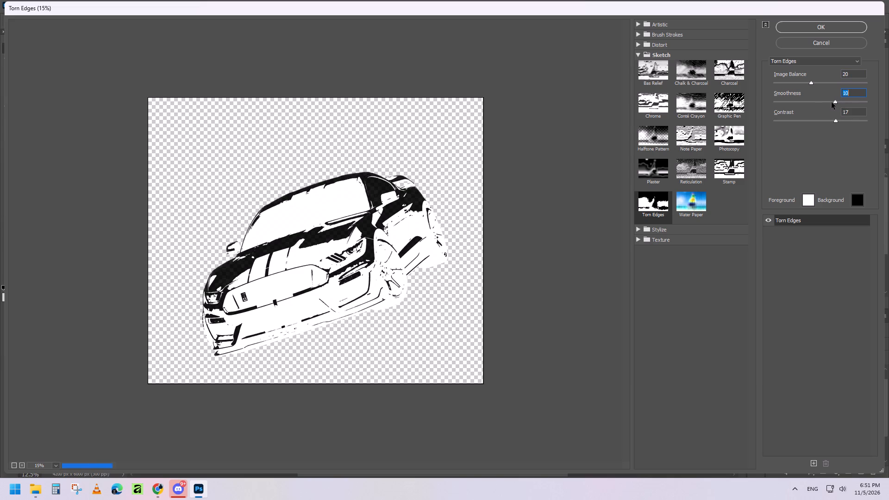
drag(832, 102, 831, 102)
drag(831, 102, 837, 103)
drag(839, 103, 844, 103)
click(845, 103)
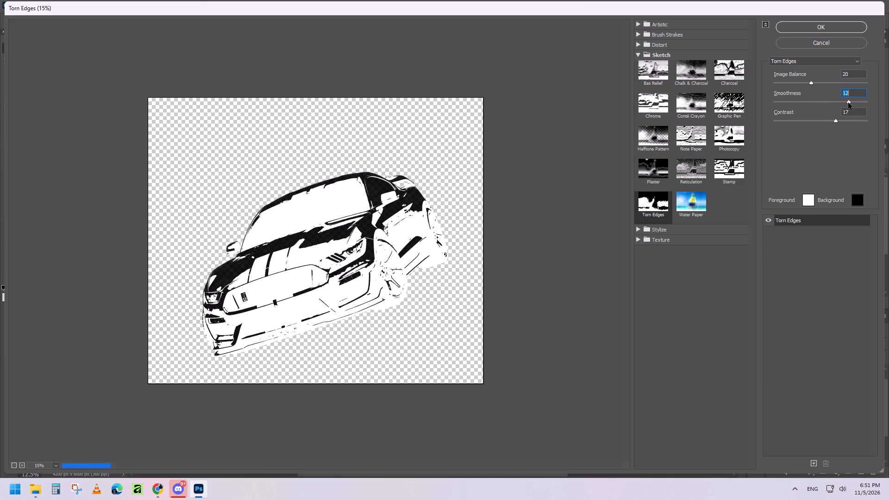
click(854, 102)
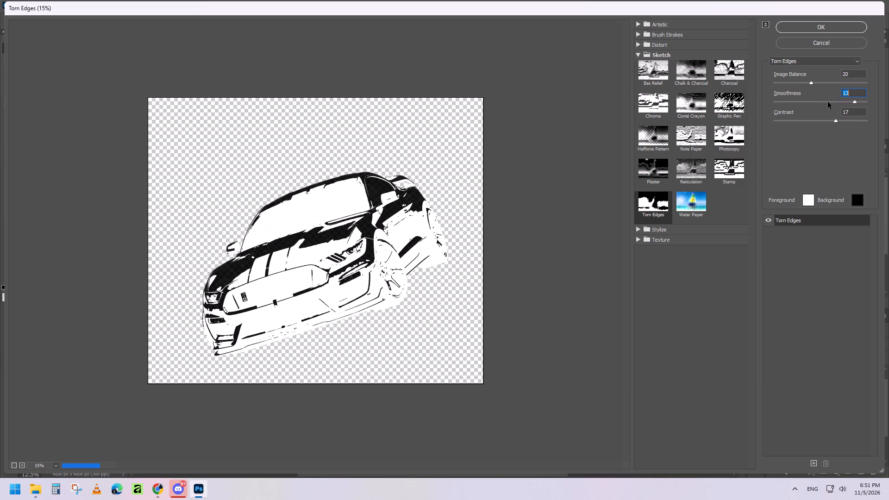
click(826, 102)
click(814, 102)
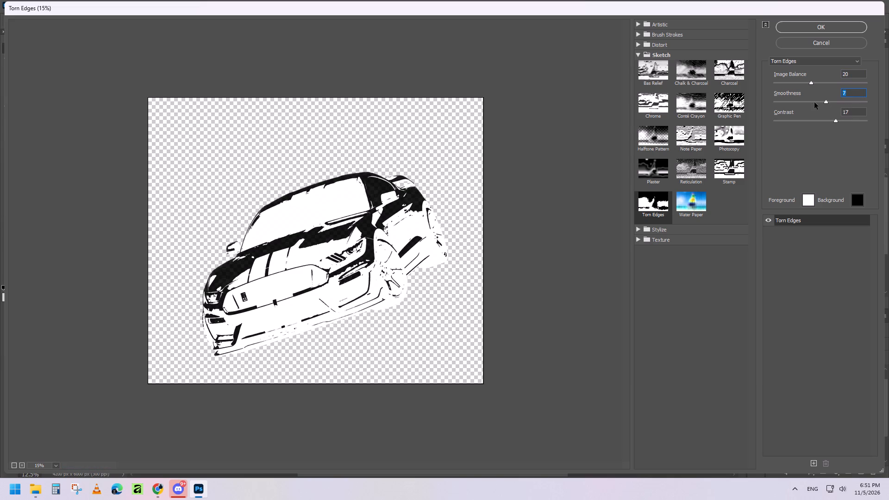
click(847, 102)
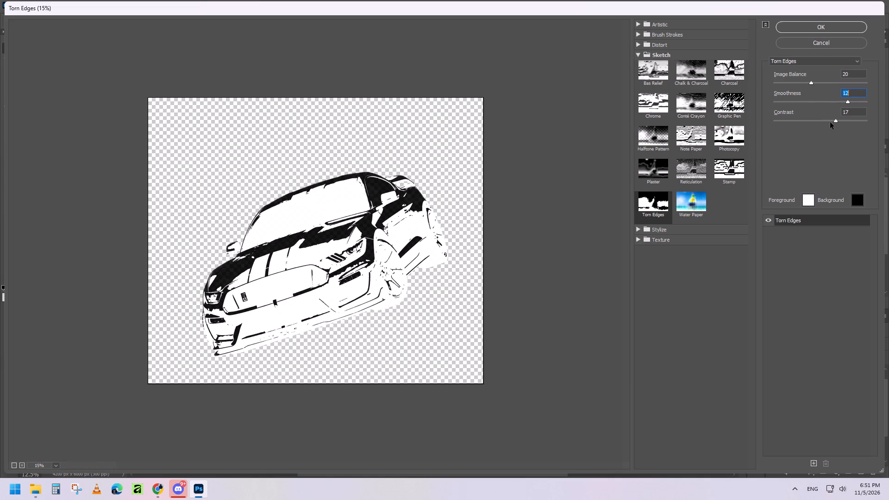
Set the Torn Edges filter's Contrast to 21.
click(831, 122)
click(847, 121)
click(853, 121)
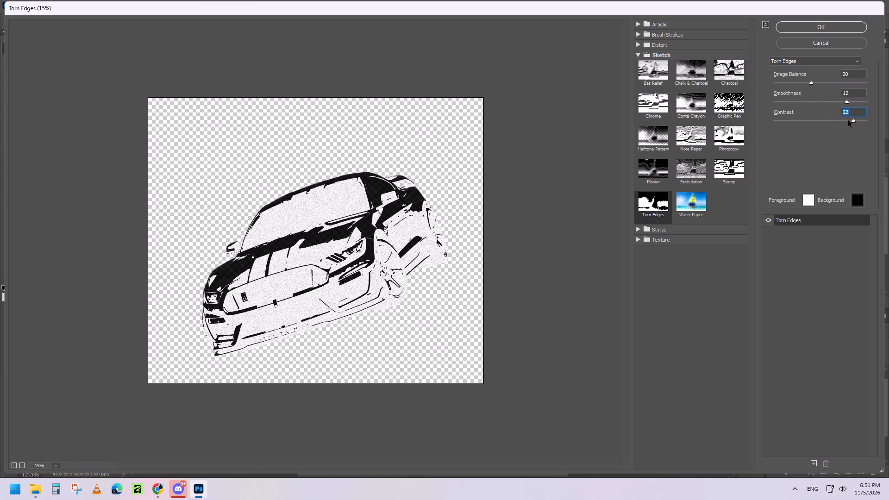
click(850, 121)
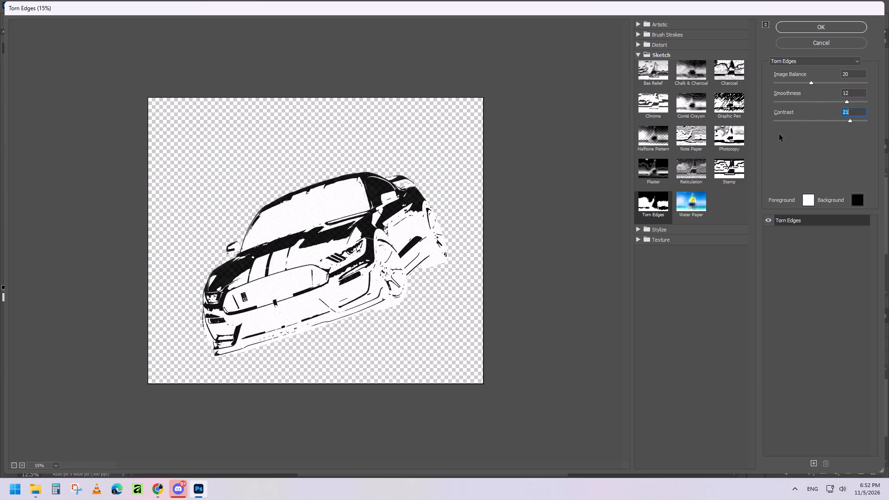
Dismiss the Discord notification covering the Filter Gallery and return to the filter dialog.
click(868, 424)
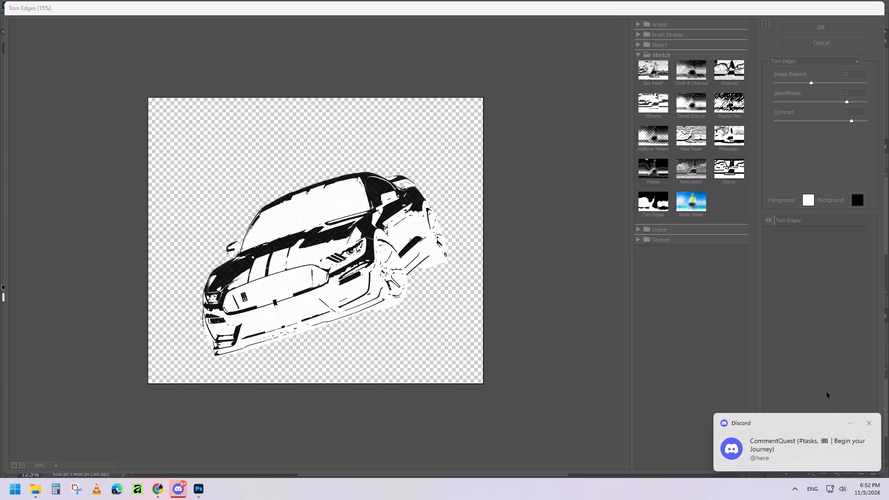
click(871, 422)
click(840, 367)
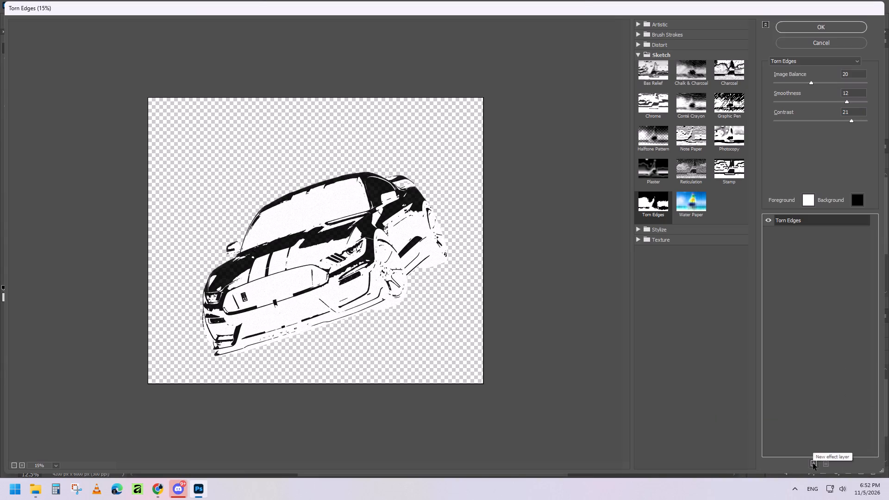
Add a second effect layer and change the lower Torn Edges effect to the Grain texture filter.
click(813, 463)
click(795, 234)
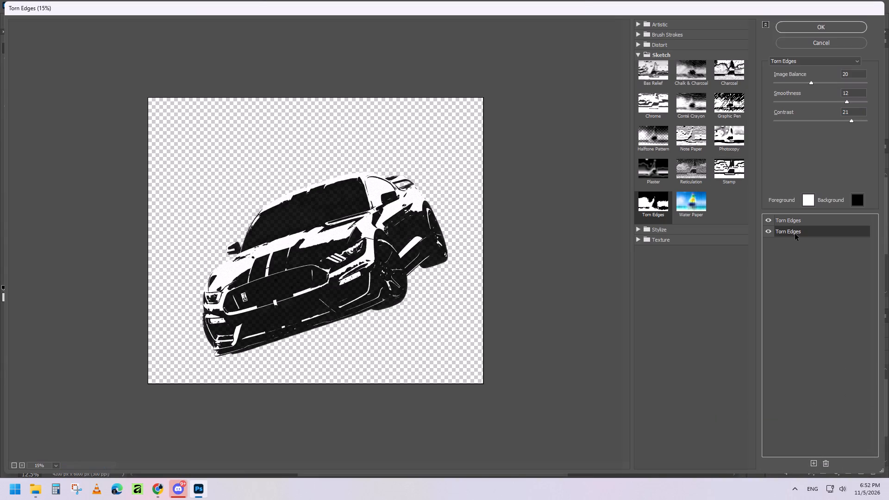
click(638, 54)
click(639, 66)
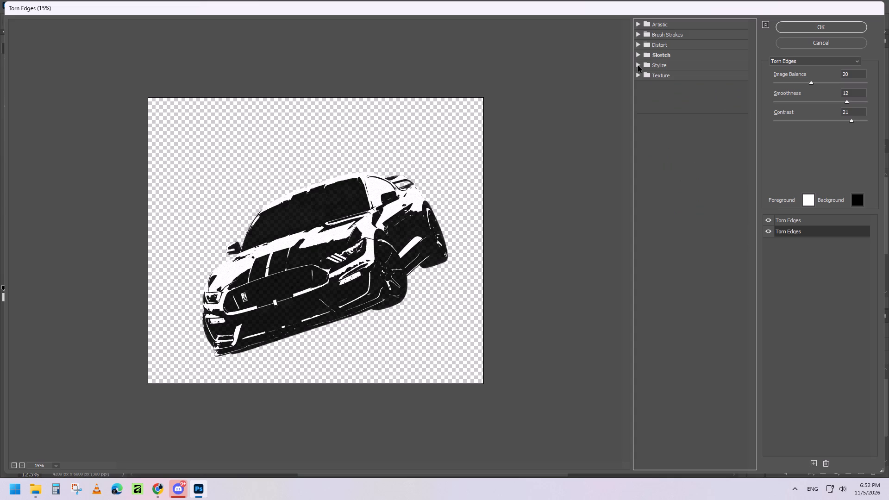
click(638, 66)
click(637, 77)
click(697, 94)
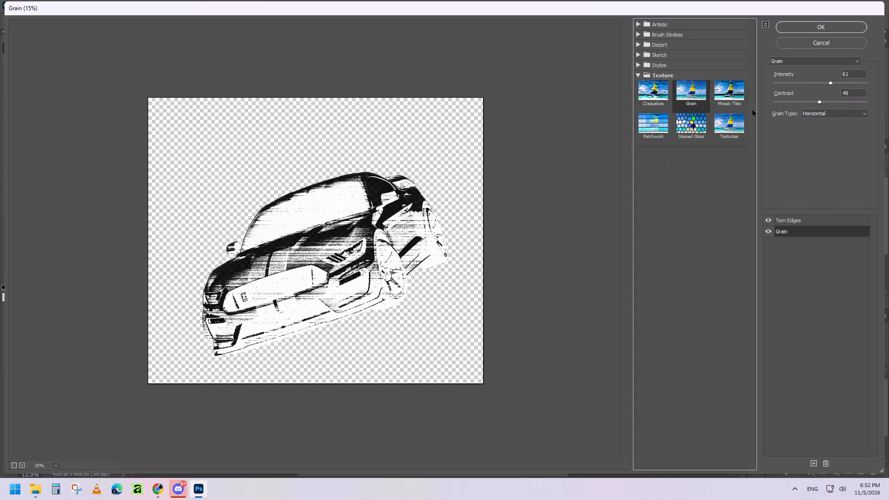
Set the Grain effect's type to Regular and its Intensity to 45, comparing nearby intensities.
click(820, 83)
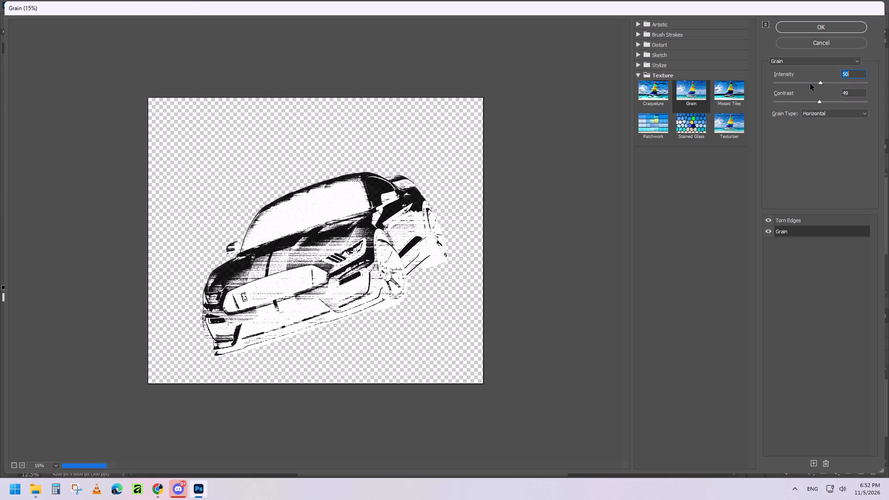
click(825, 62)
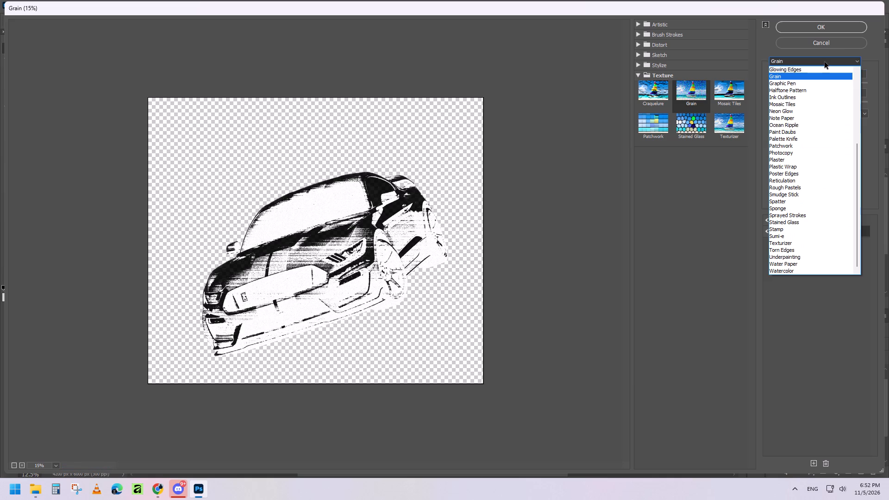
click(825, 64)
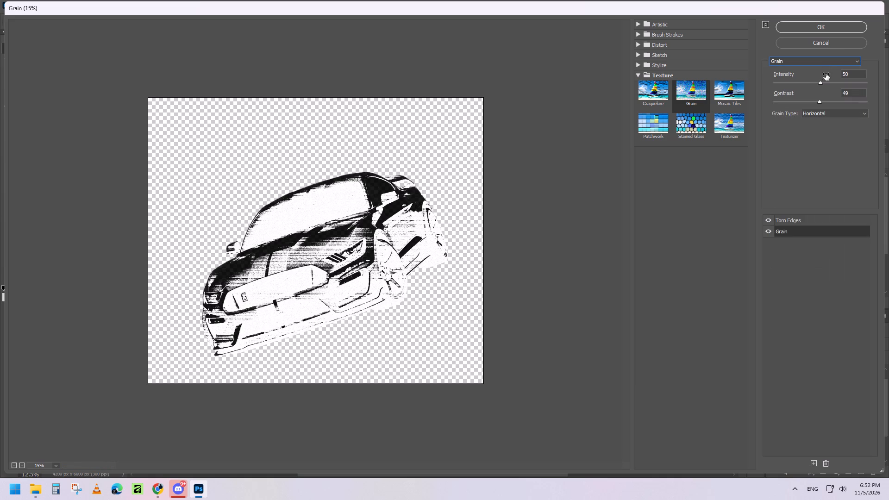
click(831, 114)
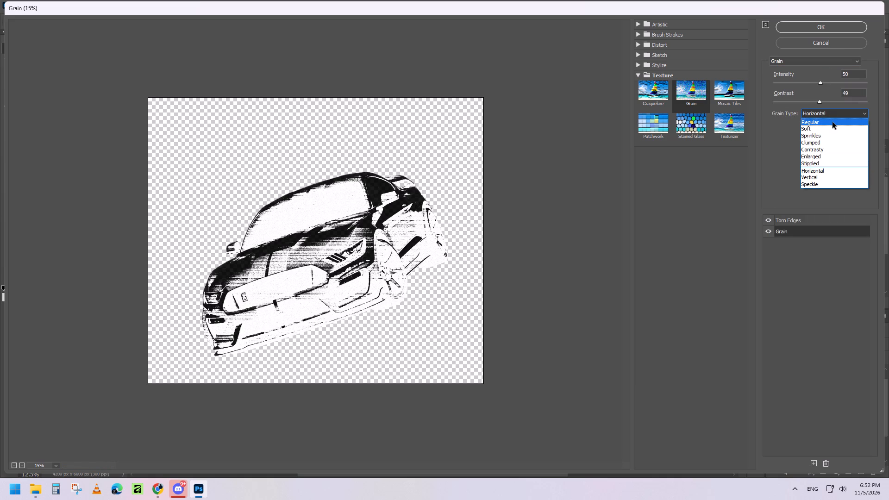
click(833, 122)
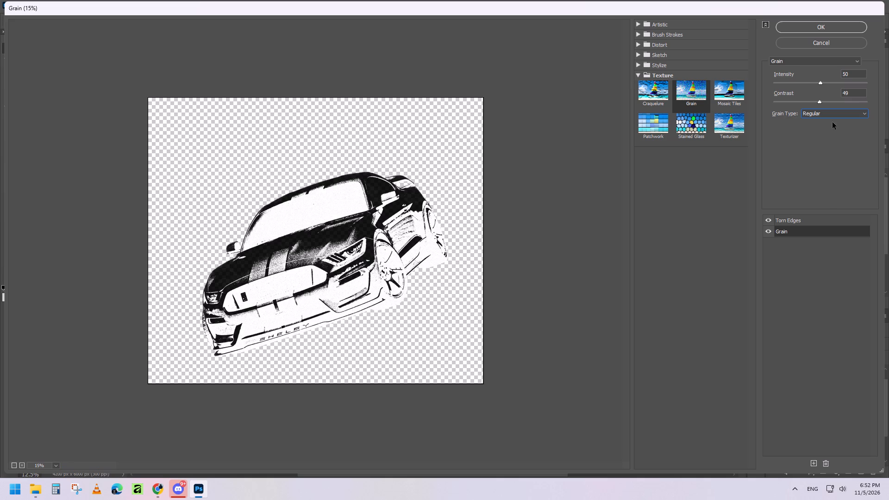
click(827, 84)
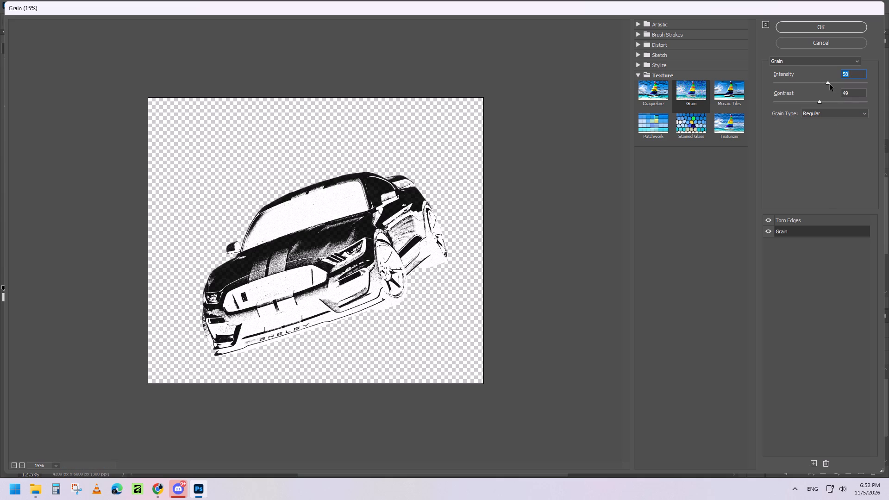
click(810, 83)
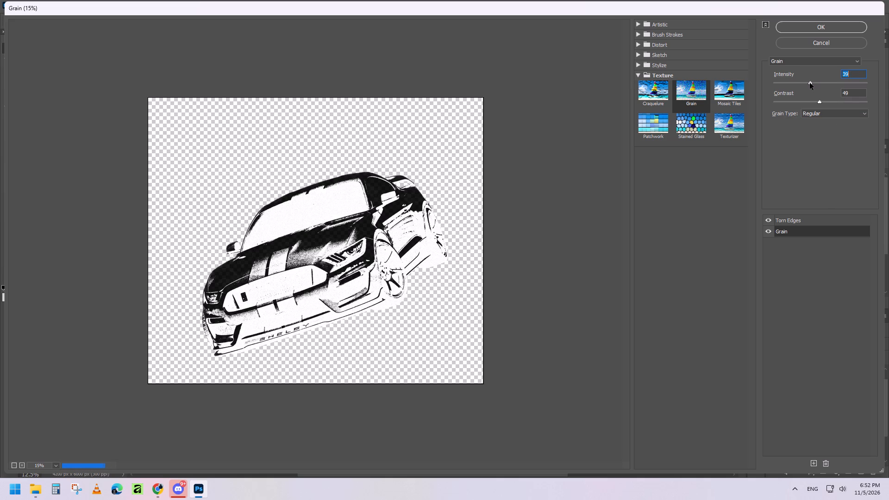
click(815, 83)
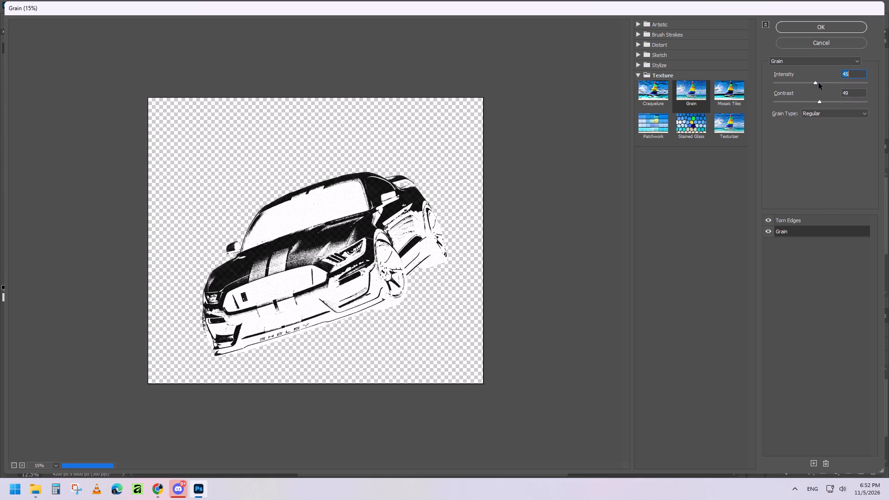
Set the Grain effect's Contrast to 62 and apply the combined filters to the Main Mustang.
click(808, 102)
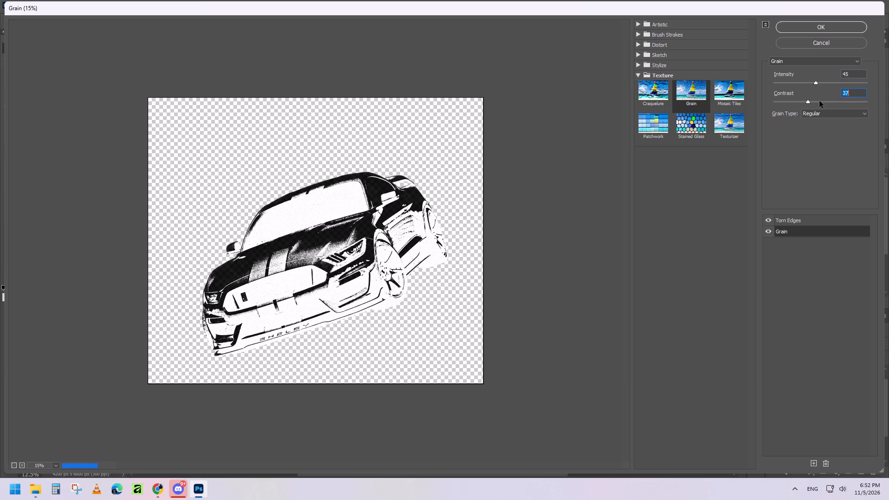
click(818, 101)
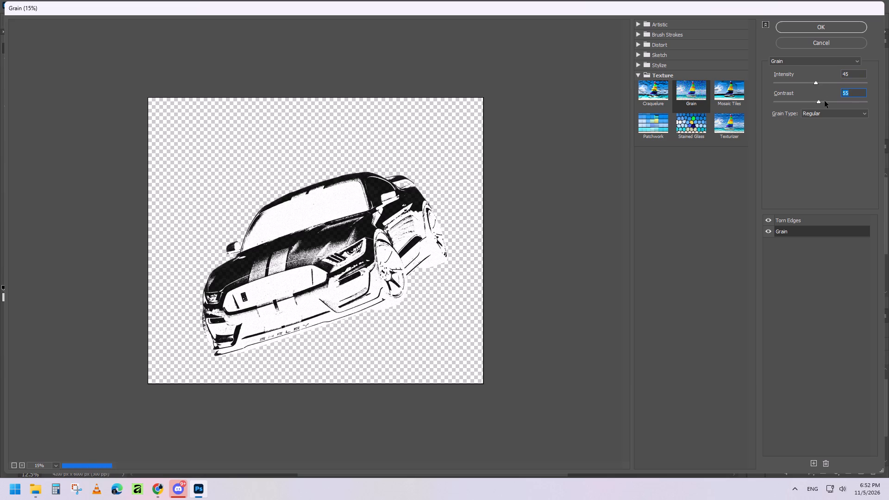
click(825, 101)
click(835, 101)
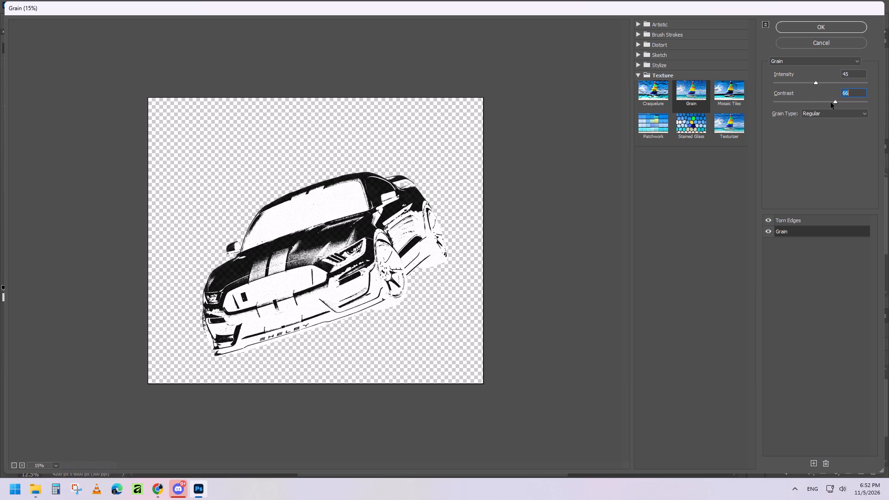
click(831, 102)
click(830, 26)
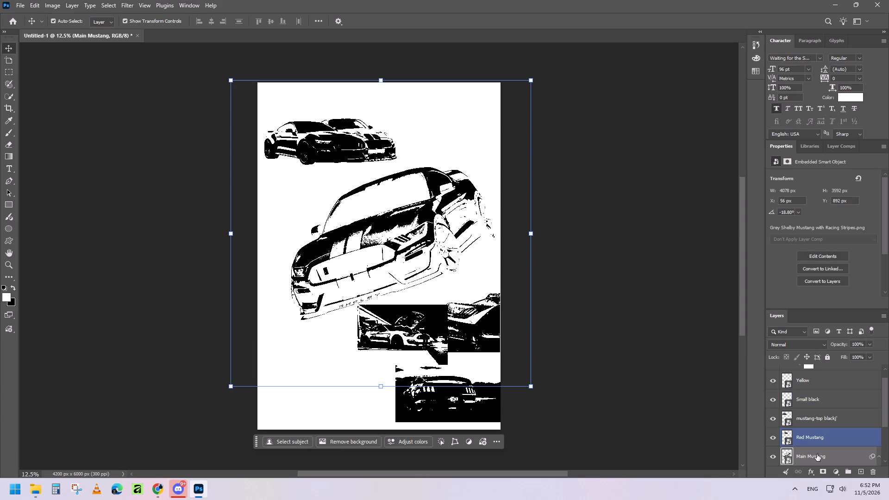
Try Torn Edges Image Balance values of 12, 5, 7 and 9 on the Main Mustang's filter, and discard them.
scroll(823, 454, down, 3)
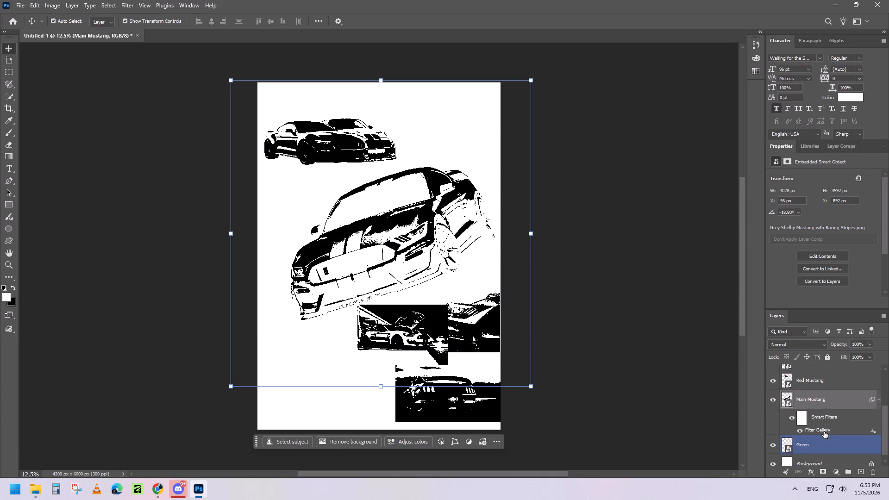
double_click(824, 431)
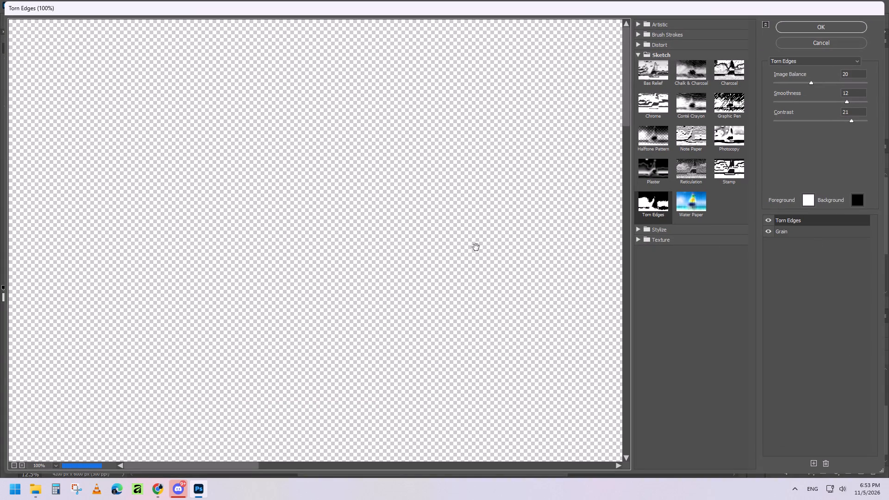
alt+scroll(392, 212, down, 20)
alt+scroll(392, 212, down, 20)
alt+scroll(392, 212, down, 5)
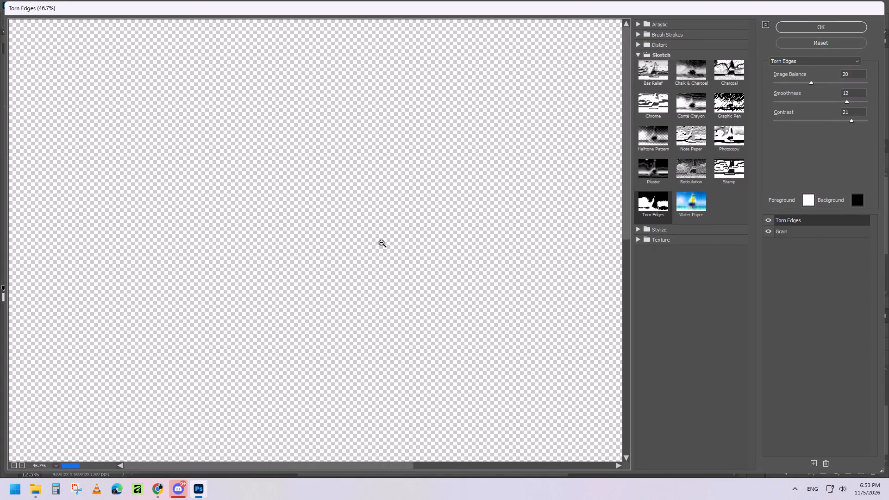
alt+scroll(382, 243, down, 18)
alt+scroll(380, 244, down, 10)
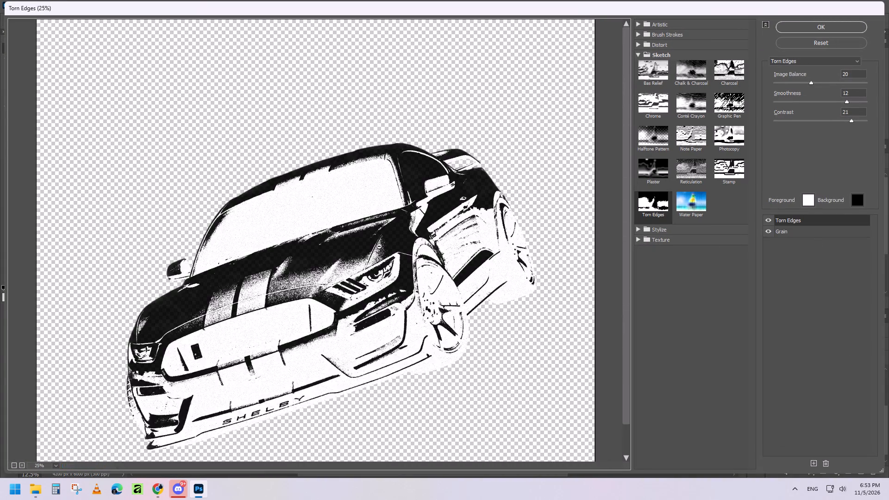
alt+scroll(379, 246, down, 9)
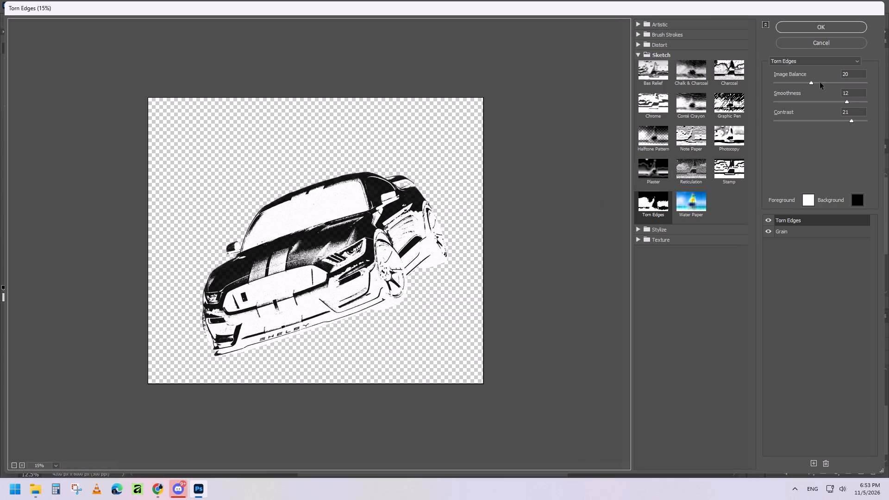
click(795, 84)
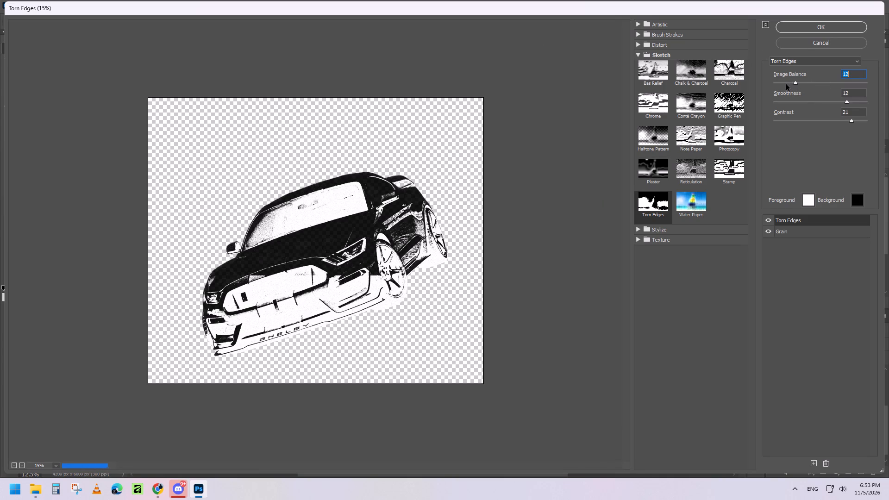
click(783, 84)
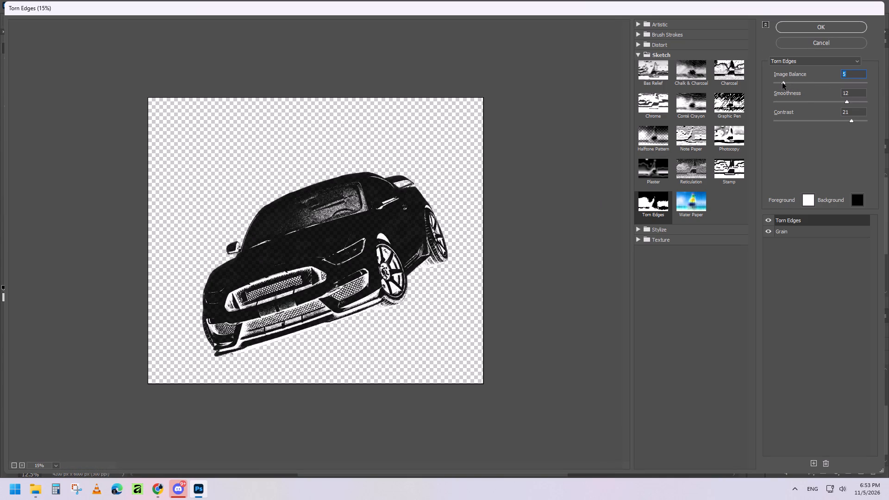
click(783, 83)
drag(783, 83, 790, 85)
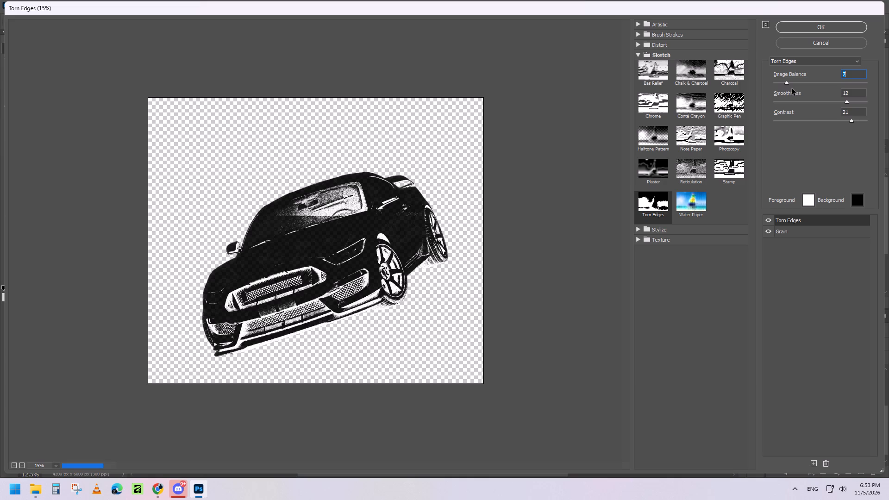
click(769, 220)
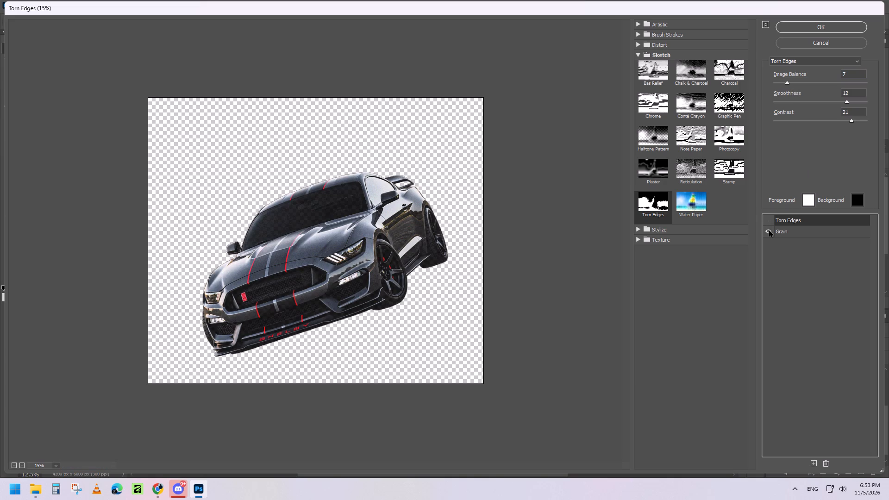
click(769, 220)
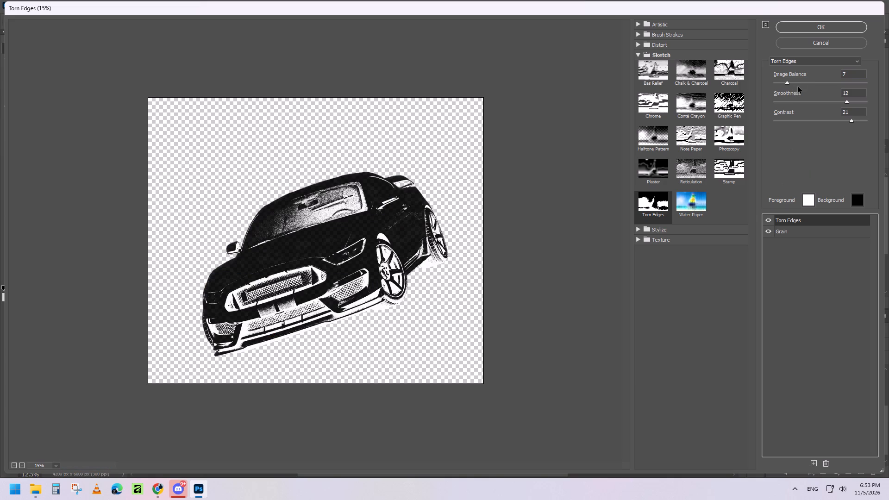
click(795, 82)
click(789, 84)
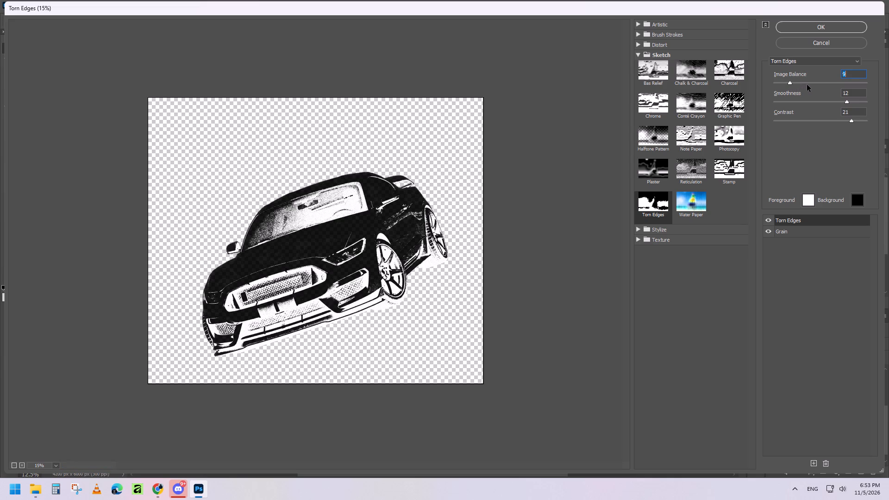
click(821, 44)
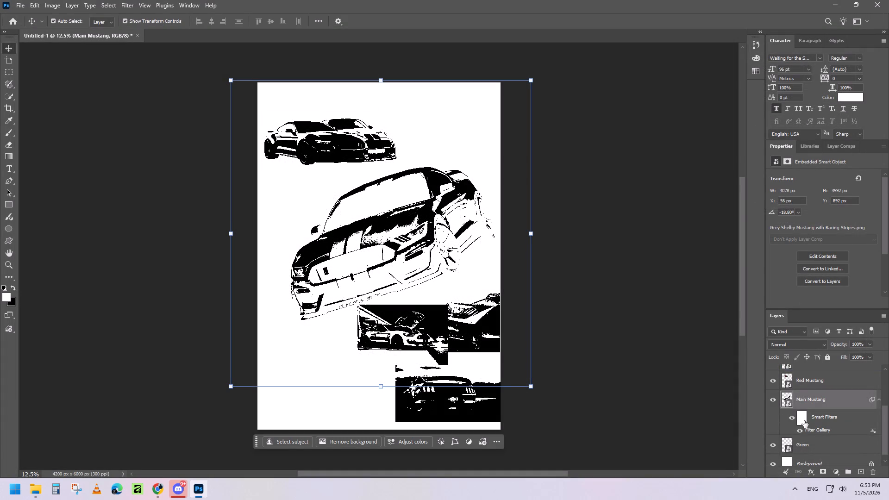
Compare the Main Mustang with its Filter Gallery effect hidden and shown.
click(799, 431)
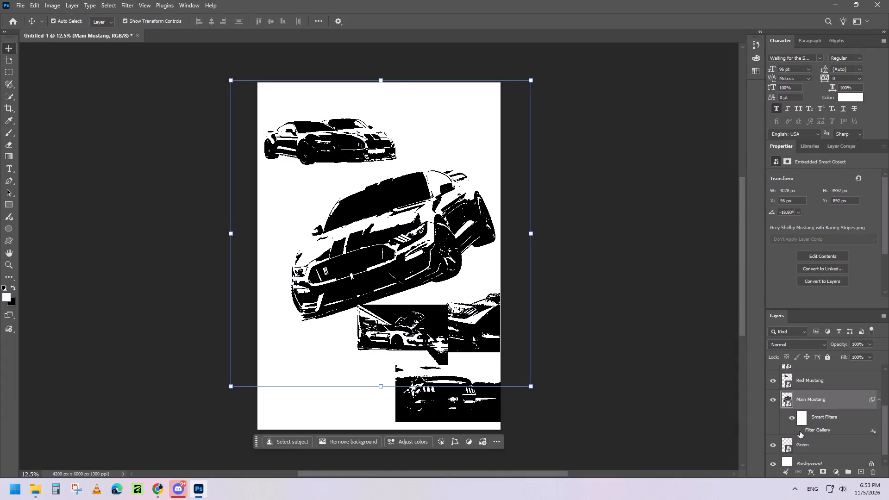
click(800, 431)
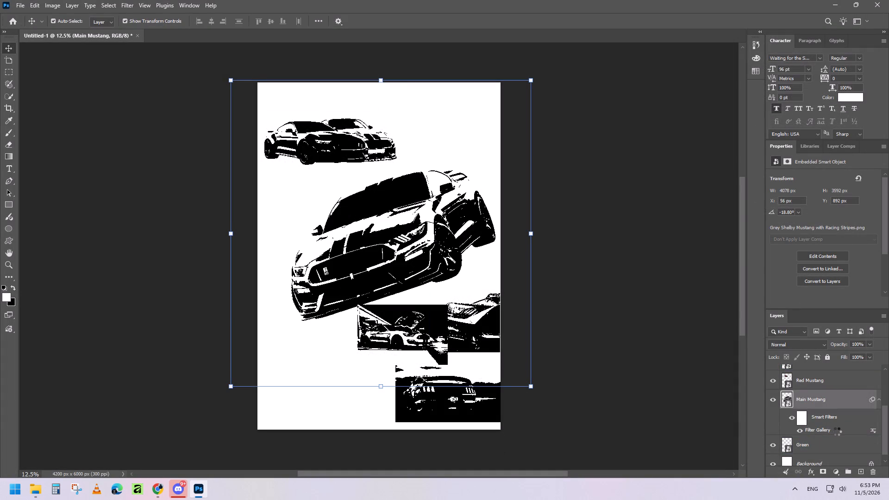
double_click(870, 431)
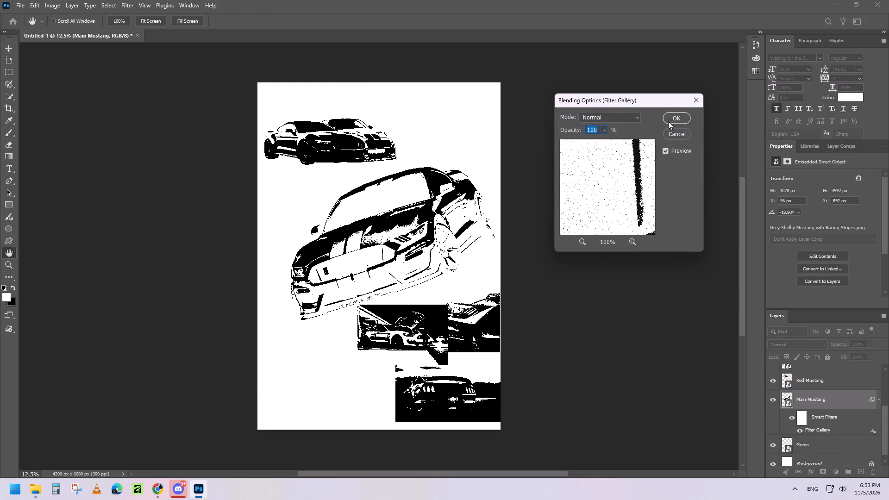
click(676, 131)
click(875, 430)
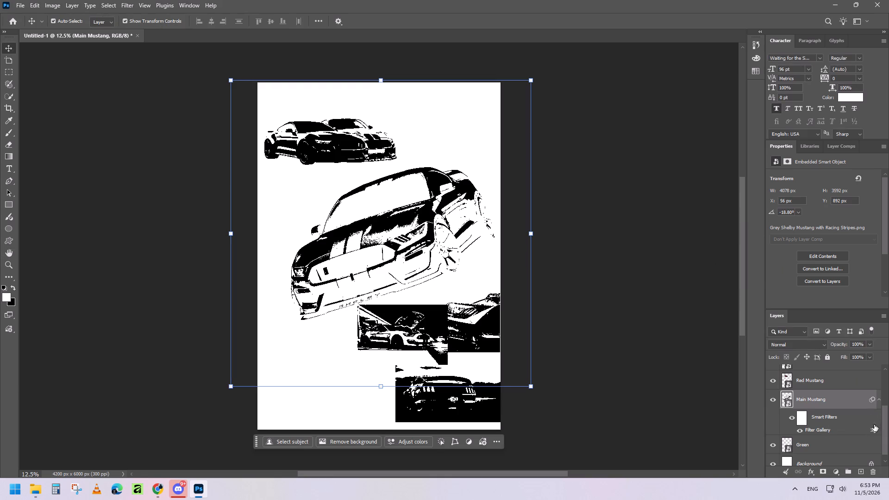
Reopen the Main Mustang's Filter Gallery and delete the Torn Edges effect layer, keeping only Grain.
double_click(841, 429)
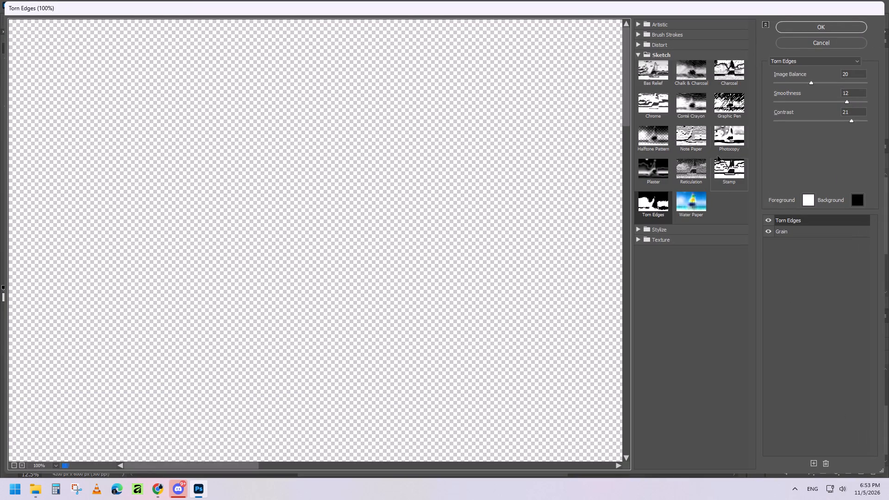
click(767, 221)
drag(799, 221, 826, 221)
drag(816, 222, 826, 464)
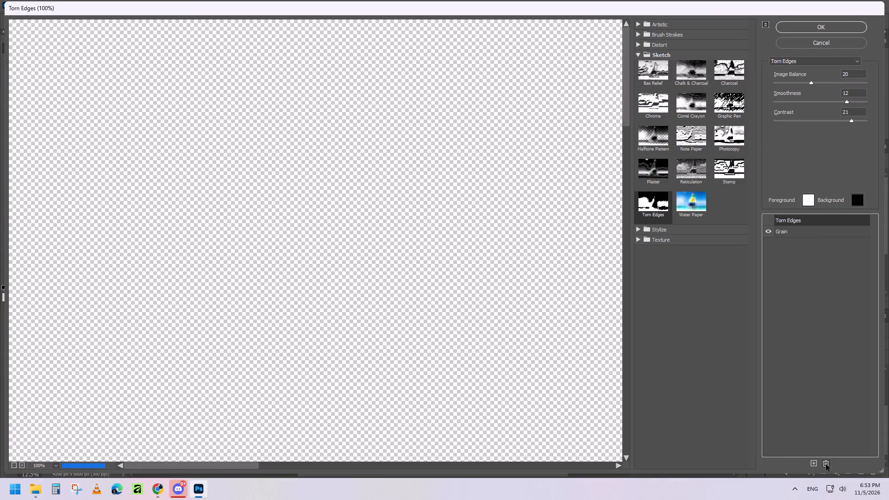
click(822, 219)
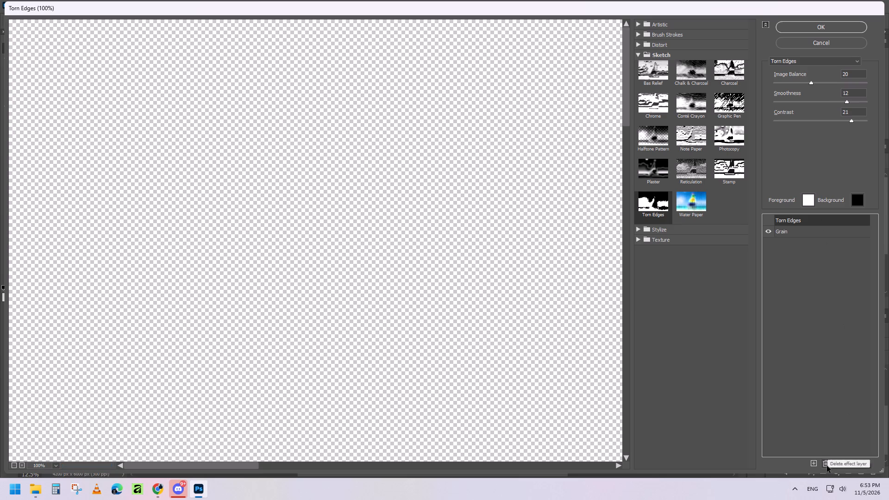
click(827, 466)
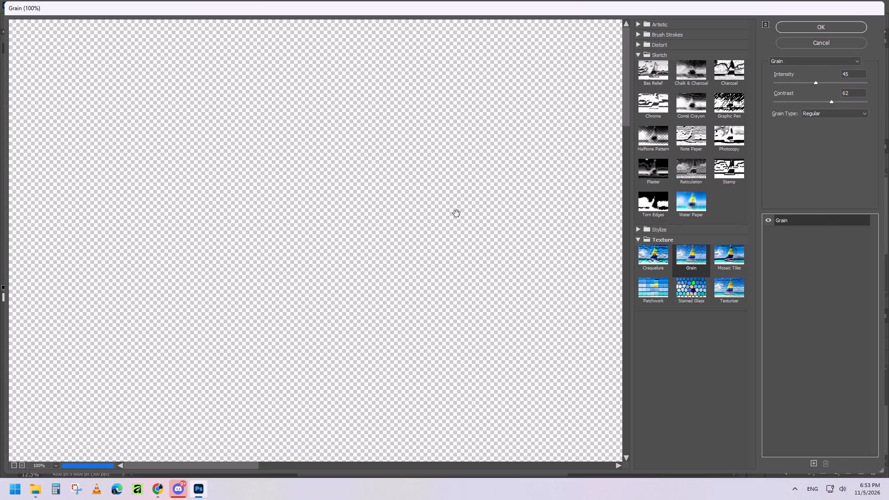
Set the Grain effect's Intensity to 50 and apply the filter to the Main Mustang.
alt+scroll(456, 214, down, 20)
alt+scroll(456, 214, down, 20)
alt+scroll(456, 214, down, 2)
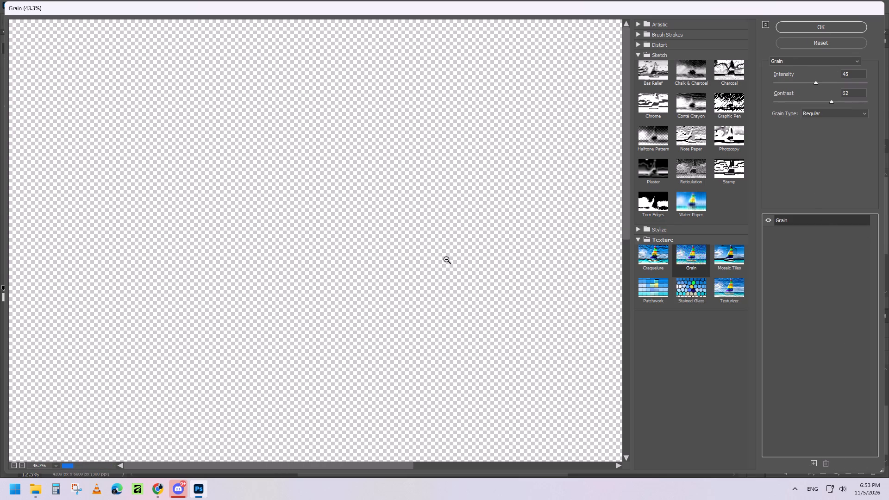
alt+scroll(446, 259, down, 20)
alt+scroll(446, 259, down, 20)
alt+scroll(446, 259, down, 1)
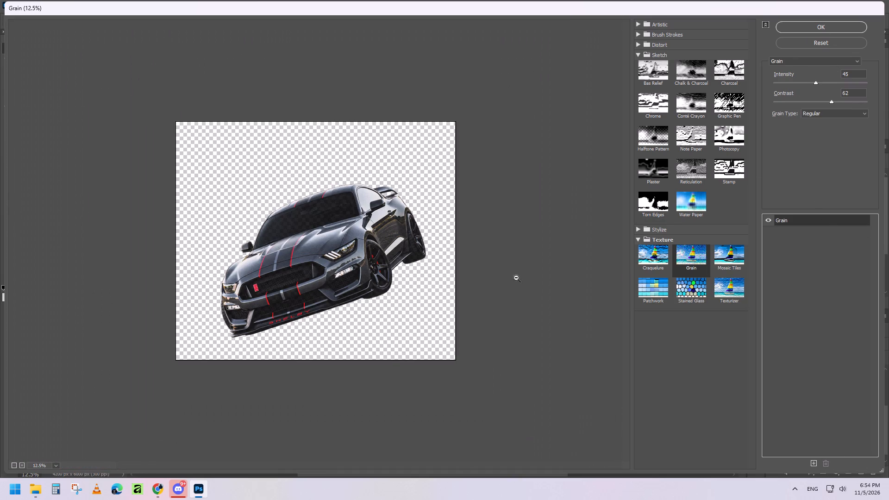
click(820, 84)
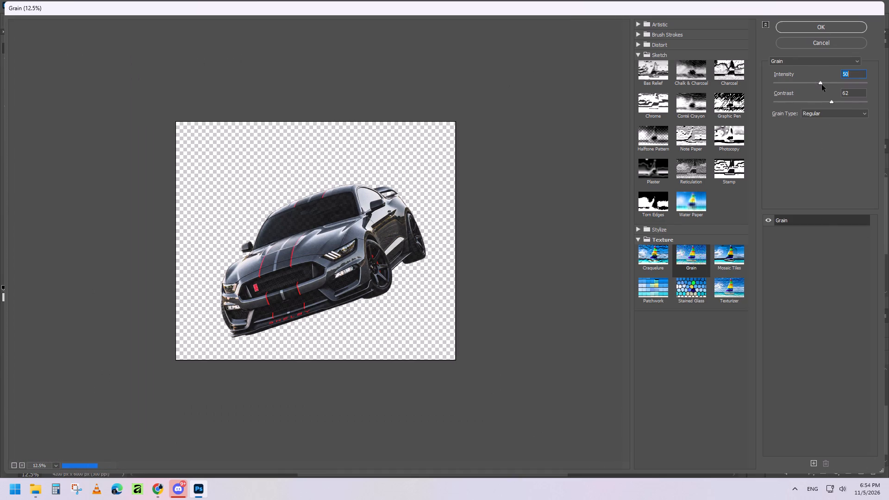
click(824, 26)
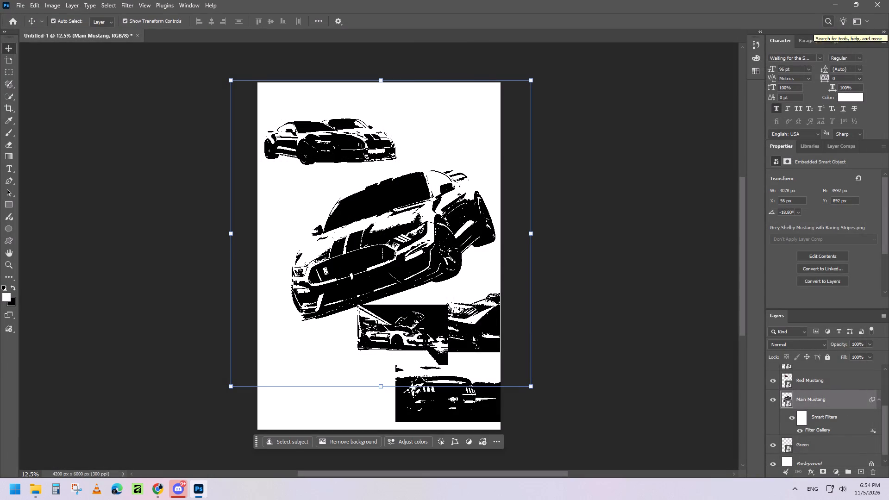
Move the Yellow car image straight down to a Y position of about 4144 px.
click(628, 325)
click(382, 331)
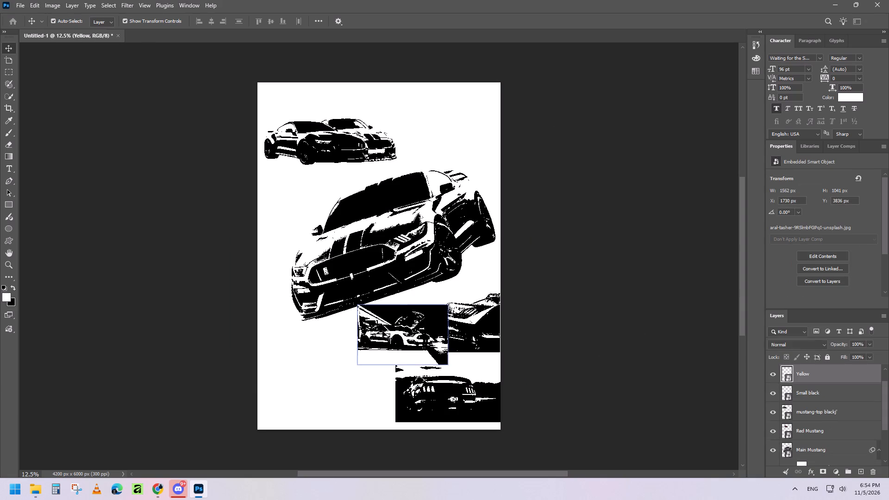
key(Down)
key(Down)
key(Down)
drag(392, 340, 392, 354)
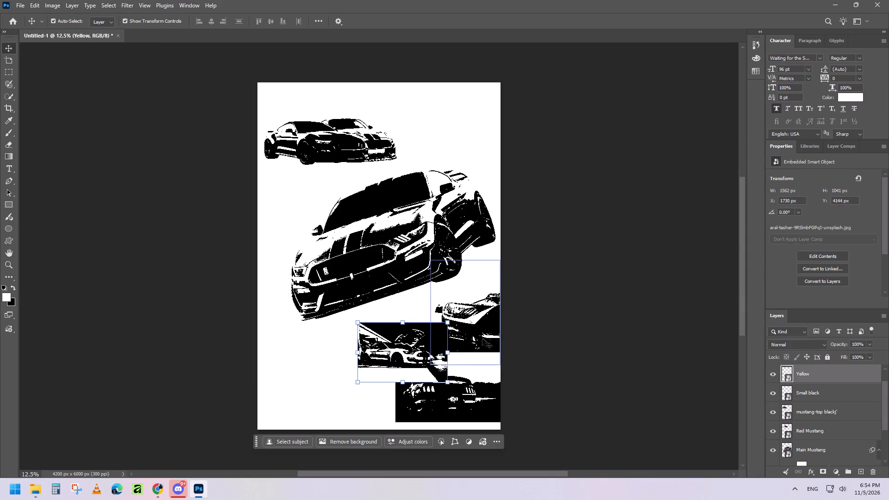
Move the Small black and Red Mustang layers together beneath the Main Mustang layer, just above Green.
click(483, 319)
click(479, 319)
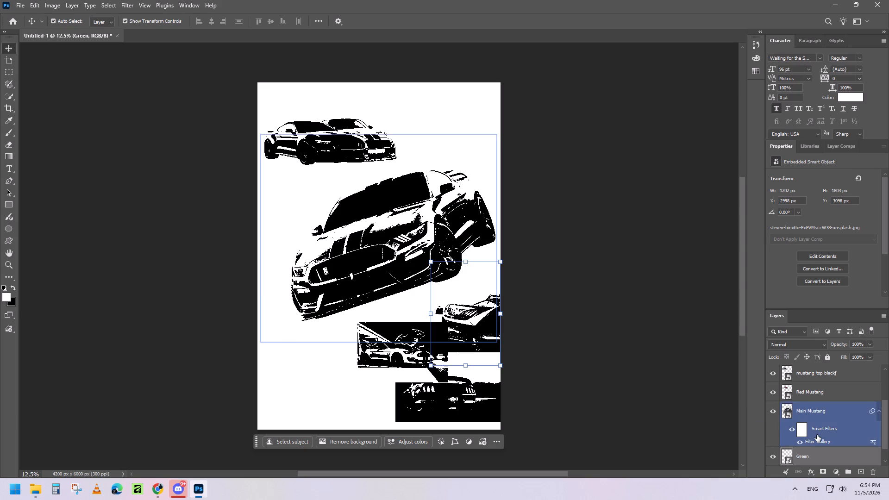
scroll(817, 435, down, 3)
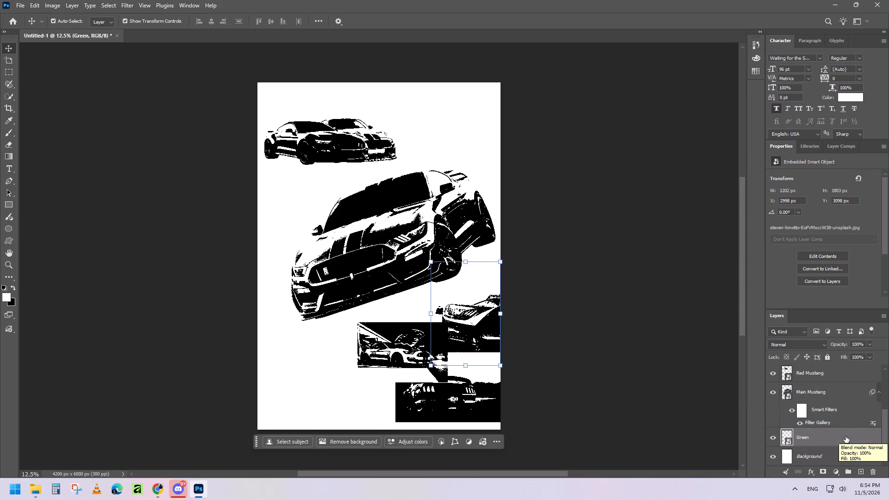
scroll(845, 436, up, 1)
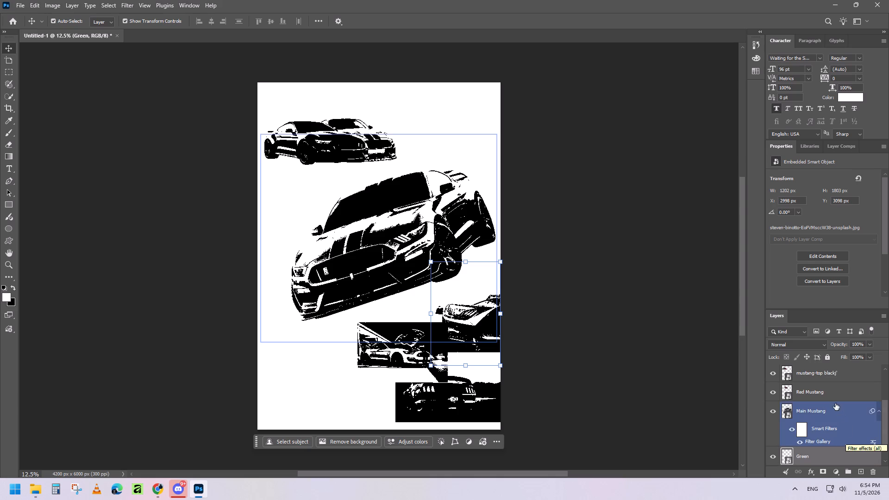
scroll(831, 387, up, 1)
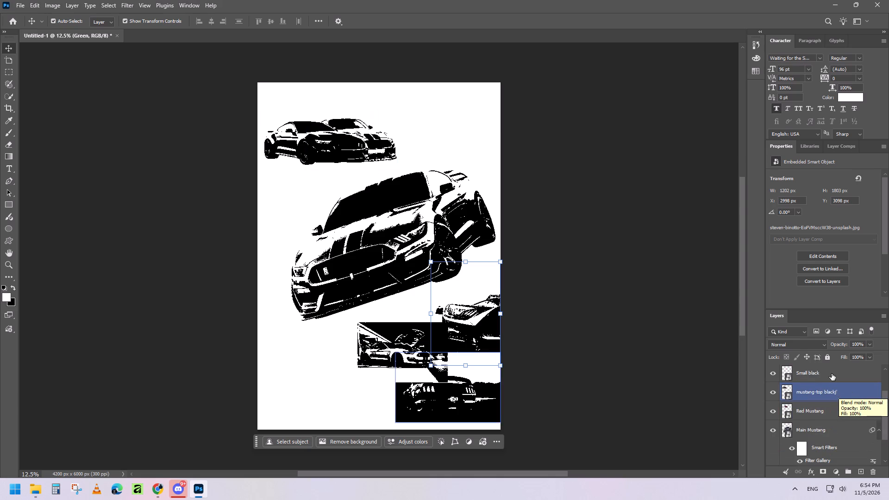
click(832, 374)
ctrl+click(825, 411)
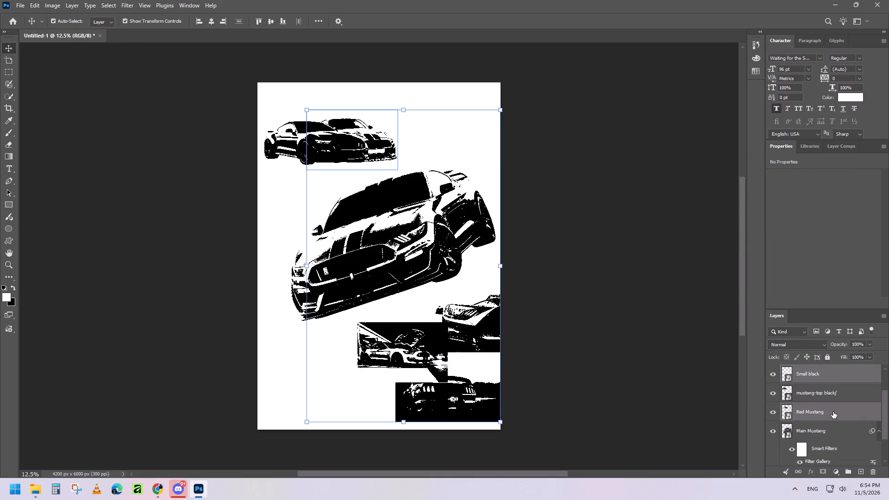
scroll(831, 415, down, 1)
drag(835, 394, 832, 448)
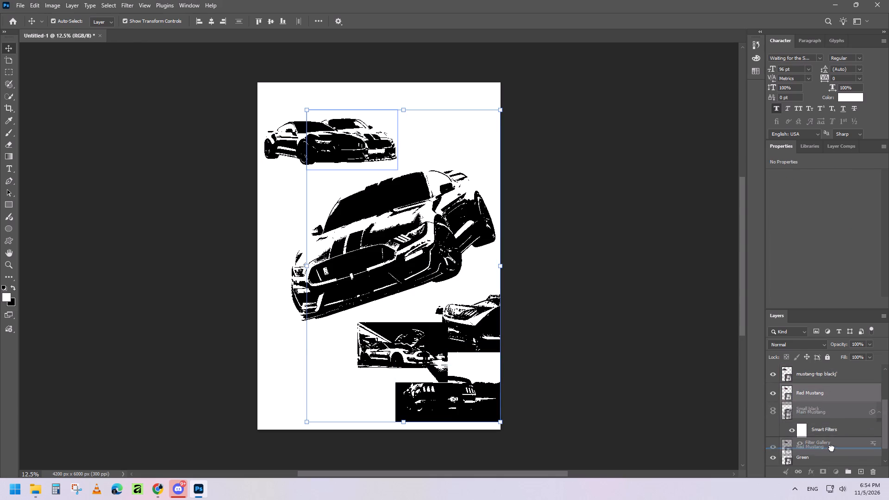
drag(832, 448, 831, 449)
scroll(831, 448, down, 2)
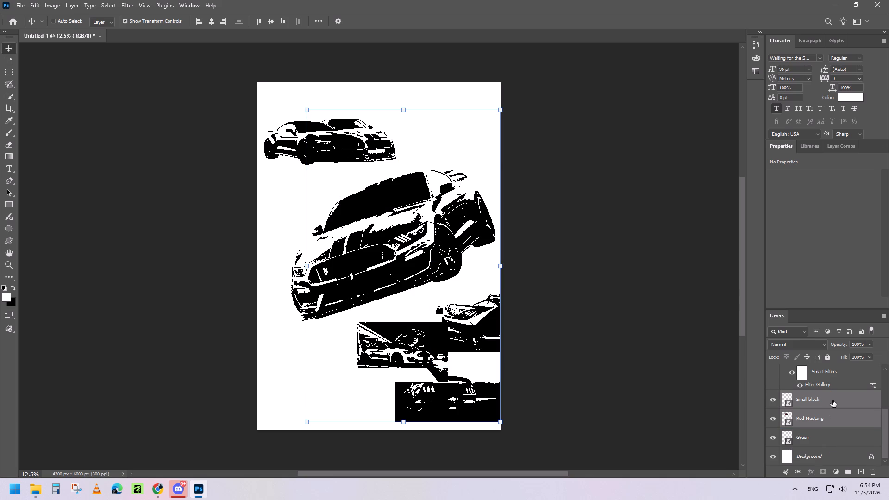
Group the Small black, Red Mustang and Green layers and name the group "Bottom mustangs".
ctrl+shift+click(833, 439)
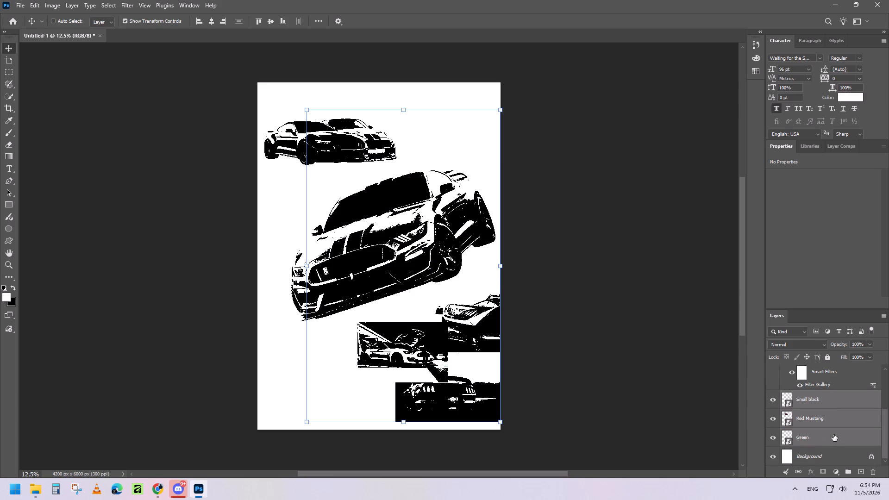
key(ctrl+g)
double_click(813, 441)
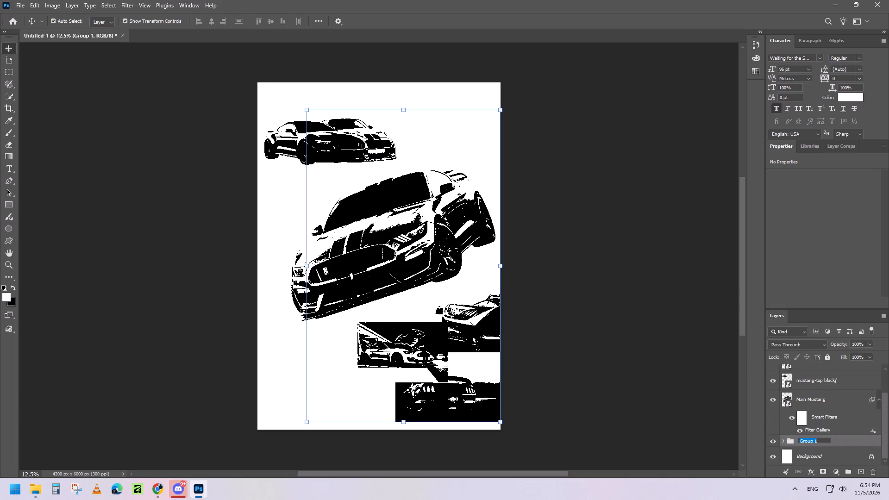
text(Biott)
key(BackSpace)
key(BackSpace)
key(BackSpace)
key(BackSpace)
text(ottom mustangs)
key(Return)
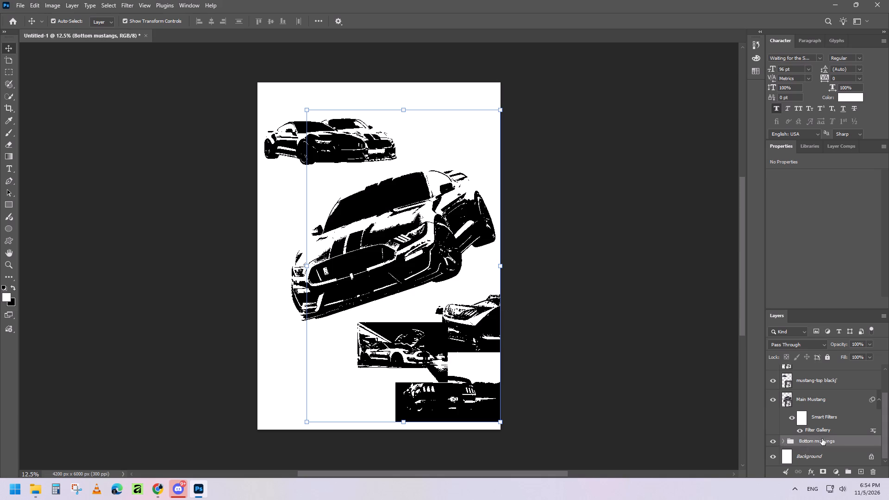
Move the Threshold 1 adjustment layer directly above Main Mustang and clip it to that layer.
scroll(841, 438, up, 3)
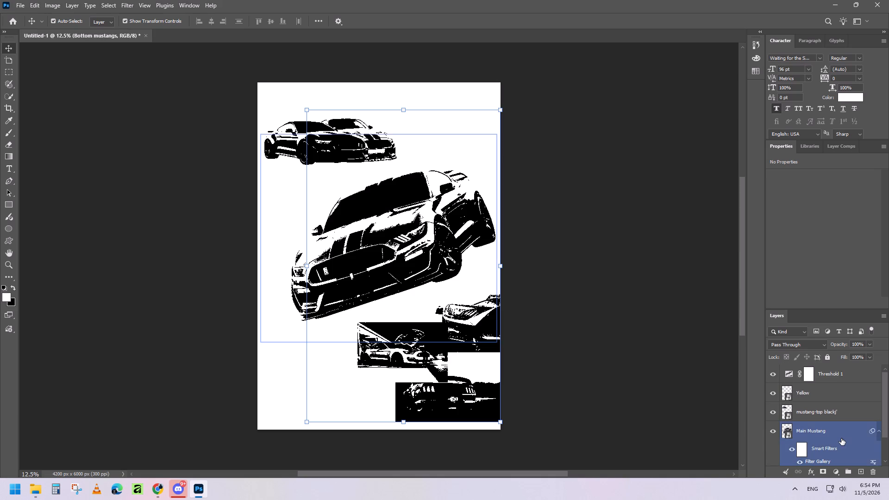
scroll(841, 436, up, 1)
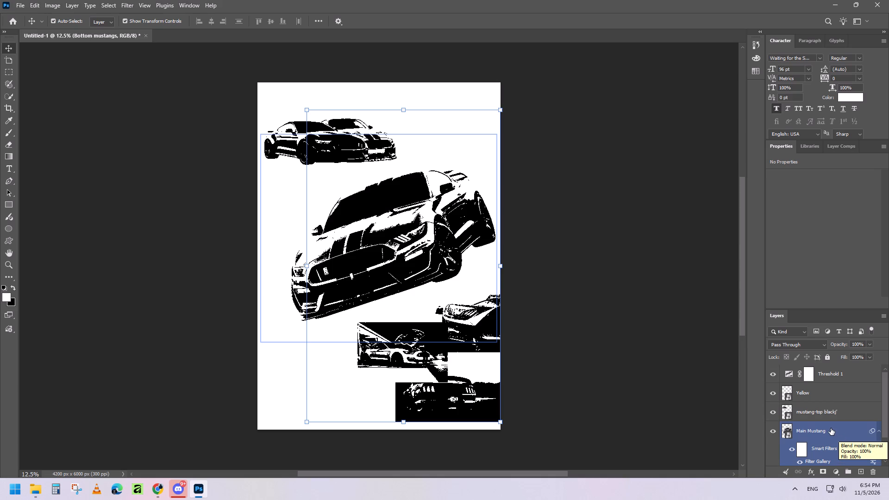
drag(849, 373, 849, 392)
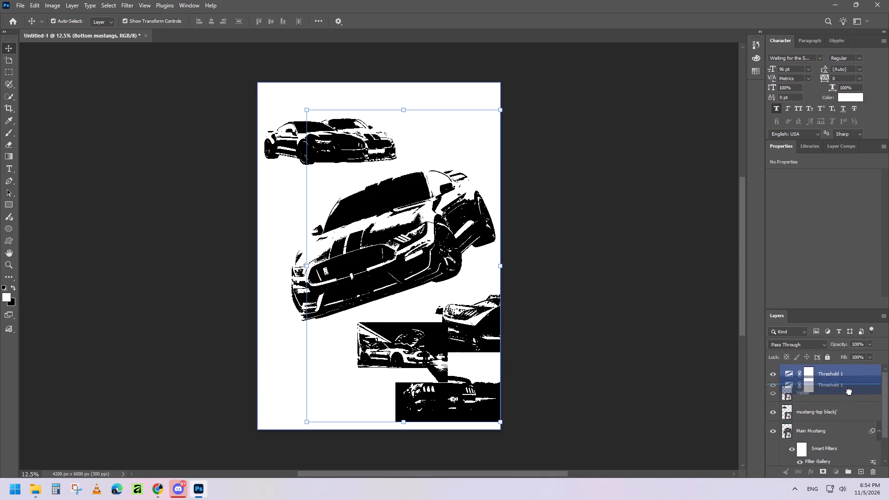
drag(849, 392, 849, 420)
scroll(842, 459, down, 1)
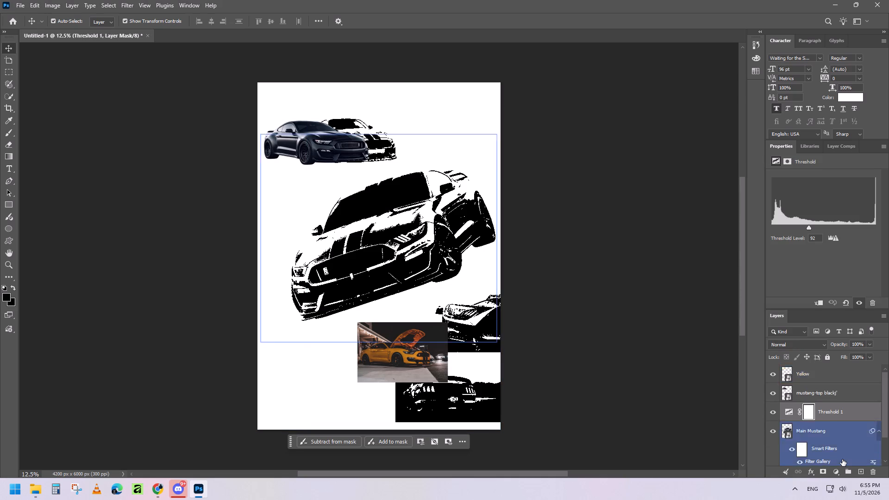
scroll(842, 459, down, 3)
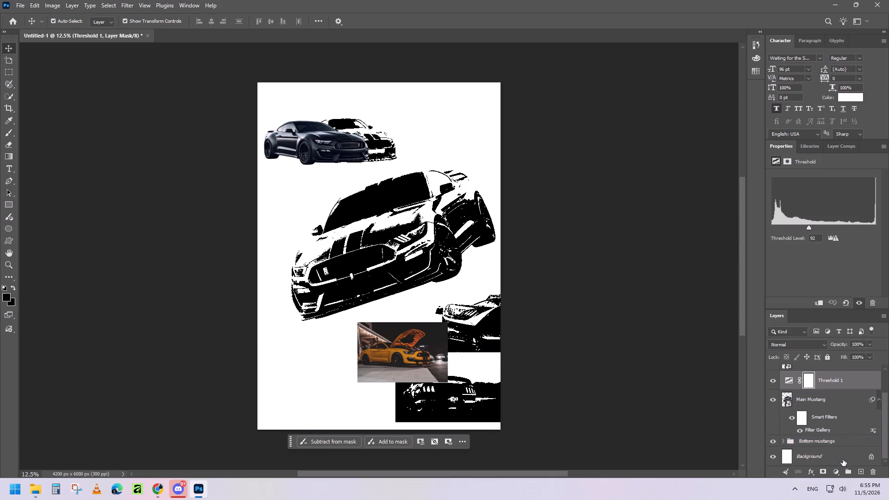
scroll(843, 459, up, 2)
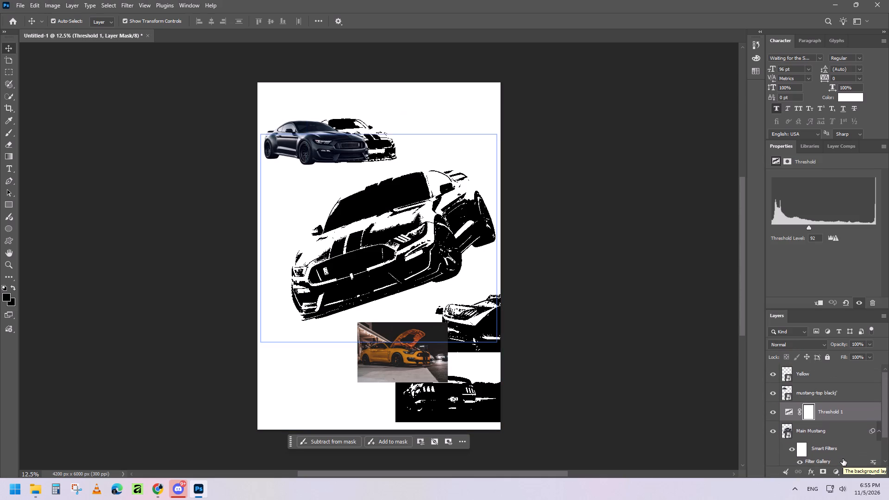
alt+click(787, 422)
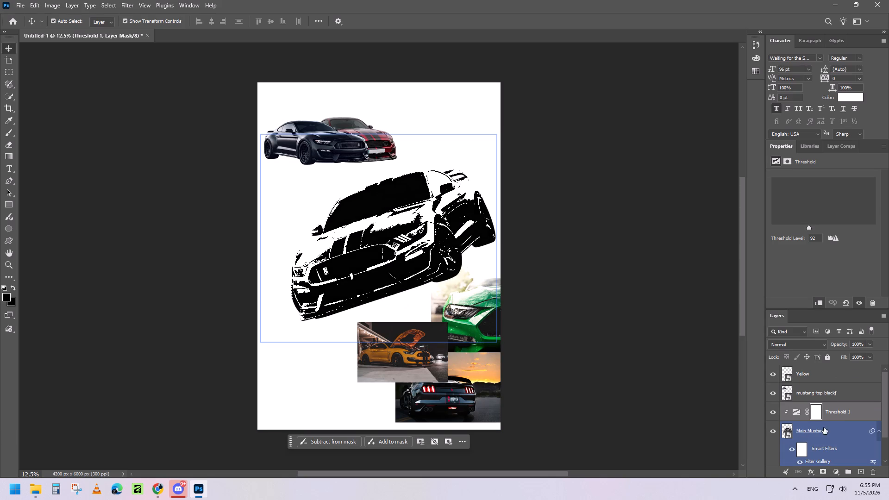
Expand the Bottom mustangs group and add a second Threshold adjustment layer above the clipped Threshold 1.
scroll(844, 429, down, 3)
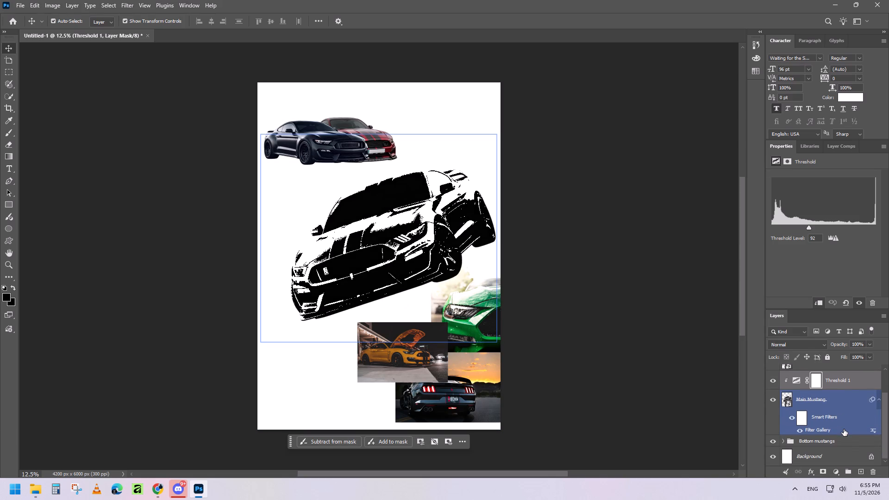
click(782, 442)
scroll(847, 442, down, 2)
click(837, 475)
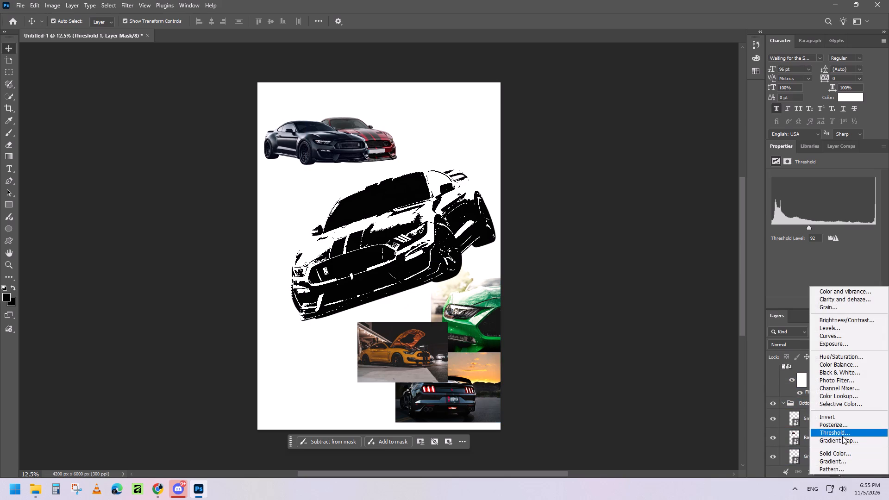
click(842, 436)
Select the Green layer inside the Bottom mustangs group.
scroll(851, 440, down, 1)
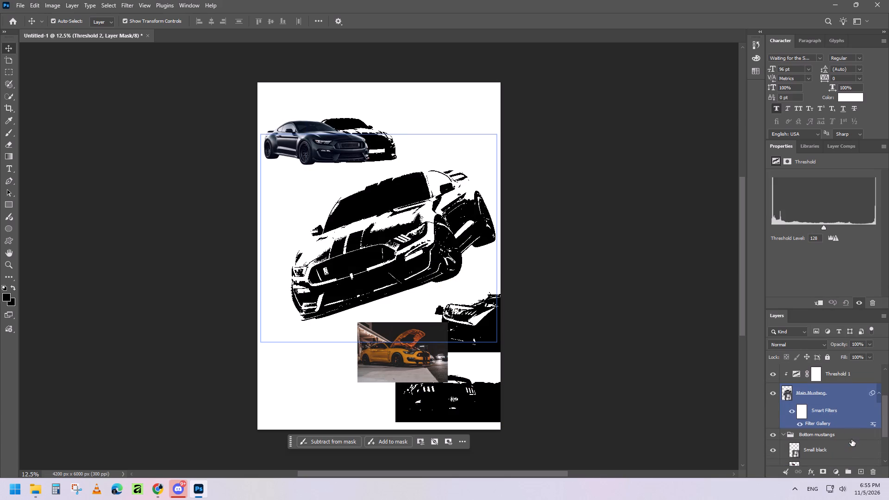
scroll(850, 438, down, 3)
click(850, 438)
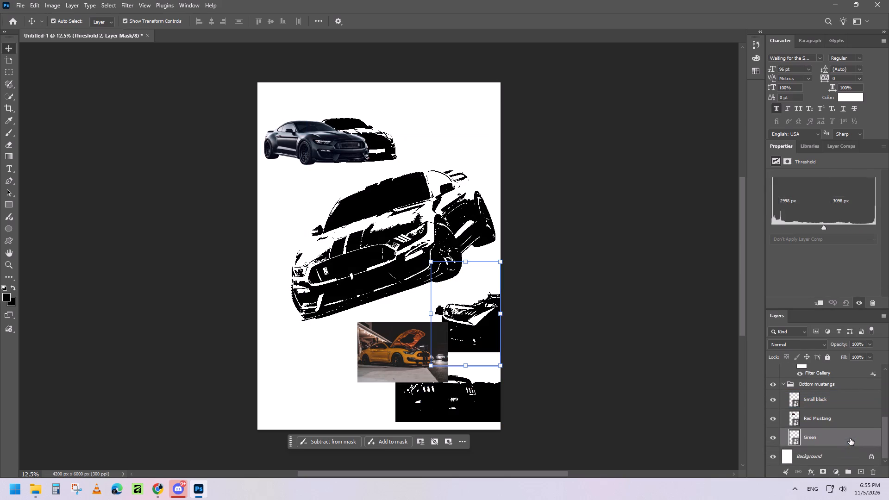
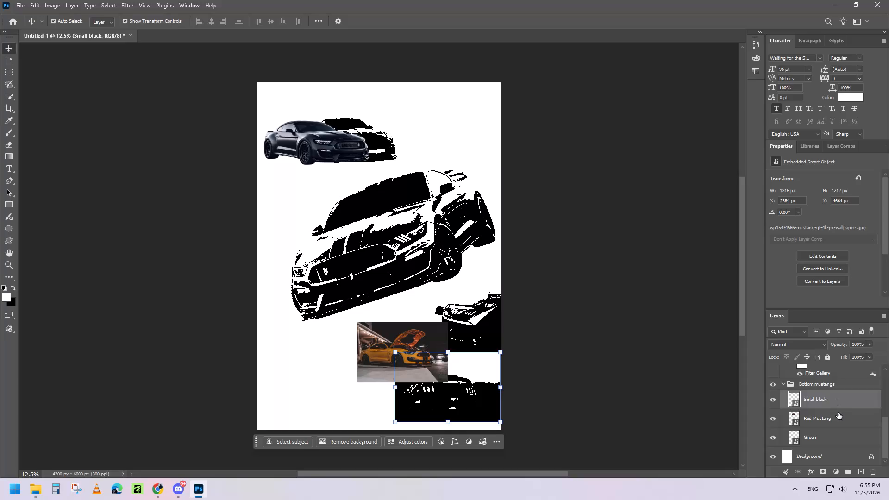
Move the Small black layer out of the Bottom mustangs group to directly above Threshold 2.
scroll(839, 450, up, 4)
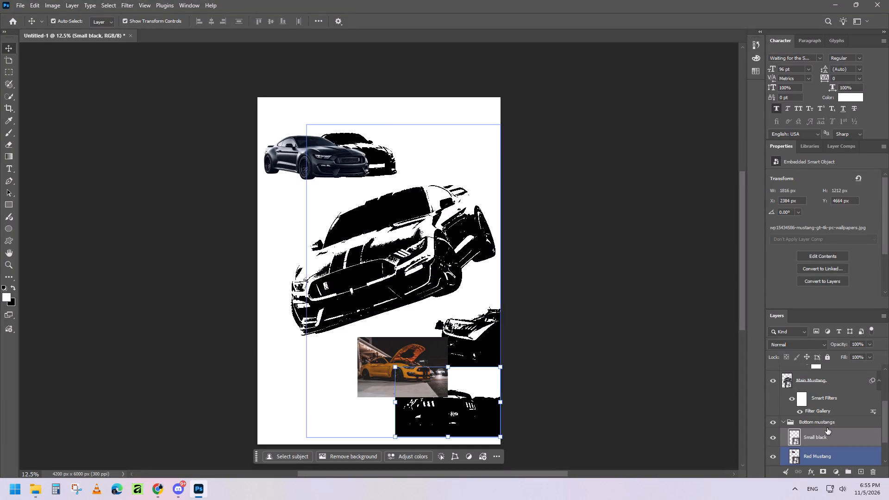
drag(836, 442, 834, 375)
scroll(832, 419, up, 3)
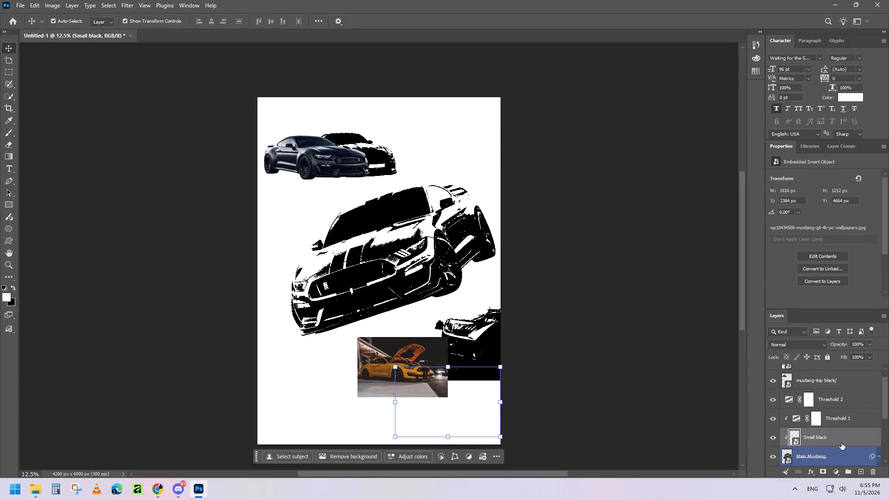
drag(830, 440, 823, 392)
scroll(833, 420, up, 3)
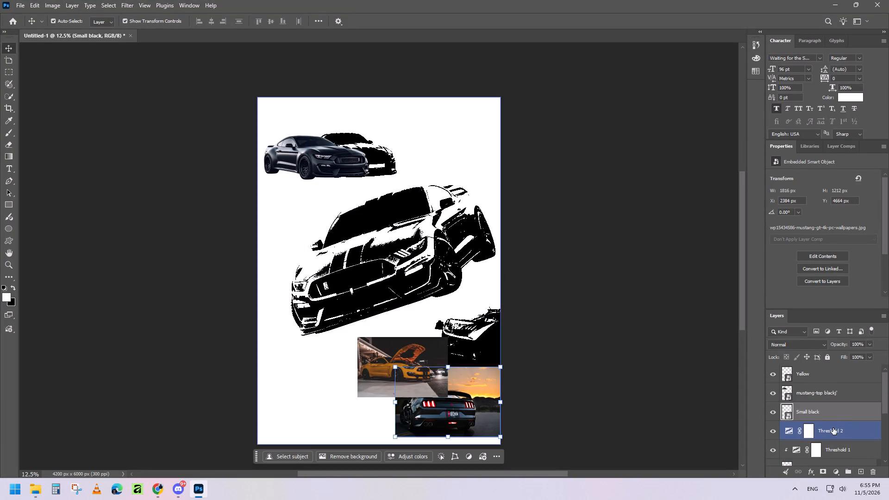
Move the Yellow layer into the Bottom mustangs group, directly above Red Mustang.
drag(831, 373, 831, 426)
scroll(848, 460, down, 2)
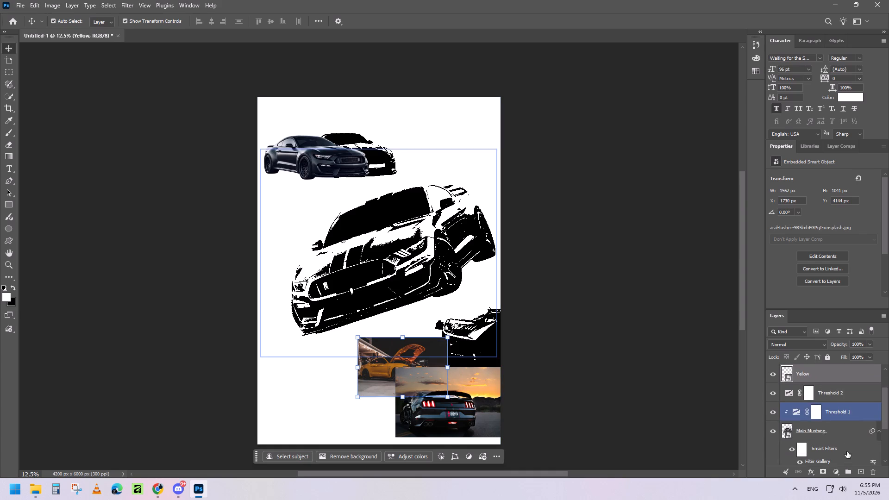
drag(835, 375, 835, 468)
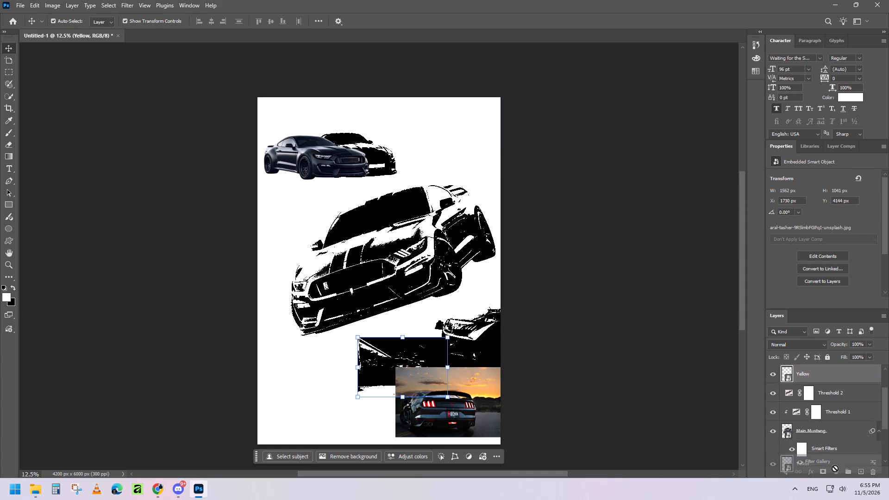
drag(835, 468, 834, 426)
scroll(840, 435, down, 3)
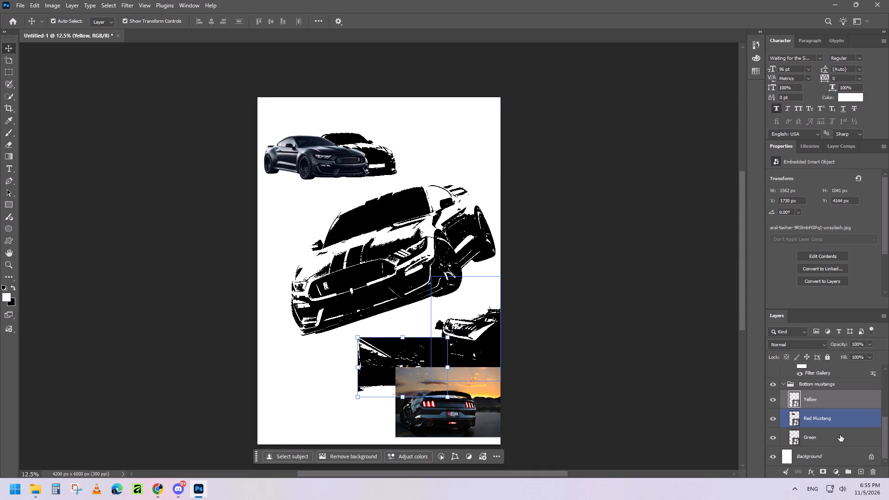
scroll(840, 435, down, 1)
scroll(840, 435, up, 1)
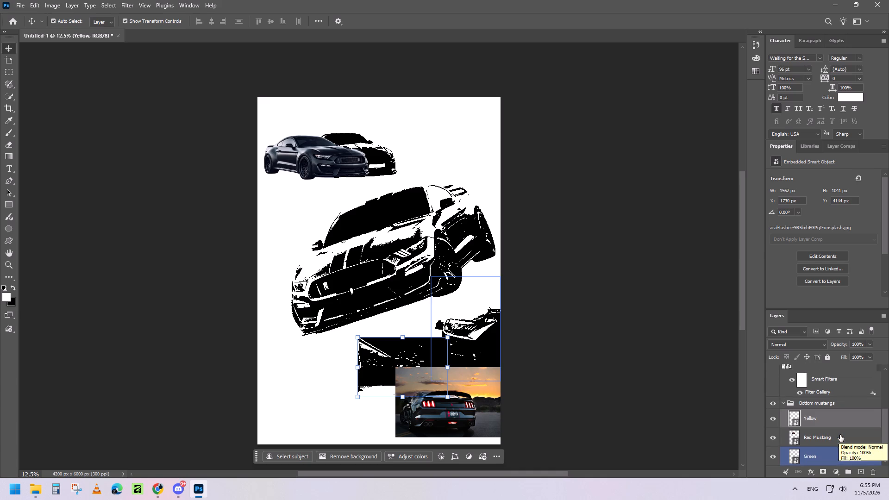
Move the Threshold 2 adjustment layer into the Bottom mustangs group, above the Yellow layer.
scroll(840, 435, up, 4)
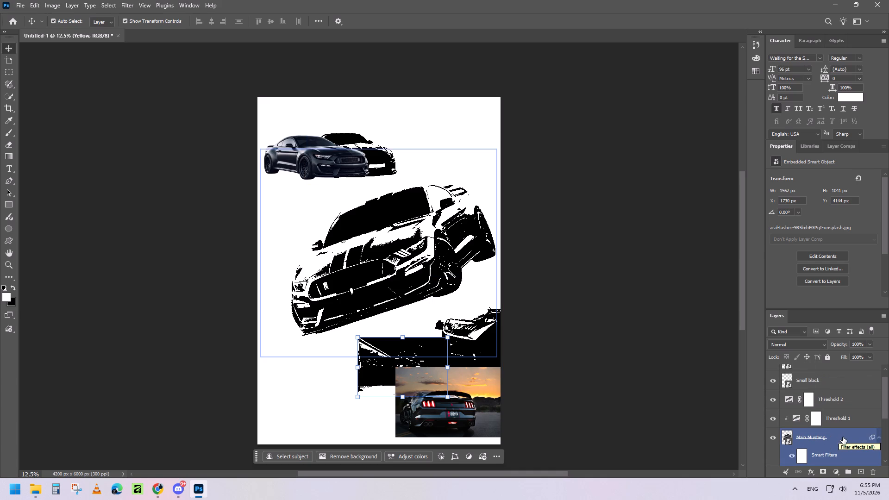
drag(842, 400, 842, 446)
scroll(842, 449, down, 1)
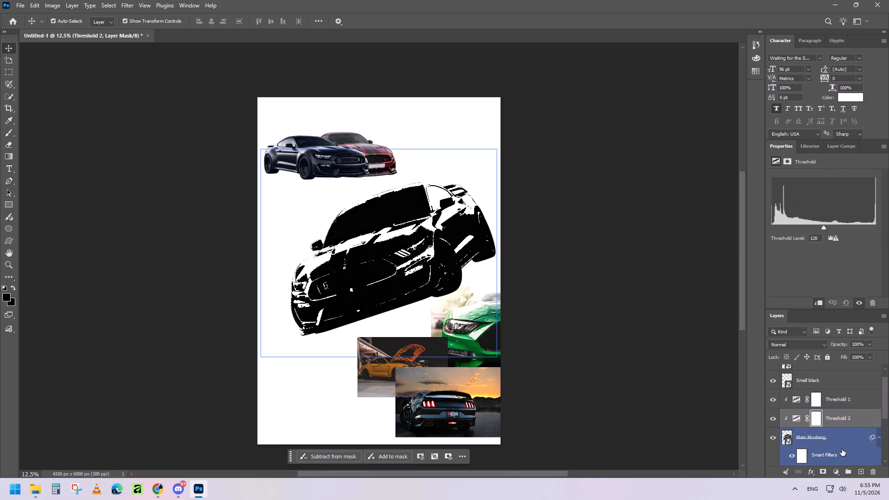
scroll(842, 449, down, 1)
drag(843, 380, 844, 437)
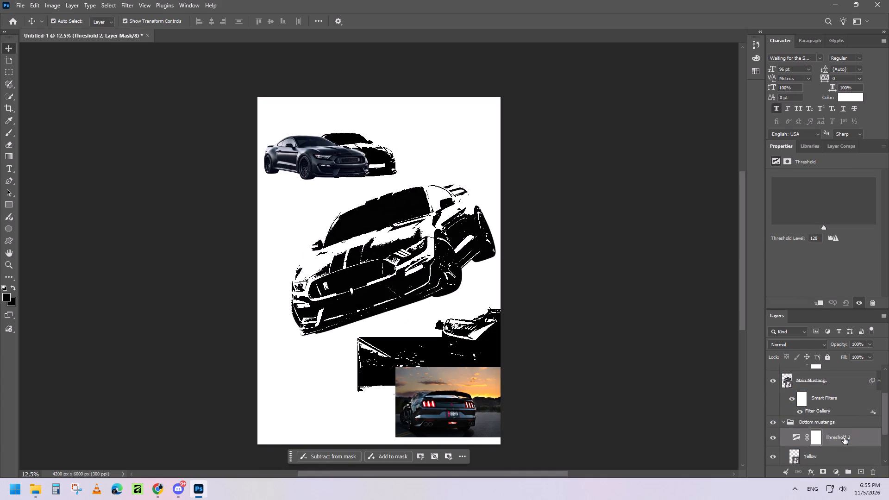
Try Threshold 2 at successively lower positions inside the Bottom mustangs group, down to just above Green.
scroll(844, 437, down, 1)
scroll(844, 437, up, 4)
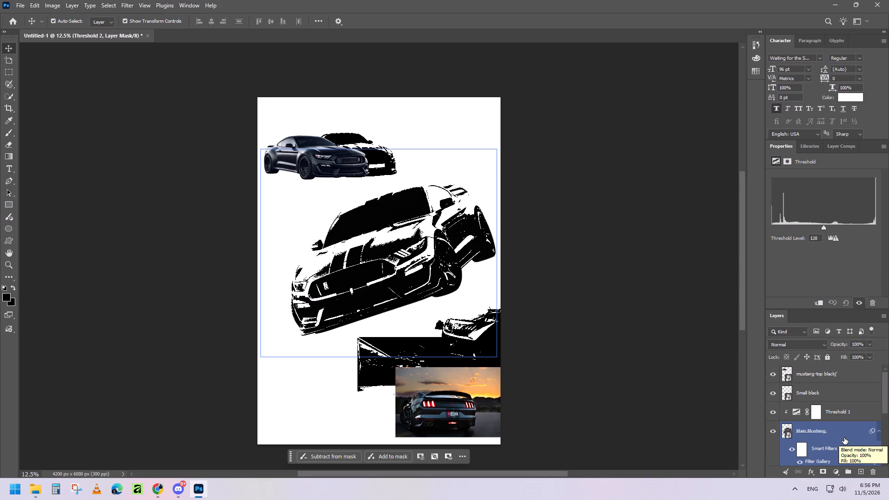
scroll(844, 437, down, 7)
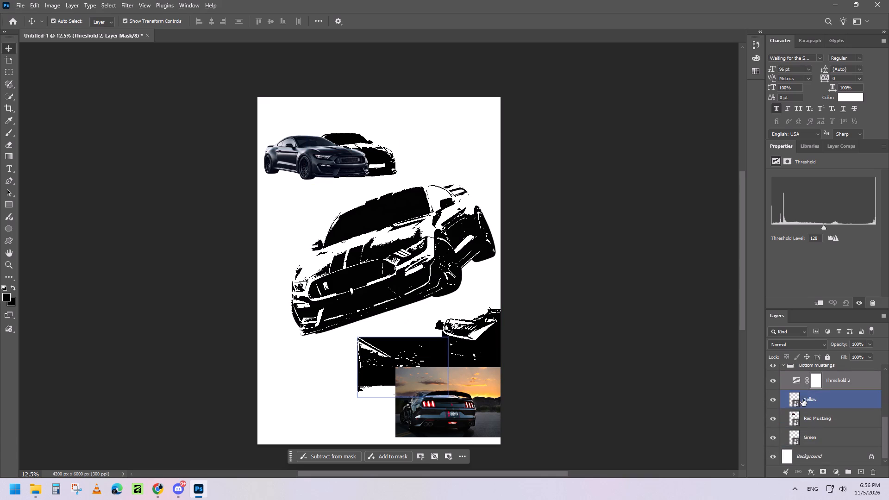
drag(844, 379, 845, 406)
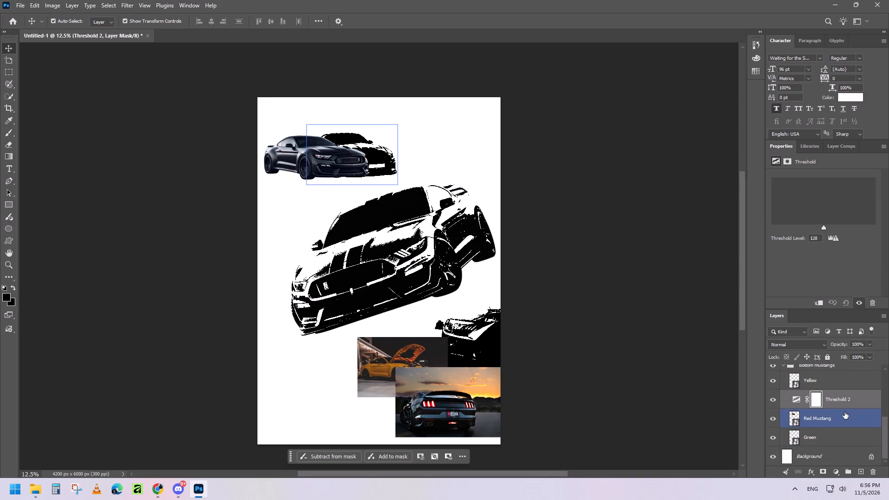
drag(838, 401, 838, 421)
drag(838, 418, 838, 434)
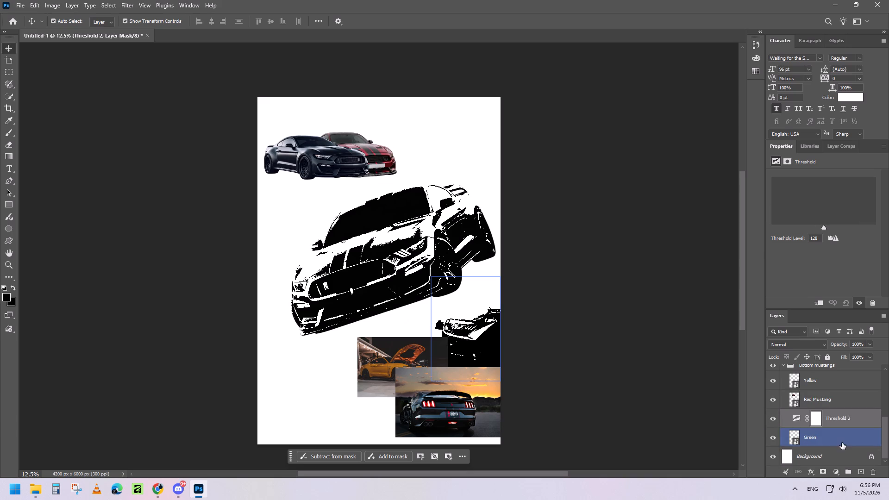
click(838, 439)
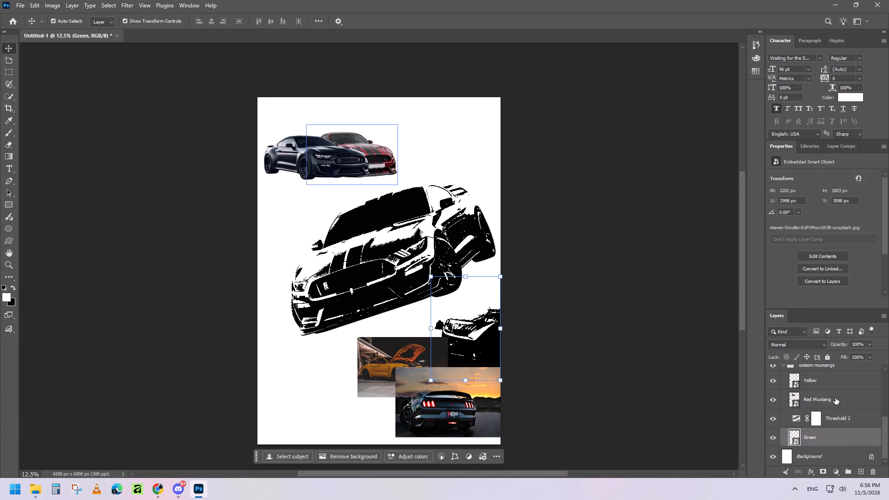
Move the Red Mustang layer out of the Bottom mustangs group and place it directly below mustang-top black.
click(835, 398)
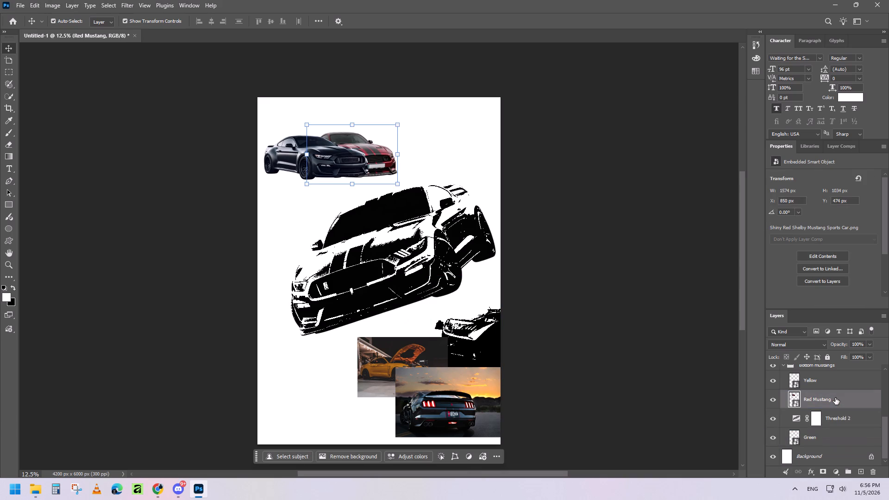
scroll(835, 398, up, 1)
drag(836, 419, 836, 381)
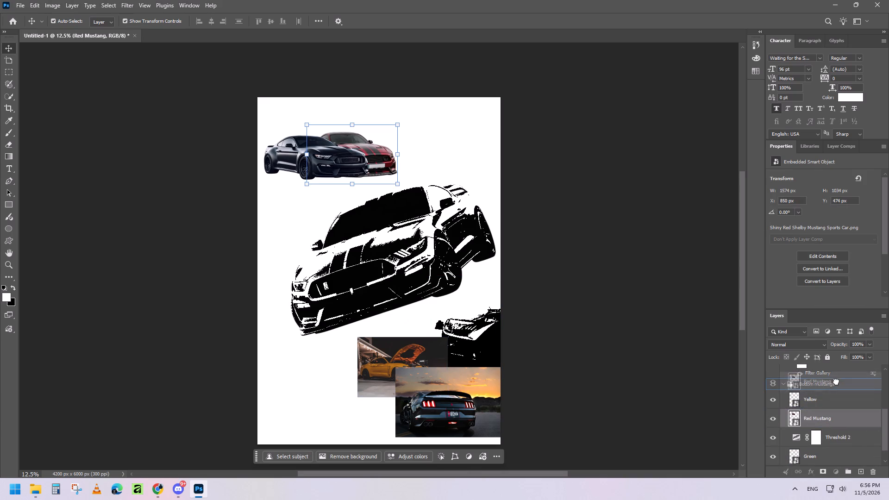
drag(836, 381, 836, 374)
scroll(833, 419, up, 2)
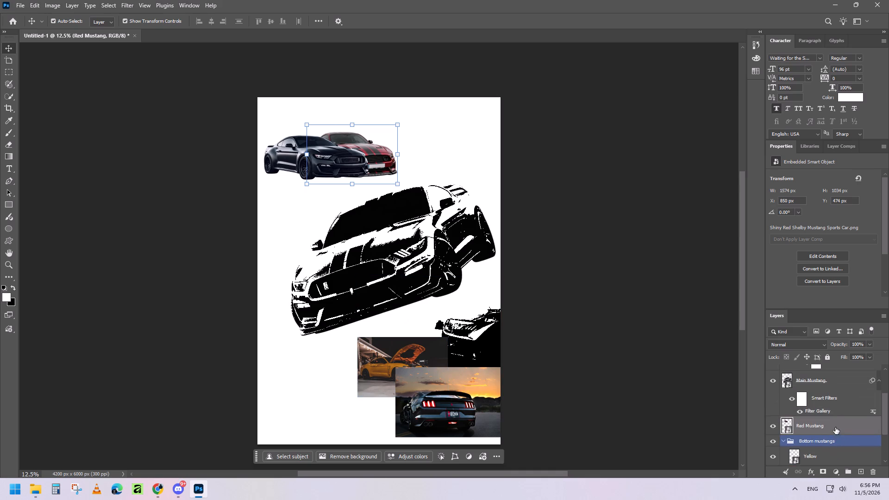
drag(835, 427, 834, 376)
scroll(835, 416, up, 3)
drag(829, 431, 825, 385)
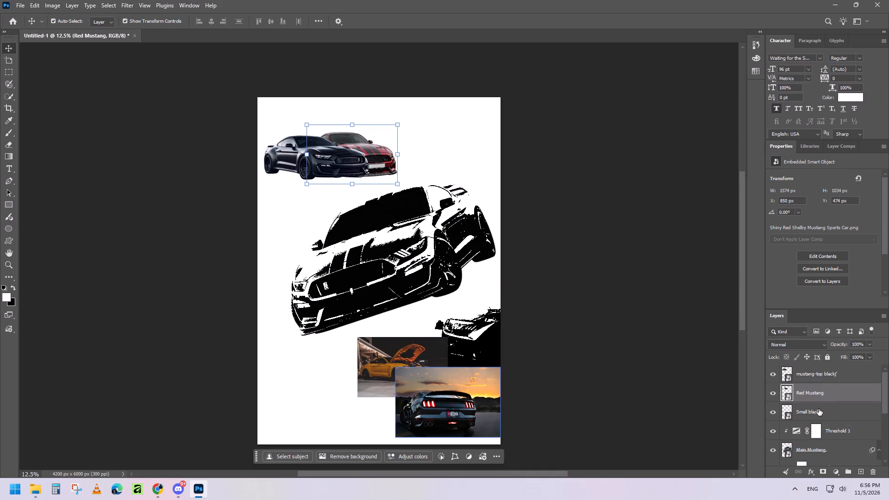
Move the Small black layer back into the Bottom mustangs group, directly below the Yellow layer.
click(819, 413)
scroll(819, 413, down, 2)
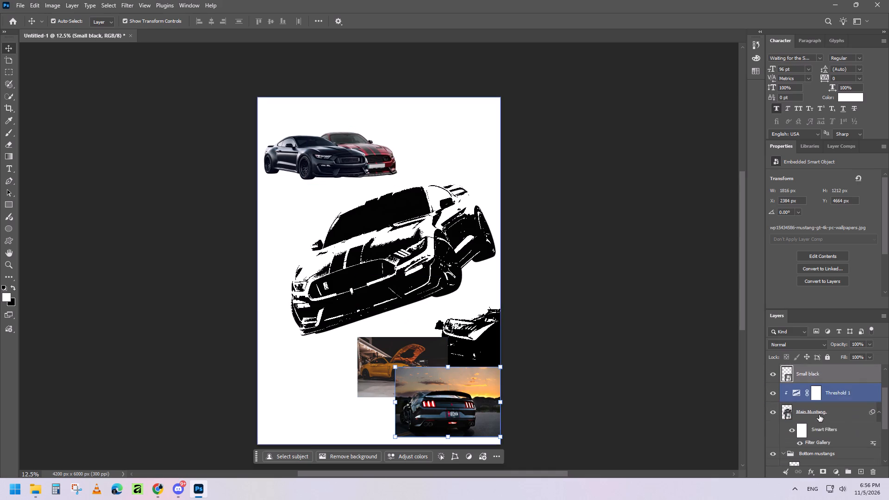
drag(839, 371, 839, 447)
scroll(849, 457, down, 2)
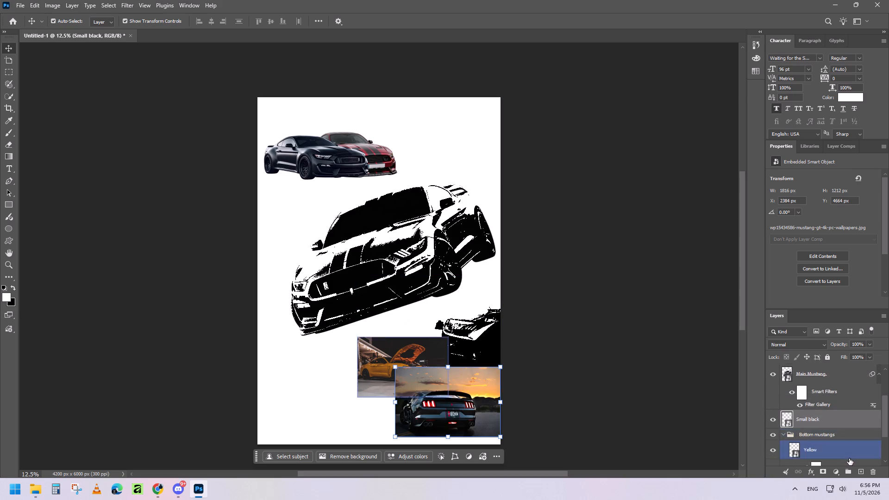
scroll(849, 458, down, 1)
drag(840, 383, 839, 425)
Move Threshold 2 to the top of the Bottom mustangs group, above the Yellow layer.
drag(840, 430, 839, 384)
scroll(849, 425, up, 1)
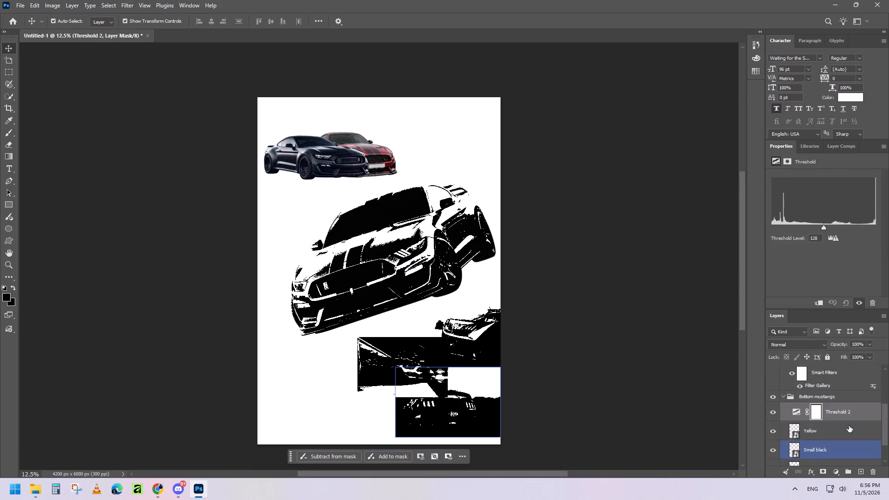
scroll(849, 425, up, 7)
scroll(849, 425, down, 4)
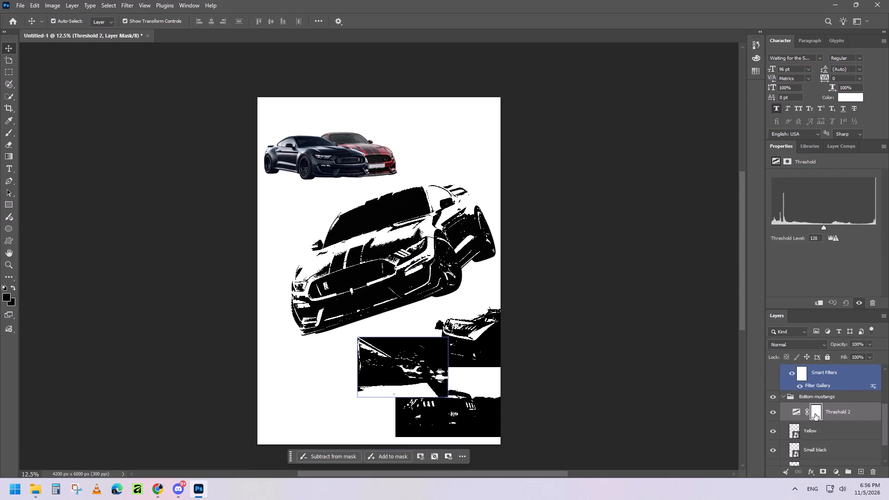
Set the Threshold Level of Threshold 2 to 88 for the Bottom mustangs images.
double_click(796, 412)
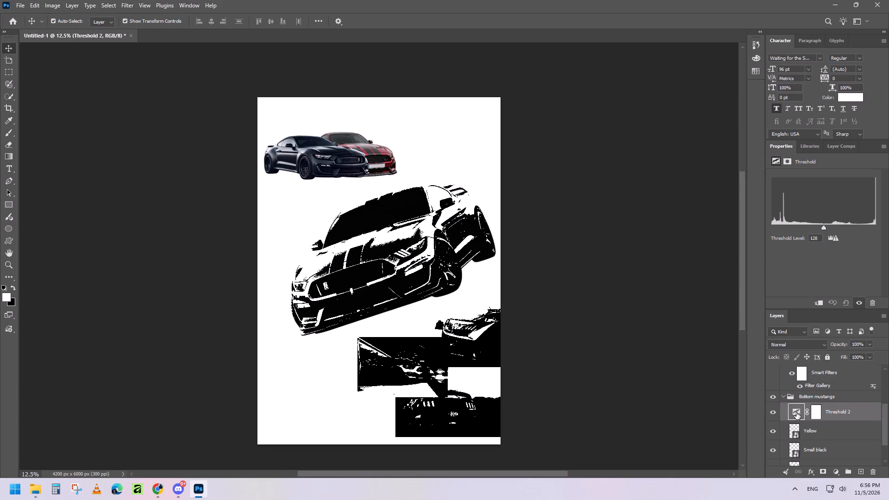
drag(824, 227, 810, 227)
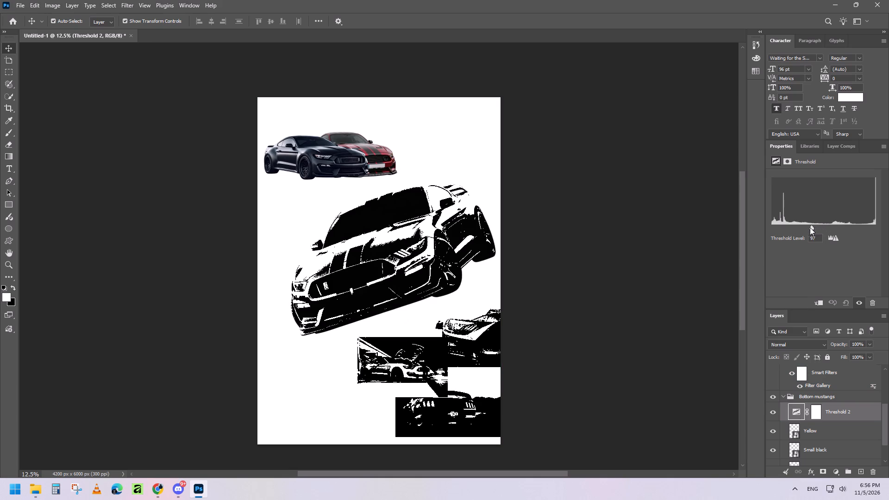
drag(810, 227, 796, 228)
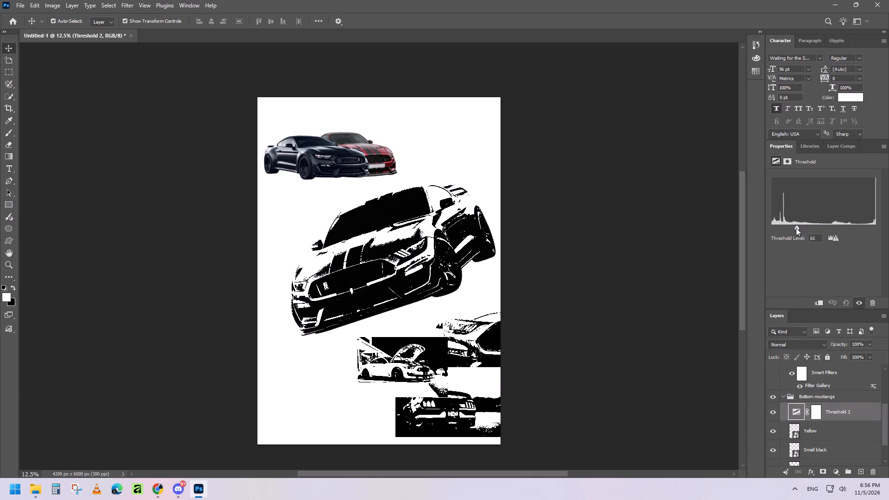
drag(796, 228, 802, 226)
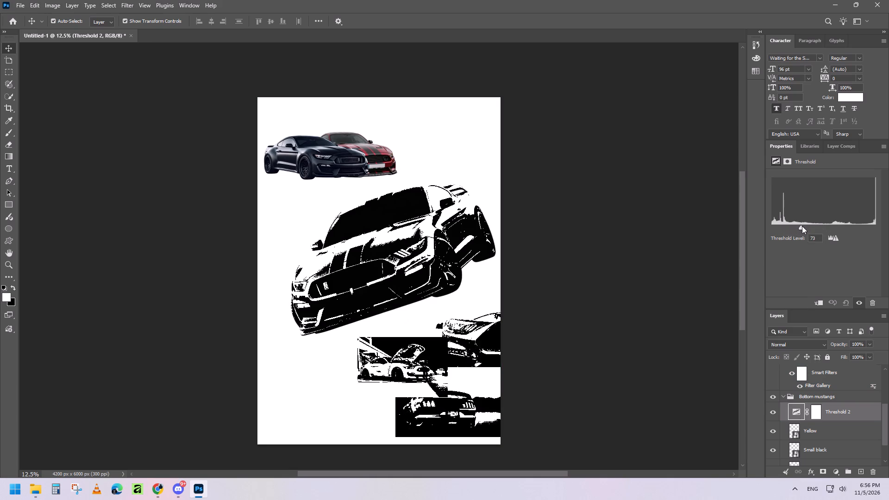
drag(802, 226, 807, 226)
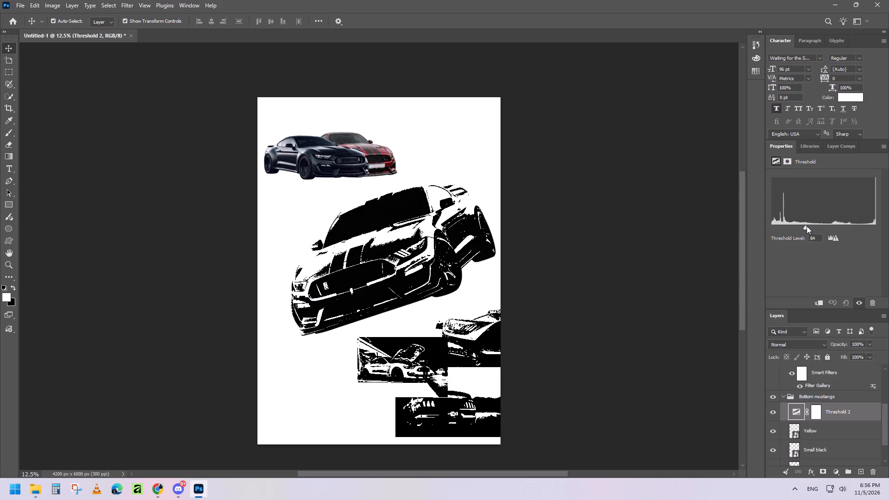
drag(807, 226, 807, 225)
drag(807, 225, 802, 224)
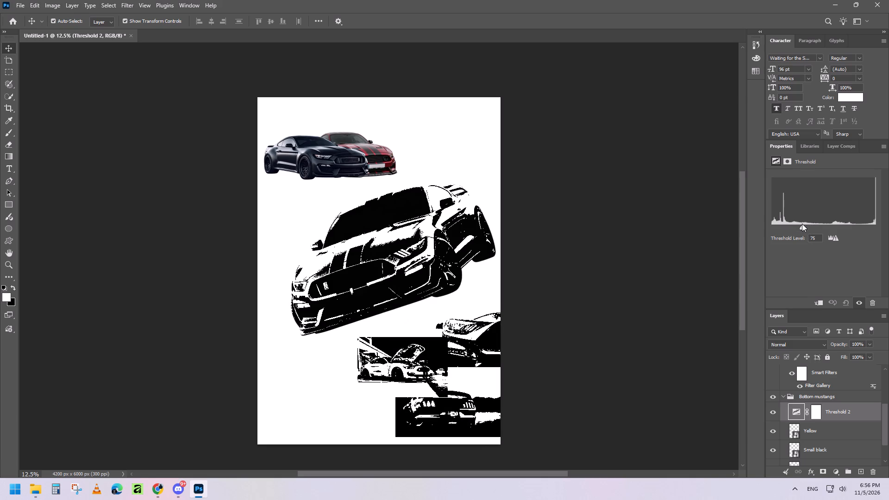
drag(802, 224, 799, 221)
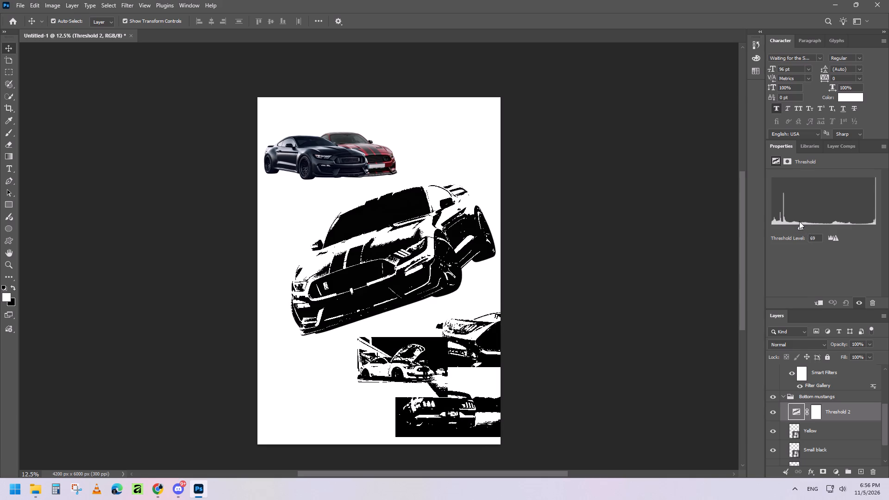
drag(799, 221, 805, 220)
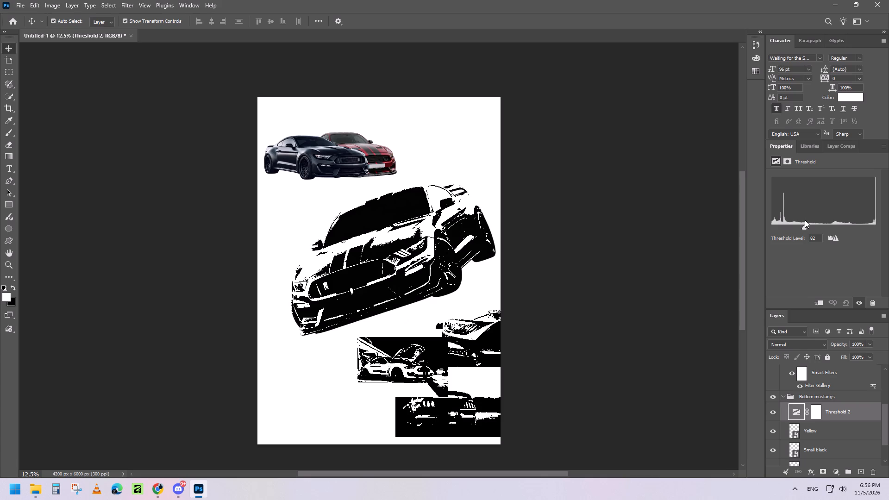
drag(805, 220, 807, 219)
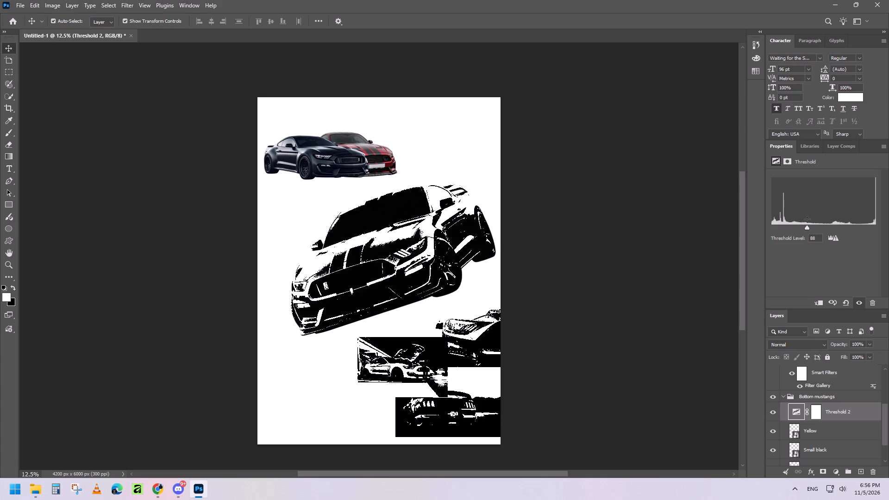
Place the red Mustang photo ending tRDOcYLNxy4 from the BG folder into the Photoshop document and scale it to about 7.73%.
click(25, 489)
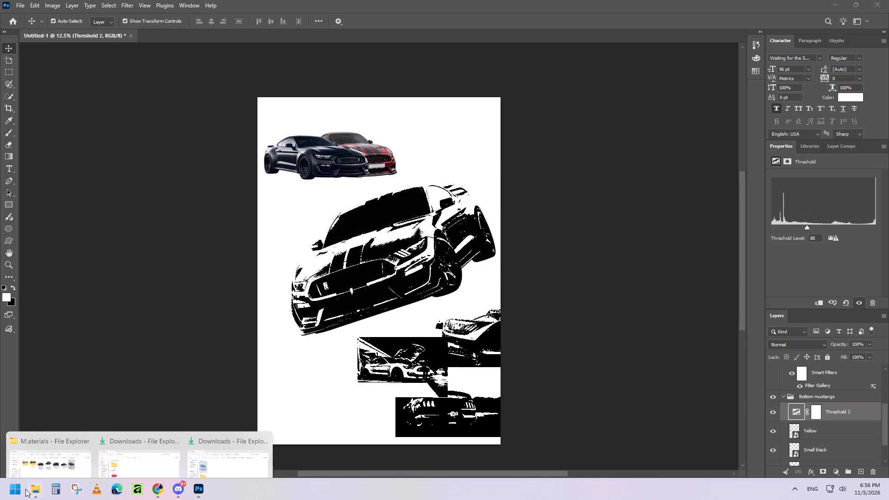
click(55, 438)
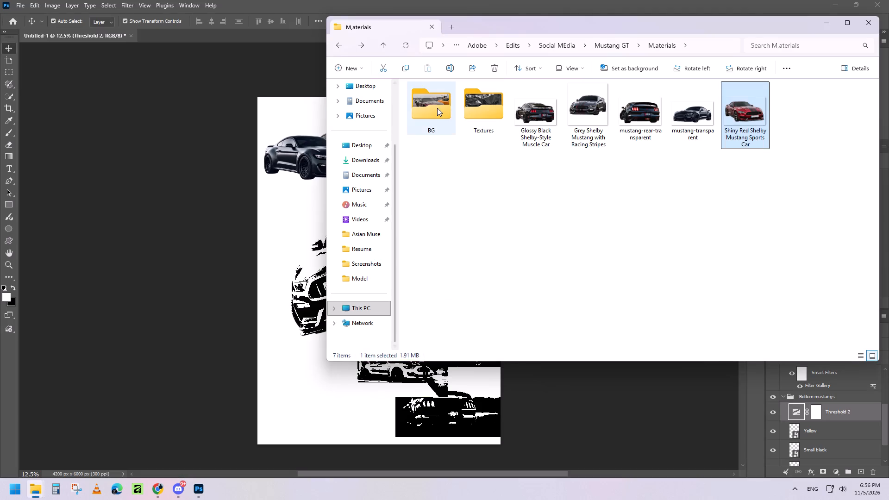
double_click(438, 106)
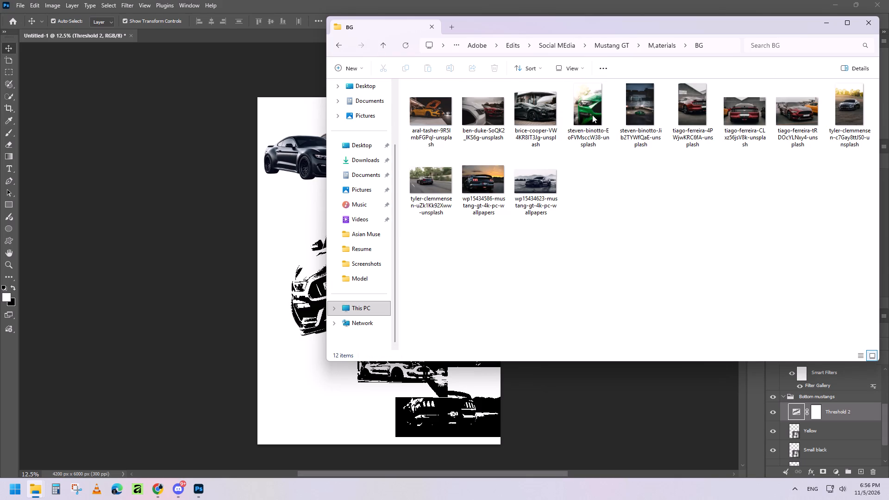
drag(653, 28, 682, 28)
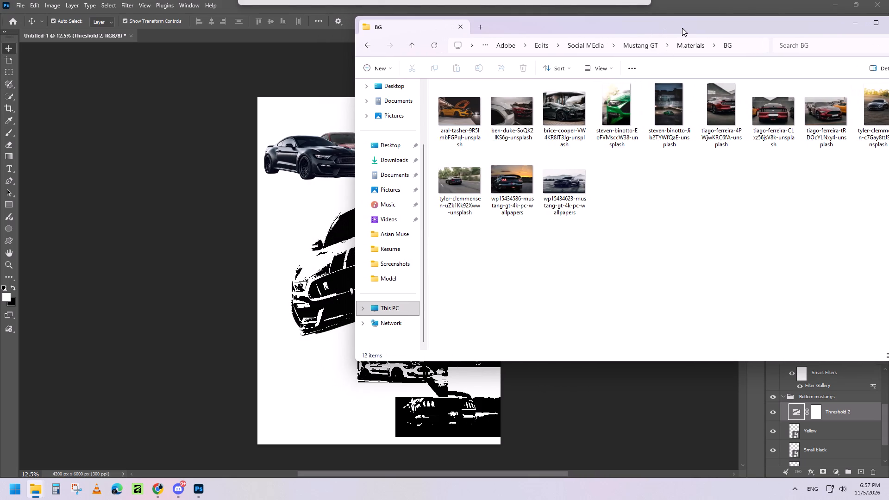
drag(682, 28, 688, 38)
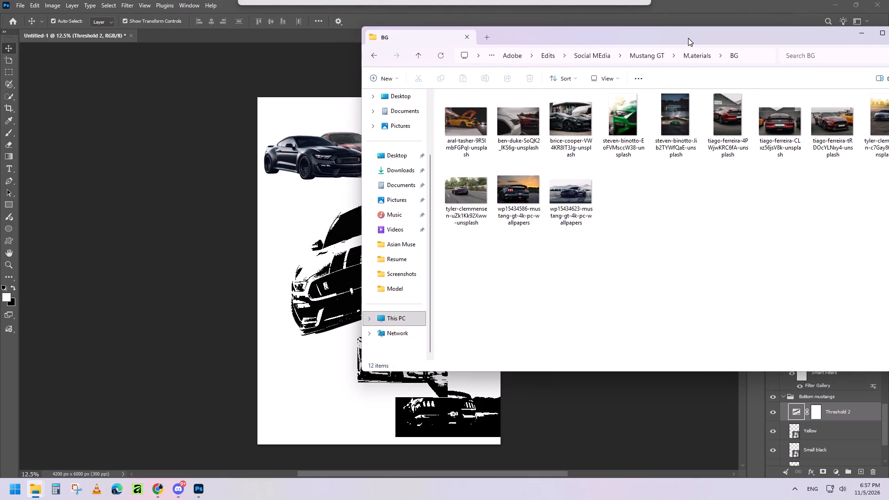
drag(688, 38, 683, 42)
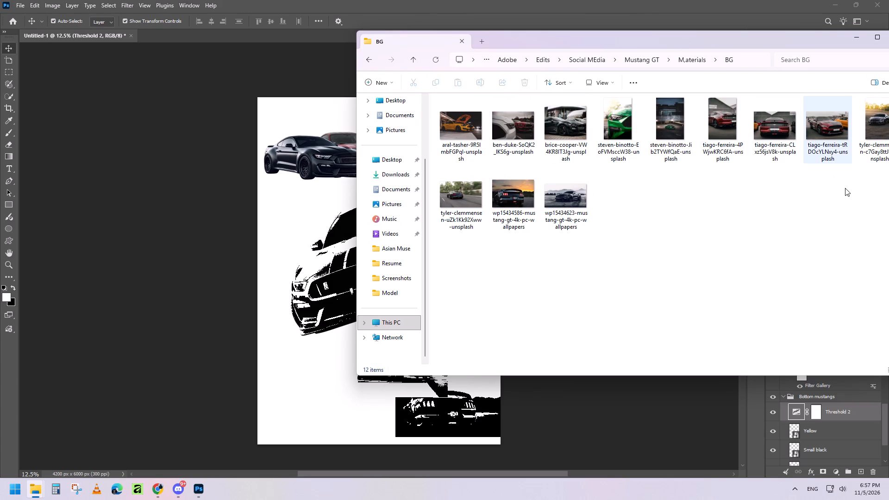
drag(828, 129, 347, 352)
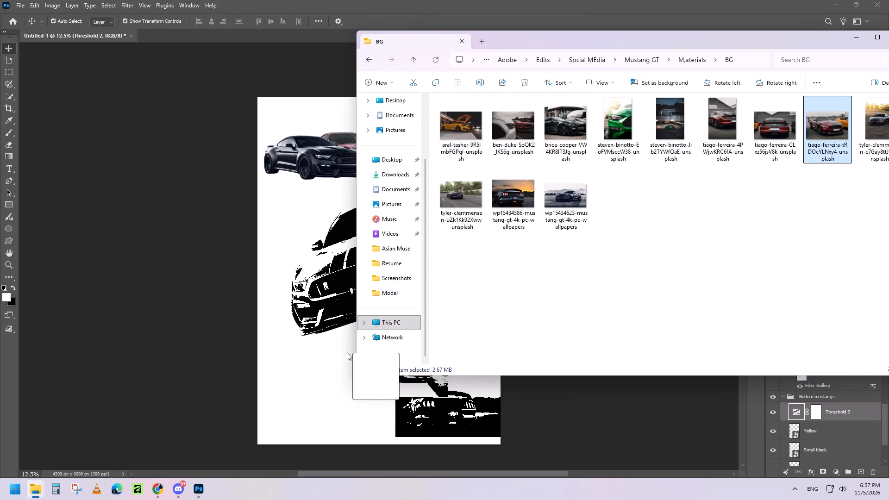
drag(347, 352, 308, 354)
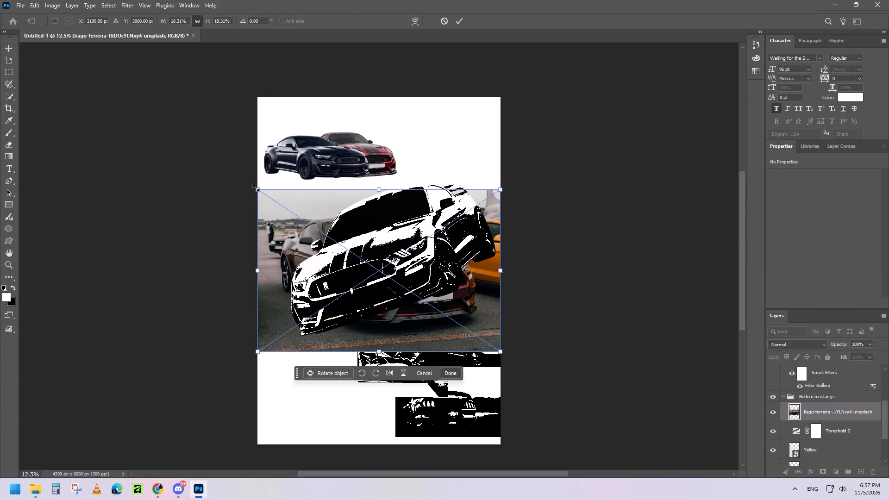
drag(256, 188, 387, 295)
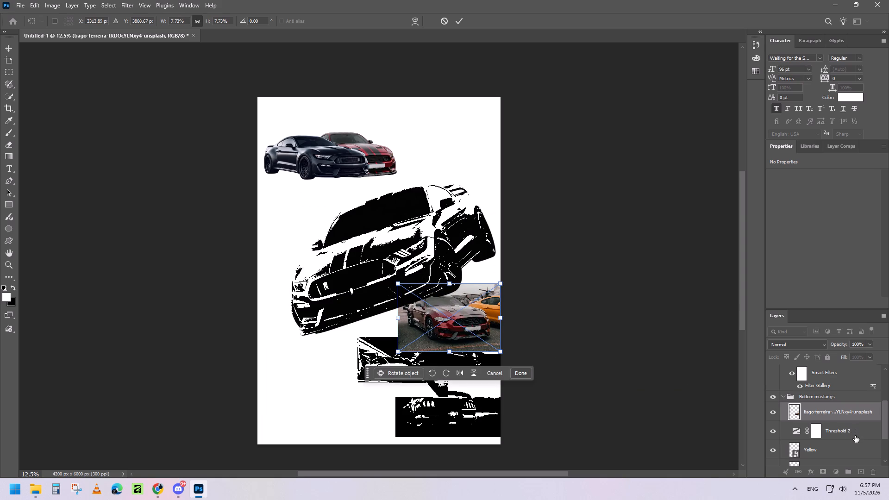
Move the placed red Mustang photo layer directly below Threshold 2 in the Bottom mustangs group.
drag(833, 408, 833, 444)
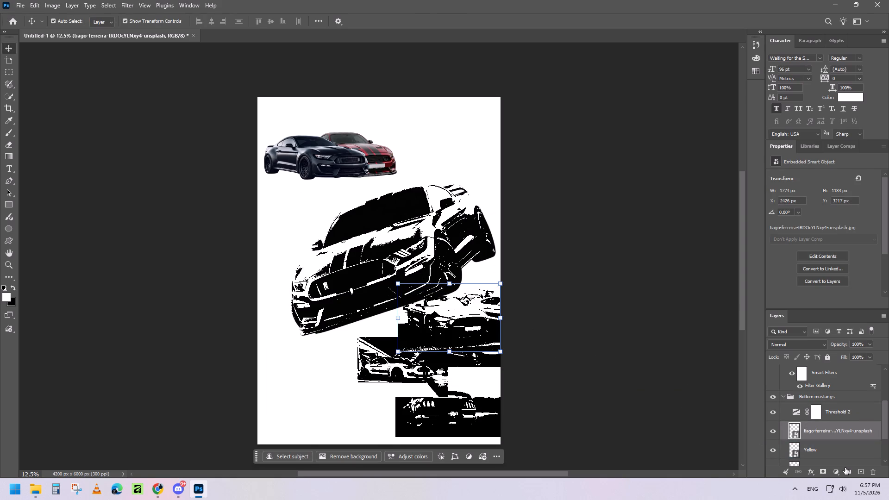
Move the red Mustang photo to the bottom of the canvas beside Small black, at about X 650 px, Y 4901 px.
scroll(852, 428, down, 3)
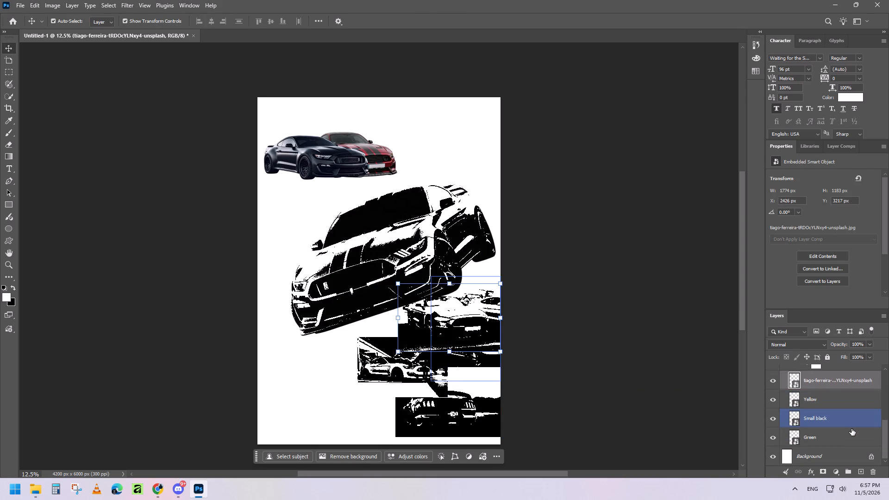
click(847, 434)
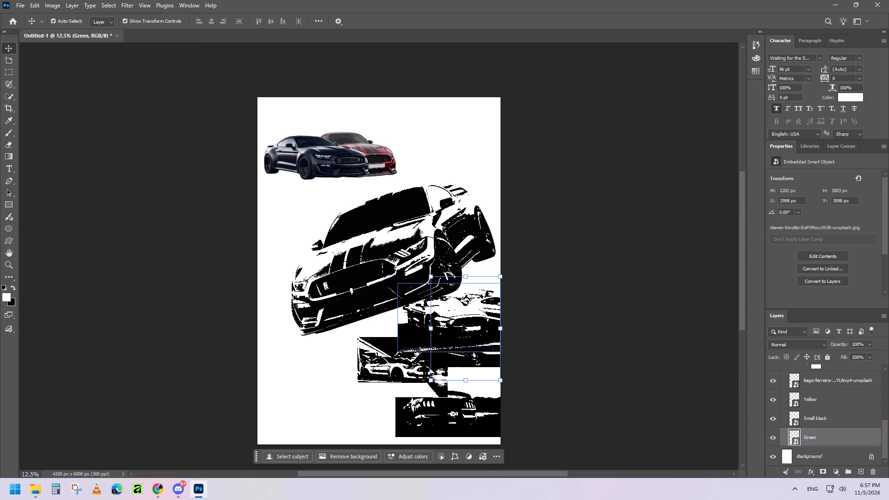
drag(460, 322, 360, 419)
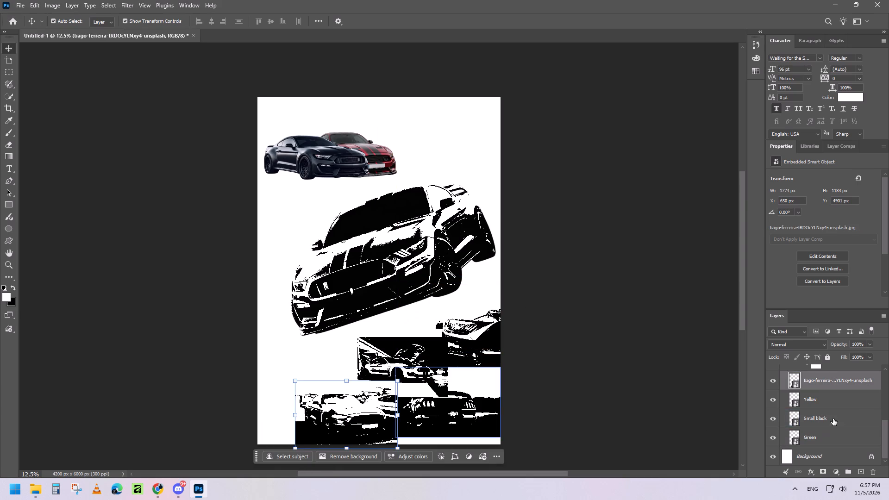
Set the Threshold Level of Threshold 2 to 61 for the Bottom mustangs images.
scroll(853, 435, up, 1)
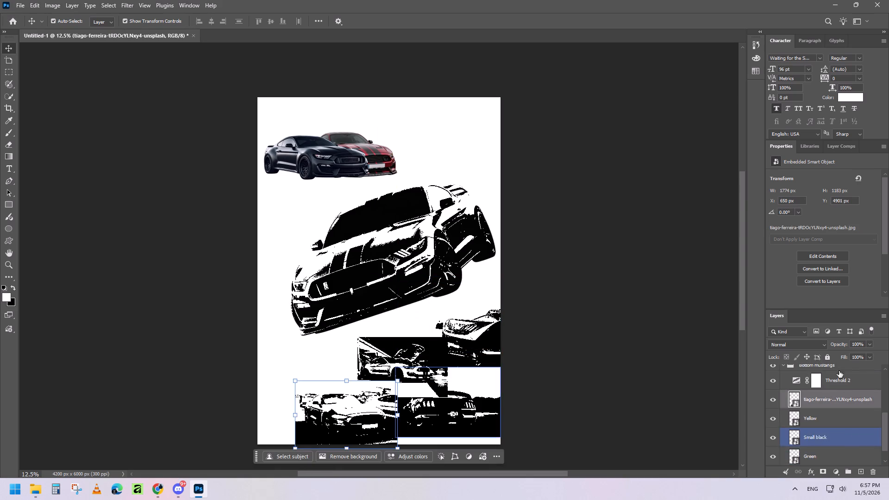
double_click(794, 380)
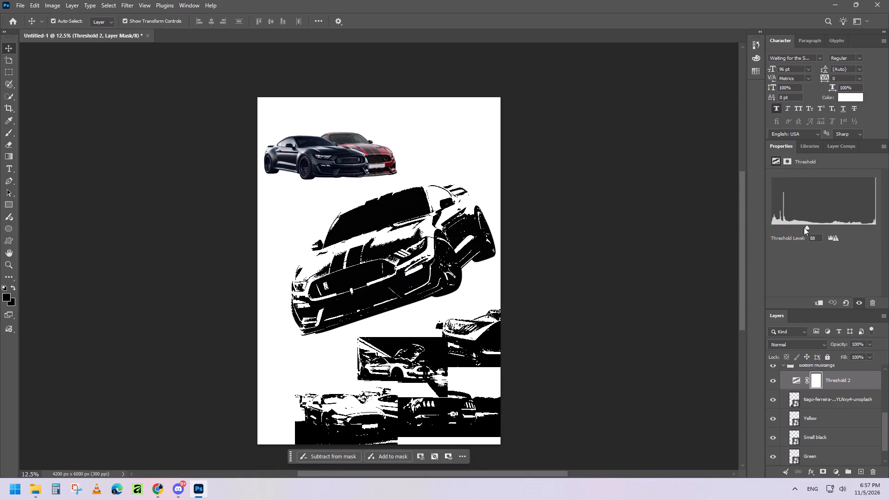
drag(808, 227, 819, 228)
drag(819, 228, 833, 228)
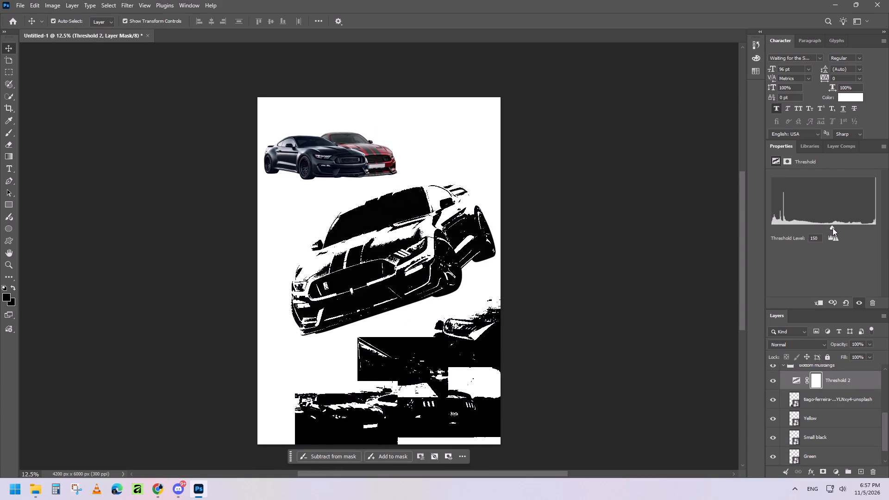
drag(833, 228, 820, 227)
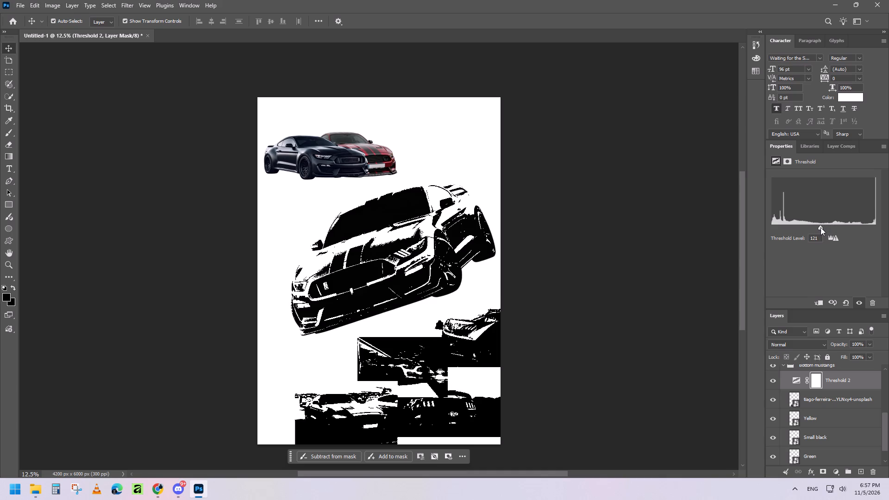
drag(820, 227, 805, 225)
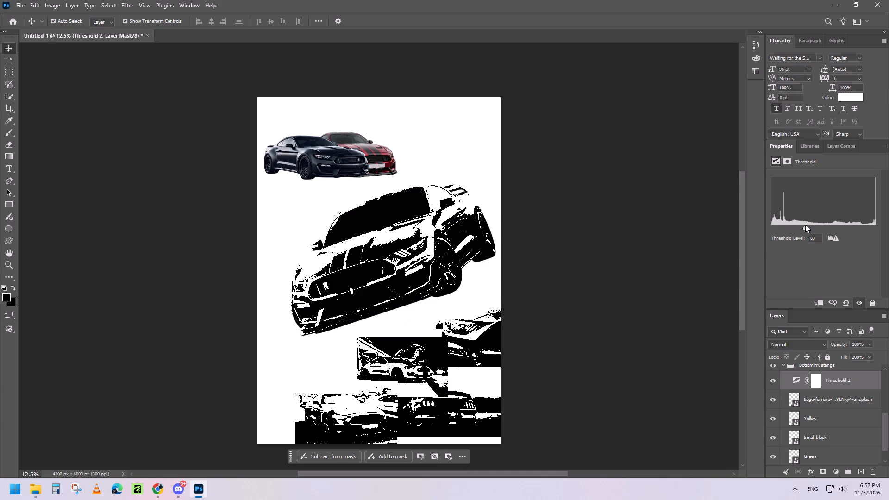
drag(805, 225, 799, 224)
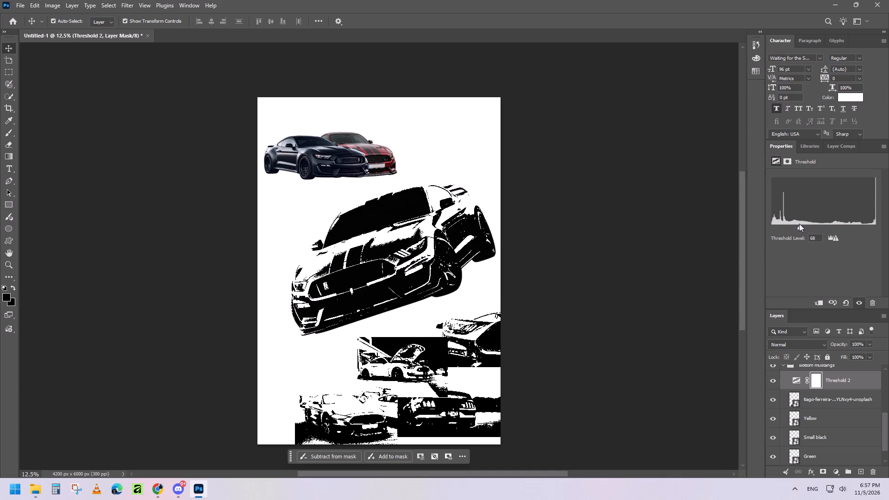
drag(799, 224, 796, 223)
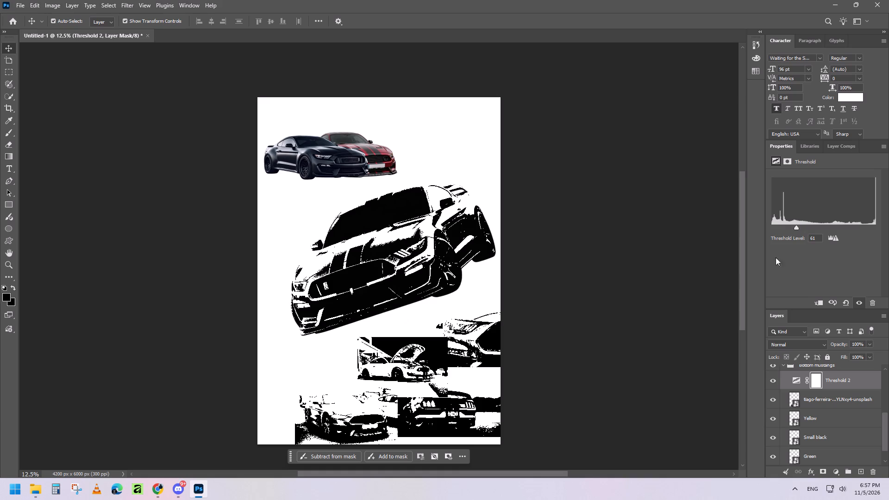
Delete the Green layer from the Bottom mustangs group.
click(476, 342)
key(Delete)
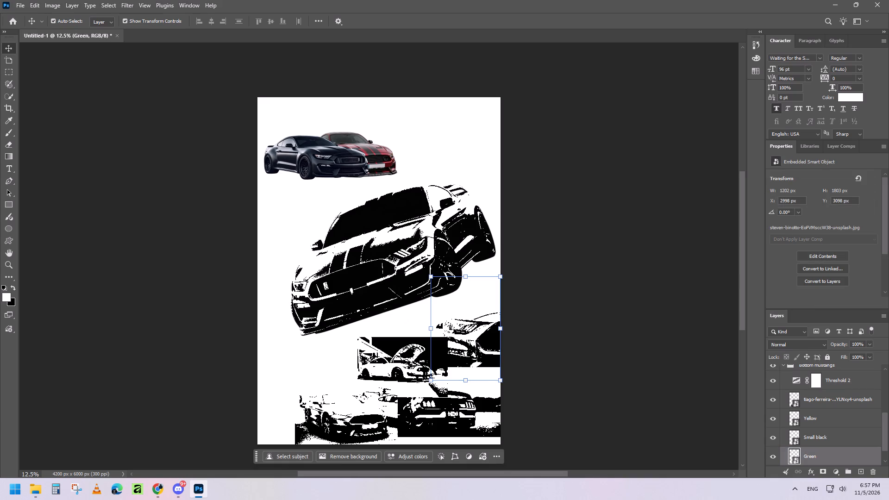
Raise the red Mustang photo to about Y 4484 px and move Small black under the large car's rear, about X 2600, Y 2932 px.
drag(332, 418, 436, 333)
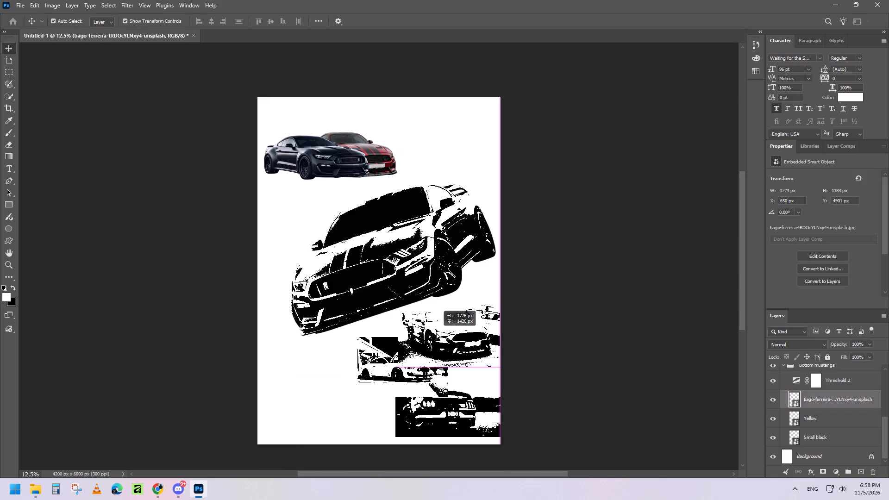
drag(436, 333, 333, 392)
drag(465, 418, 477, 318)
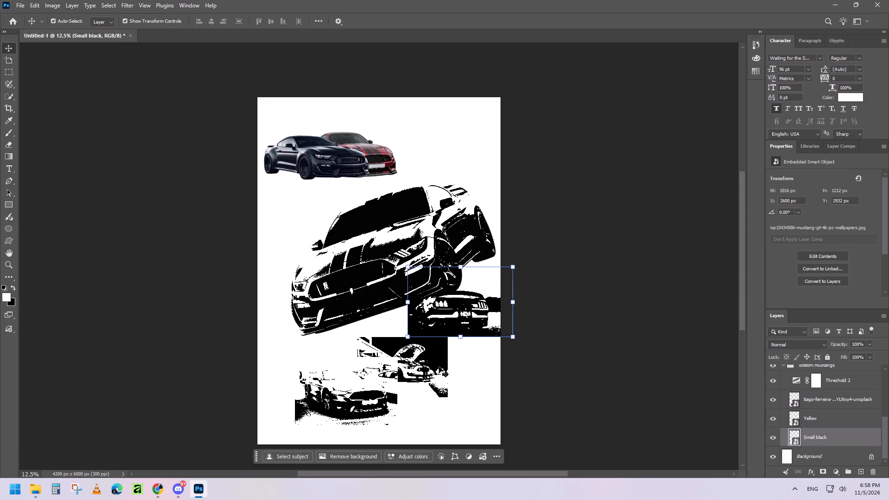
Position the Yellow photo at about X 1461, Y 3964 px and the red Mustang photo at the canvas's right edge, about X 2426, Y 4484 px.
drag(423, 373, 424, 369)
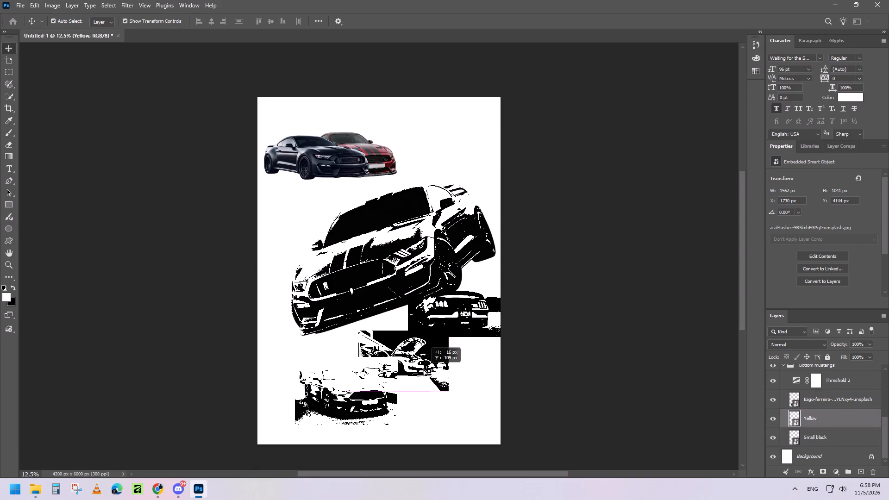
drag(424, 369, 415, 357)
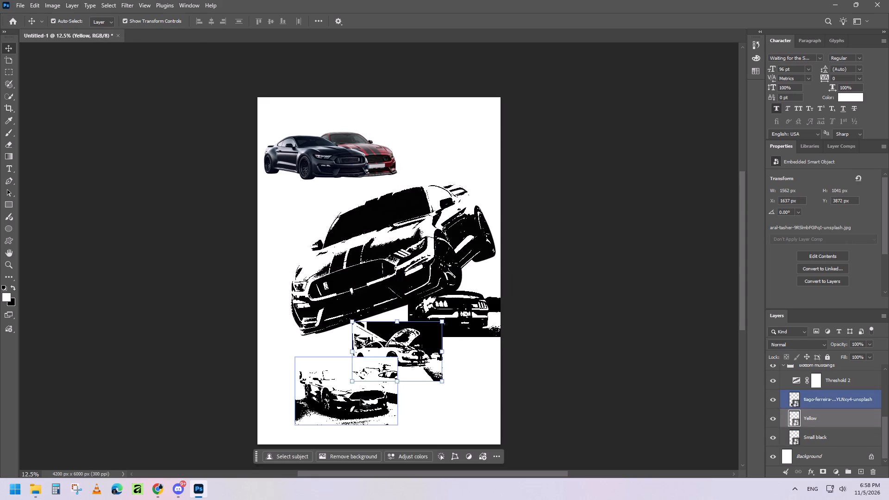
drag(358, 400, 460, 401)
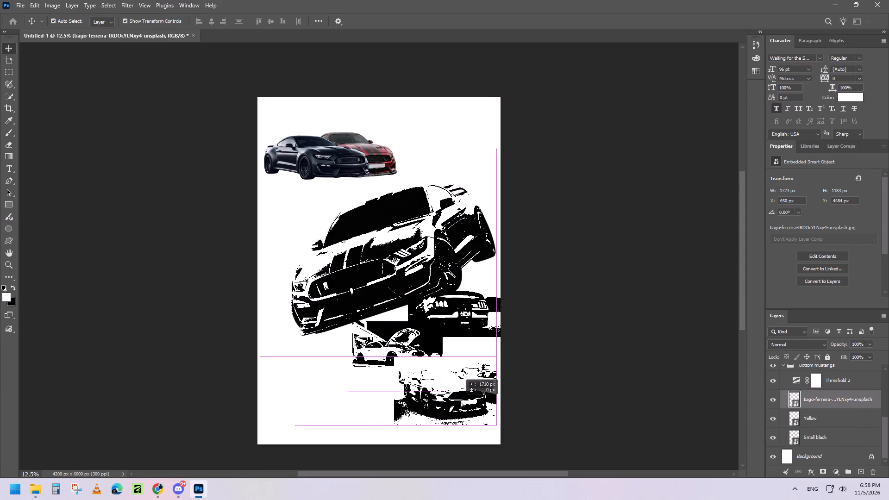
drag(460, 401, 461, 399)
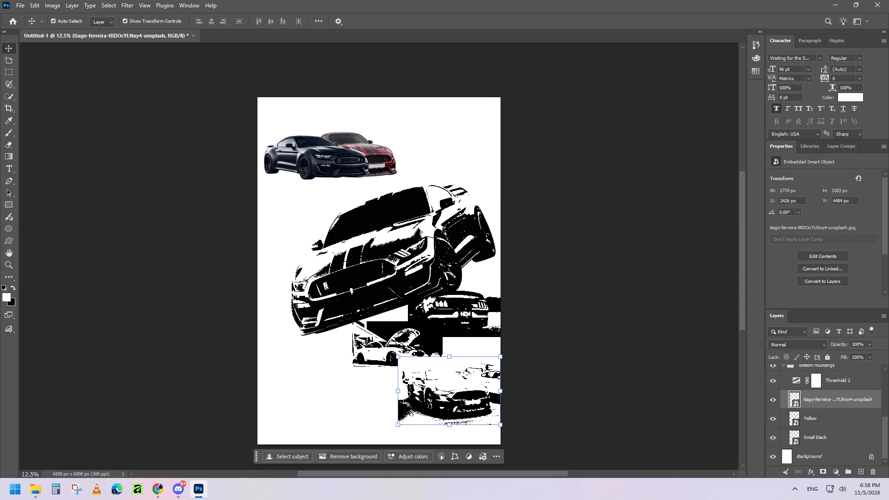
drag(374, 346, 387, 346)
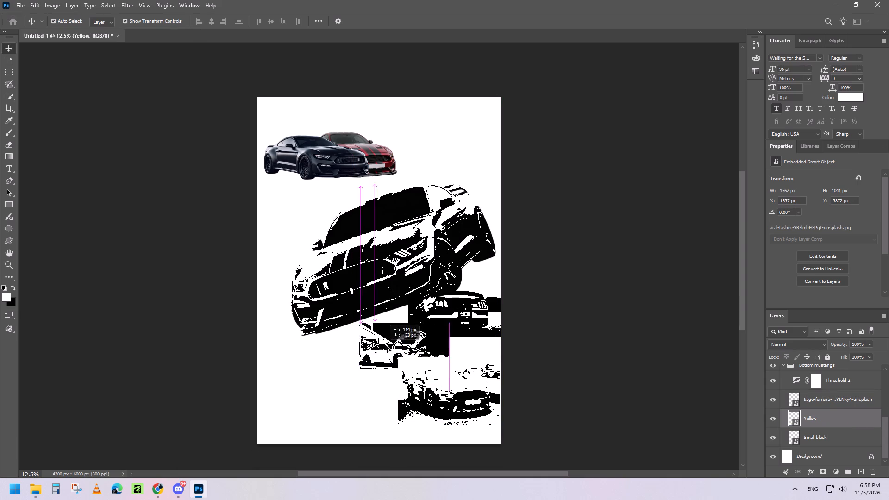
drag(387, 346, 363, 351)
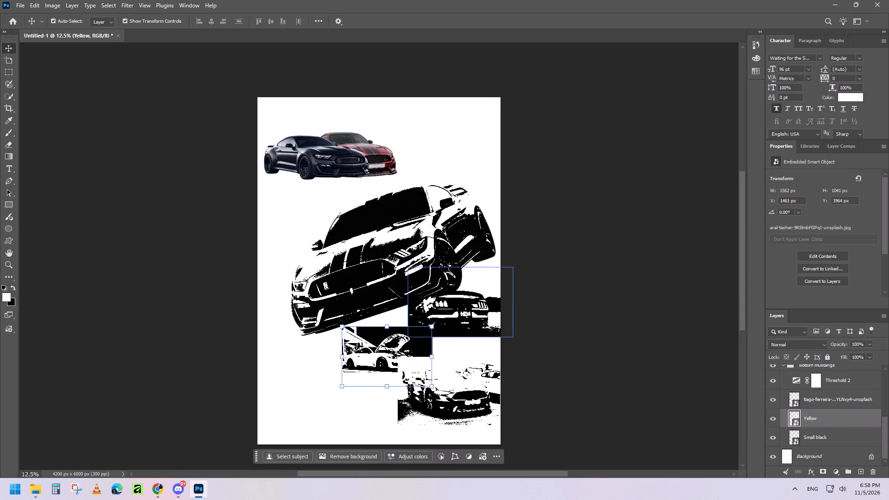
Transform Small black to 16.06% scale and about -6.09° rotation, centred near X 3487, Y 3759 px beneath the large car.
click(482, 320)
drag(462, 337, 462, 344)
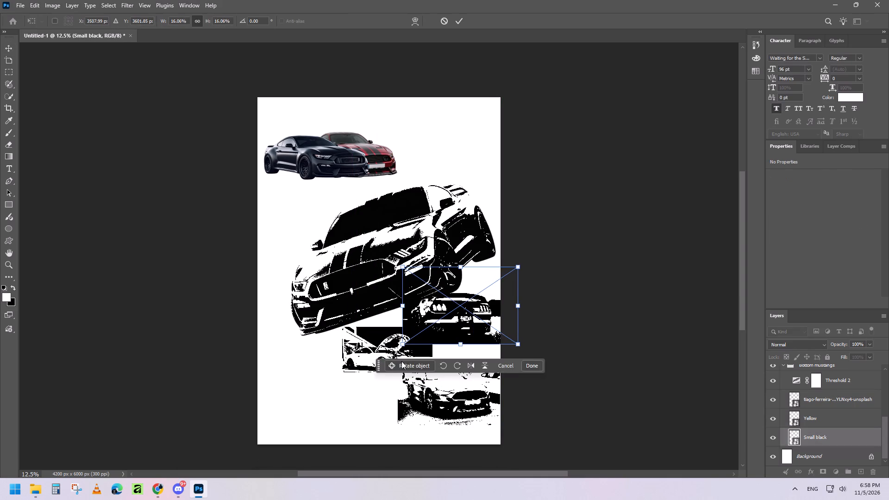
drag(362, 355, 346, 370)
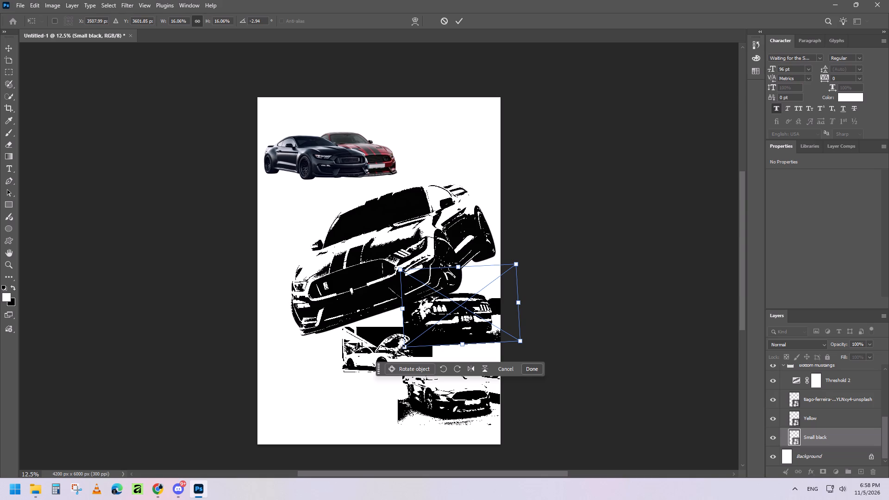
click(393, 348)
drag(488, 337, 487, 347)
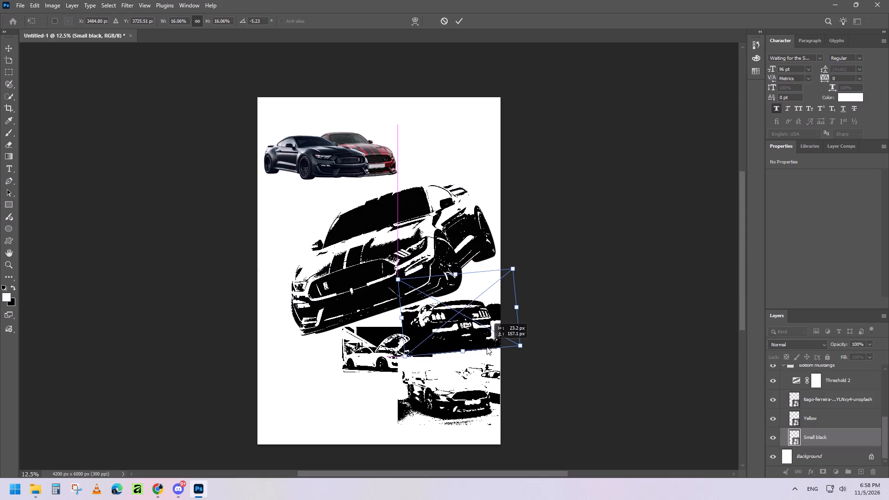
drag(487, 347, 490, 348)
click(359, 403)
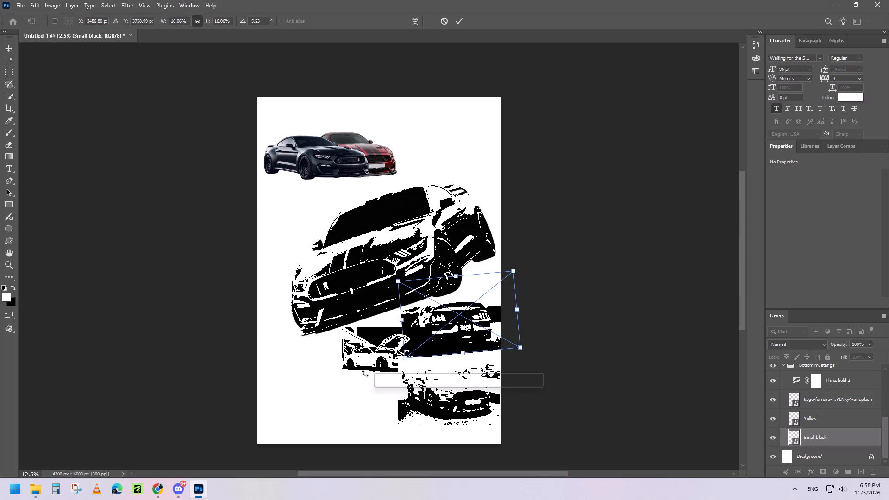
drag(369, 352, 363, 356)
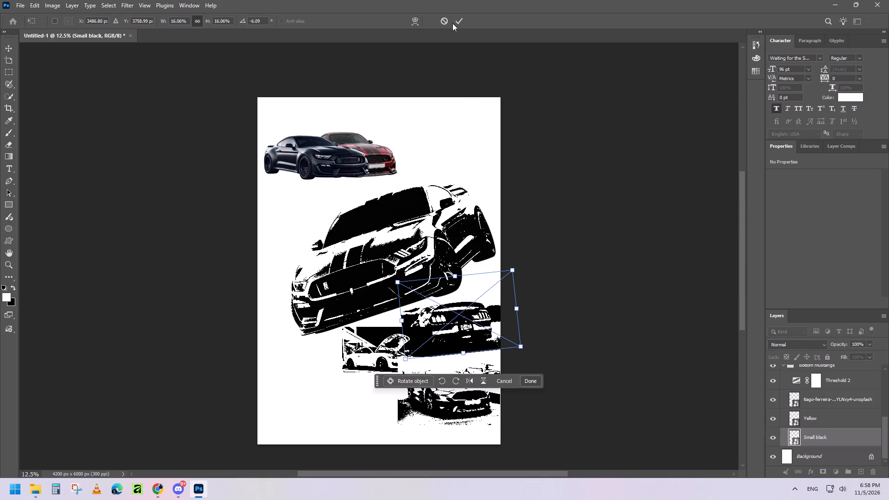
click(457, 16)
Rename the red Mustang photo's layer as double bottom and place it beneath Yellow in the layer stack.
double_click(824, 400)
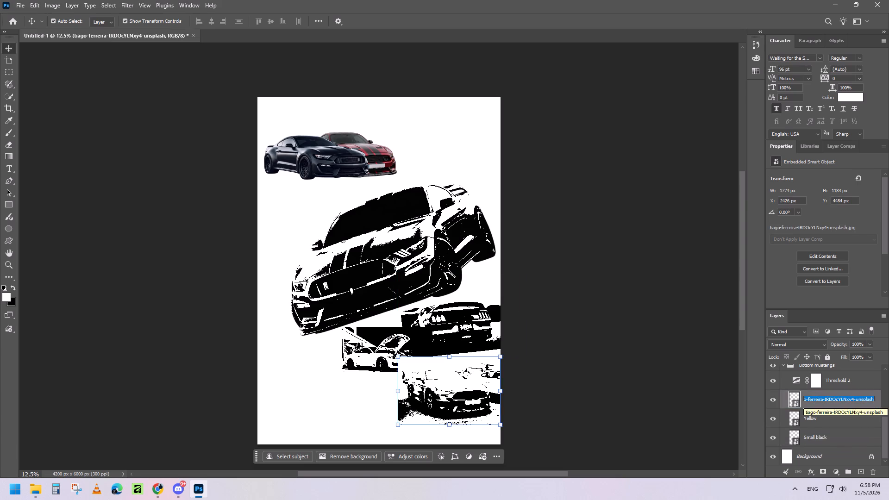
text(double)
key(space)
text(bottom)
key(Return)
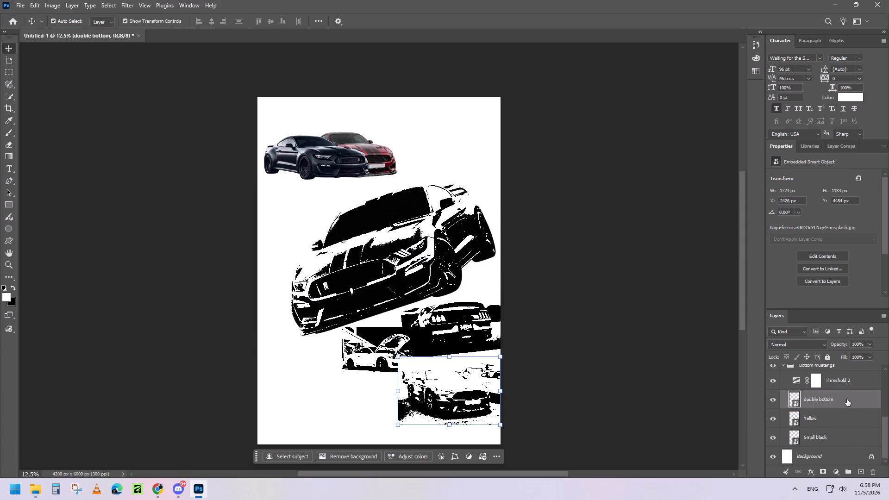
drag(848, 399, 848, 426)
Scale the Yellow photo to about 6.87% and centre it near X 2100, Y 4768 px, below the large car.
click(374, 362)
drag(344, 387, 336, 391)
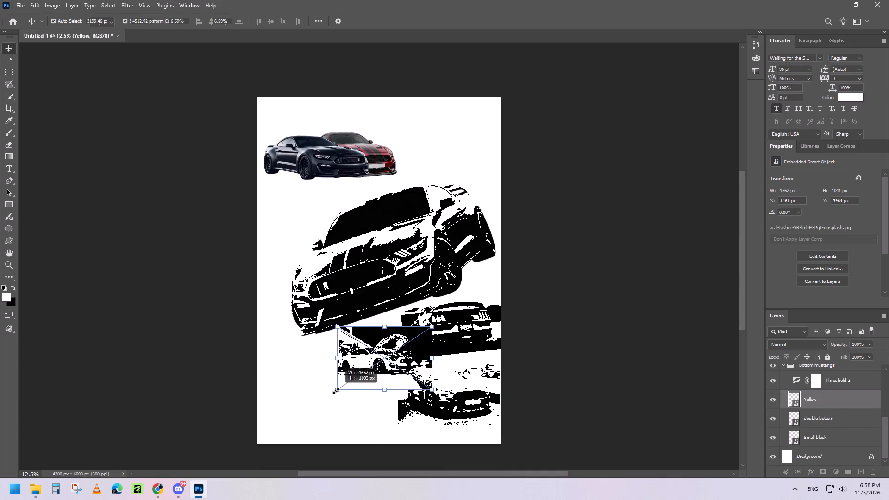
drag(336, 391, 333, 391)
drag(372, 371, 376, 384)
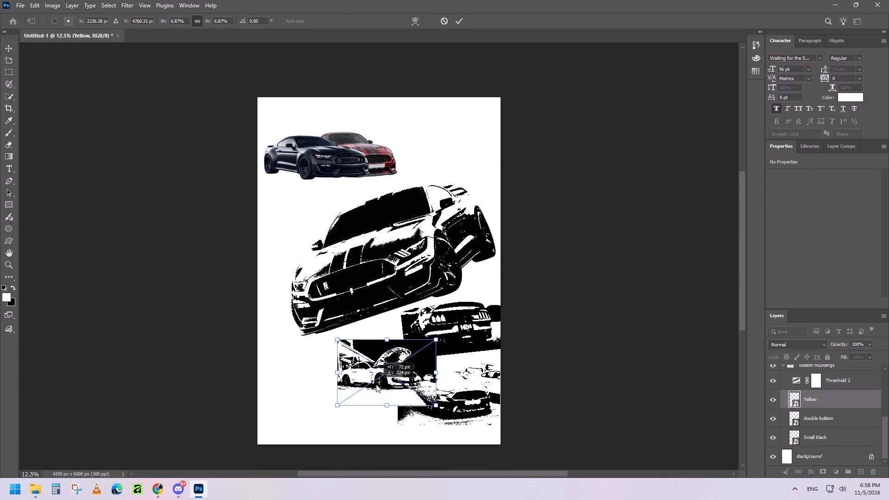
drag(376, 384, 371, 385)
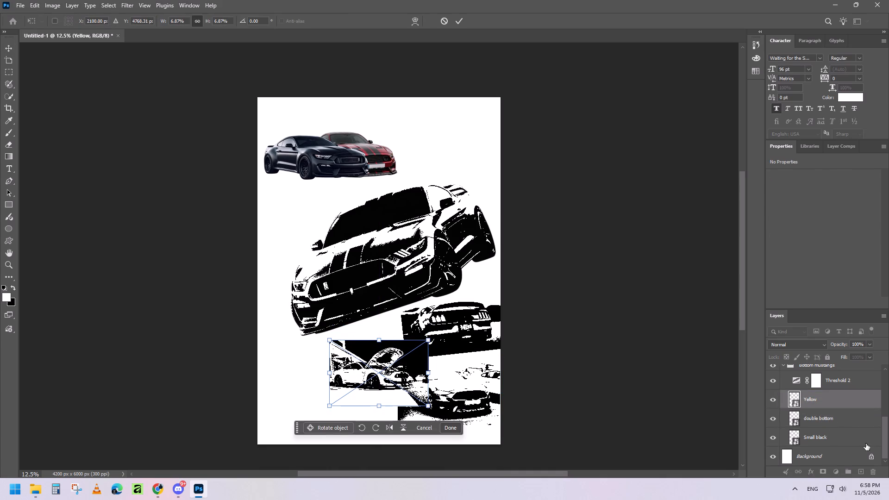
Place the Small black layer above Yellow in the Bottom mustangs group.
drag(838, 442, 834, 392)
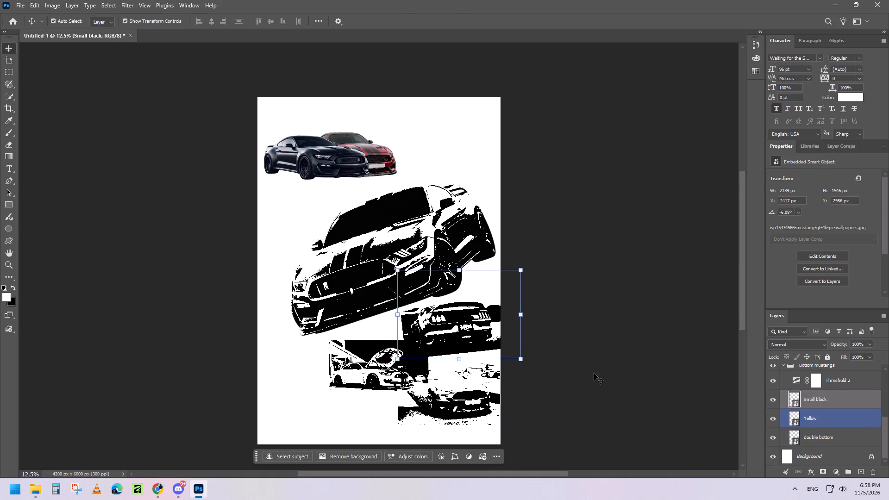
click(622, 374)
click(371, 381)
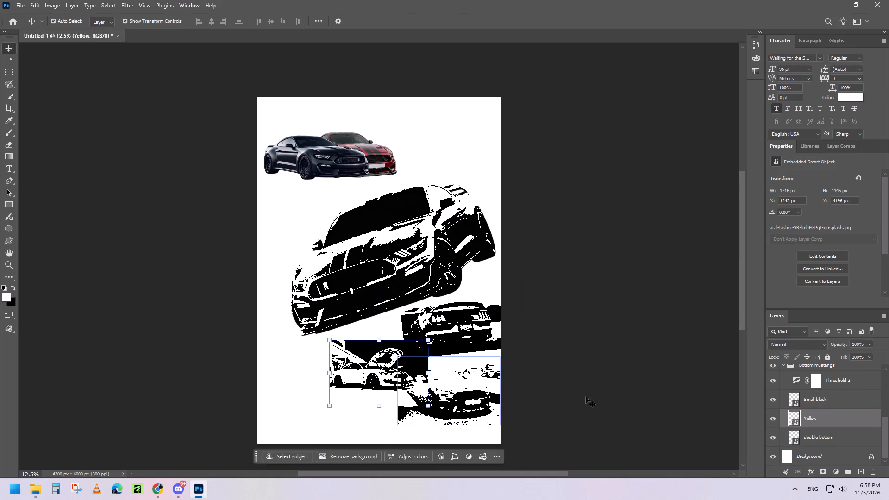
click(608, 397)
Transform double bottom to 8.05% scale and about 2.05° rotation, centred near X 3277, Y 5212 px.
click(459, 399)
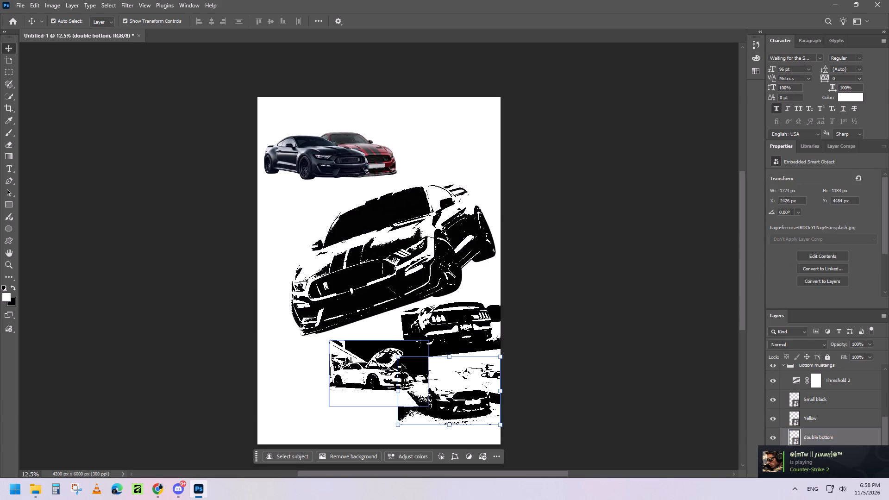
click(449, 425)
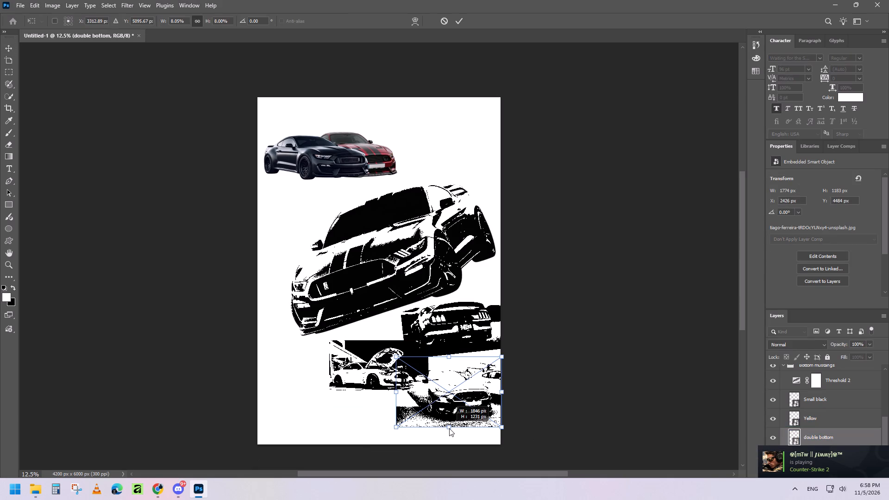
drag(453, 409, 453, 415)
click(584, 376)
drag(462, 335, 462, 343)
click(558, 344)
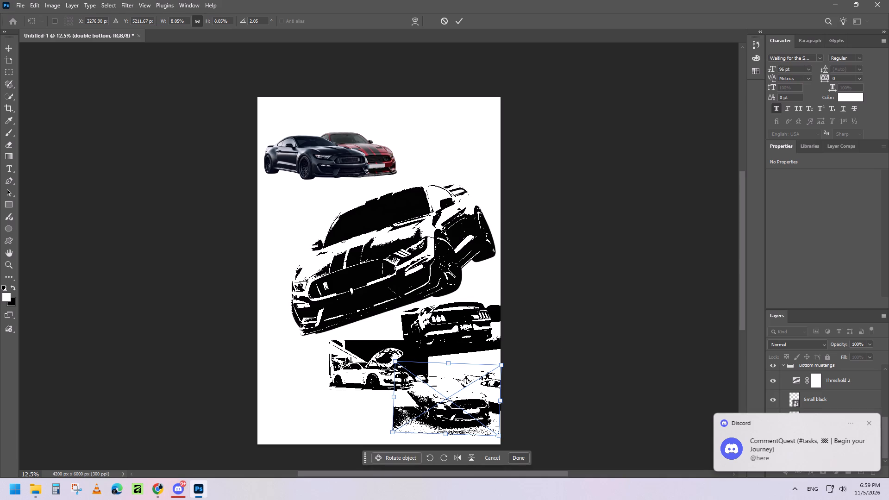
click(458, 19)
Reposition Small black at about X 2520, Y 3090 px, between the large car and double bottom.
click(456, 311)
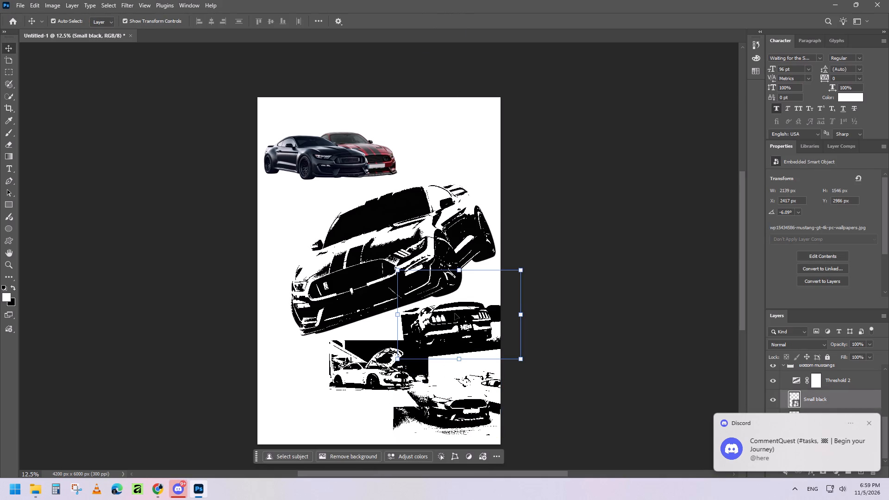
drag(455, 314, 455, 320)
click(583, 316)
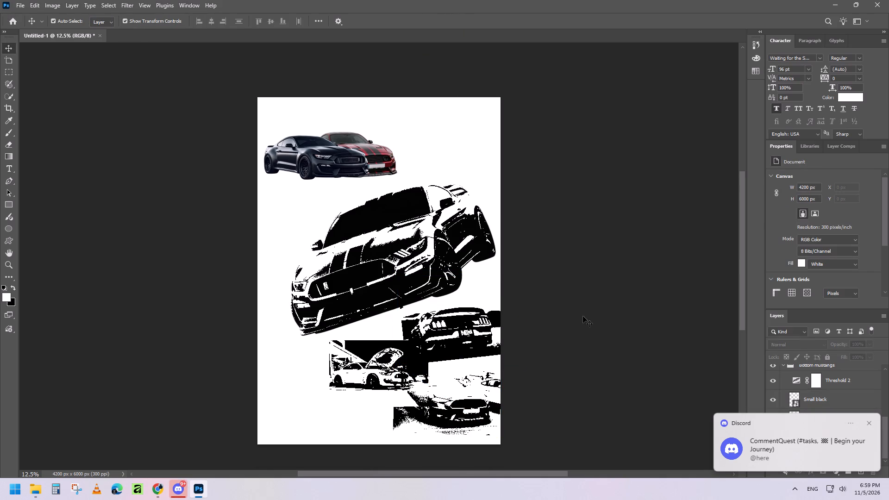
click(455, 329)
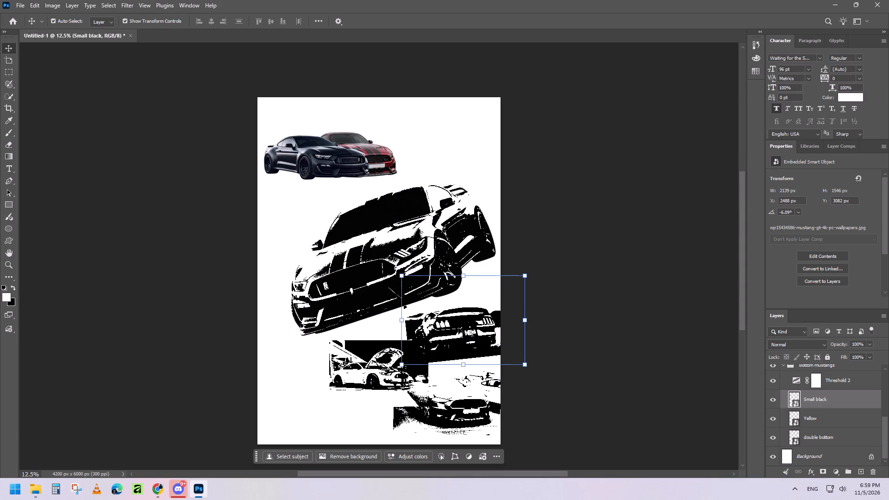
key(Up)
key(Up)
key(Up)
key(Up)
key(Up)
key(Up)
key(Up)
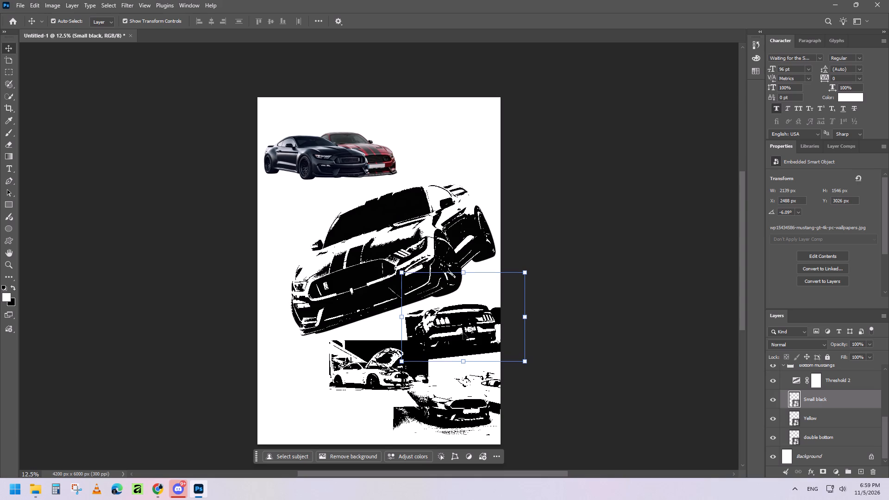
key(Right)
key(Right)
key(Down)
key(Down)
key(Right)
key(Right)
key(Right)
key(Down)
key(Down)
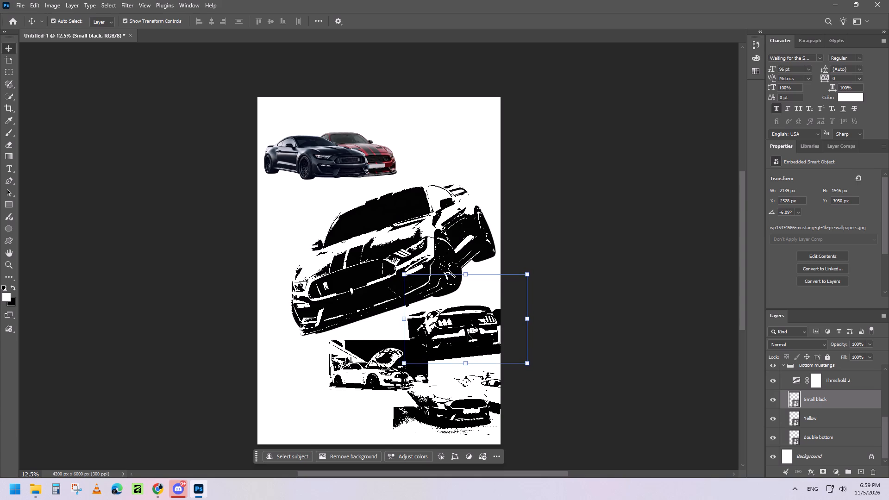
key(Down)
key(Down)
key(Left)
key(Down)
key(Down)
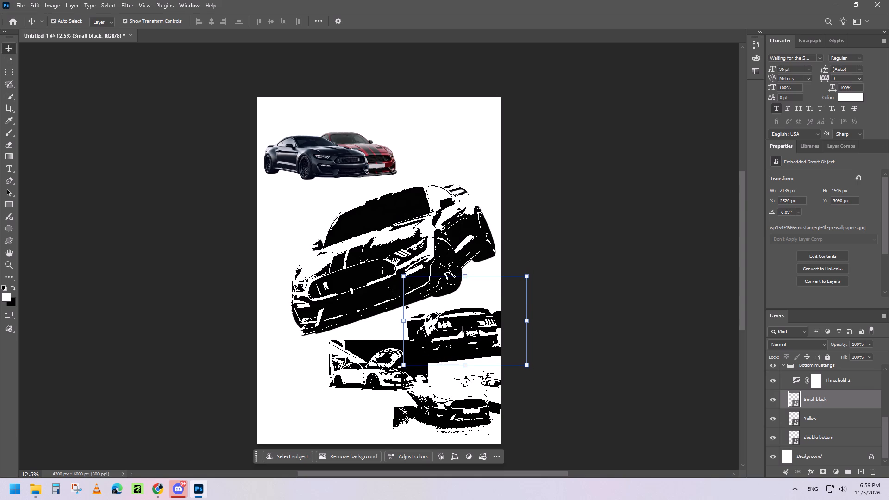
Rotate Small black to about -5.02° and shift it to about X 2539, Y 3155 px.
click(465, 275)
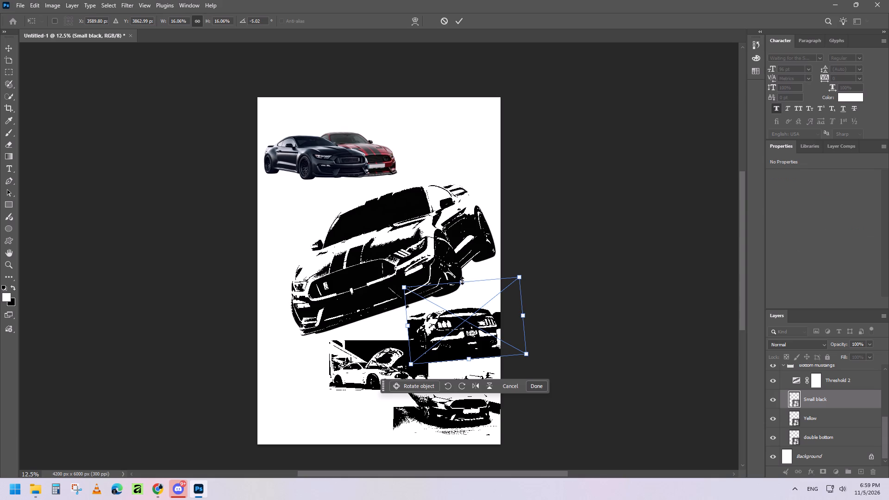
key(Down)
key(Down)
key(Down)
key(Down)
key(Down)
key(Right)
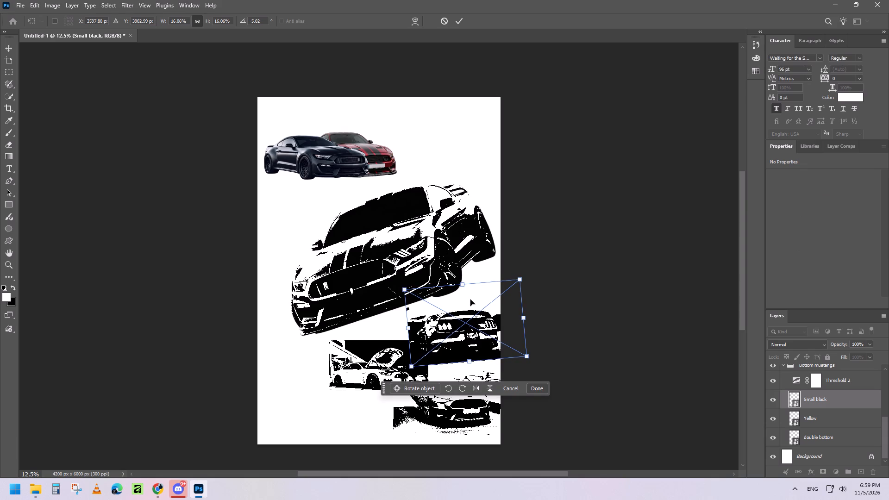
key(Down)
click(666, 394)
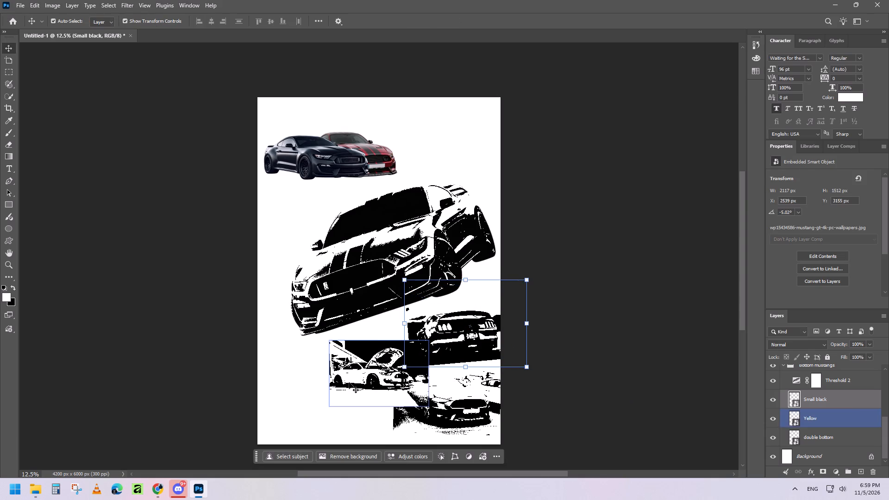
Scale the Yellow photo to about 6.69% and centre it near X 2023, Y 4882 px, beside double bottom.
click(350, 382)
key(Right)
key(Right)
key(Down)
key(Down)
key(Down)
click(330, 406)
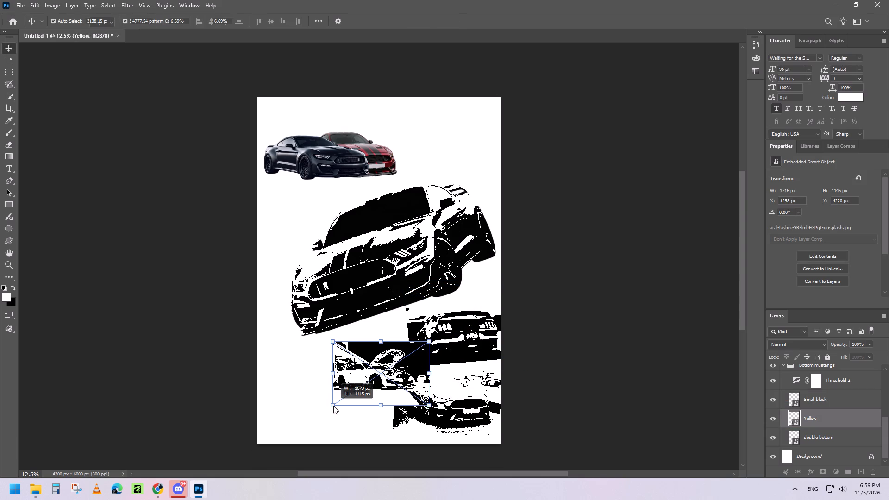
drag(376, 388, 366, 394)
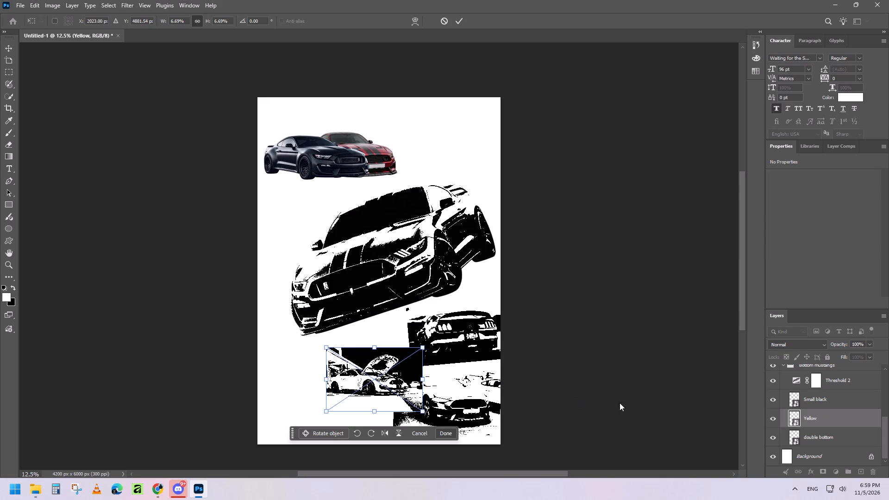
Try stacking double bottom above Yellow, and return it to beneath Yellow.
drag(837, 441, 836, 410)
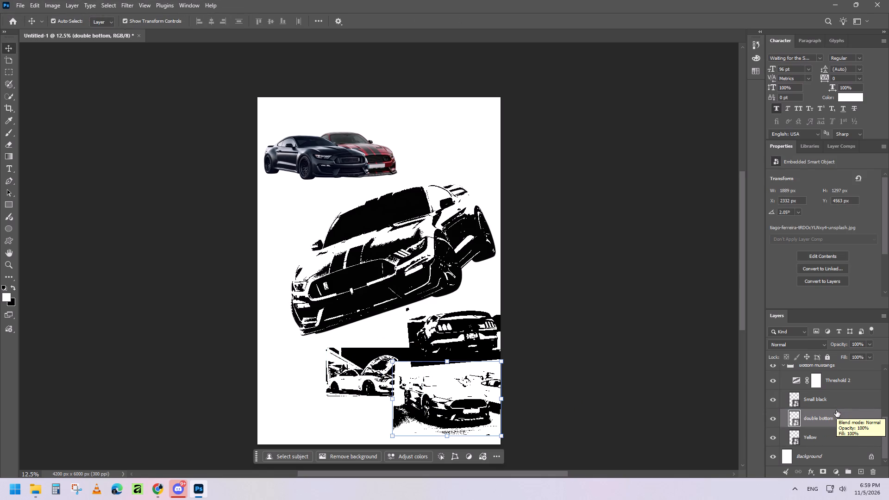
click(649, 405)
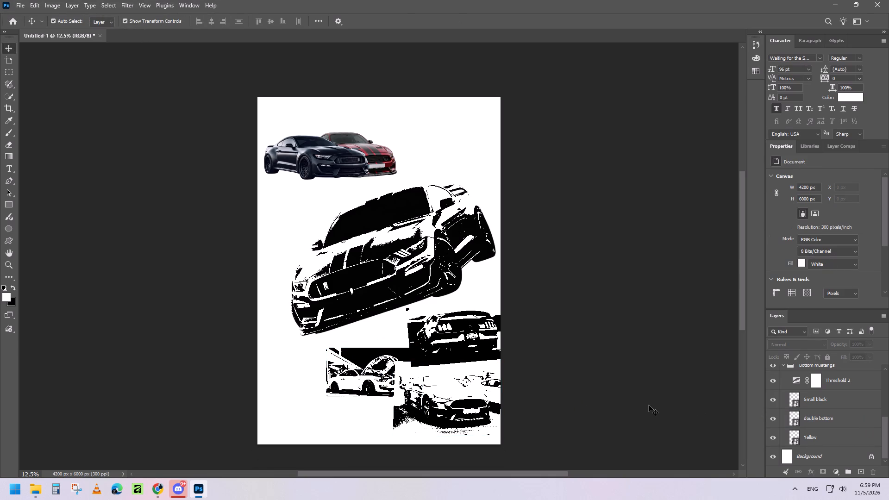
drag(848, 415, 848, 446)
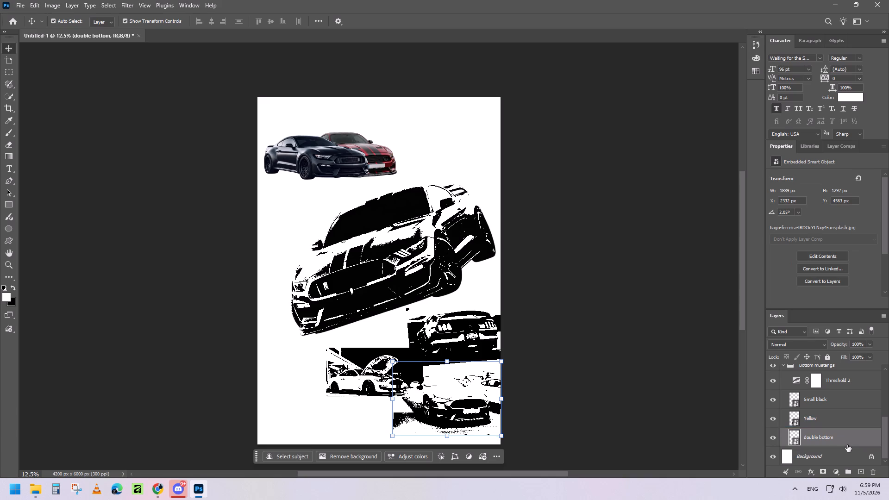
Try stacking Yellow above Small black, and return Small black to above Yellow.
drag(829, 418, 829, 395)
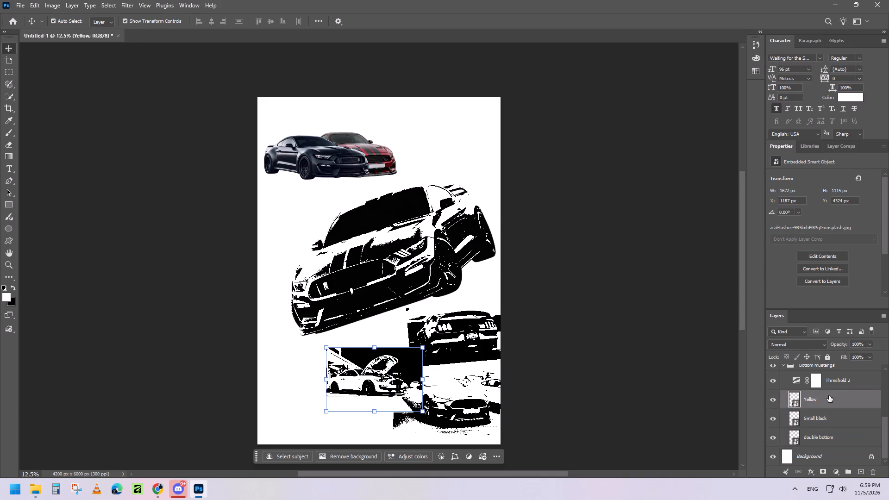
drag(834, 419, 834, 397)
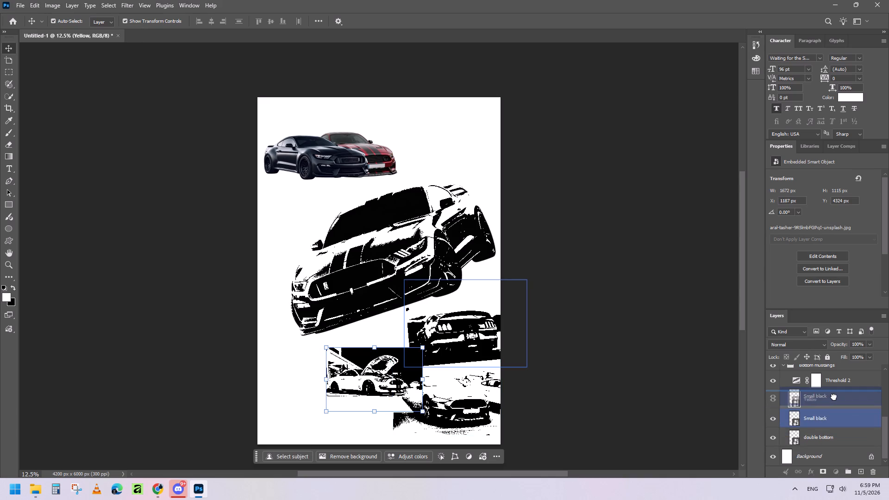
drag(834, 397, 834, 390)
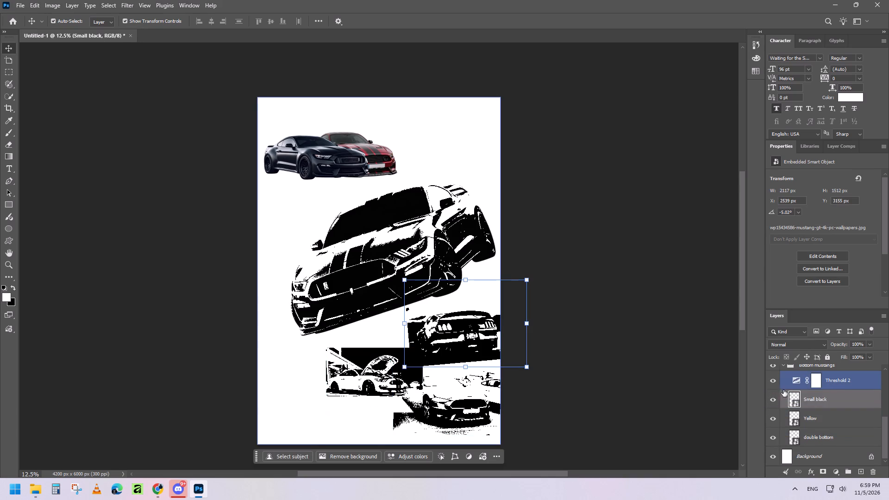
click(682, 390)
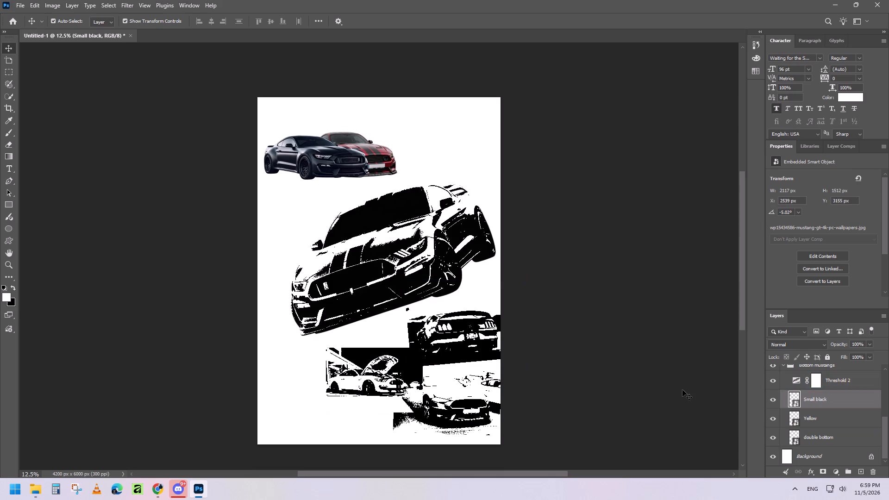
Nudge the Yellow photo down to about Y 4356 px.
click(349, 381)
key(Down)
key(Down)
key(Down)
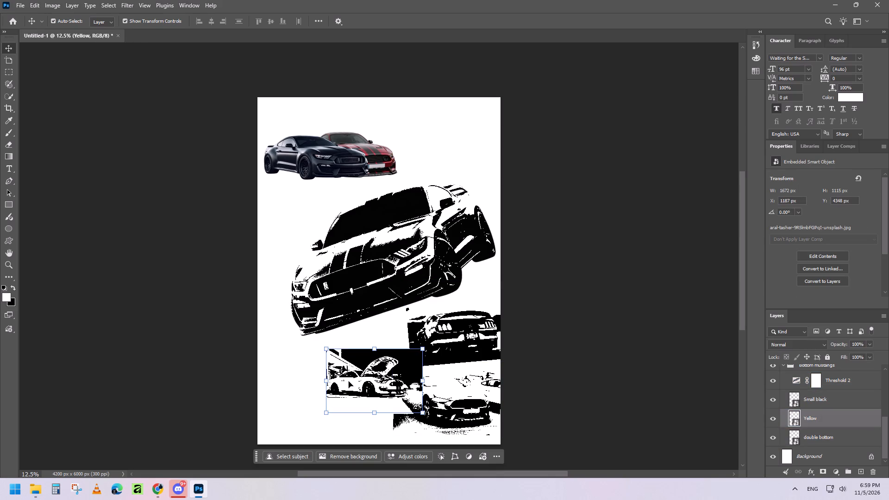
key(Down)
Transform Yellow to about -3.69° rotation and 6.30% scale, placed near X 1050, Y 4181 px against Small black.
click(319, 349)
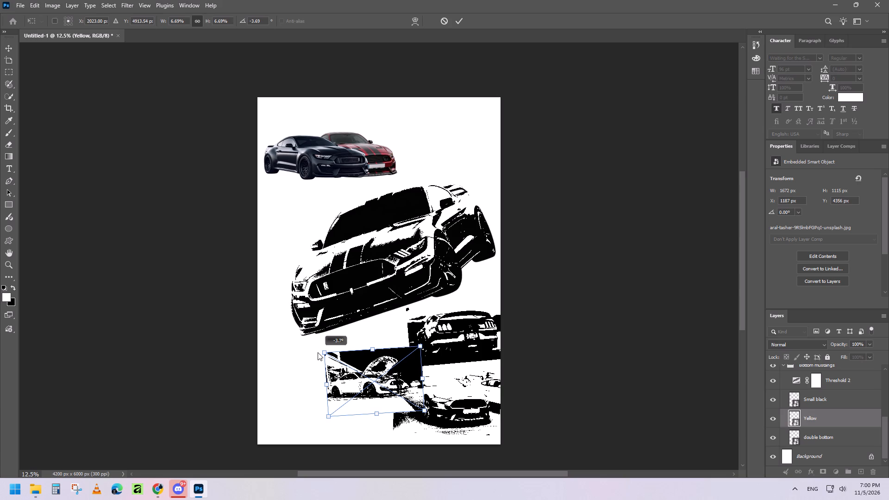
drag(327, 384, 356, 384)
drag(403, 382, 365, 379)
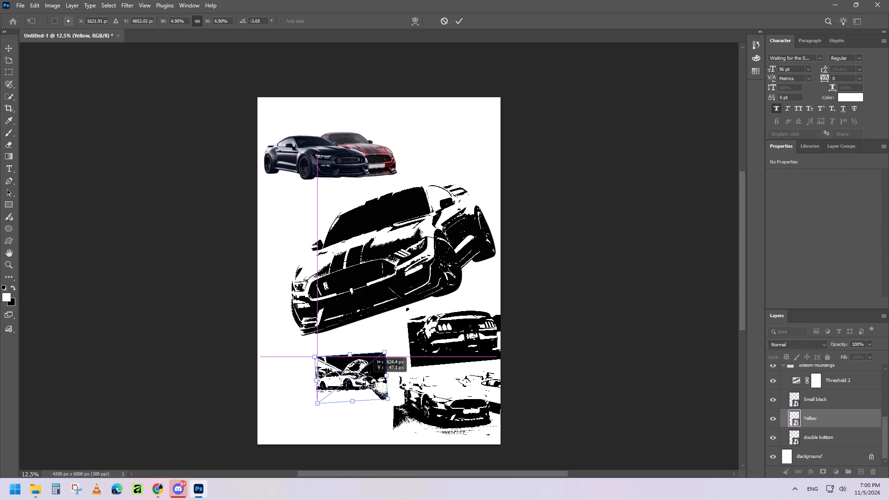
drag(365, 379, 373, 381)
drag(389, 354, 395, 348)
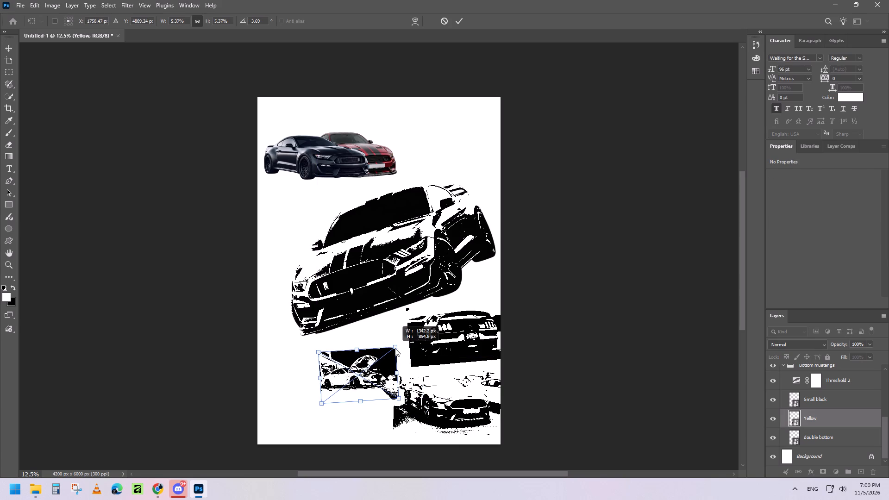
drag(395, 348, 414, 346)
key(Down)
key(Down)
key(Down)
key(Right)
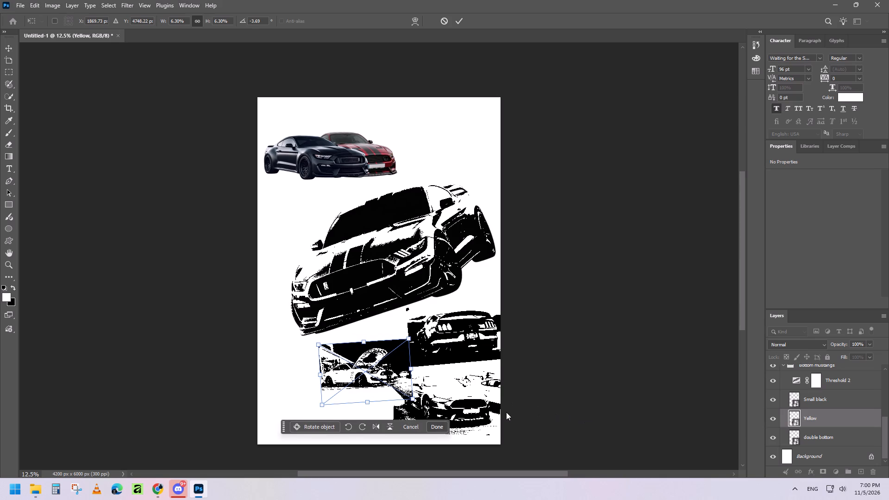
key(Down)
click(592, 381)
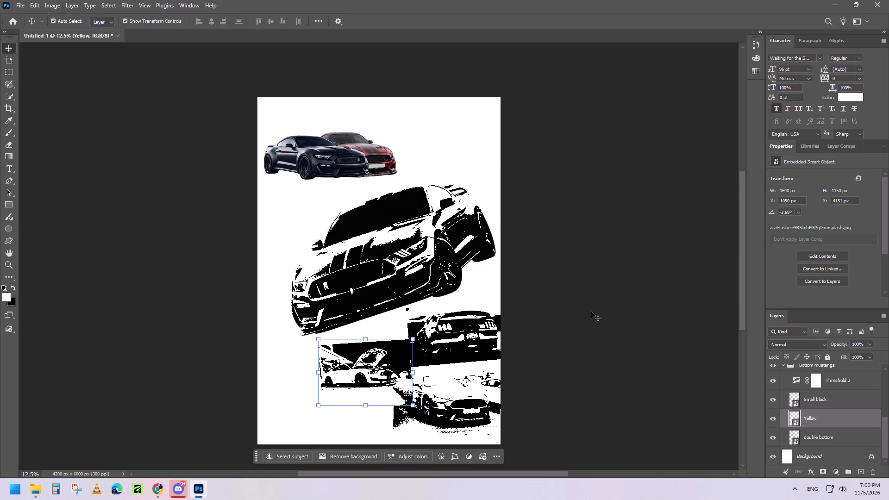
Nudge the Yellow photo slightly right and down to about X 1058, Y 4197 px.
click(344, 380)
key(Right)
key(Down)
key(Down)
key(Down)
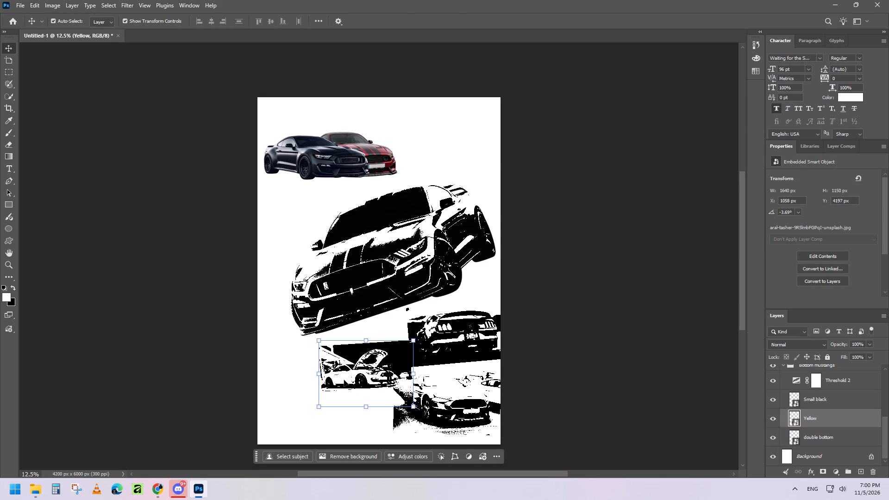
Nudge the Yellow photo down and slightly left to about X 1042, Y 4277 px.
key(Down)
key(Down)
key(Down)
key(Down)
key(Right)
key(Down)
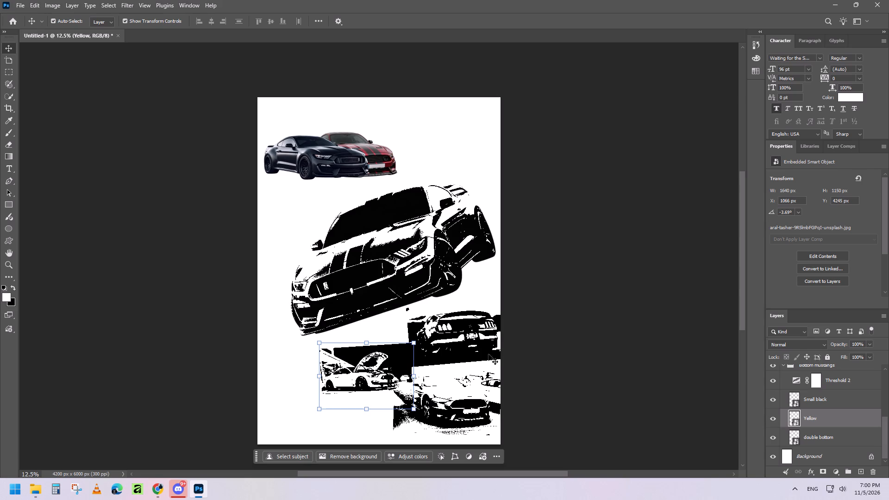
click(622, 341)
key(Down)
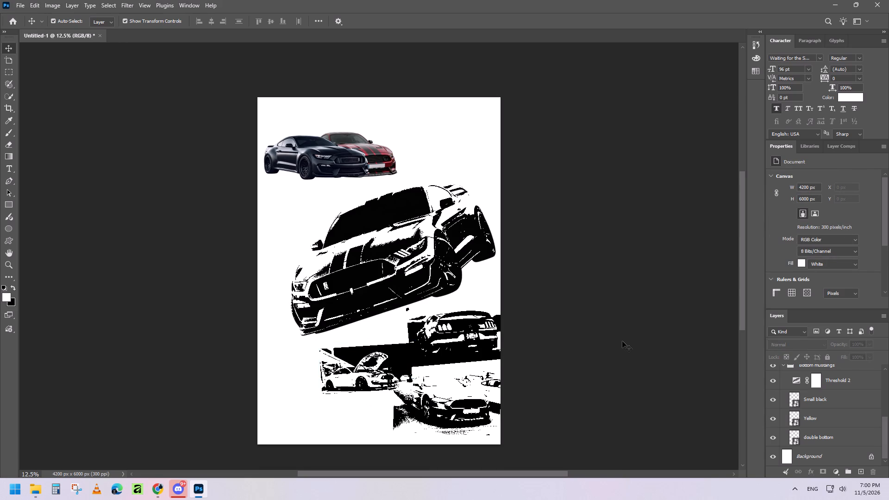
key(Down)
key(Down)
click(347, 377)
key(Down)
key(Down)
key(Down)
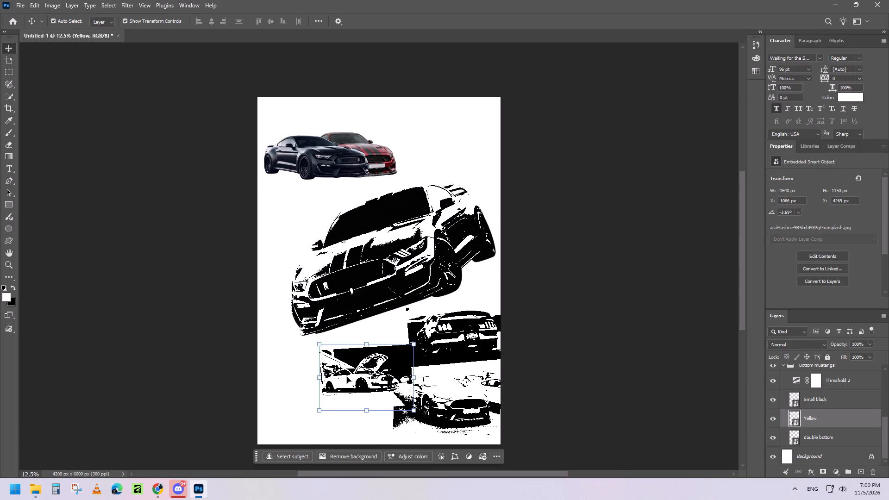
key(Left)
key(Left)
key(Down)
key(Left)
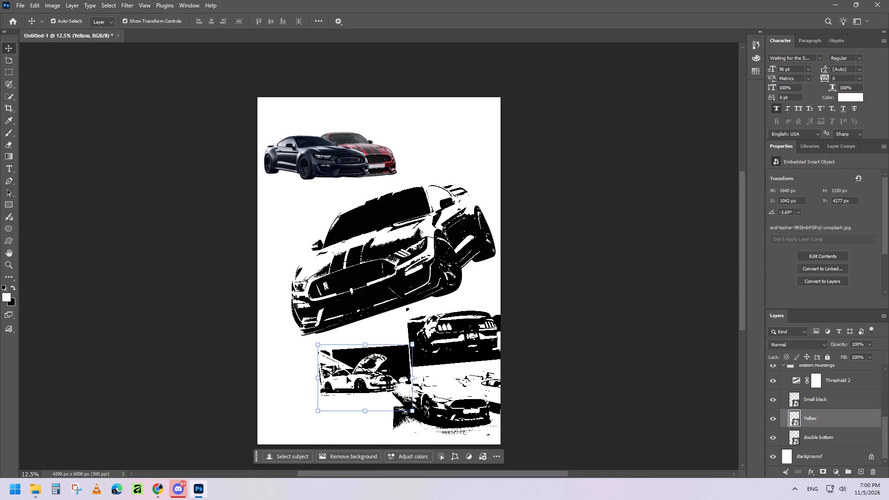
Nudge the Small black photo left to about X 2507 px and slightly down, closer to the Yellow photo.
click(458, 338)
key(Down)
key(Down)
key(Left)
key(Left)
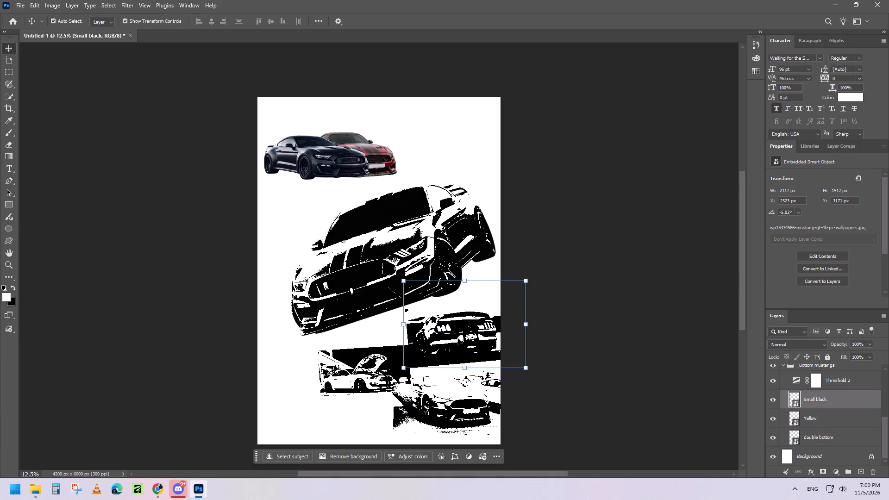
key(Left)
key(Down)
key(Down)
key(Left)
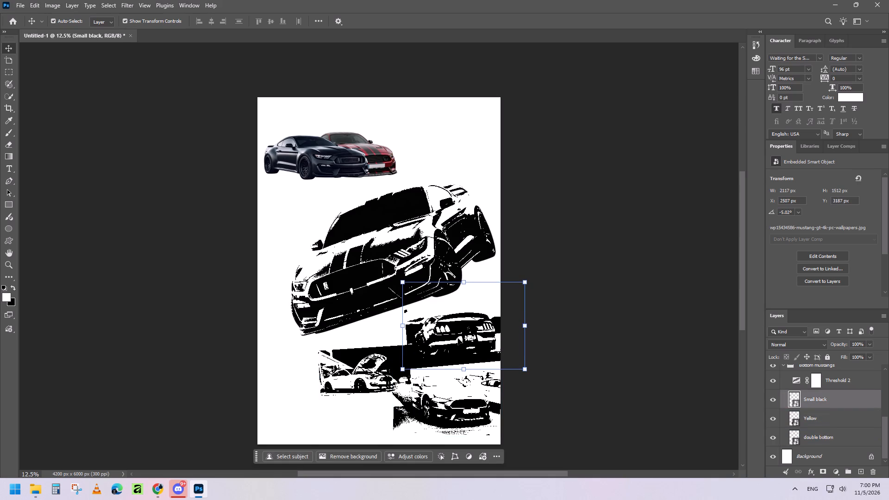
key(Down)
click(639, 338)
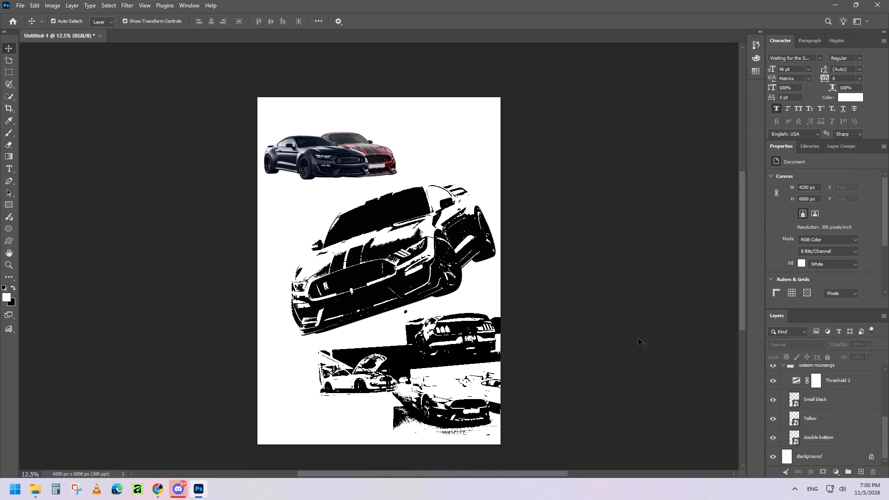
Scale the Main Mustang up to about 80.74% and shift it to about X 2099, Y 2546 px.
click(397, 251)
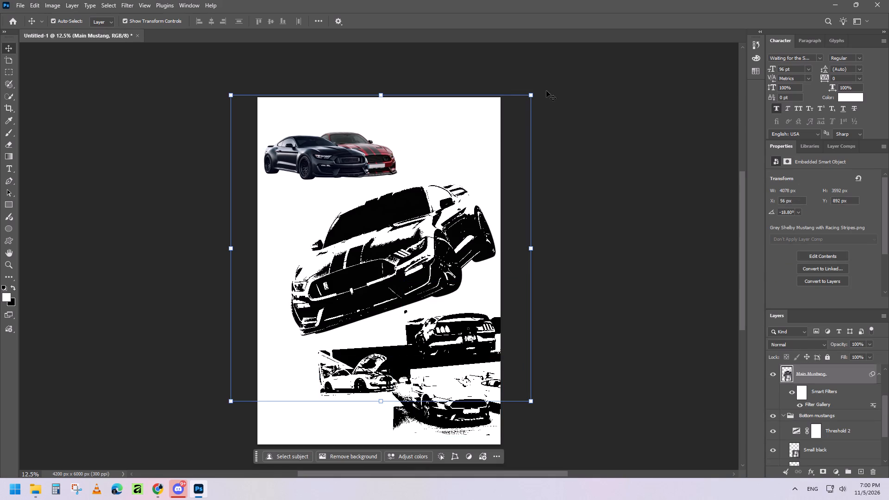
drag(533, 93, 540, 87)
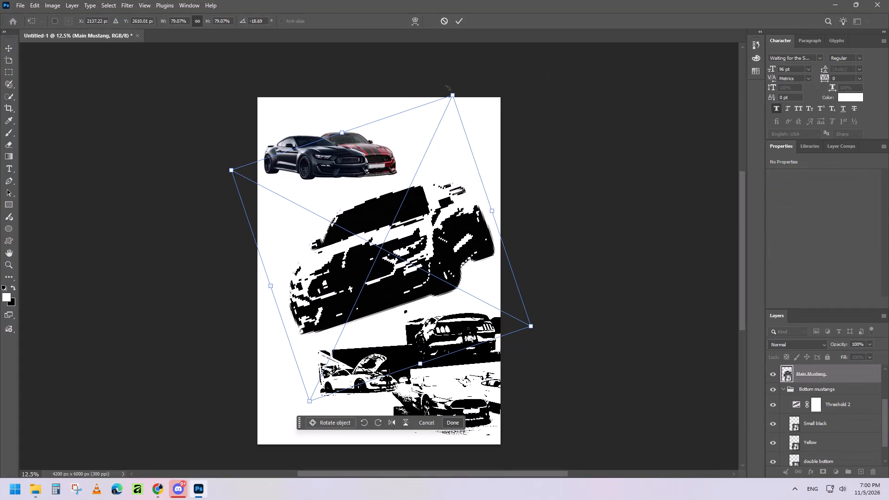
drag(454, 93, 460, 87)
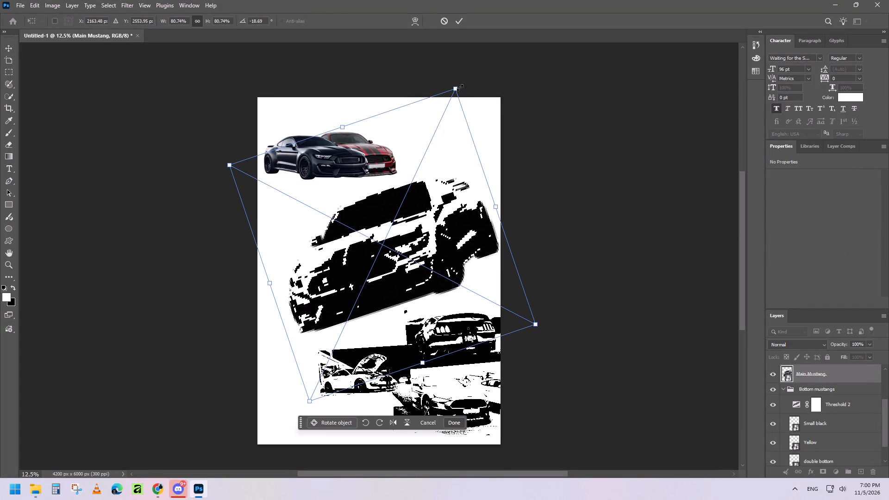
key(Left)
key(Left)
key(Left)
key(Left)
key(Up)
key(Left)
key(Left)
key(Left)
key(Left)
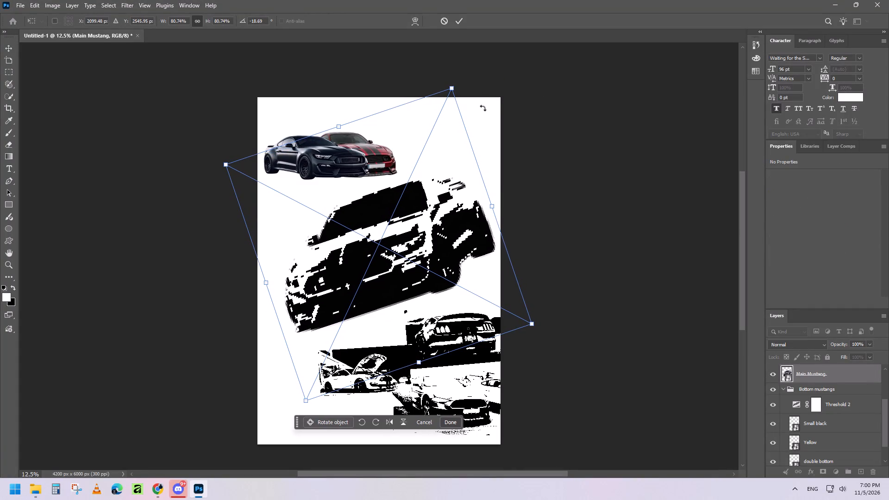
click(457, 17)
click(613, 219)
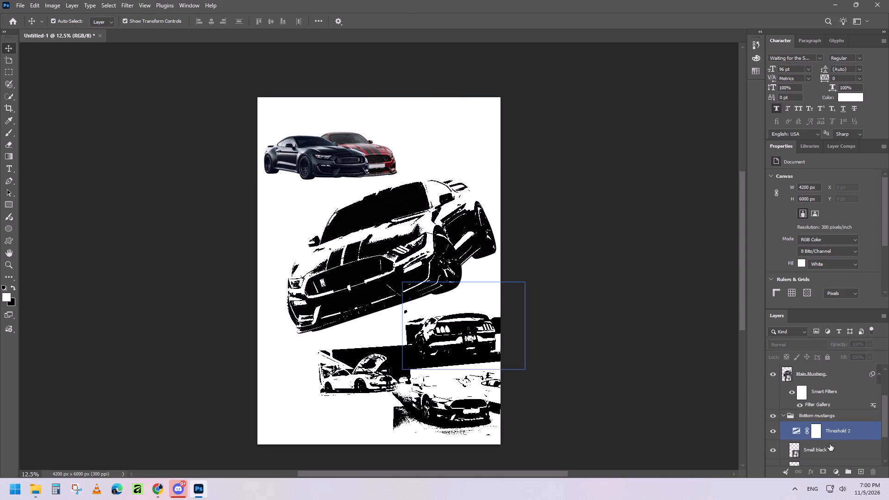
Collapse the Bottom mustangs group, then group the Red Mustang and top black Mustang layers as "Top Mustangs".
click(782, 413)
scroll(825, 417, up, 3)
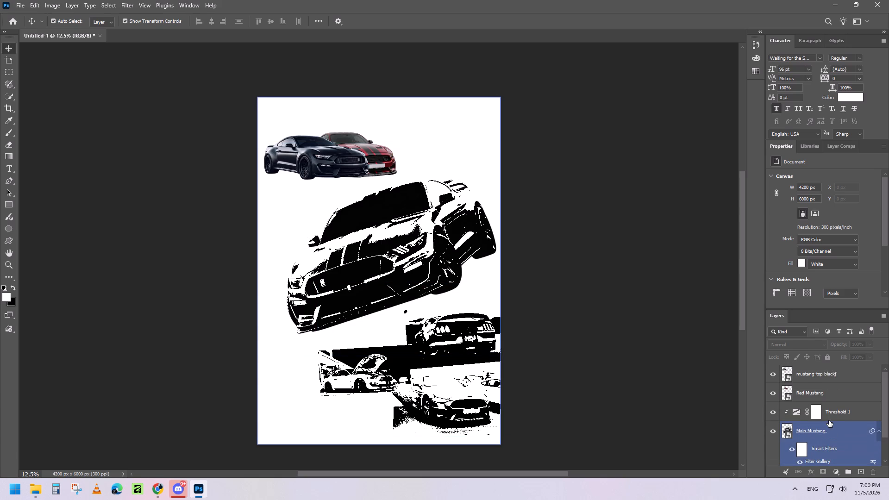
scroll(829, 420, up, 3)
click(842, 389)
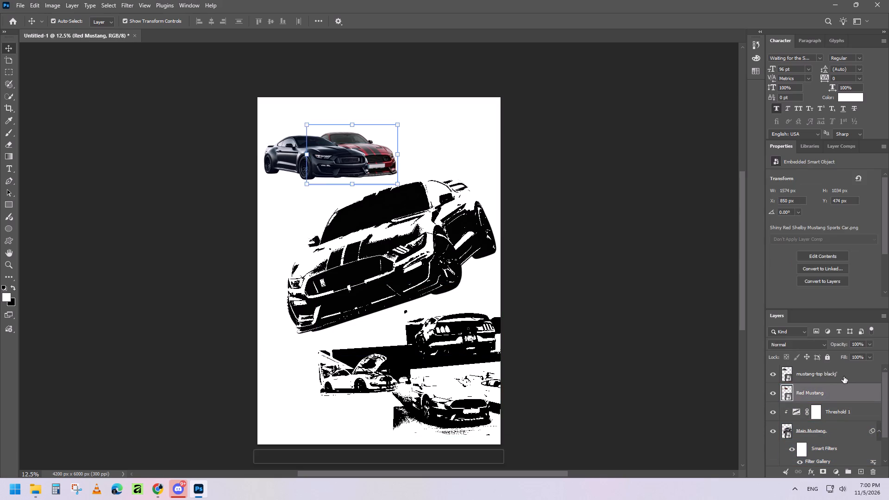
ctrl+click(844, 376)
key(ctrl+g)
double_click(814, 369)
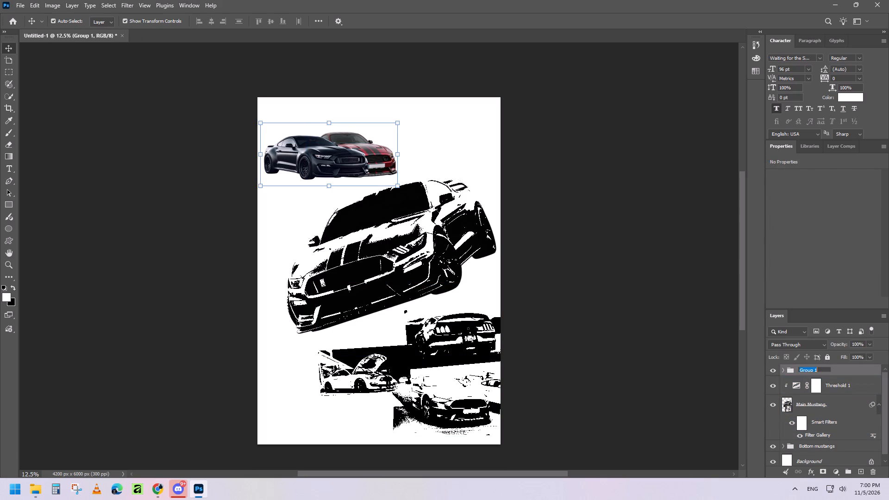
text(Top Mustangs)
key(Return)
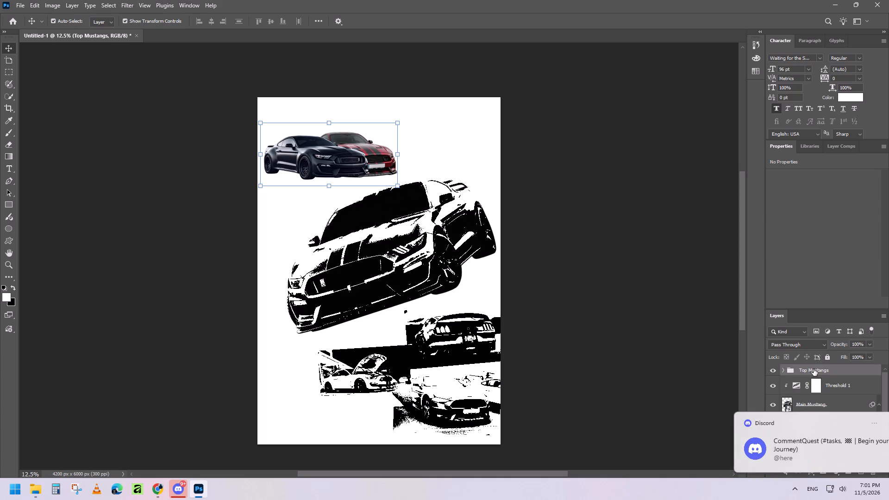
click(869, 424)
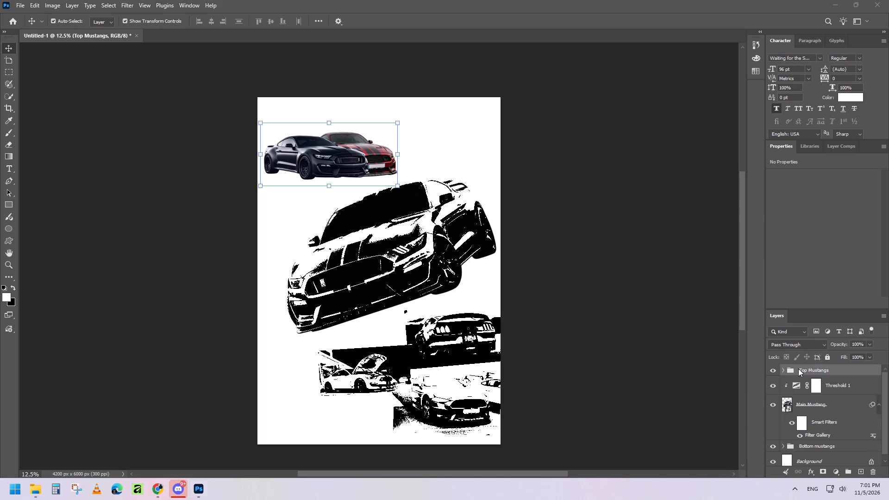
Add a Threshold adjustment layer inside the Top Mustangs group, above both car photos.
click(783, 369)
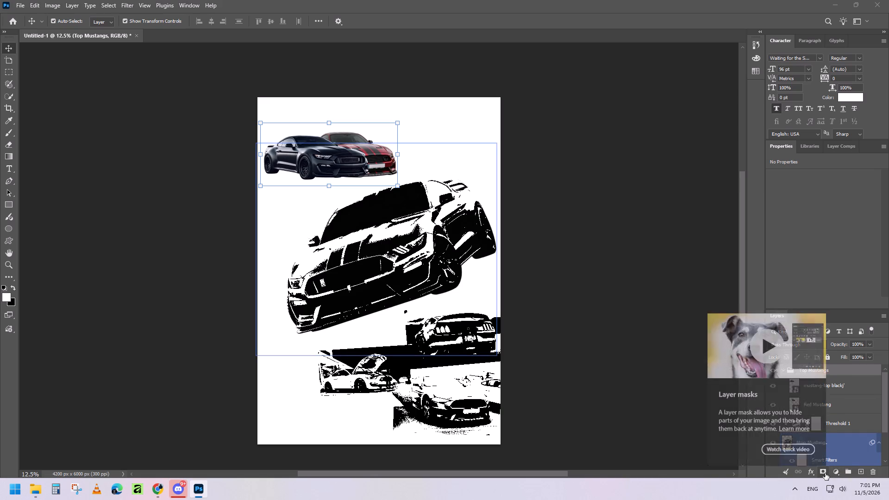
click(836, 474)
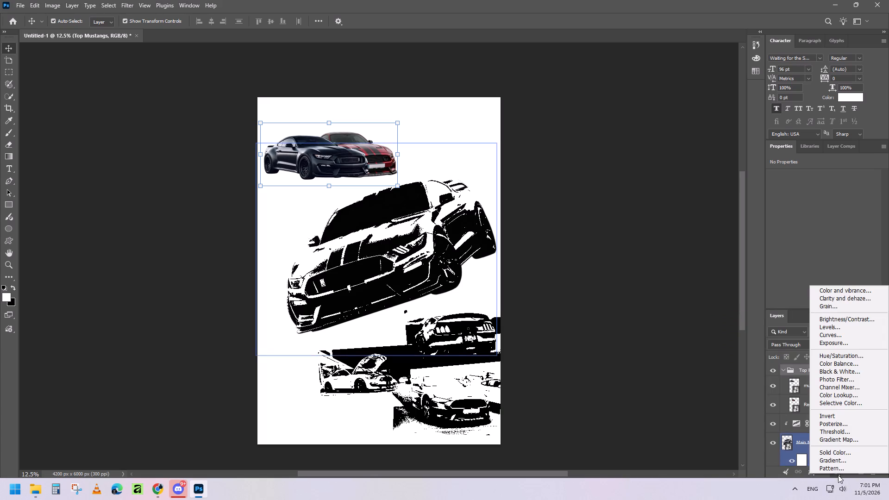
click(842, 430)
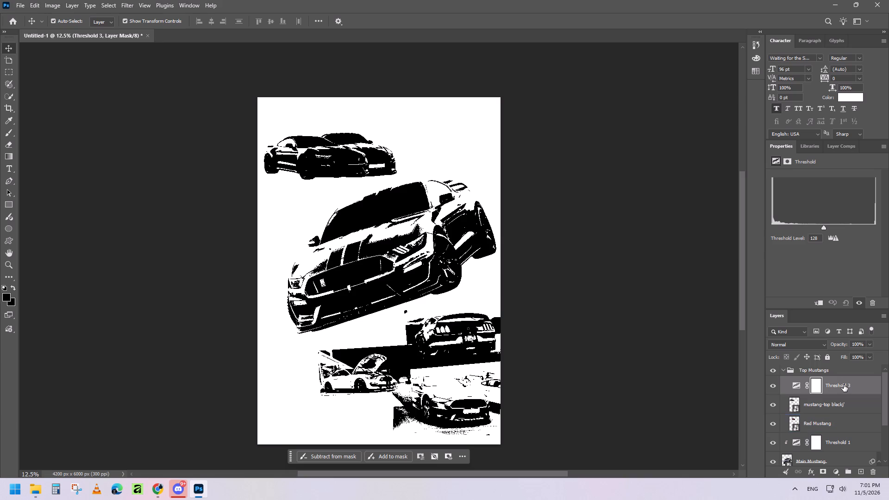
Try different levels for the Top Mustangs threshold, settle on 76, and collapse the group.
drag(823, 227, 819, 227)
drag(819, 227, 812, 226)
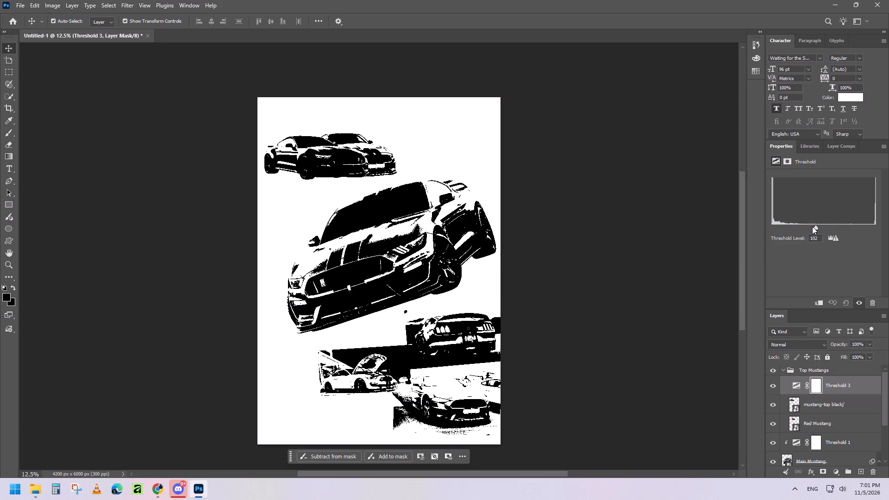
drag(812, 226, 806, 218)
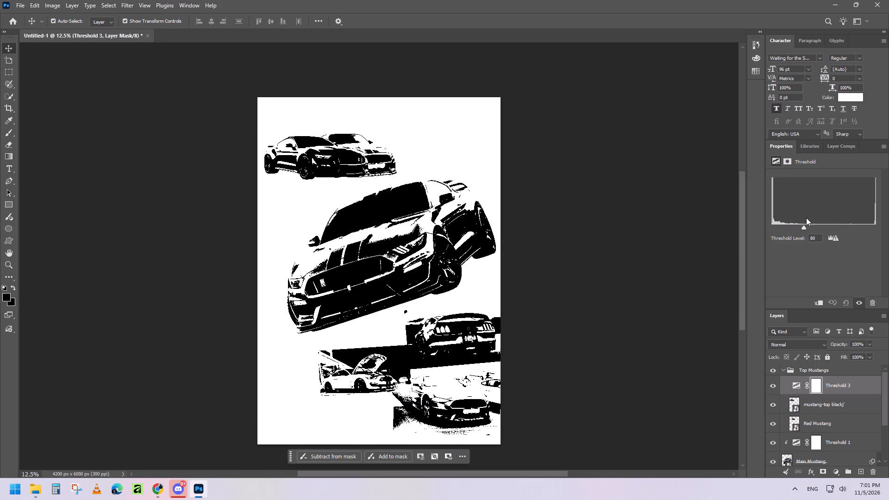
drag(806, 218, 804, 218)
click(780, 225)
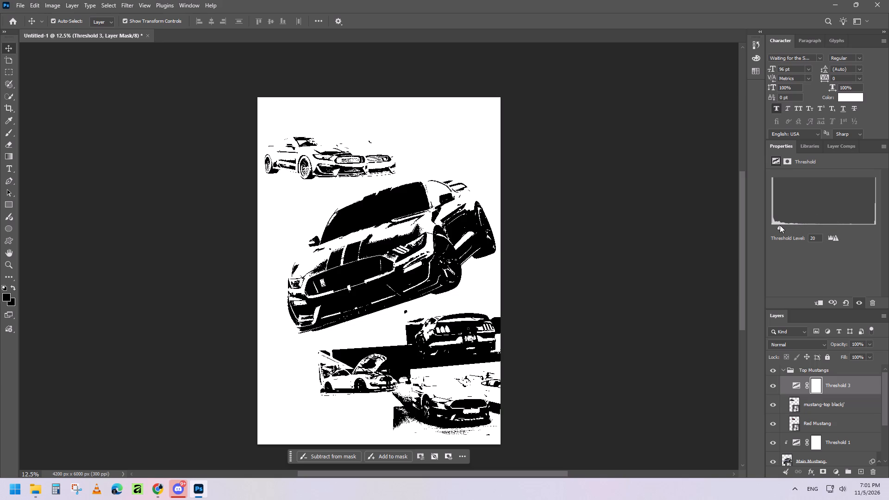
drag(780, 225, 811, 225)
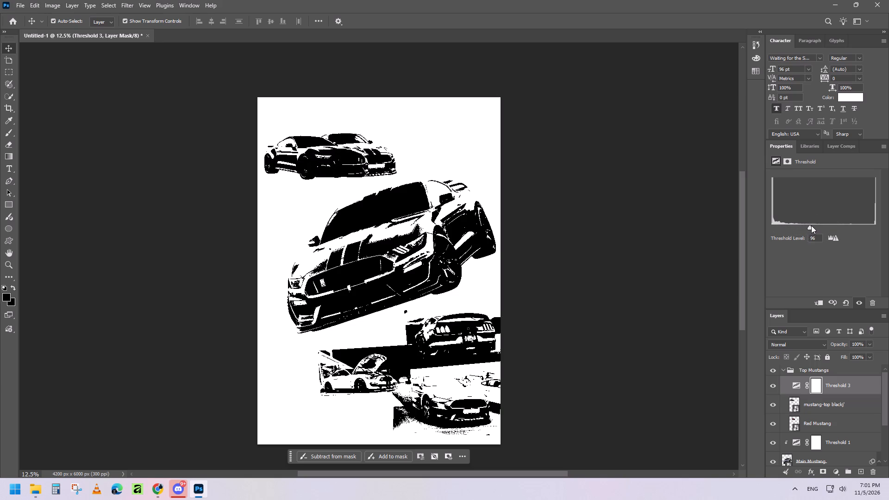
drag(811, 225, 795, 223)
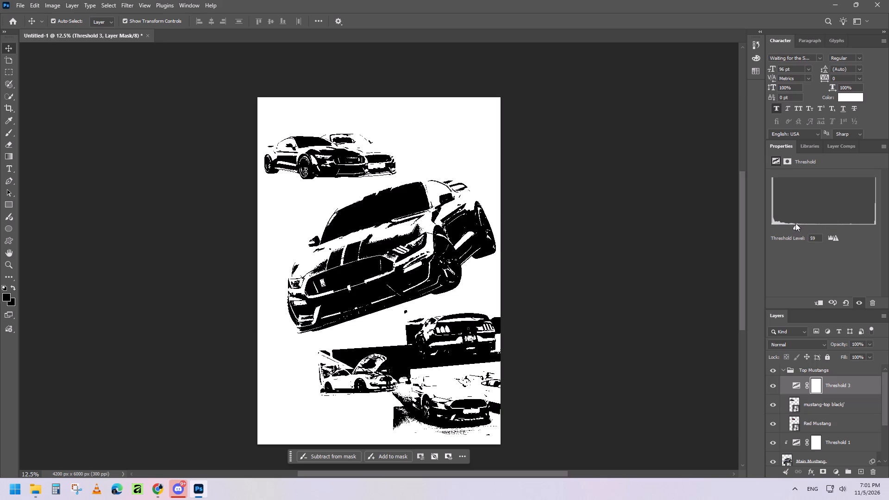
drag(795, 223, 831, 223)
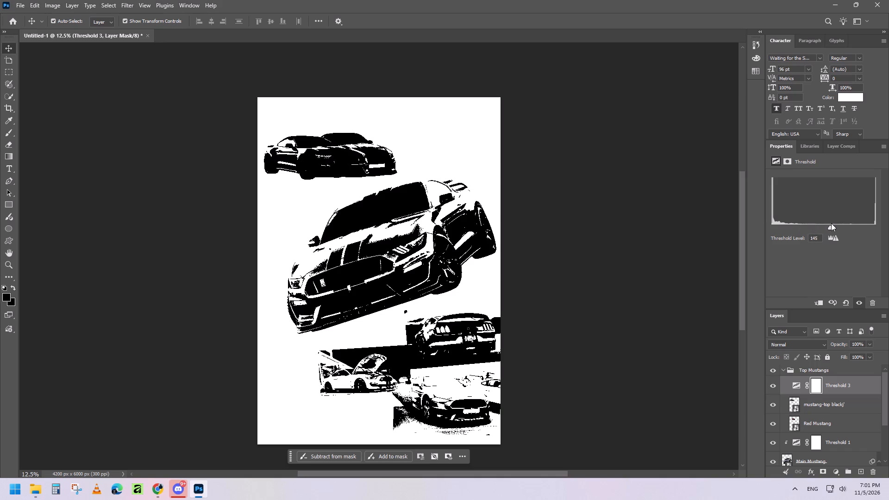
drag(831, 223, 888, 224)
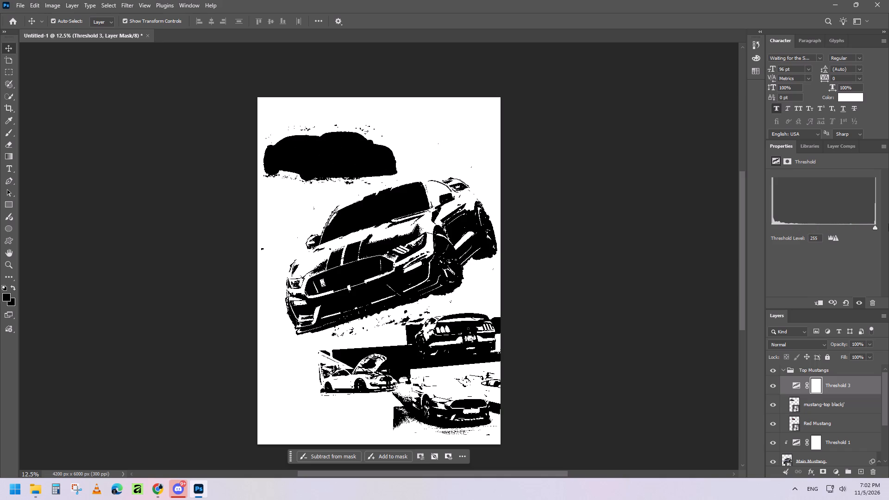
drag(888, 224, 888, 224)
drag(888, 224, 838, 224)
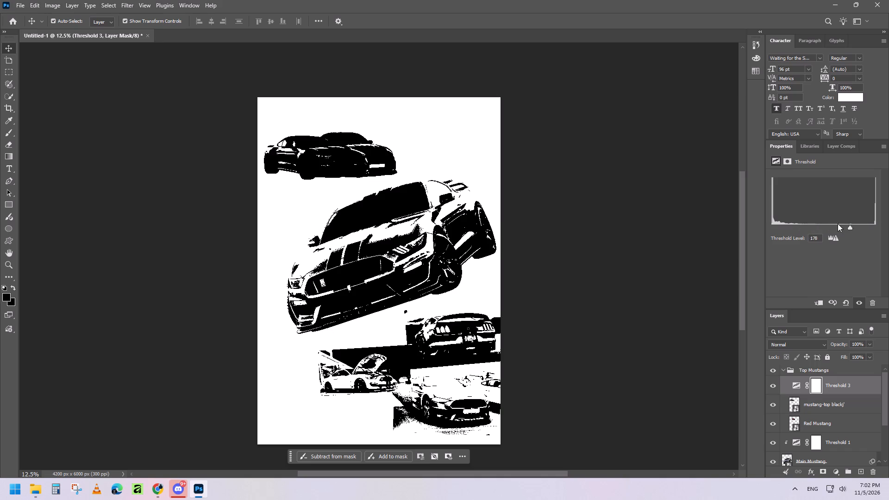
drag(838, 224, 811, 224)
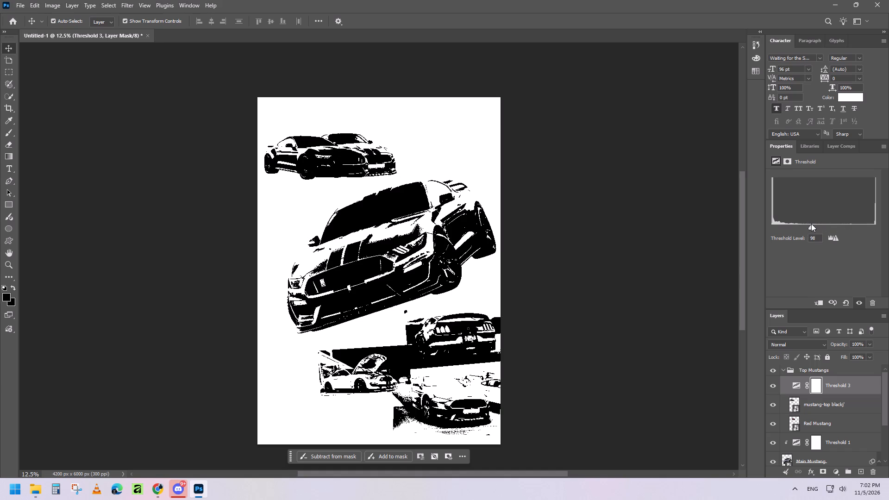
drag(811, 224, 805, 225)
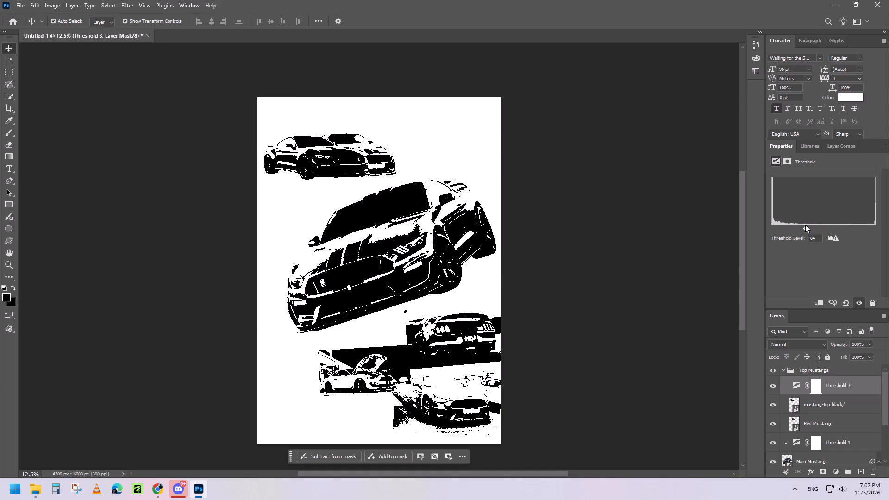
drag(805, 225, 802, 225)
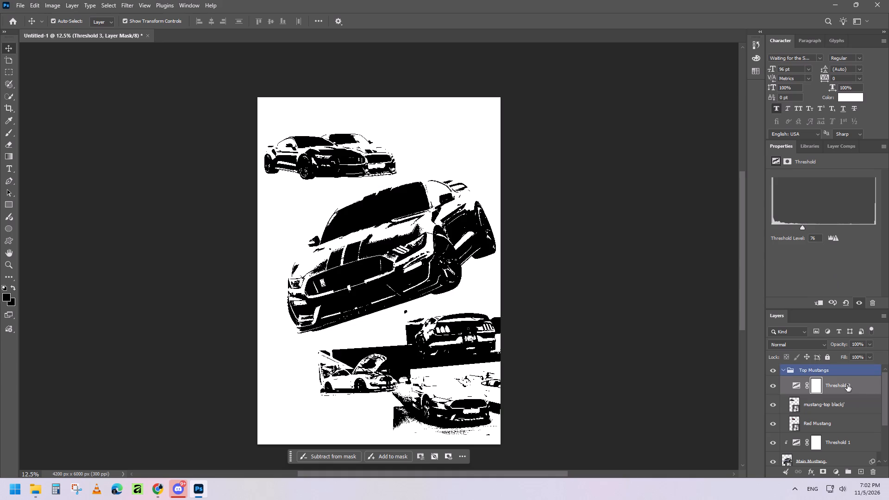
click(783, 371)
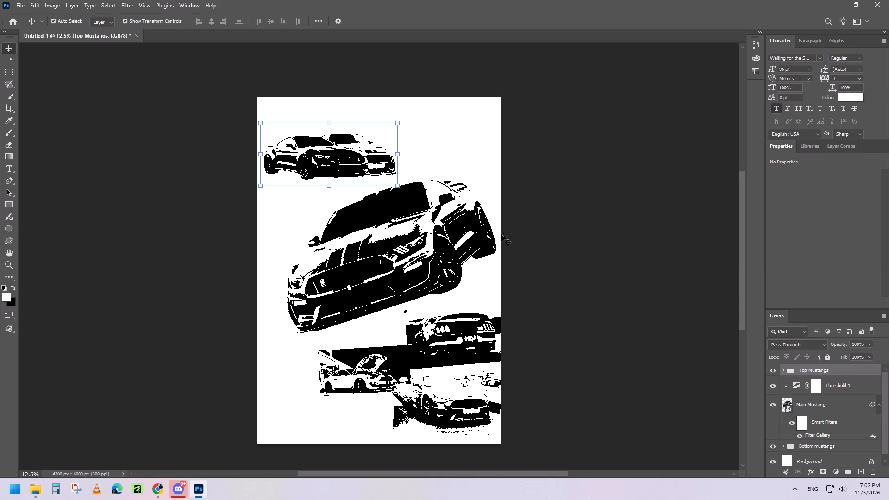
Nudge the Main Mustang photo straight down to a Y position of 874 px.
click(426, 258)
key(Down)
key(Down)
key(Down)
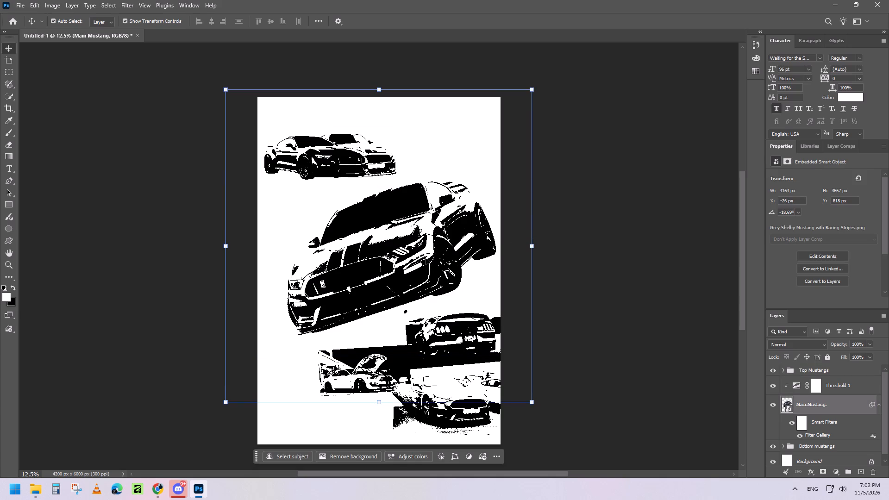
key(Down)
key(Down)
key(Down)
key(Down)
key(Down)
key(Down)
key(Down)
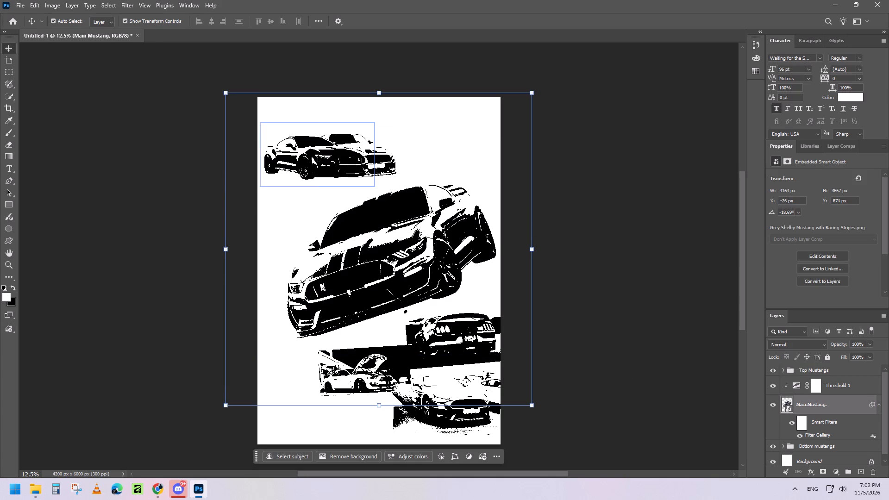
Select both car photos in the Top Mustangs group and nudge them slightly down and back up.
click(318, 155)
key(Down)
key(ctrl+z)
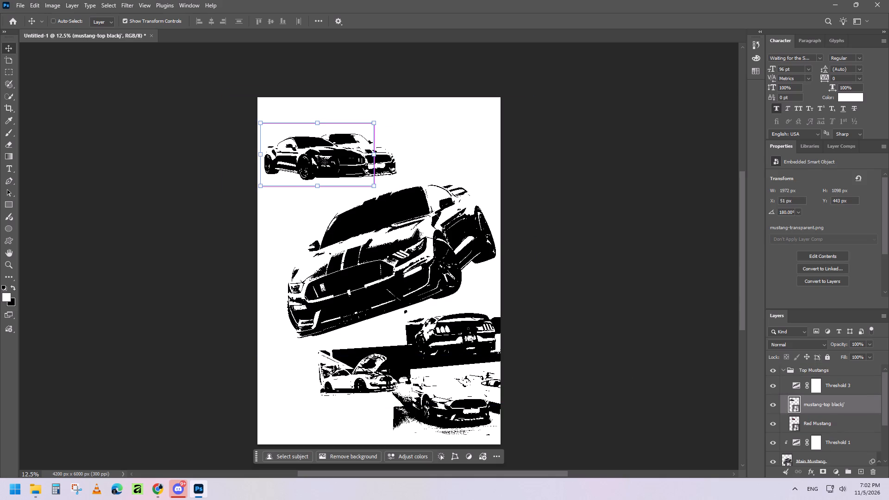
scroll(837, 408, up, 2)
ctrl+click(839, 425)
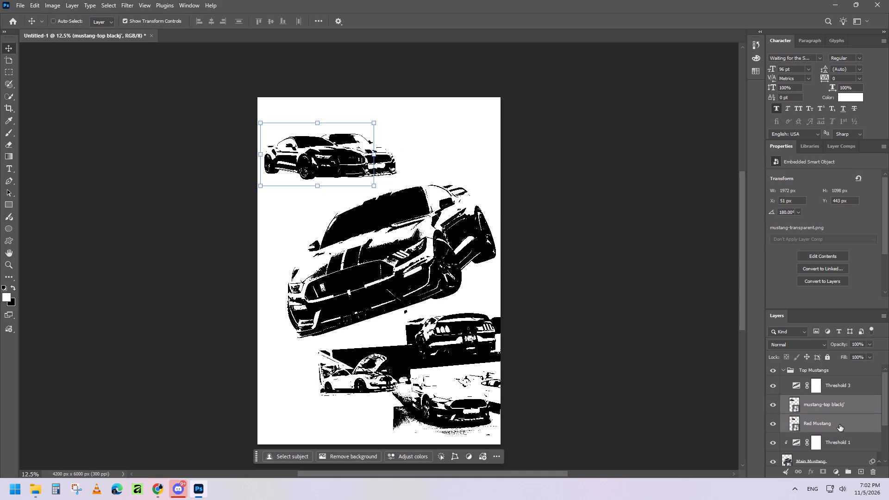
key(Down)
key(Down)
key(Down)
key(Down)
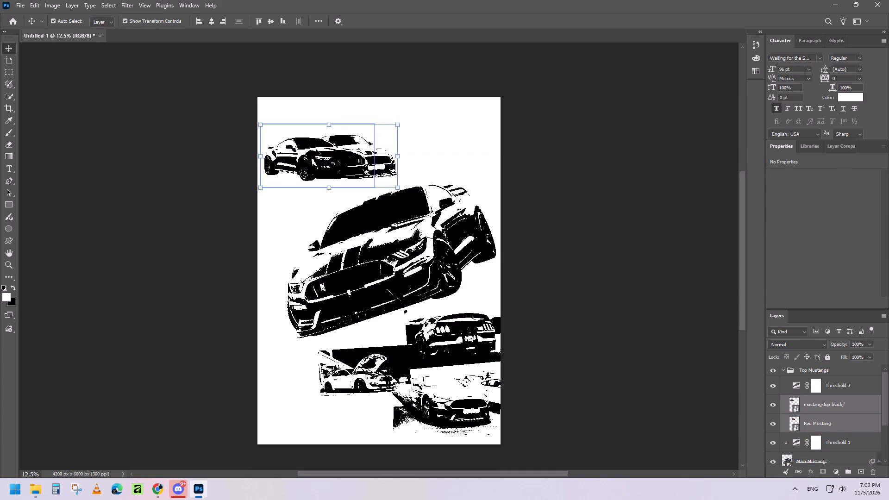
key(Up)
key(Up)
key(Up)
Shrink the two top Mustang photos together to a bit over three quarters of their size, shifting them slightly up and right.
drag(397, 122, 390, 123)
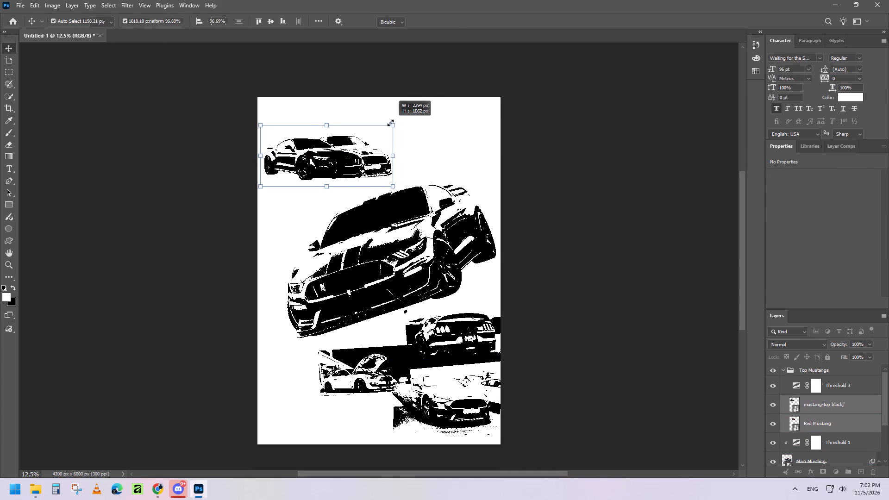
drag(390, 123, 372, 128)
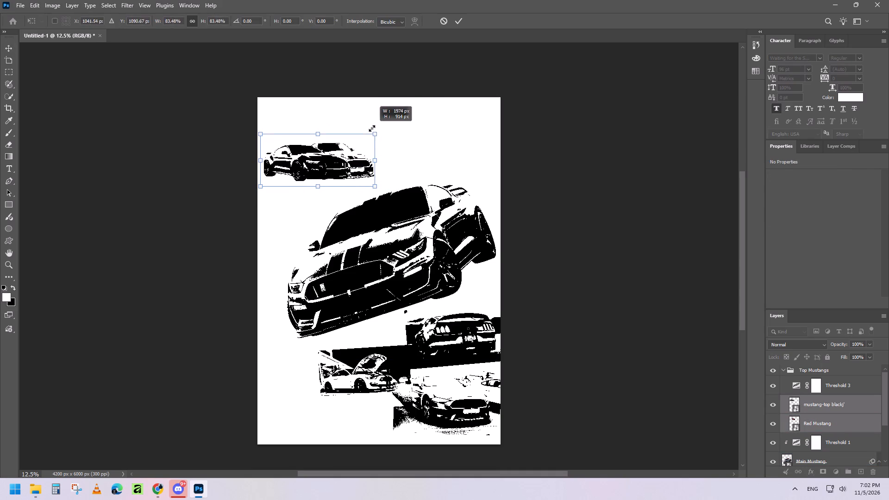
drag(372, 128, 365, 130)
key(Up)
key(Up)
key(Up)
key(Right)
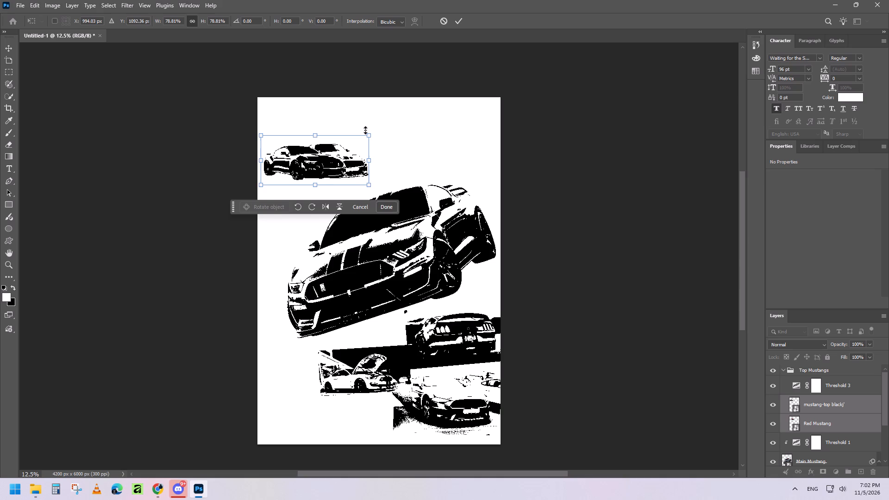
key(Up)
key(Up)
key(Right)
key(Up)
drag(370, 132, 366, 133)
key(Up)
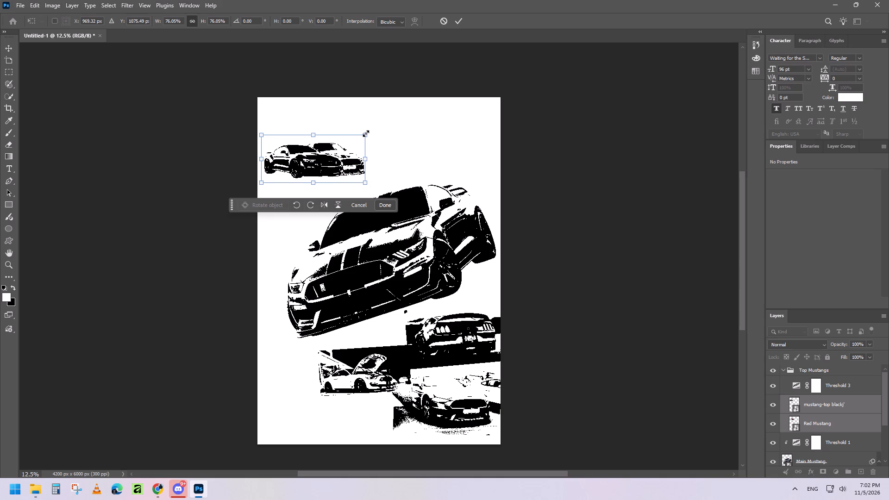
key(Up)
key(Right)
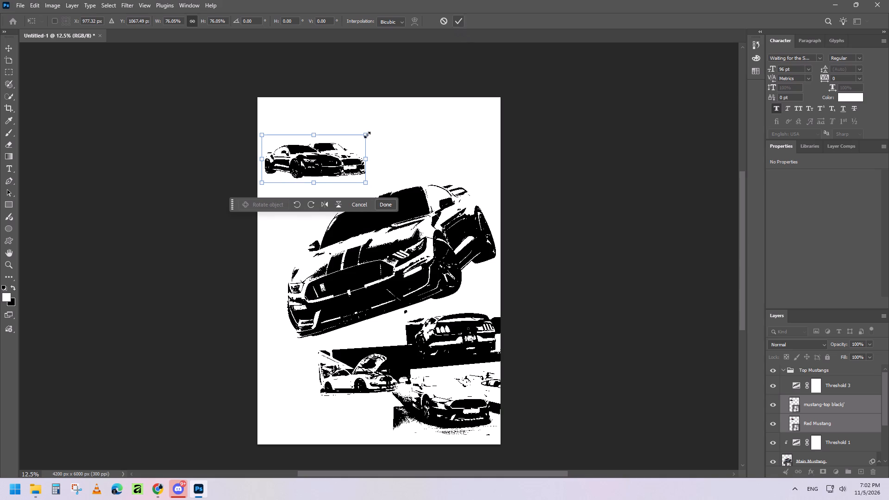
click(366, 134)
click(460, 20)
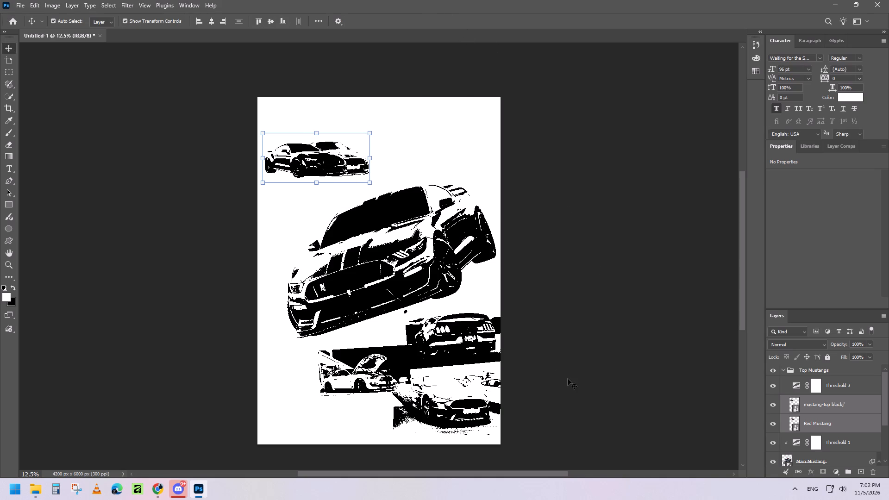
Scale the Small black, Yellow and double bottom photos together down to 91.75%, keeping their lower-right corner in place.
click(491, 338)
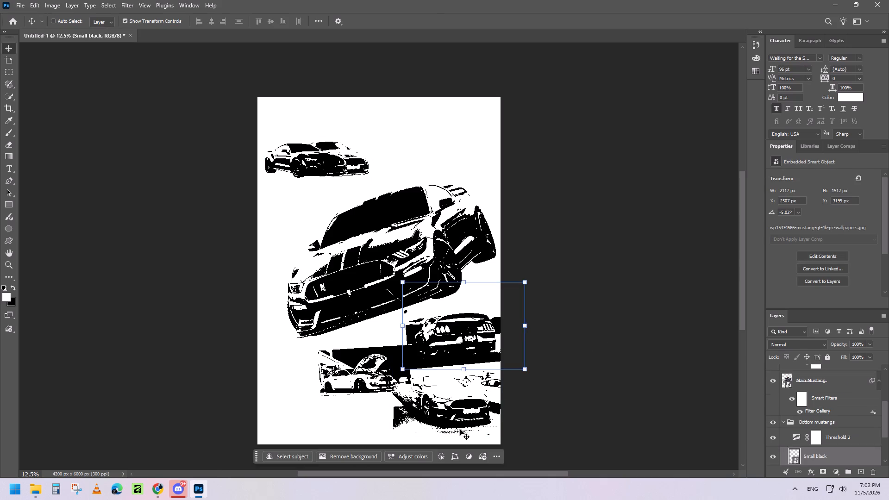
ctrl+click(459, 431)
scroll(819, 458, down, 3)
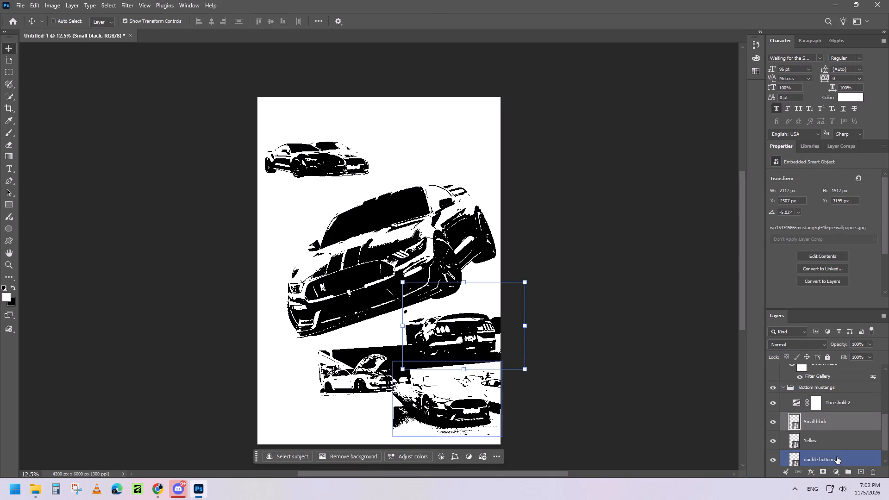
click(827, 440)
scroll(828, 440, down, 2)
ctrl+click(832, 439)
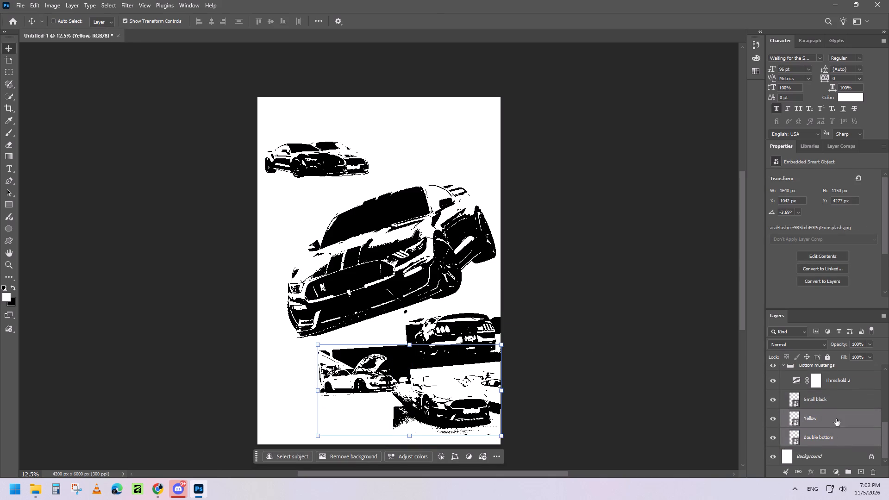
ctrl+click(833, 398)
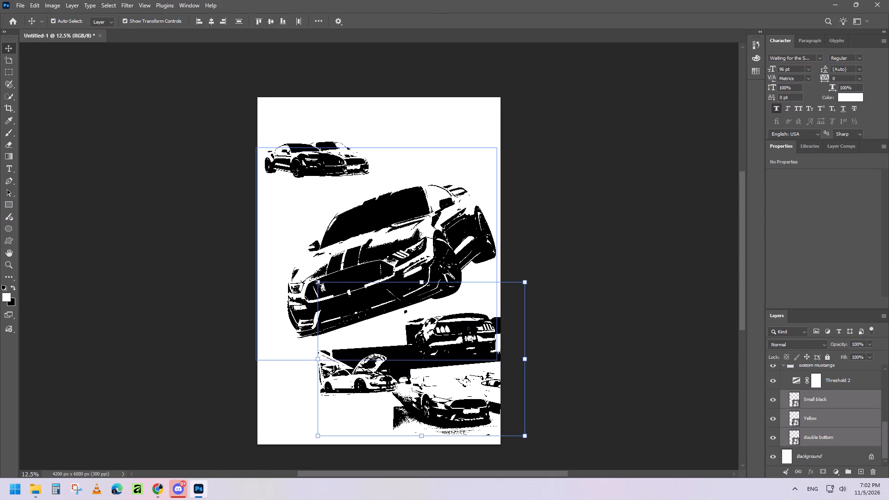
drag(318, 284, 337, 294)
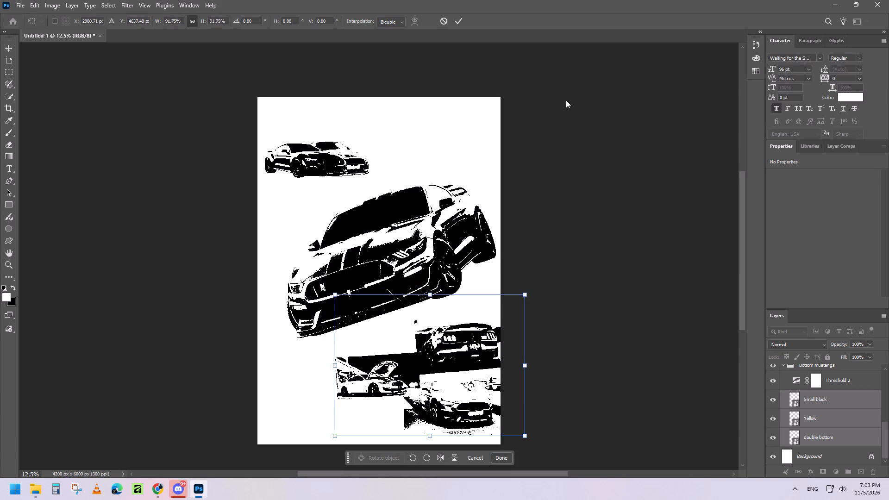
click(460, 20)
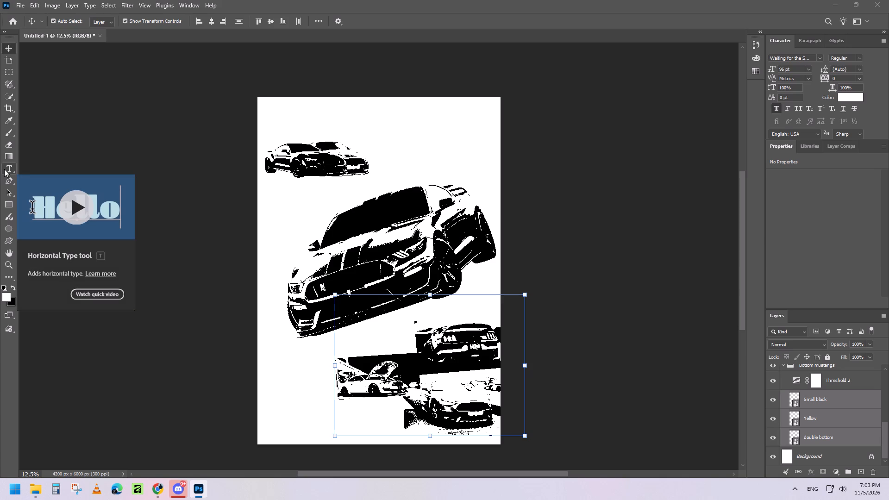
Add a horizontal type layer with placeholder text at the top of the canvas, above the two small cars.
click(7, 170)
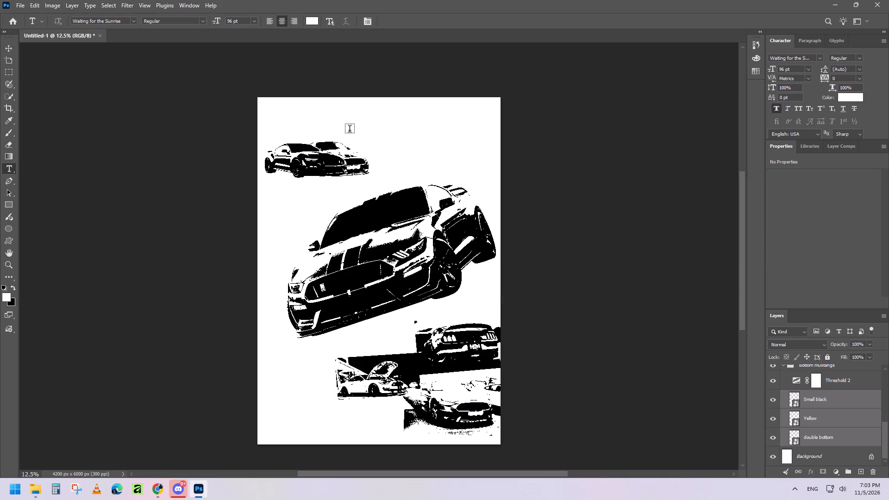
click(338, 133)
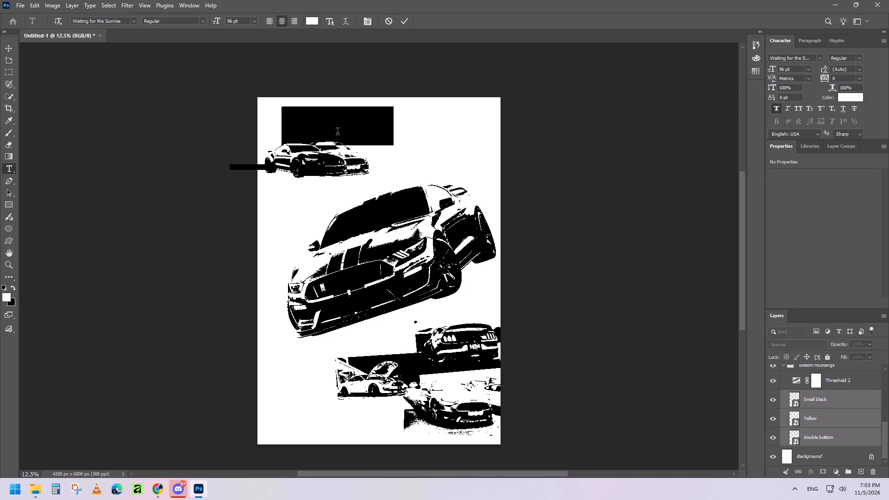
Move the placeholder text layer out of the Bottom mustangs group to the top of the layer stack, and collapse Top Mustangs.
scroll(827, 409, up, 1)
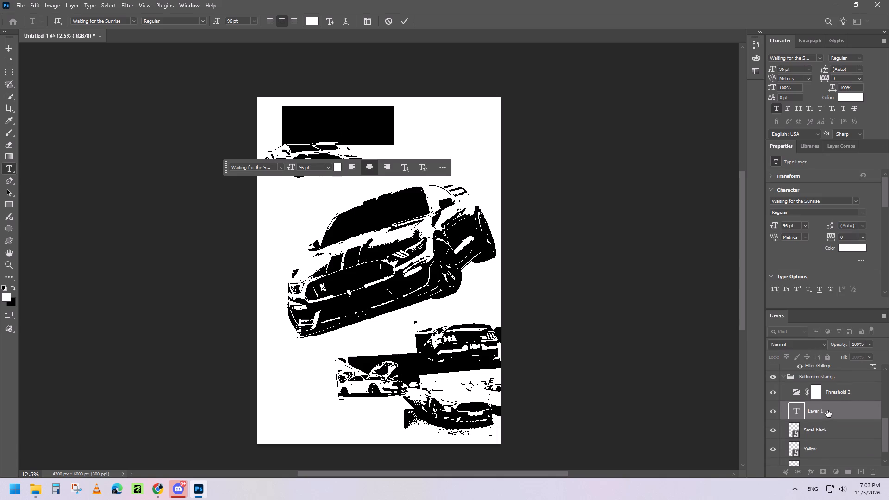
drag(833, 412, 824, 371)
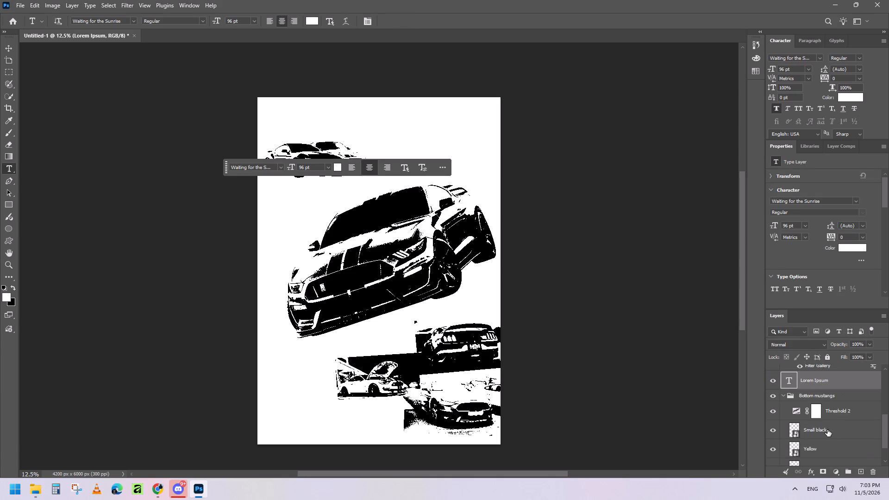
scroll(827, 428, up, 3)
scroll(845, 463, up, 2)
drag(839, 439, 836, 386)
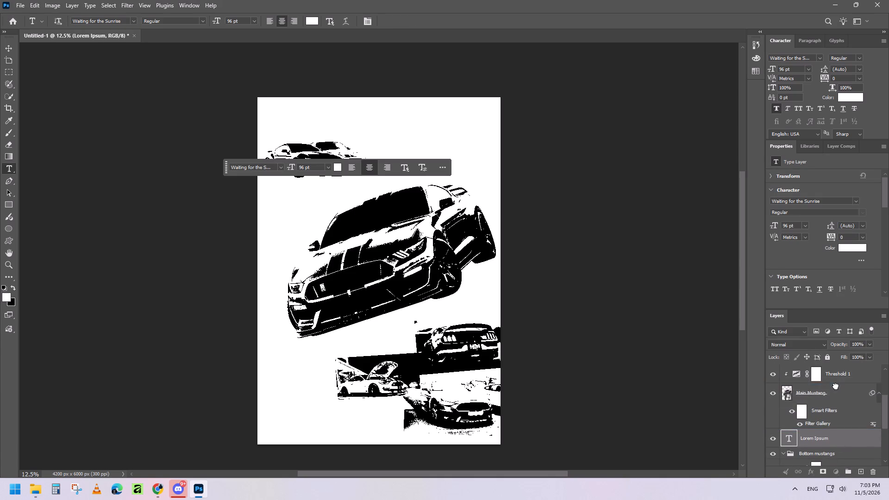
scroll(824, 441, up, 3)
drag(827, 422, 822, 359)
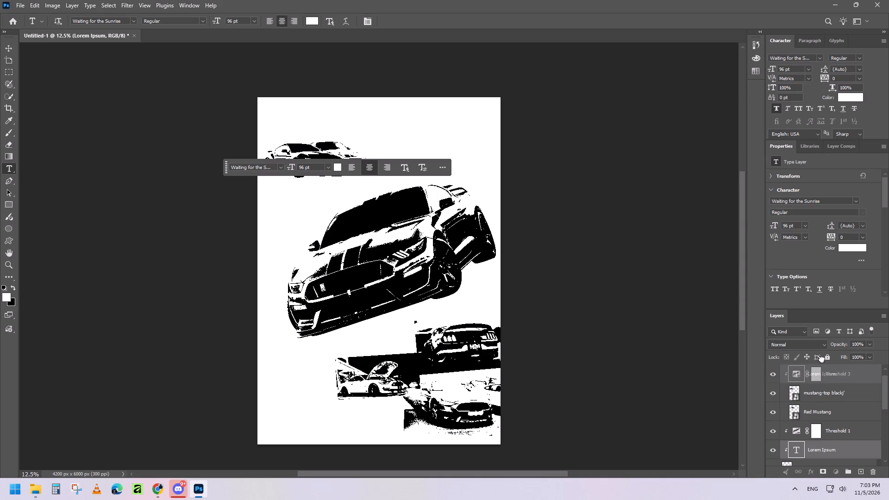
drag(822, 359, 818, 364)
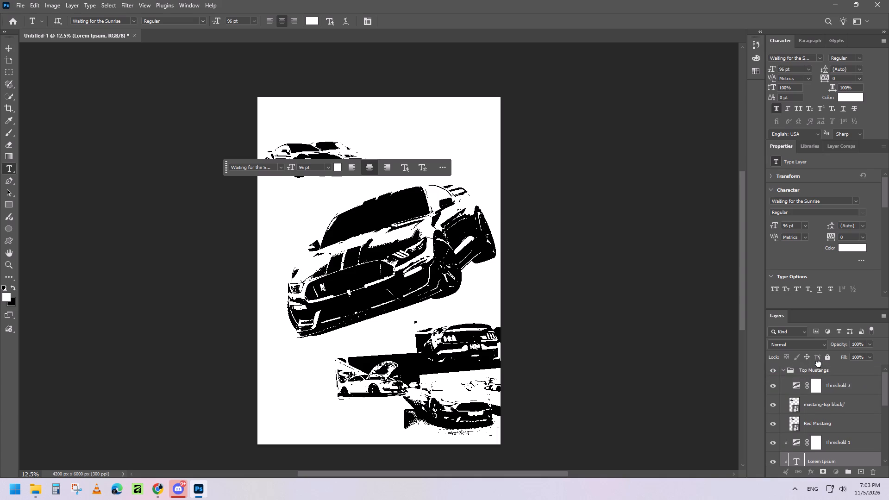
click(782, 389)
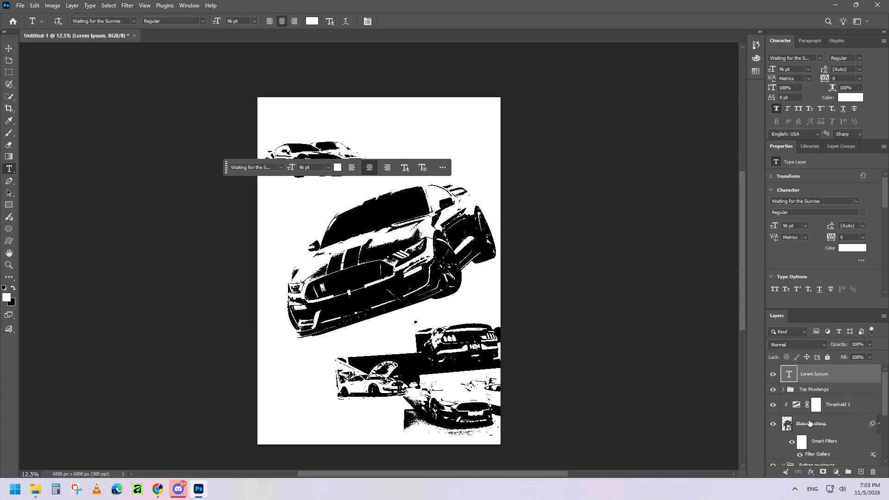
Group the Main Mustang layer with its Threshold 1 adjustment as "Main", and collapse the Bottom mustangs group.
click(873, 404)
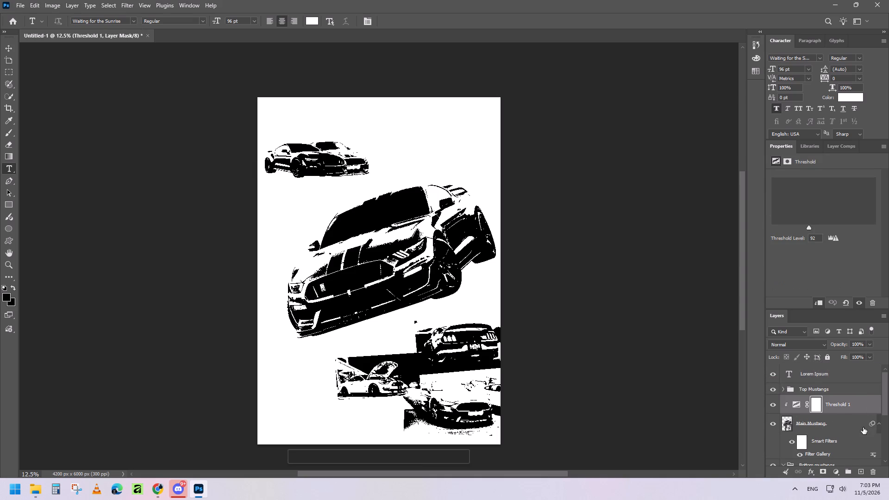
scroll(863, 428, down, 2)
ctrl+shift+click(854, 409)
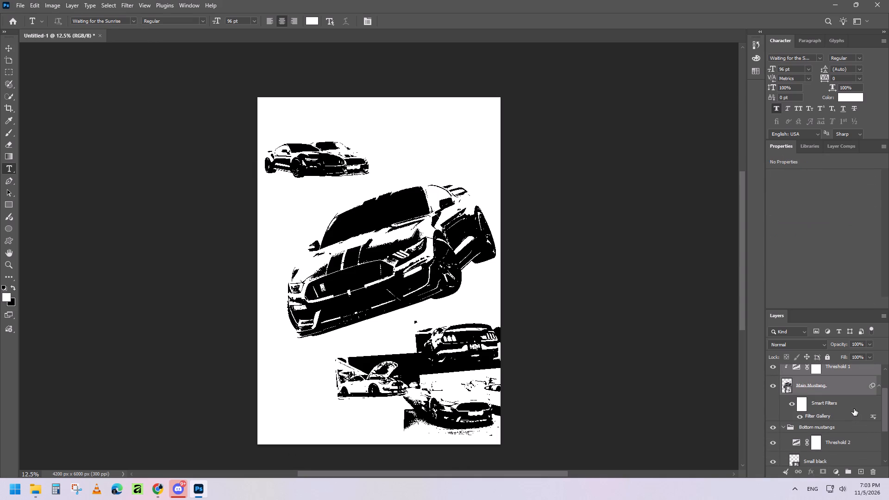
key(ctrl+g)
scroll(821, 400, up, 2)
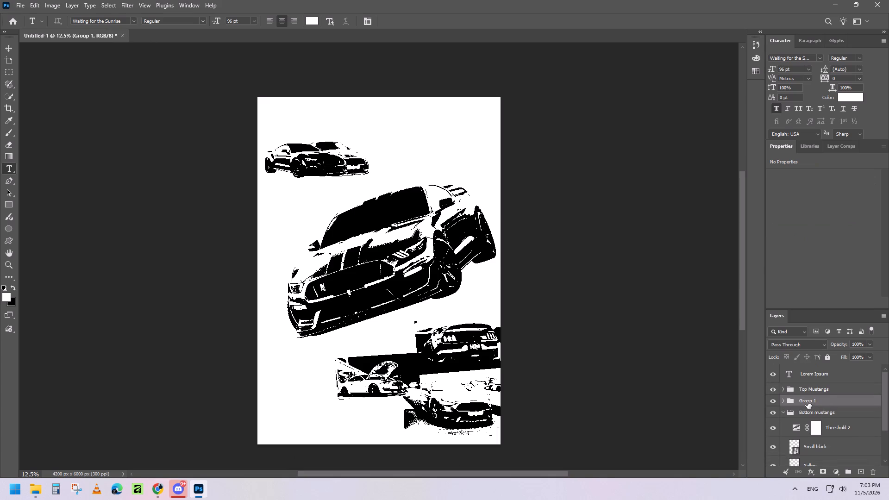
double_click(808, 402)
text(Main)
key(Return)
click(784, 412)
Change the Lorem Ipsum text colour to black, #000000.
scroll(834, 395, up, 2)
click(817, 375)
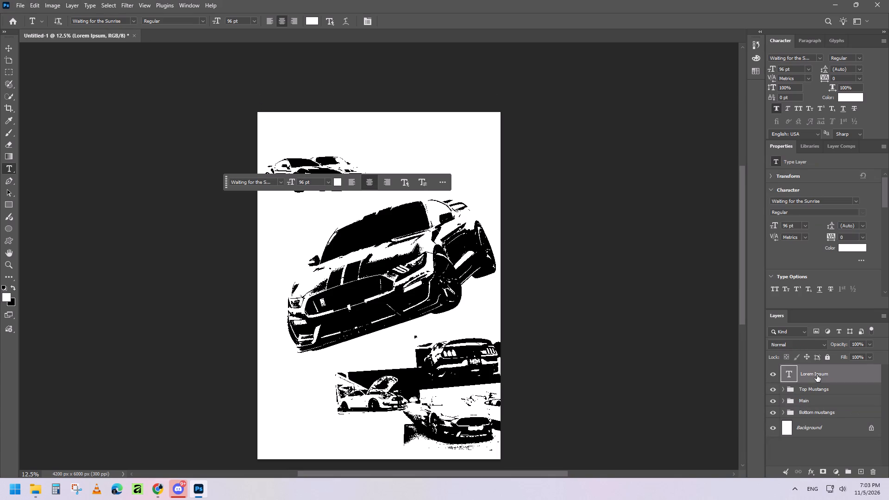
click(335, 182)
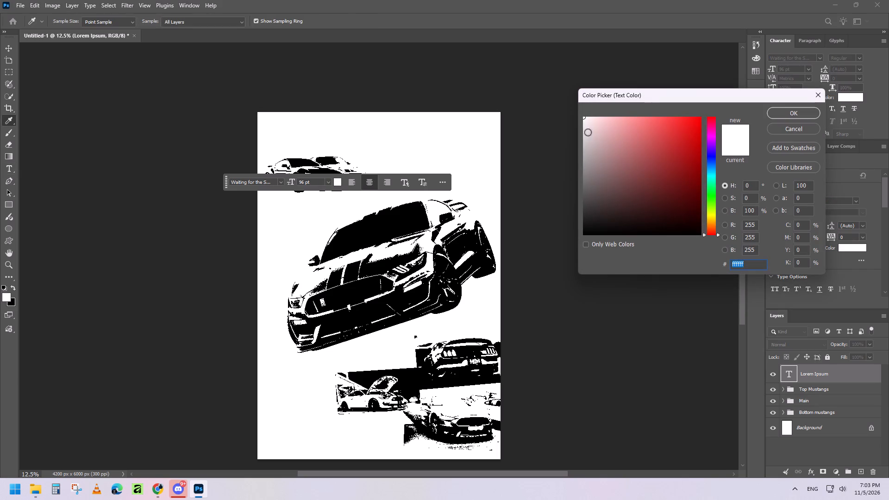
drag(582, 119, 582, 243)
drag(584, 232, 568, 249)
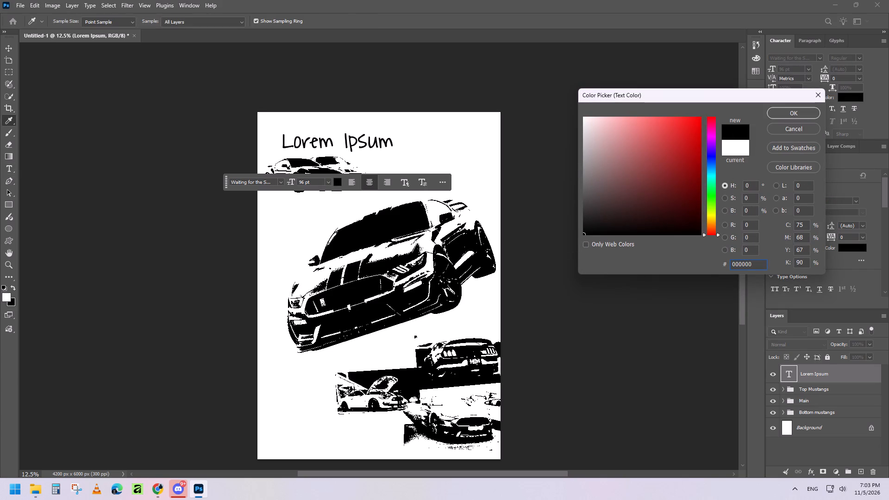
Search the font list for "Futu" for the Lorem Ipsum text.
click(280, 181)
click(269, 181)
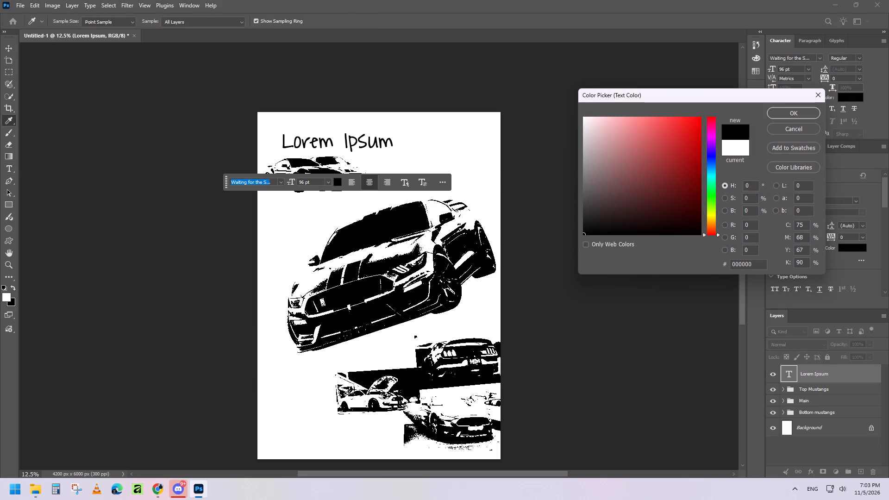
text(Futu)
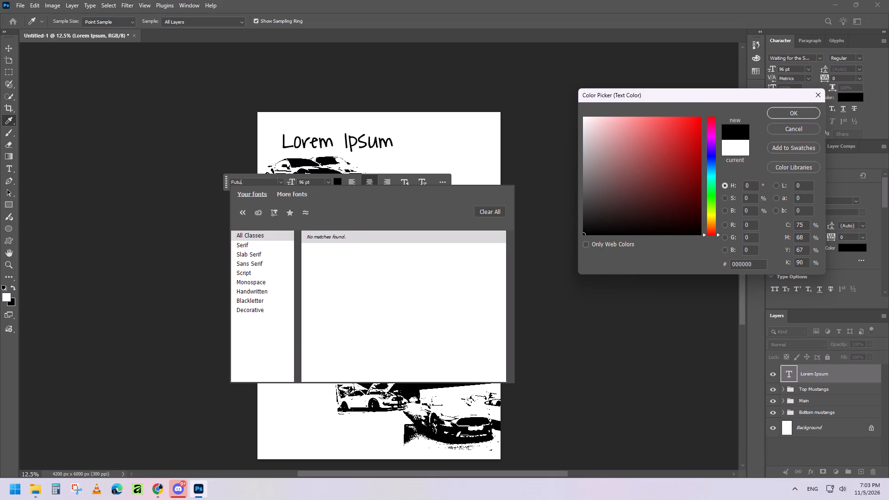
key(BackSpace)
key(BackSpace)
key(BackSpace)
key(BackSpace)
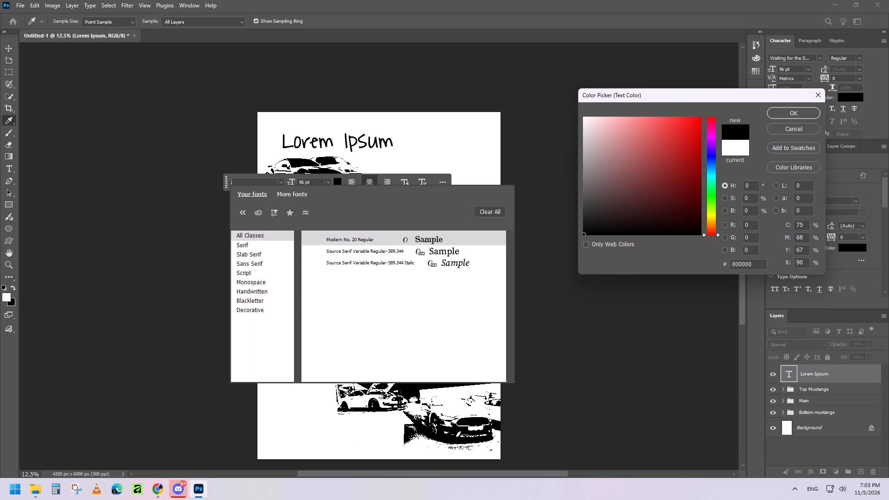
click(262, 184)
key(BackSpace)
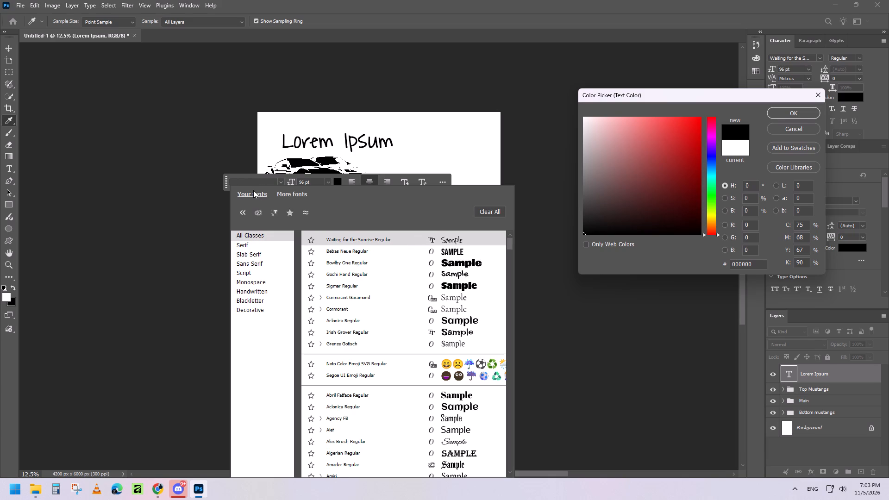
text(Futu)
key(BackSpace)
key(BackSpace)
key(BackSpace)
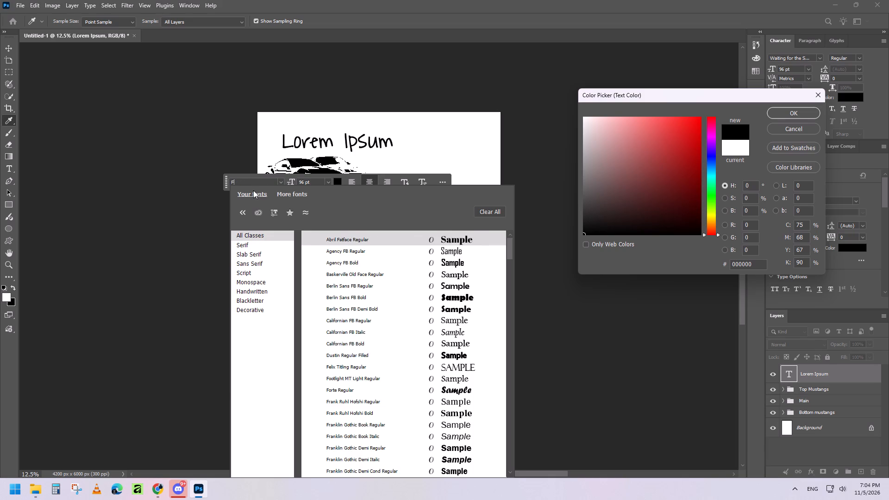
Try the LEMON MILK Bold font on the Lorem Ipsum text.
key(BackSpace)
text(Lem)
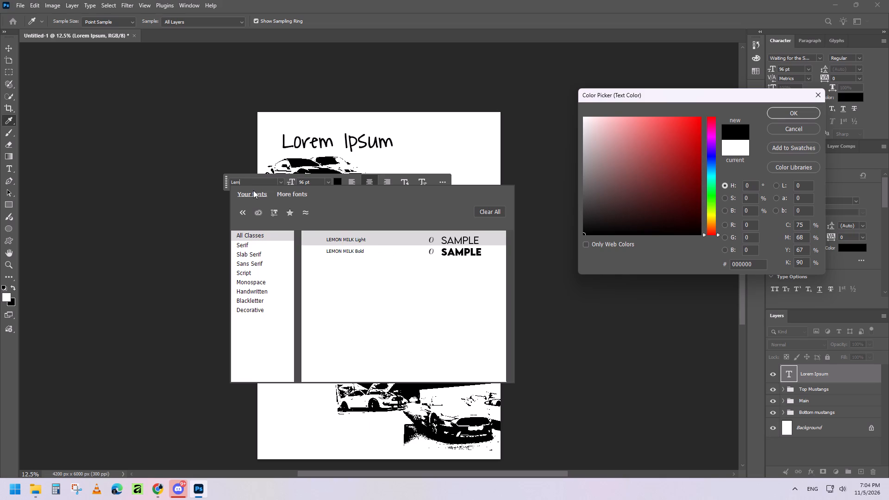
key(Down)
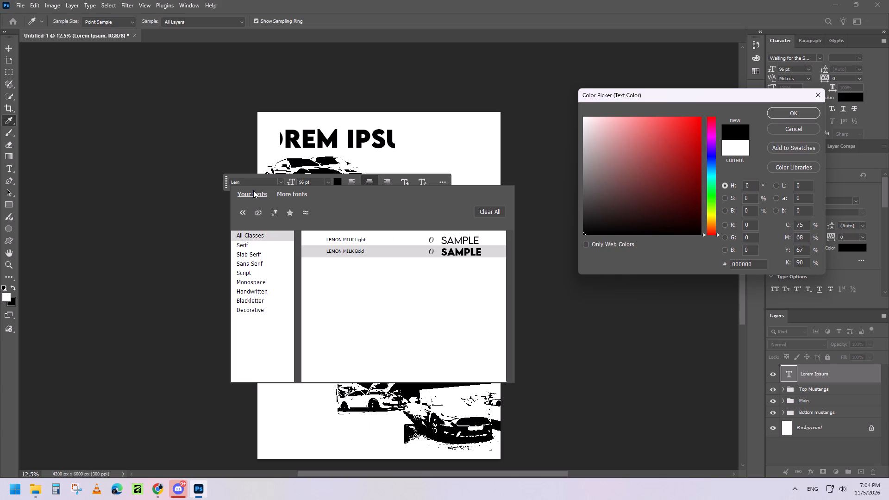
Switch to Chrome and open the Google Fonts website in a new tab.
click(160, 488)
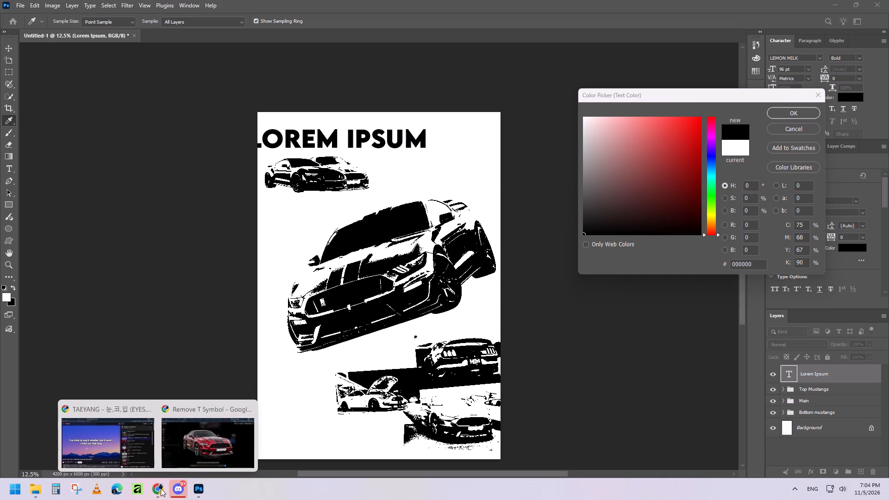
click(208, 443)
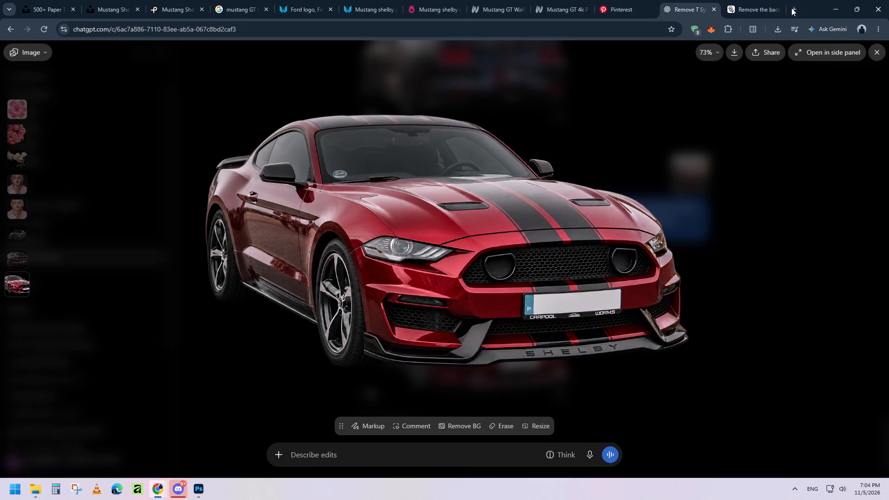
click(789, 8)
text(google)
key(Return)
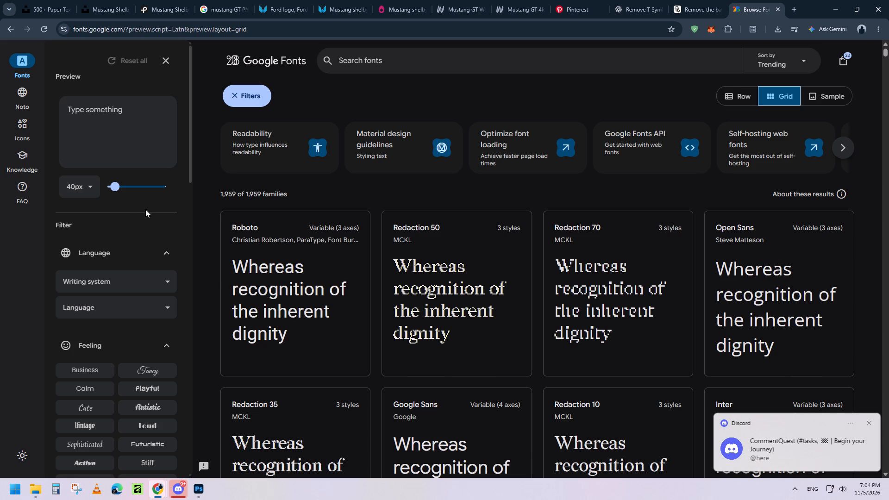
Look over the Google Fonts filter options and the trending font families.
scroll(168, 244, down, 11)
scroll(164, 251, up, 8)
scroll(888, 249, down, 5)
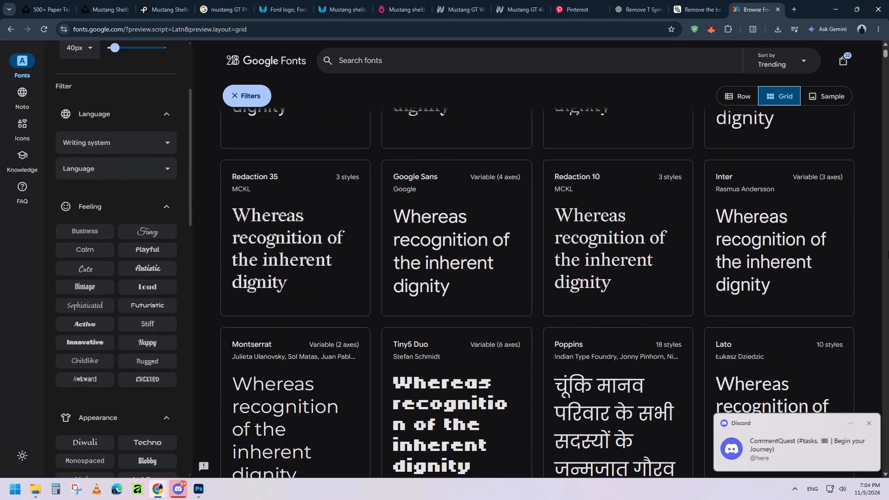
scroll(879, 251, down, 4)
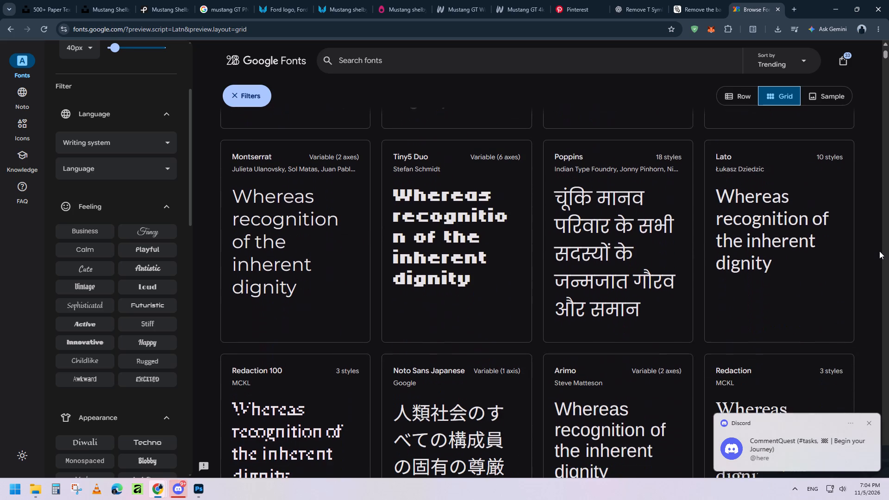
scroll(879, 251, up, 20)
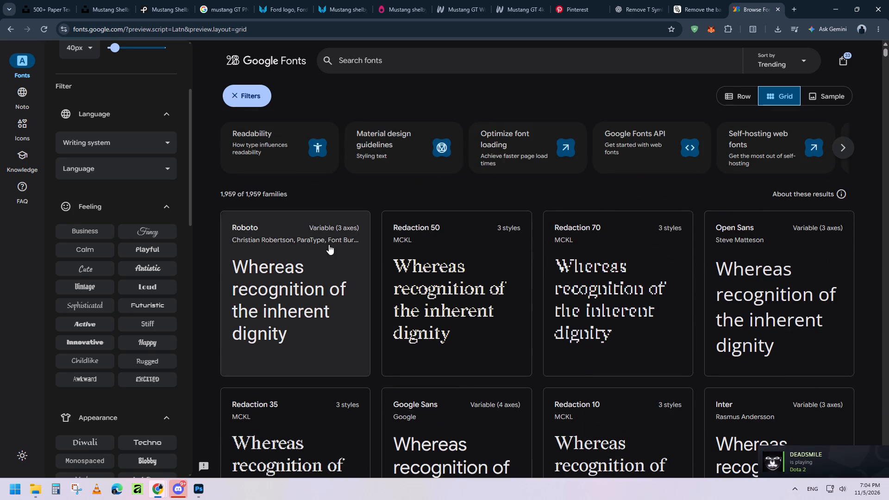
scroll(162, 184, up, 9)
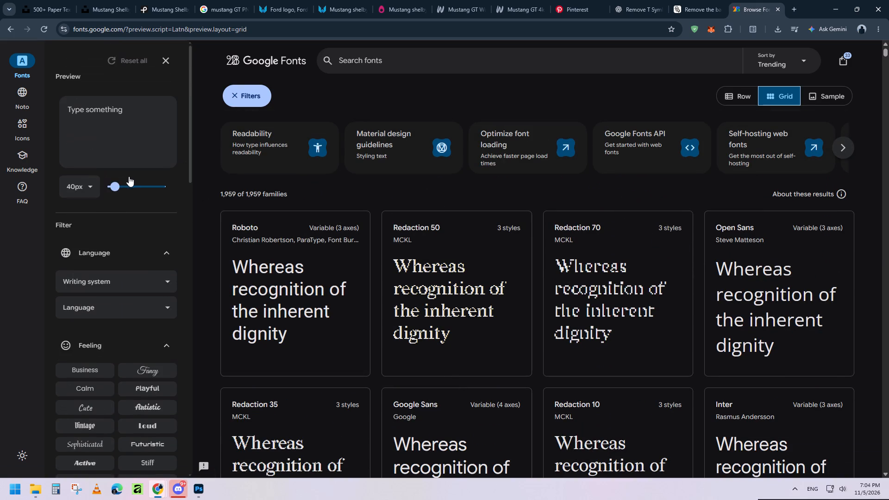
Set the Google Fonts preview text to "MUSTANG GT" at a size of 45px.
click(126, 109)
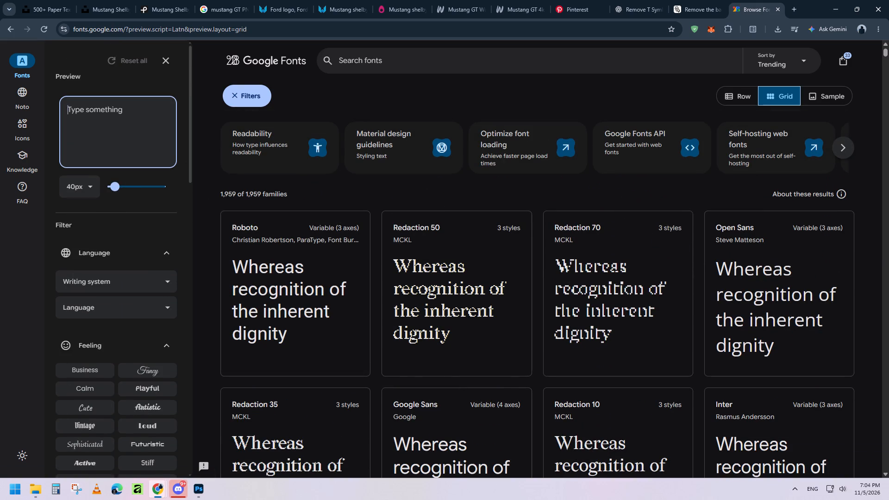
key(shift+m)
text(US)
text(TANG)
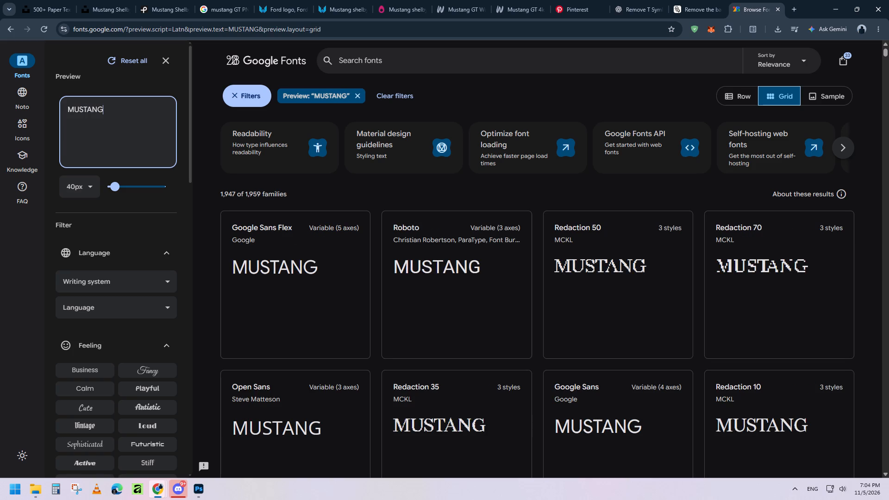
key(shift+space)
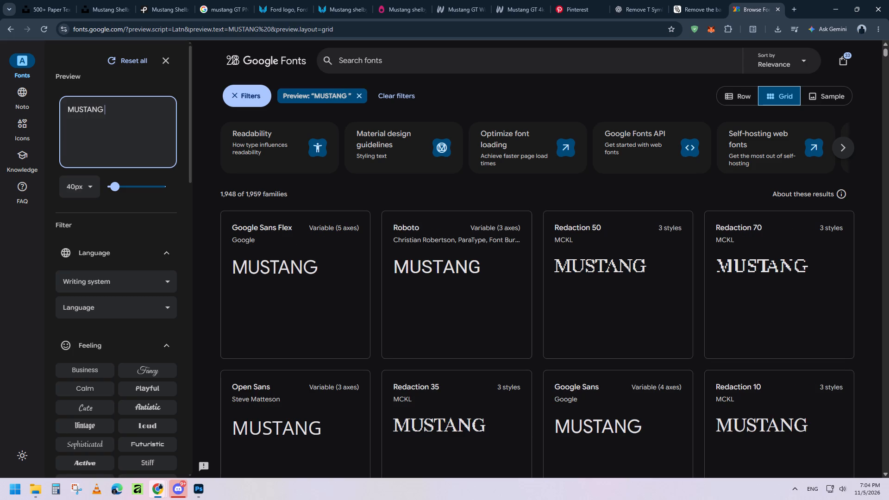
text(GT)
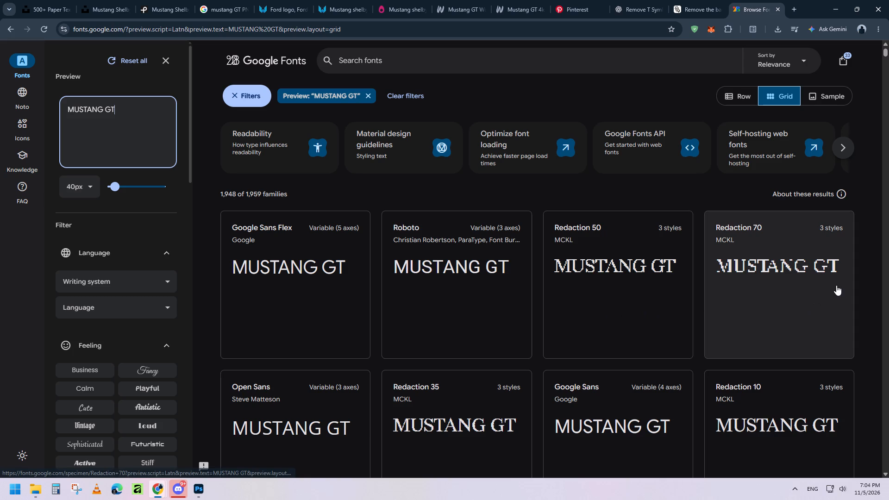
click(113, 190)
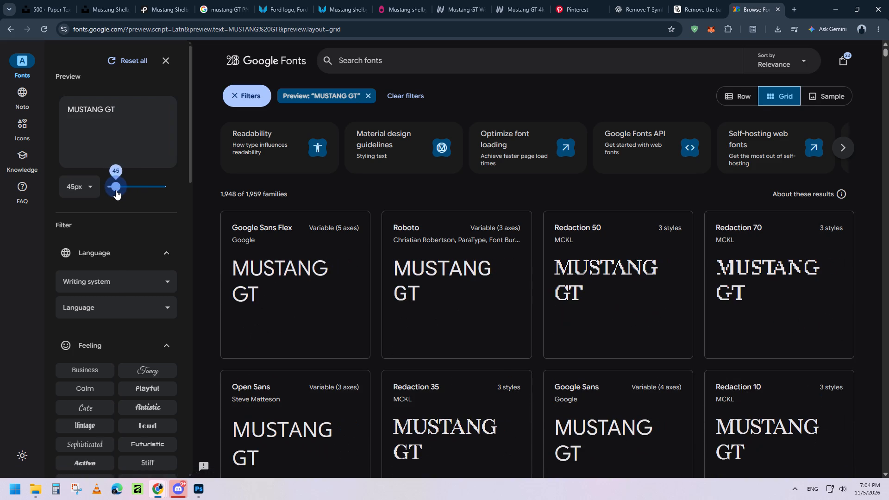
click(116, 190)
Browse the font families with the MUSTANG GT preview for a bold typeface that suits the title.
scroll(727, 290, down, 8)
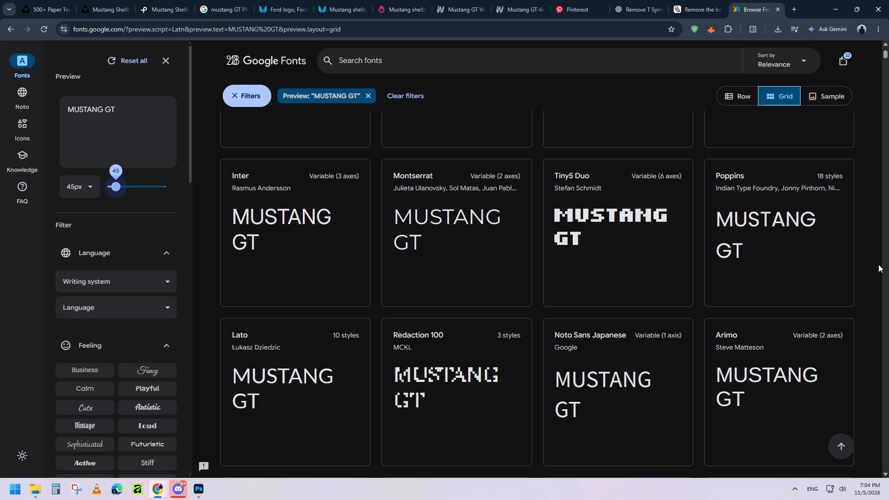
scroll(866, 257, down, 7)
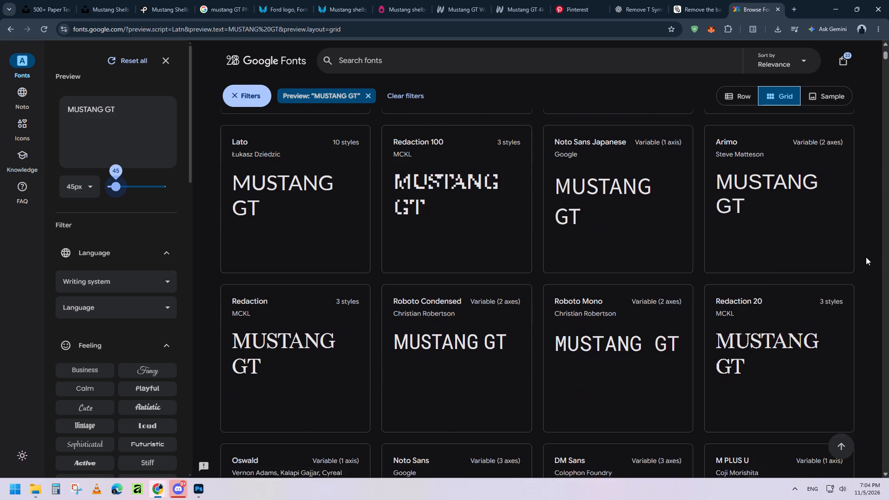
scroll(866, 257, down, 6)
scroll(866, 257, up, 2)
scroll(864, 260, down, 5)
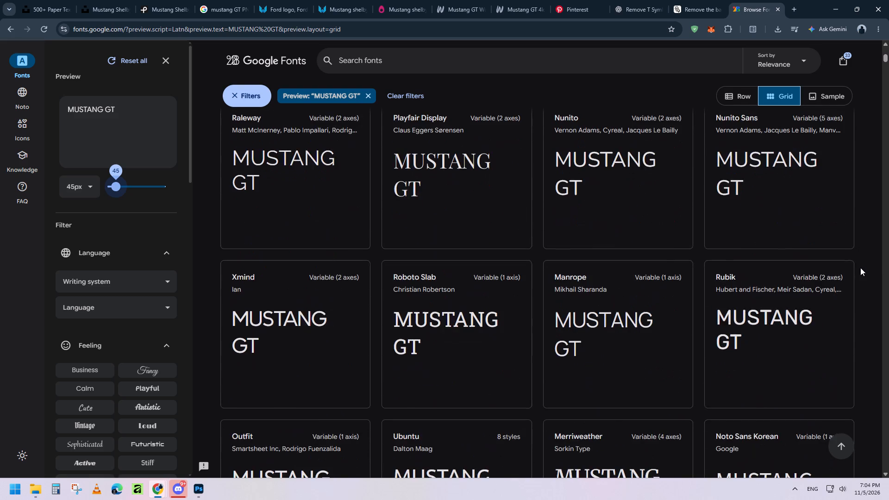
scroll(860, 268, down, 7)
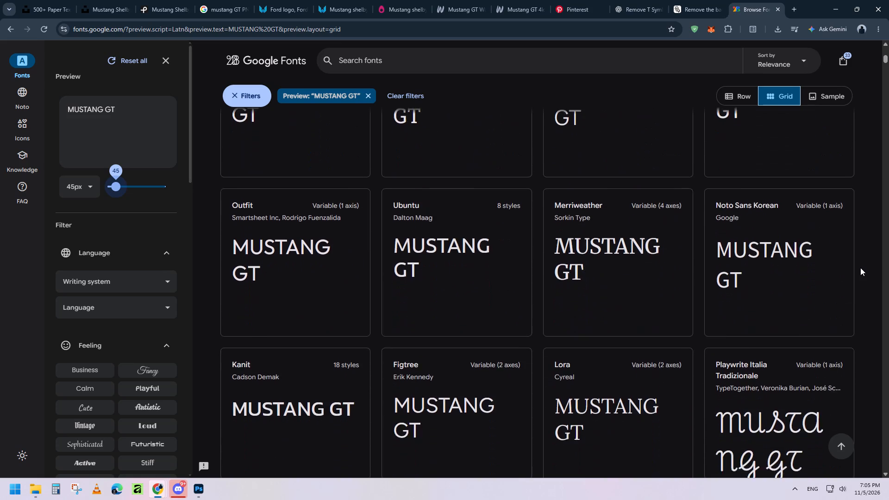
scroll(860, 268, down, 3)
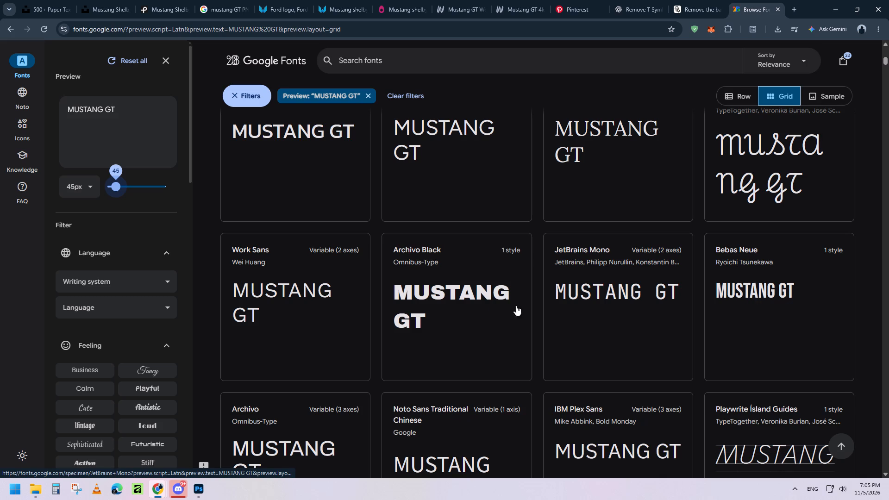
scroll(834, 306, down, 4)
scroll(874, 308, down, 2)
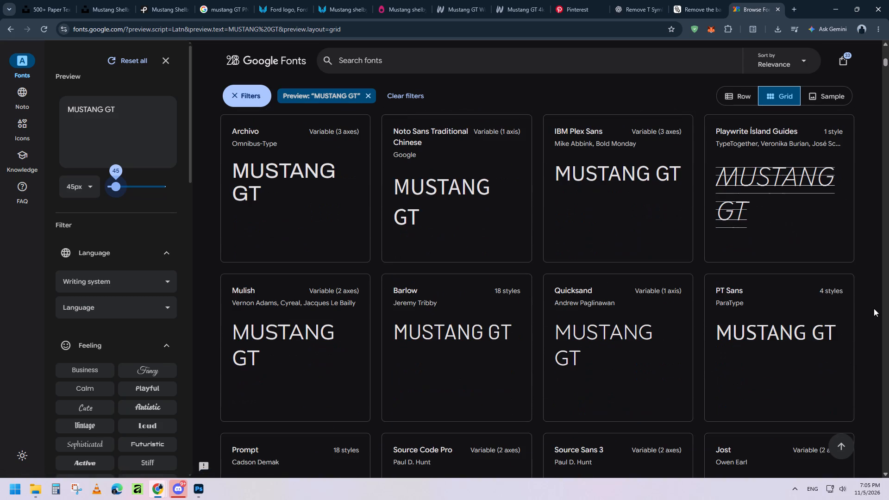
scroll(874, 308, down, 8)
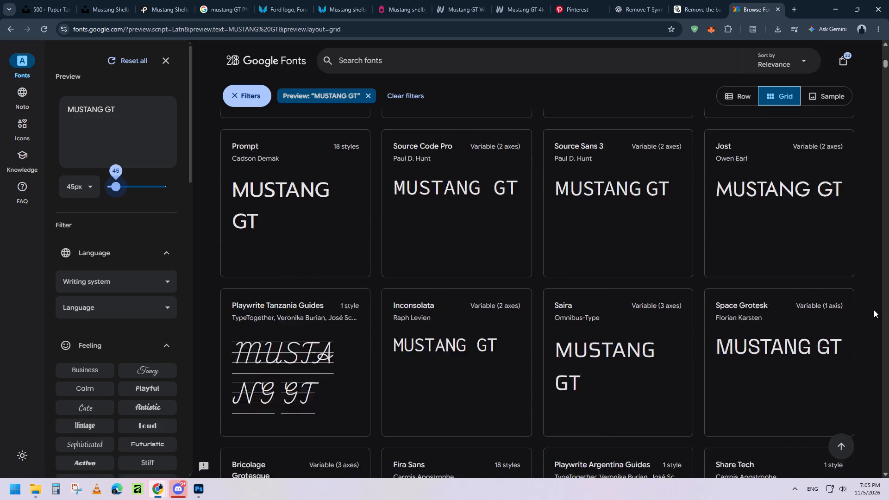
scroll(874, 311, down, 5)
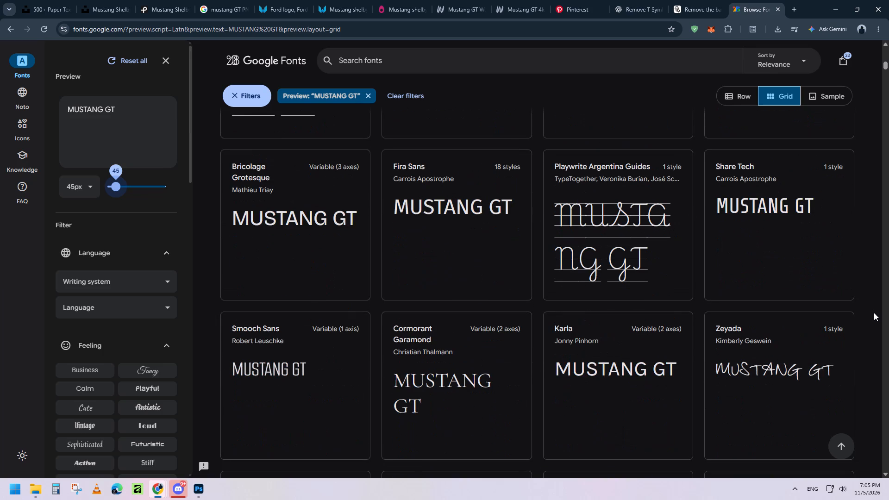
scroll(874, 312, down, 9)
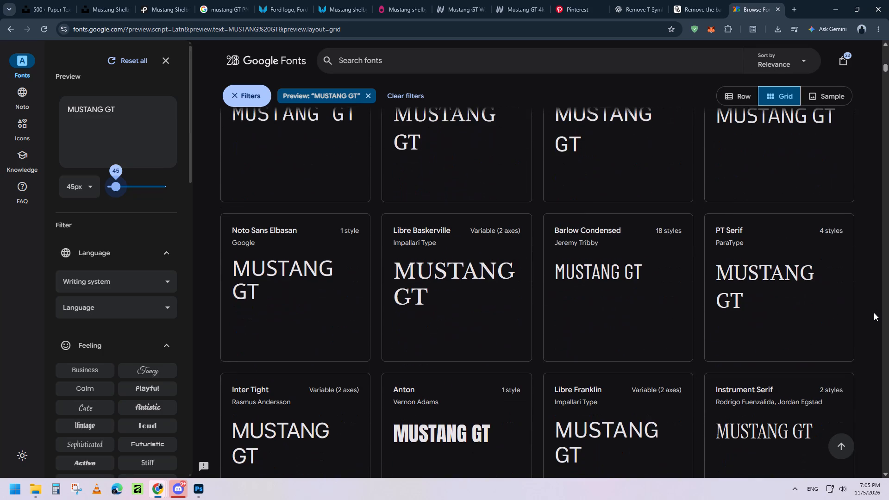
scroll(874, 312, down, 2)
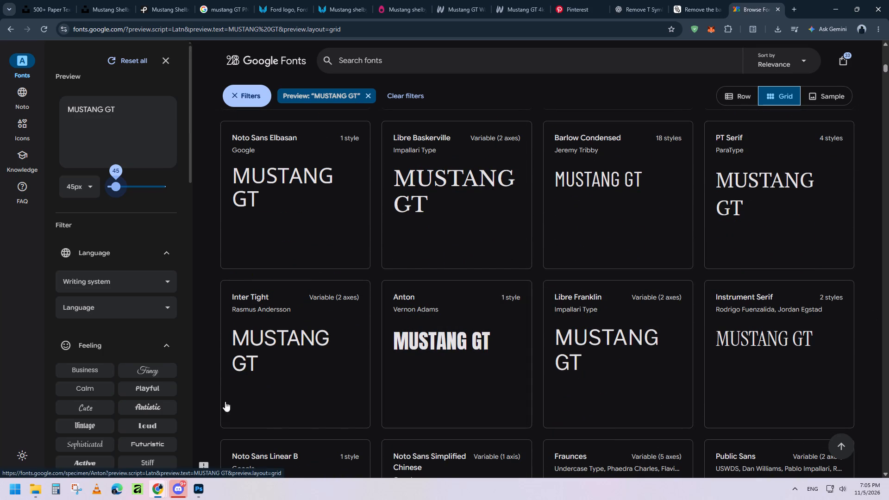
Return to Photoshop, set the Lorem Ipsum text's font to Anton Regular, and accept the black text colour.
click(194, 490)
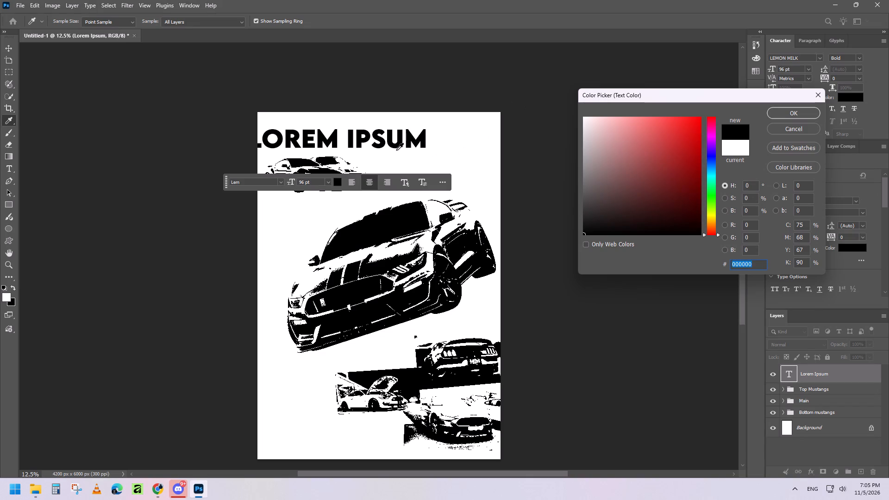
click(254, 182)
key(ctrl+a)
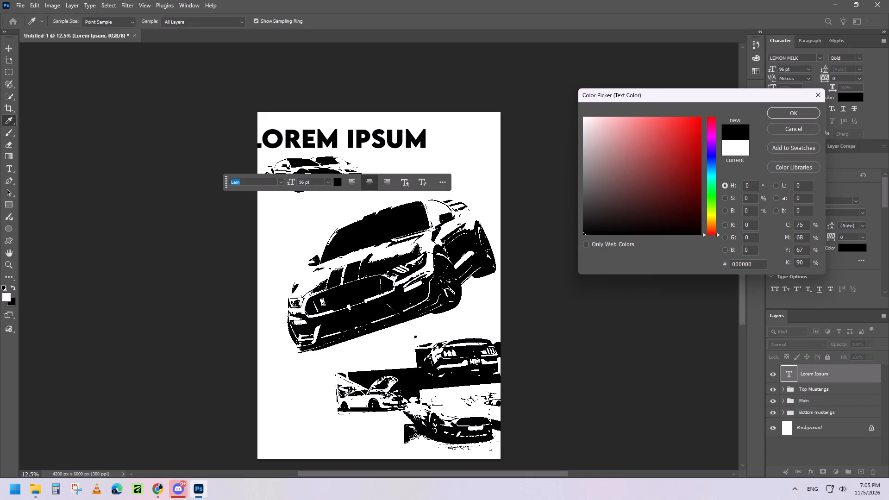
text(An)
text(to)
click(372, 240)
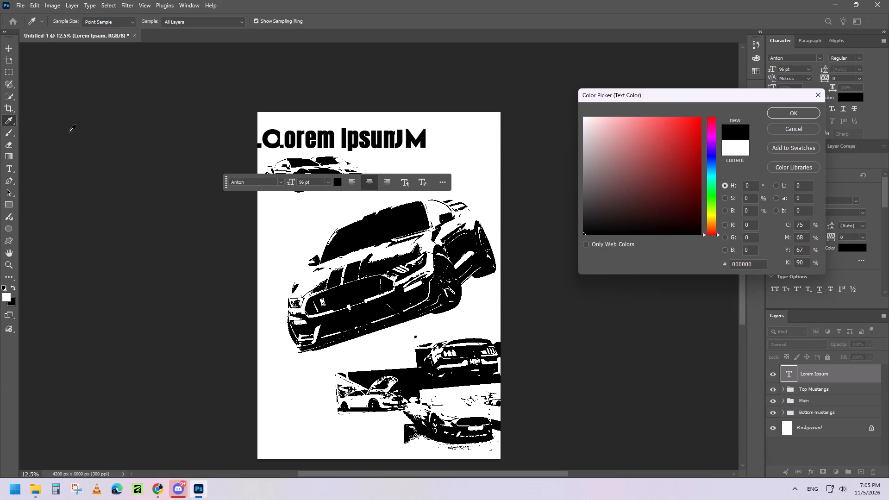
click(10, 167)
click(808, 109)
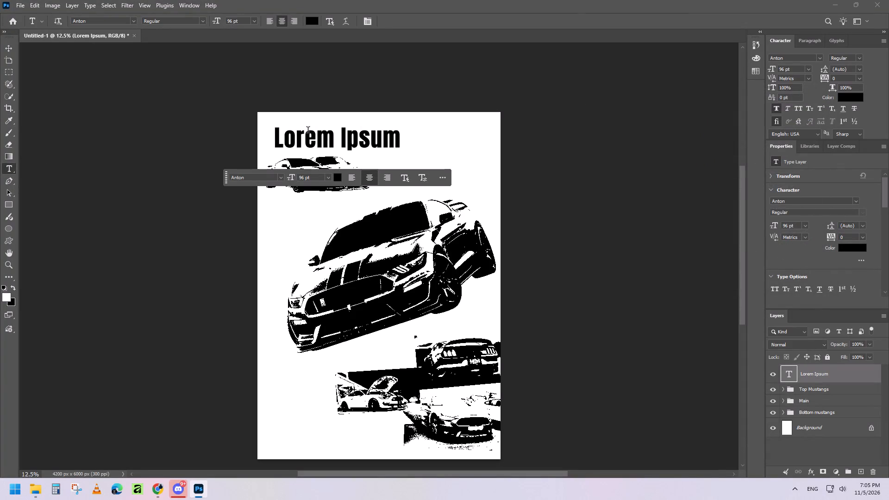
Replace the Lorem Ipsum placeholder text with MUSTANG.
click(312, 134)
key(Delete)
key(Delete)
key(Delete)
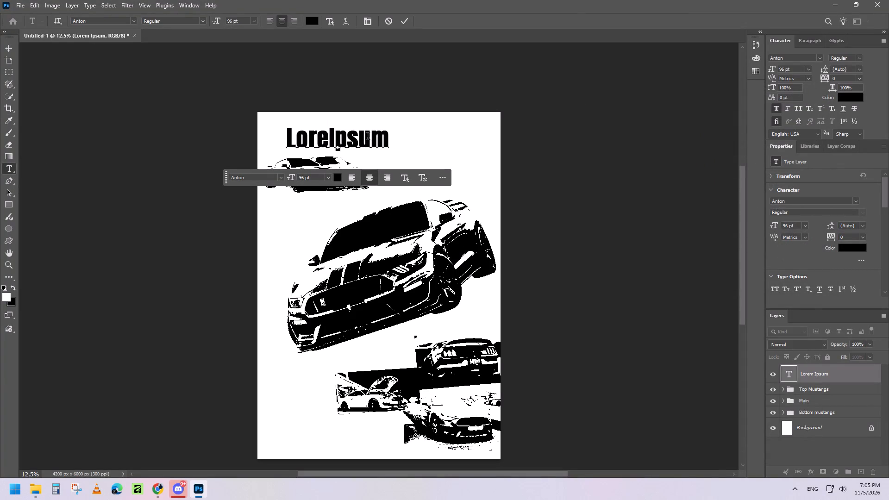
key(Delete)
key(Delete)
key(Delete)
key(Delete)
key(Delete)
key(BackSpace)
key(BackSpace)
key(BackSpace)
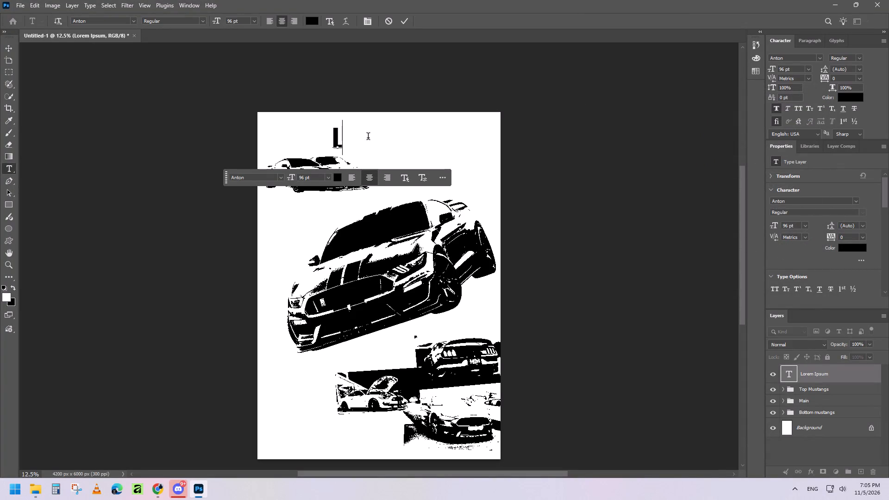
key(BackSpace)
key(shift+m)
key(shift+u)
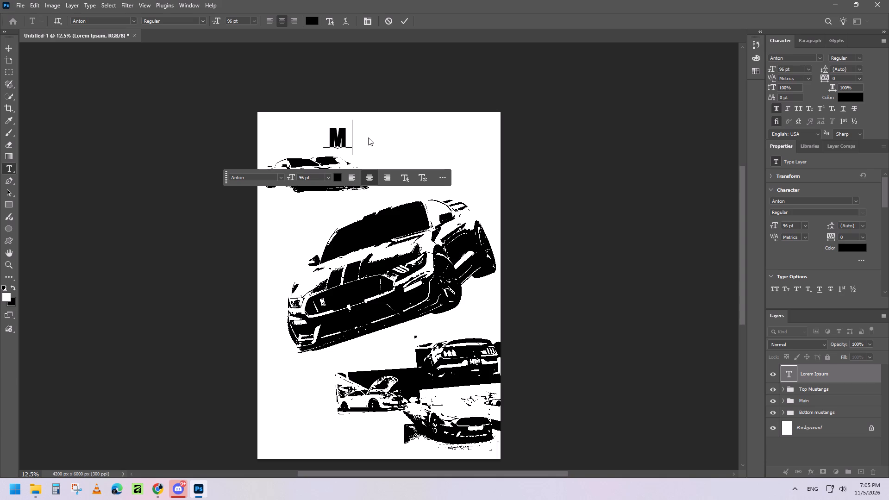
text(STANG)
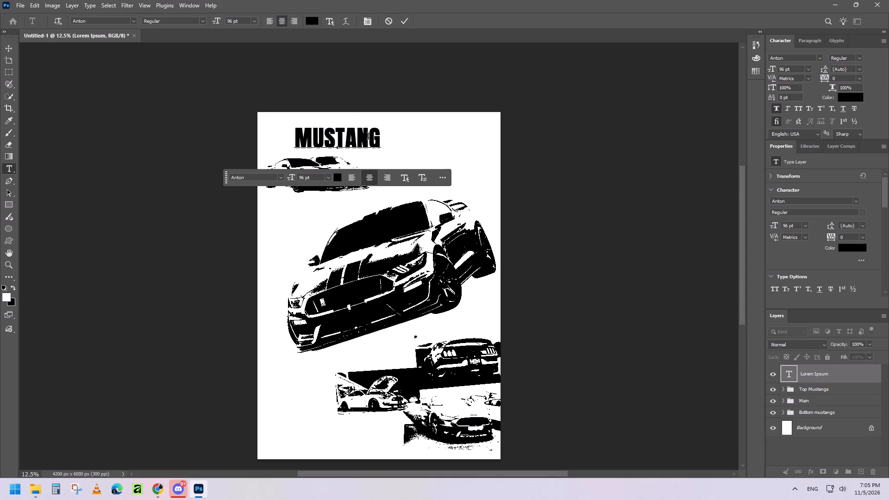
click(406, 18)
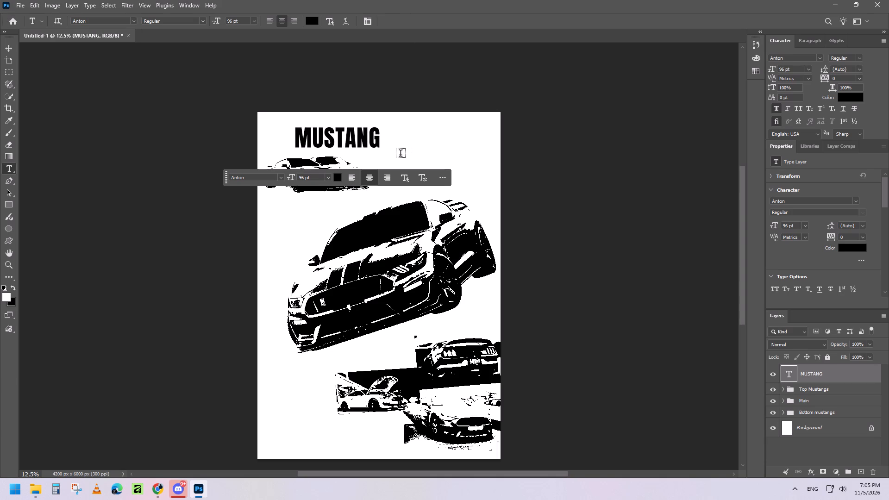
Add a separate text layer reading GT at the end of the MUSTANG title, slightly lower than it.
click(394, 158)
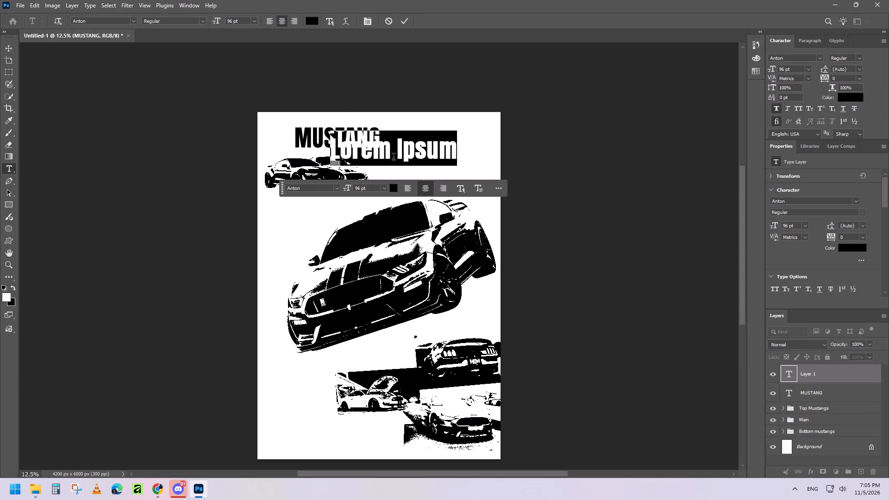
text(GT)
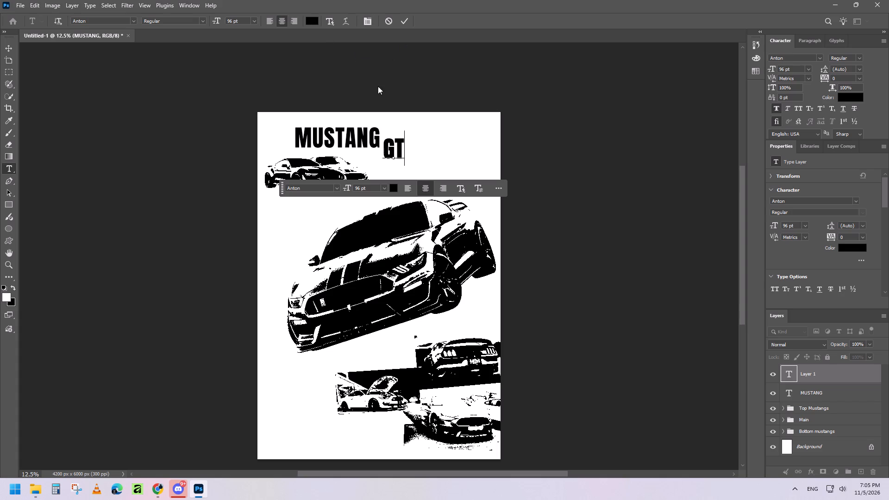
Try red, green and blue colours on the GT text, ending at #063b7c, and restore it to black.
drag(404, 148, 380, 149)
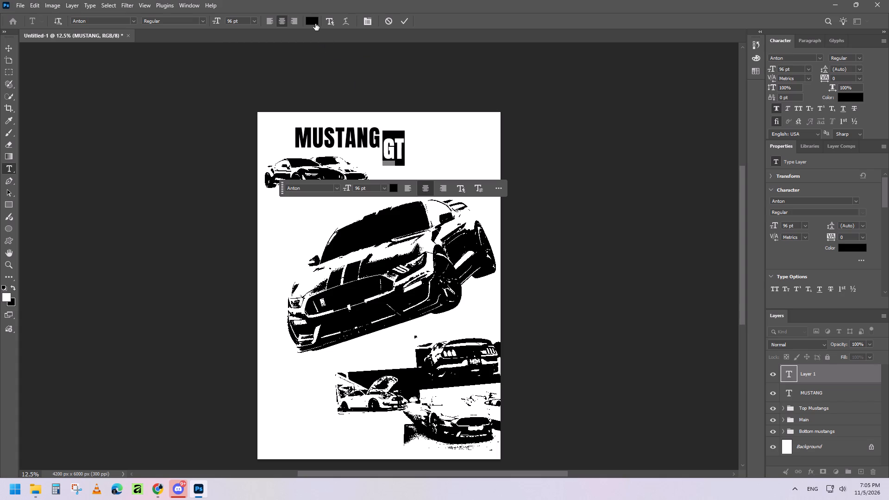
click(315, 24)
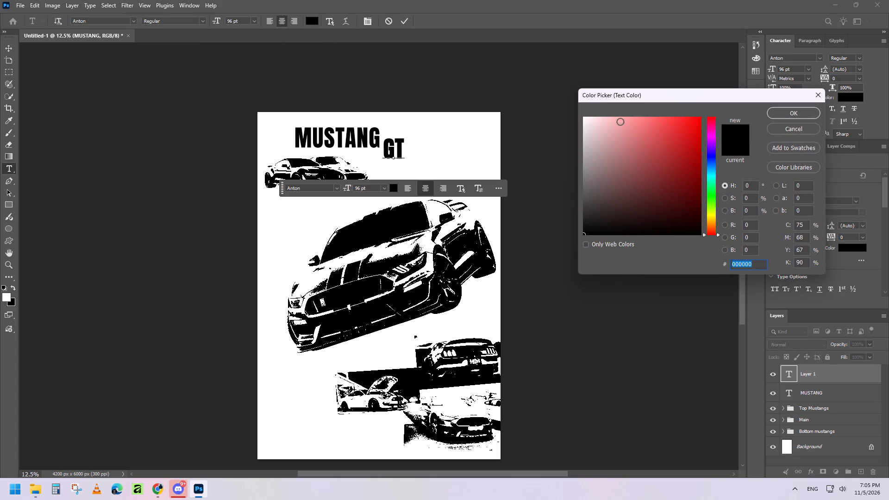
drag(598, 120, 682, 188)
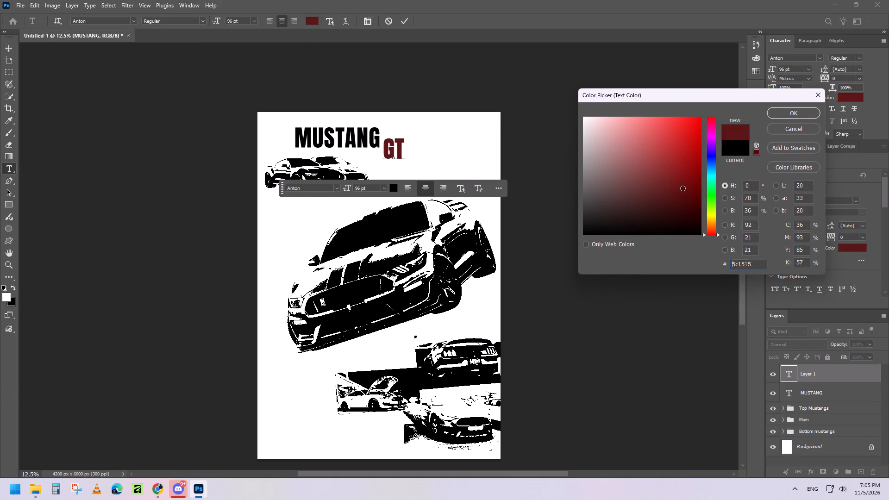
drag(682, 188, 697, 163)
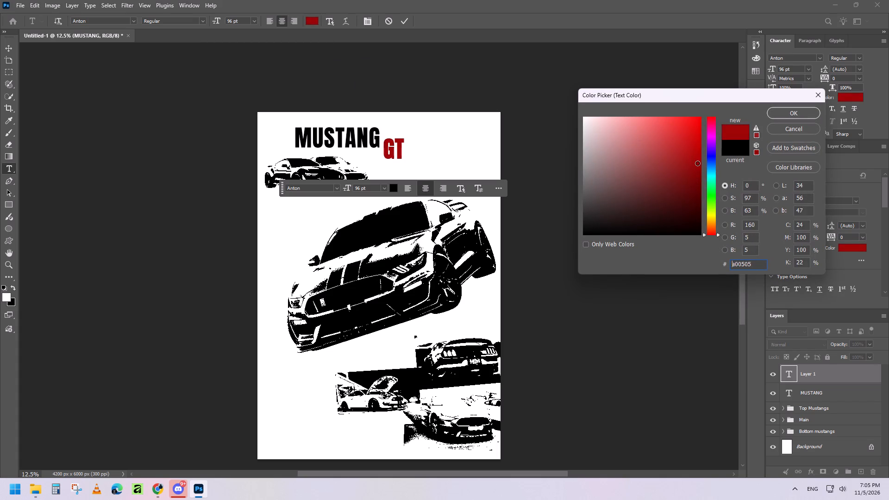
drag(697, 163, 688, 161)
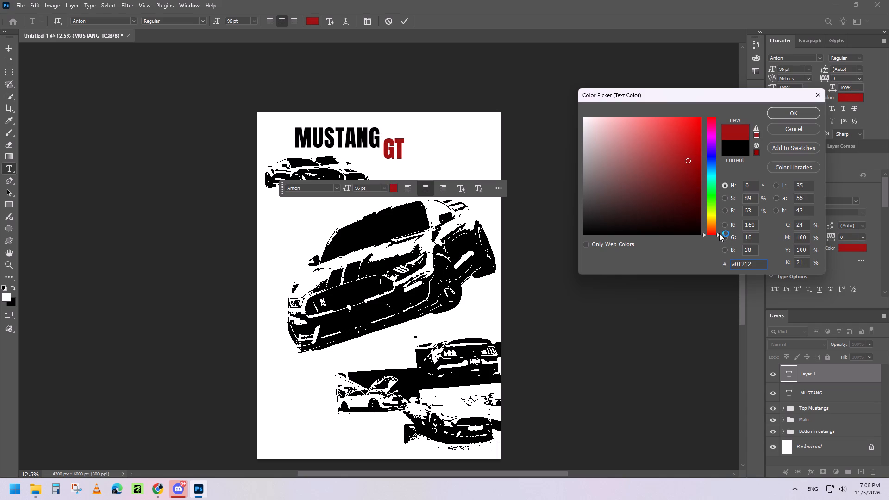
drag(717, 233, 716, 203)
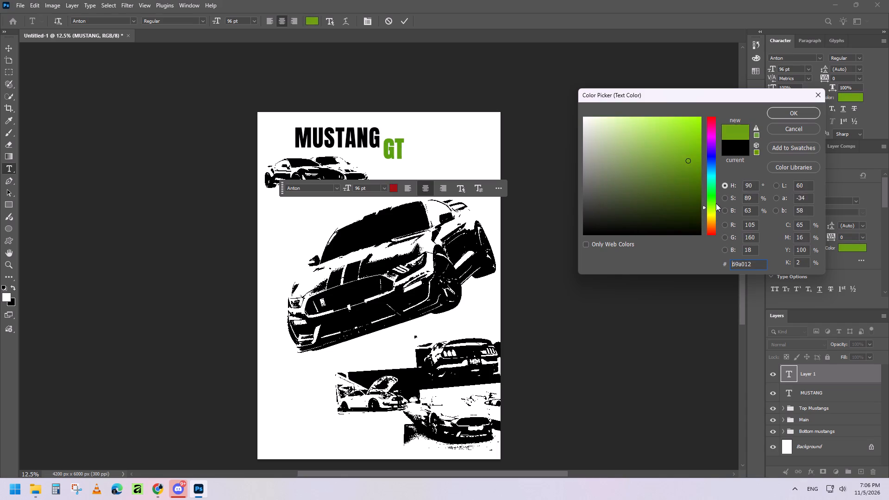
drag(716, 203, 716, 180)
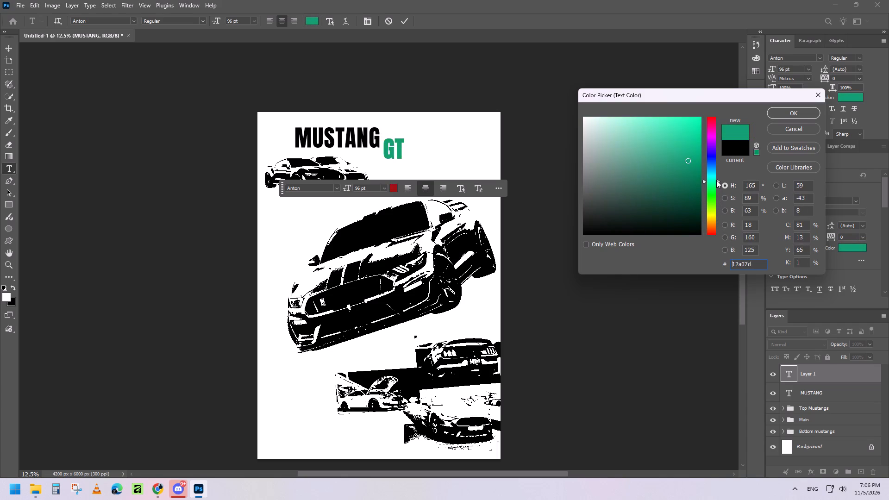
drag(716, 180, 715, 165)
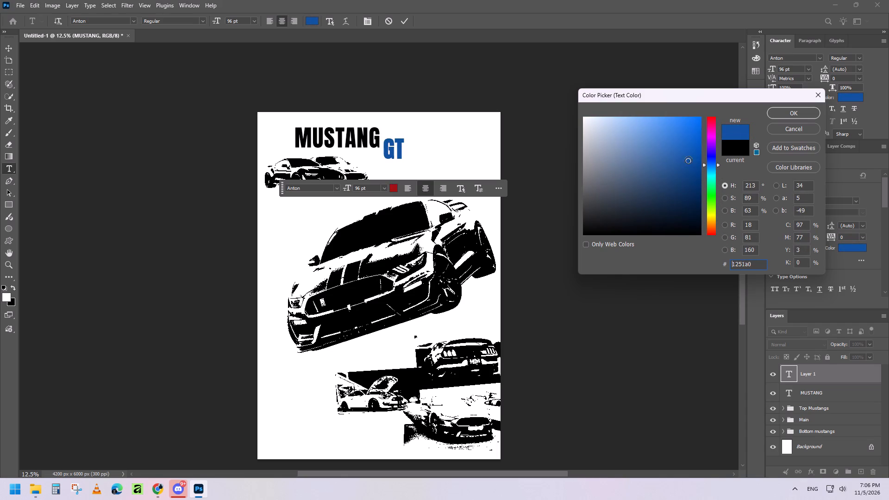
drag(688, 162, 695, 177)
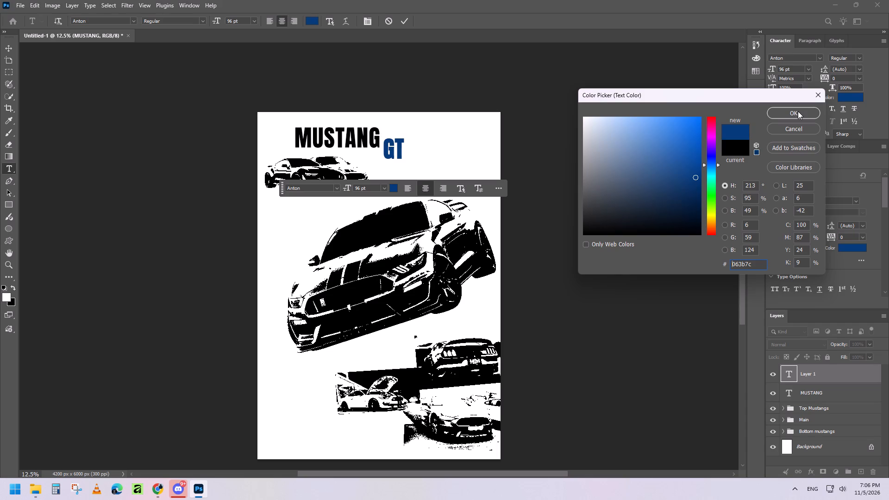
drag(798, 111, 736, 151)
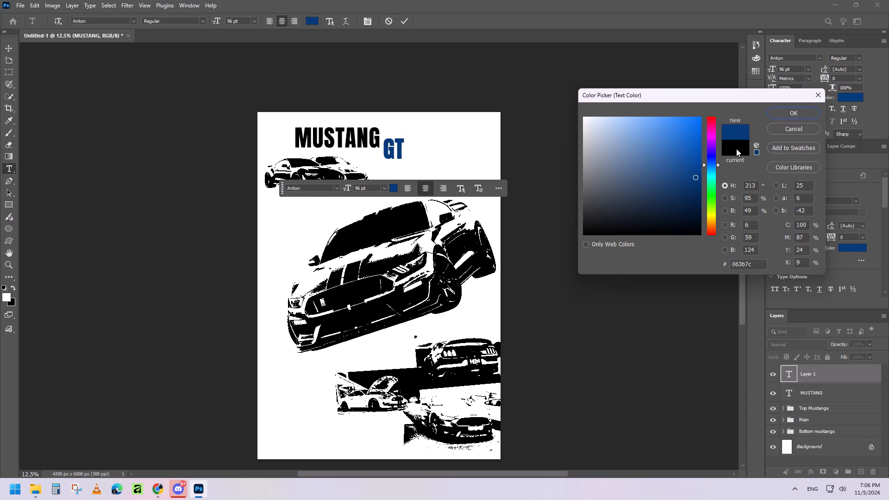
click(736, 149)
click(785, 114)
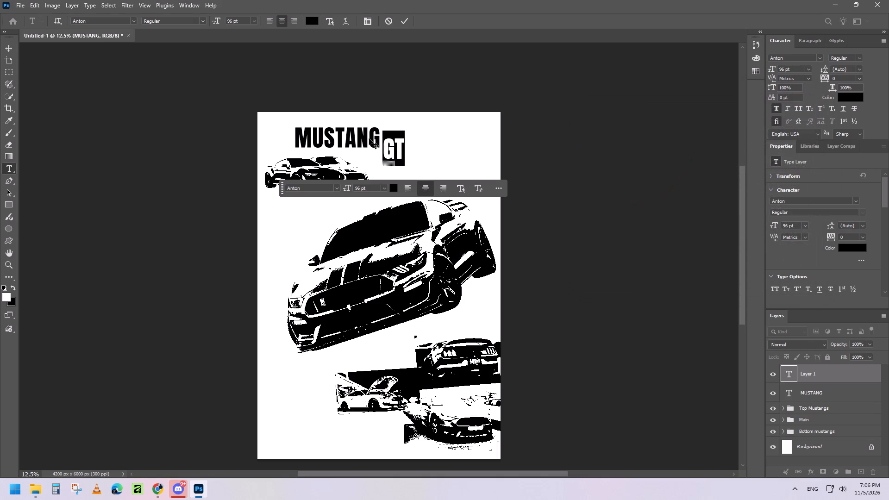
Commit the GT text edit.
click(376, 138)
click(407, 20)
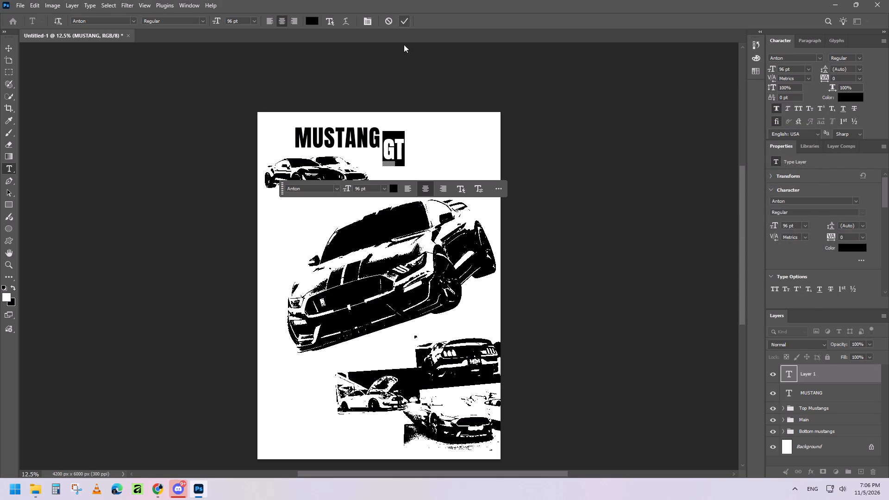
Switch to YouTube in Chrome, browse the recommended videos, play Dax's "Dear Alcohol" music video, and return to Photoshop.
click(154, 494)
click(107, 448)
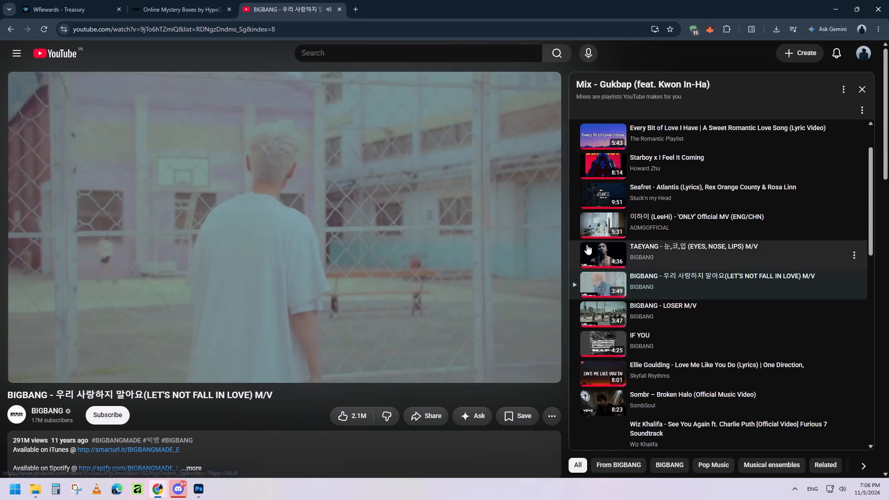
scroll(743, 256, down, 7)
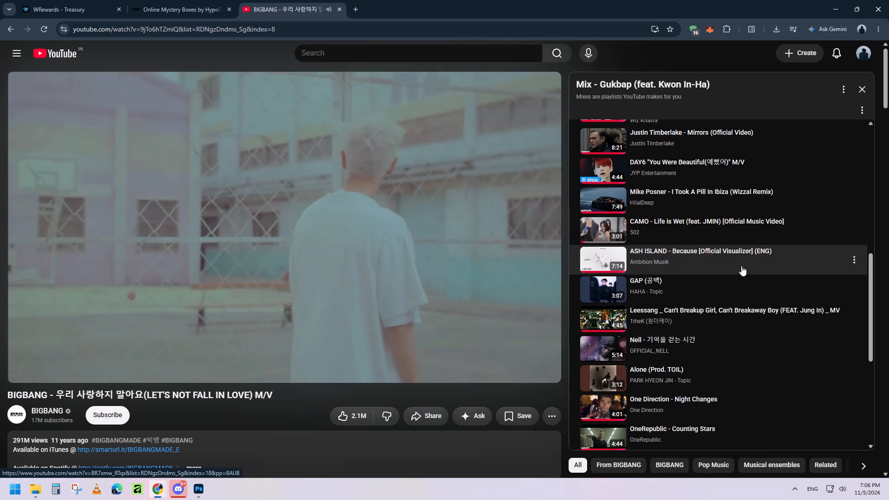
scroll(741, 266, down, 3)
scroll(682, 304, down, 16)
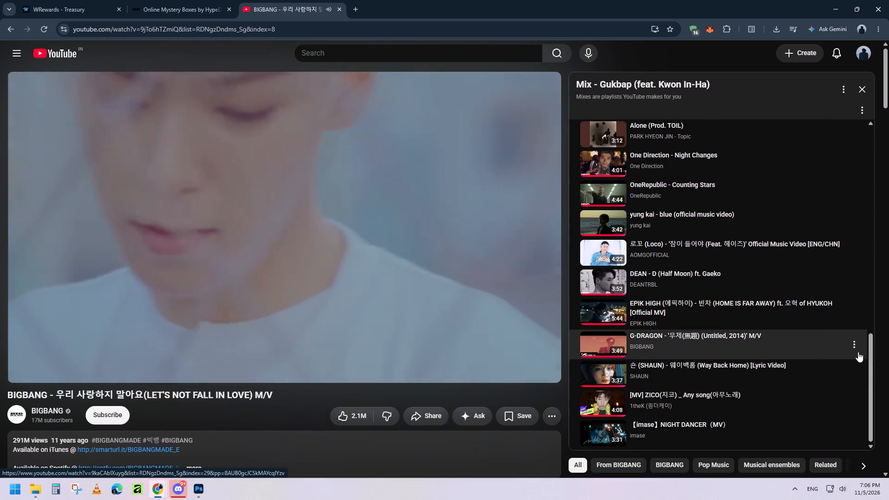
scroll(880, 331, down, 10)
scroll(870, 260, down, 6)
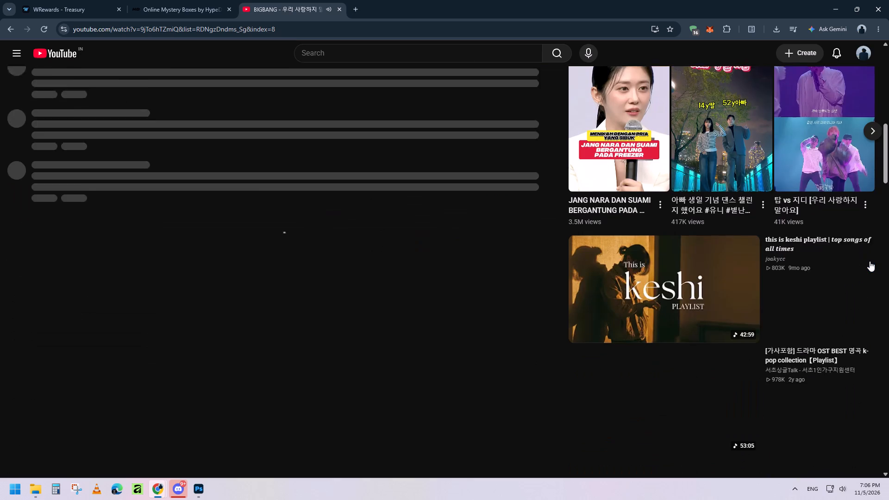
scroll(870, 261, down, 15)
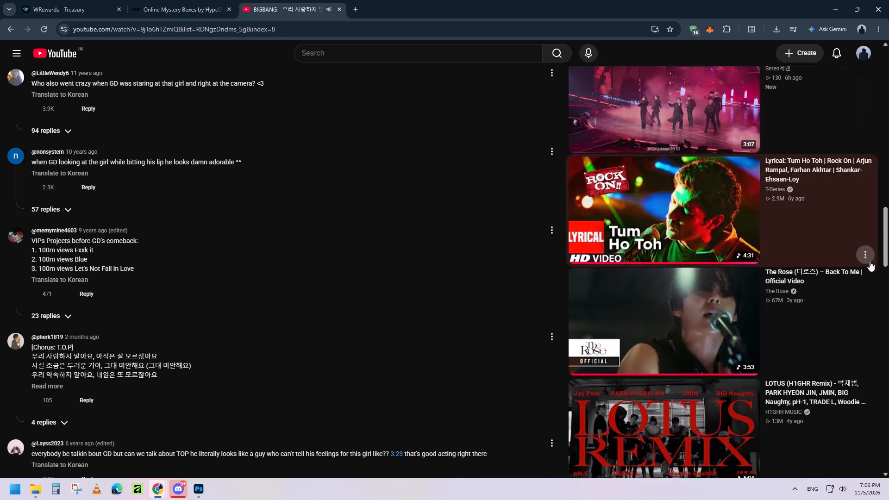
scroll(870, 261, down, 8)
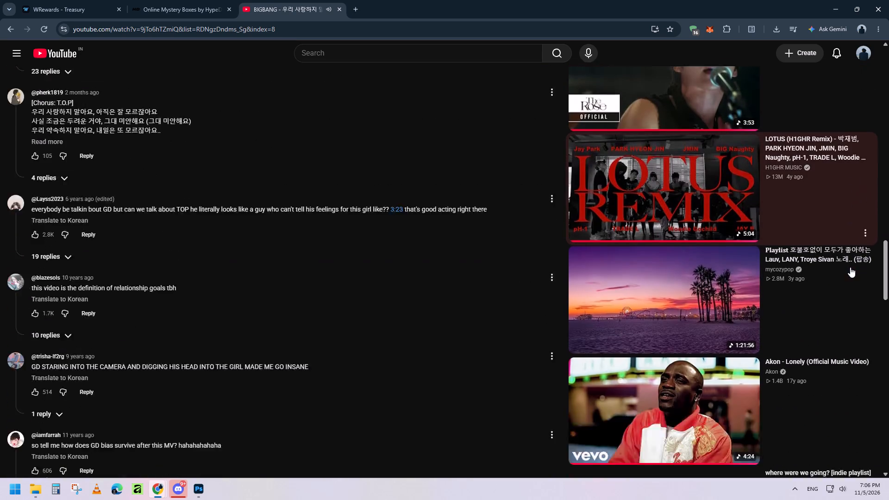
scroll(845, 264, down, 5)
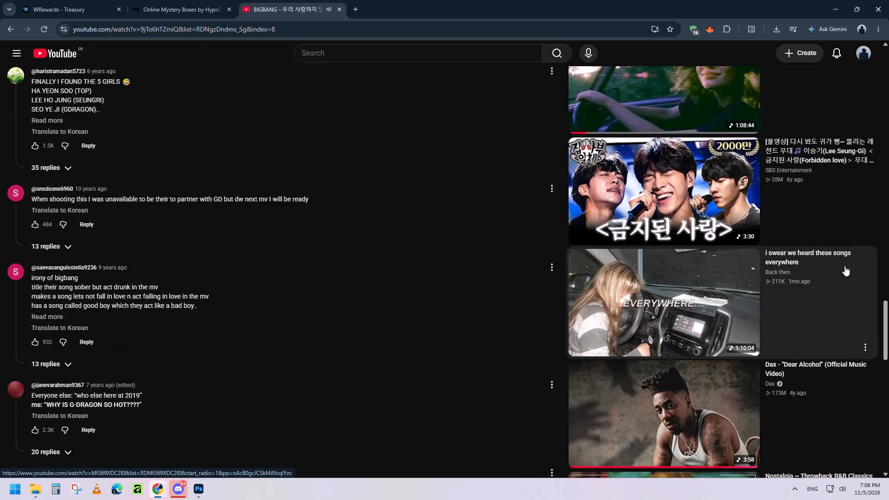
scroll(845, 266, down, 4)
click(707, 231)
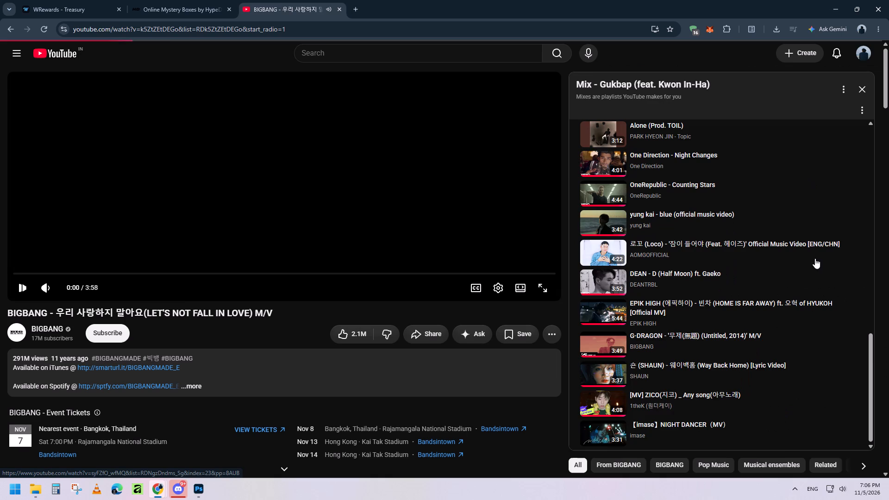
scroll(768, 244, up, 12)
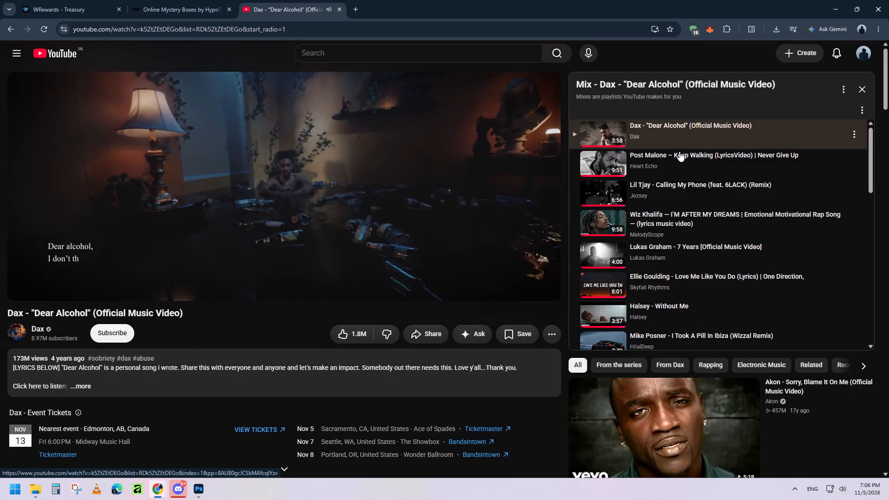
click(835, 3)
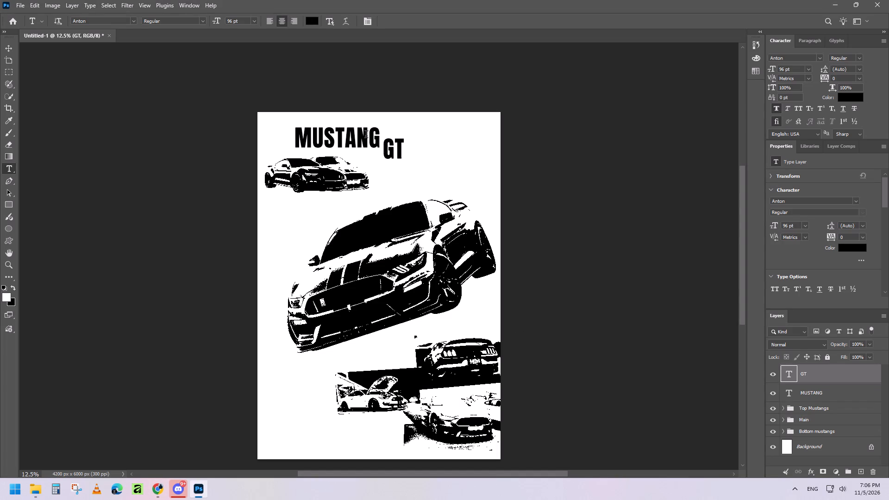
Recolour the MUSTANG title, trying several reds, to dark red #4f0000 and copy that hex value.
click(366, 135)
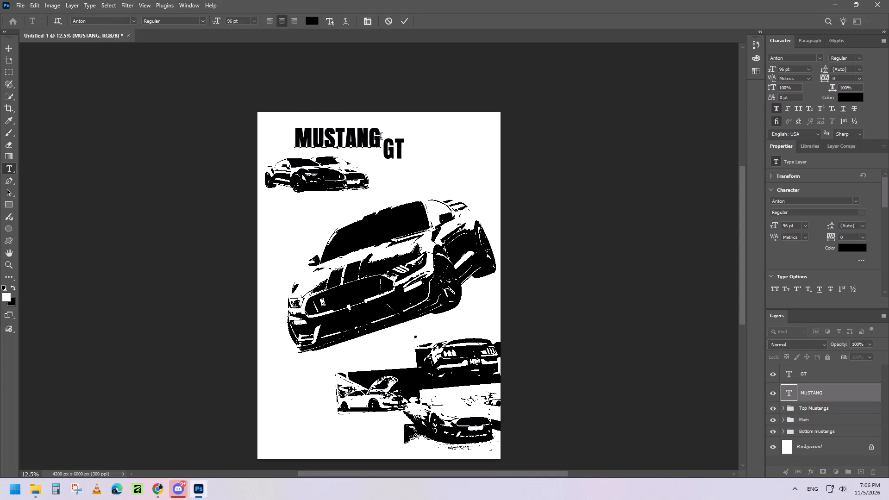
drag(381, 137, 264, 137)
click(313, 24)
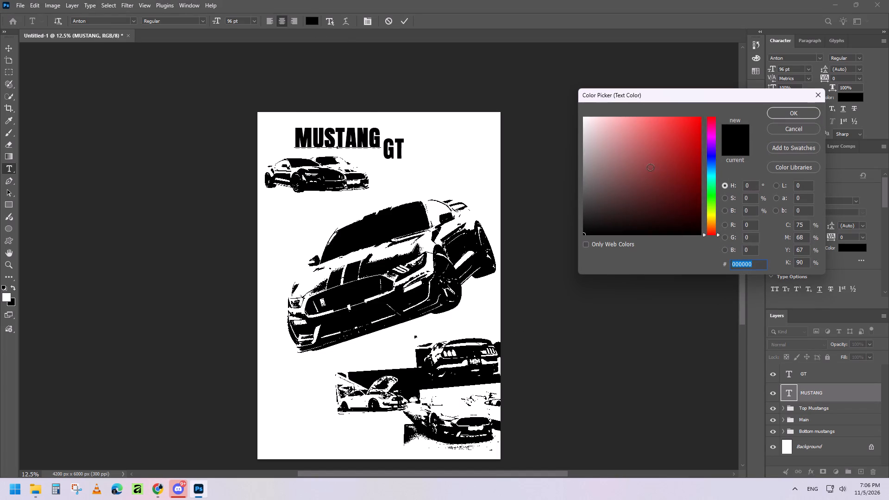
drag(690, 159, 704, 178)
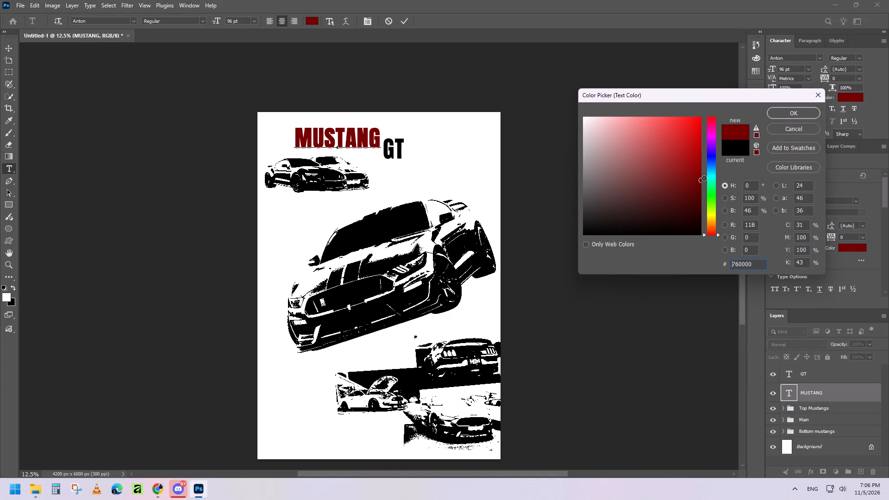
drag(704, 178, 710, 200)
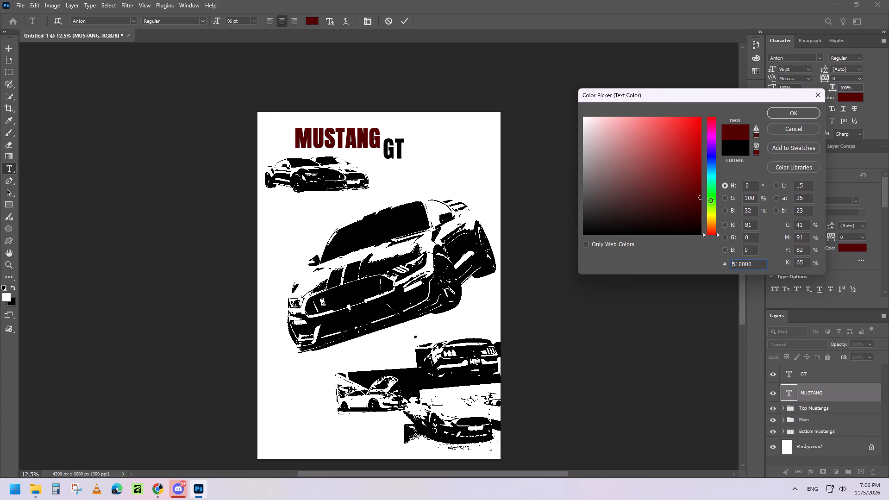
drag(710, 200, 711, 185)
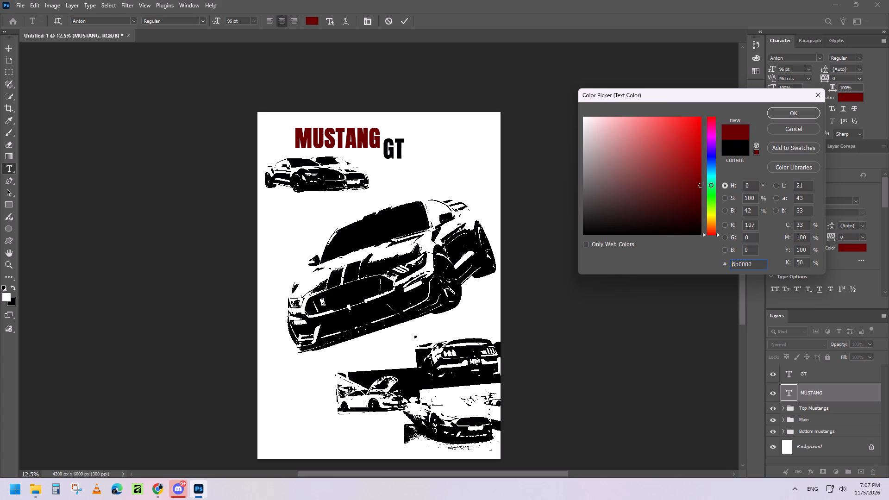
drag(711, 185, 686, 163)
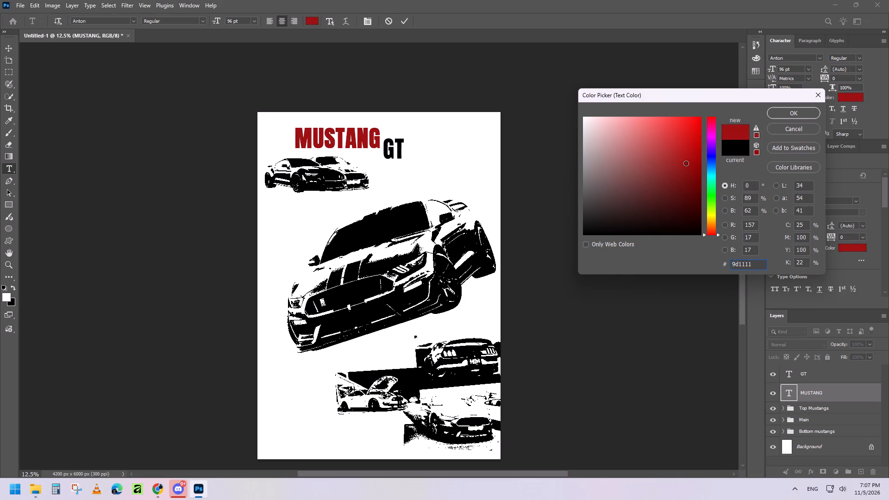
drag(686, 163, 703, 198)
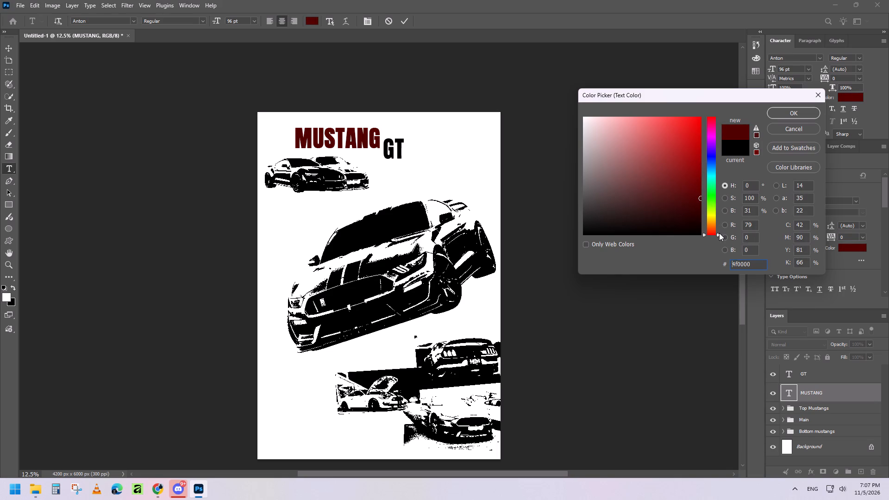
click(757, 264)
key(ctrl+a)
key(ctrl+c)
key(ctrl+c)
key(ctrl+c)
key(ctrl+c)
Shift the MUSTANG title's hue through green, purple and magenta to a dark navy blue, and commit the text edit.
drag(718, 234, 719, 239)
drag(719, 239, 719, 187)
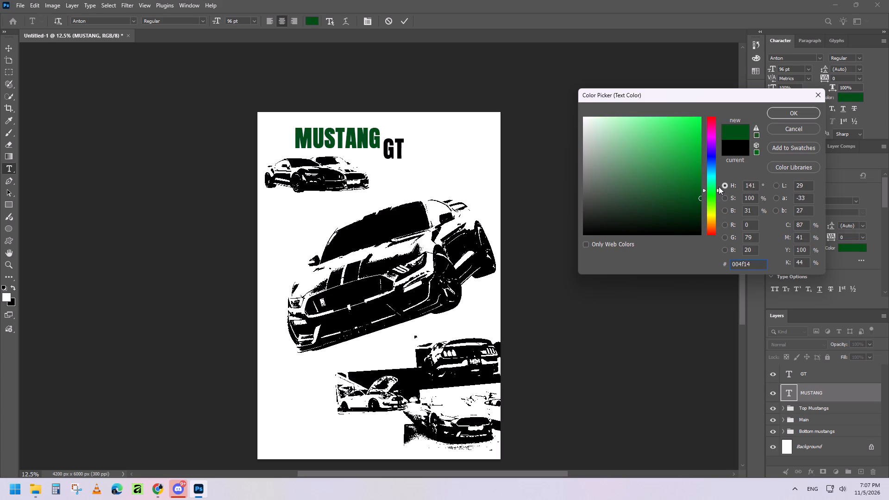
drag(719, 187, 716, 162)
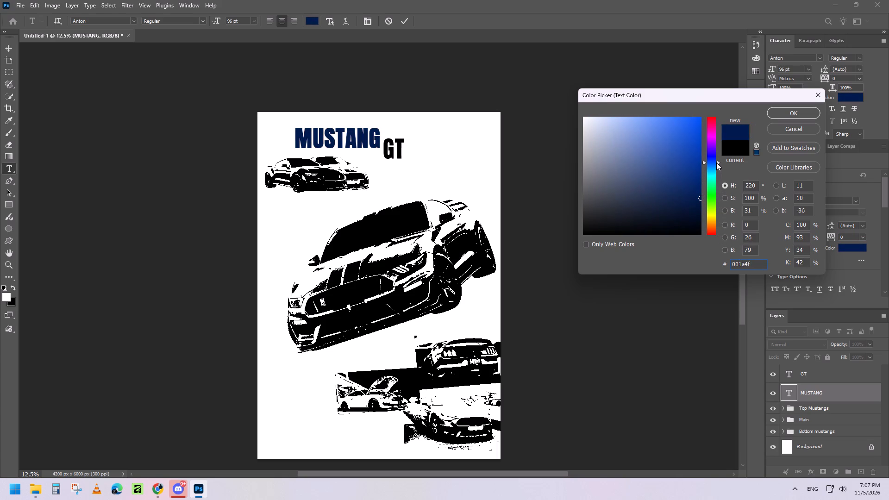
drag(716, 162, 716, 147)
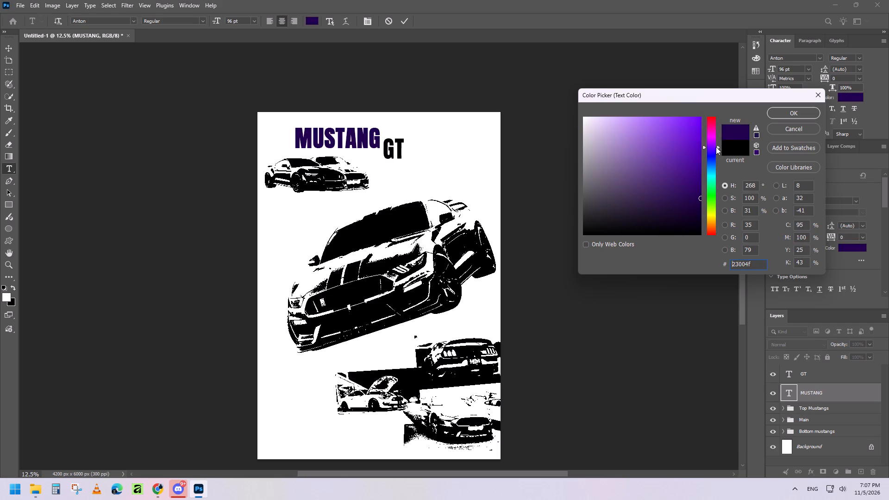
drag(716, 147, 715, 124)
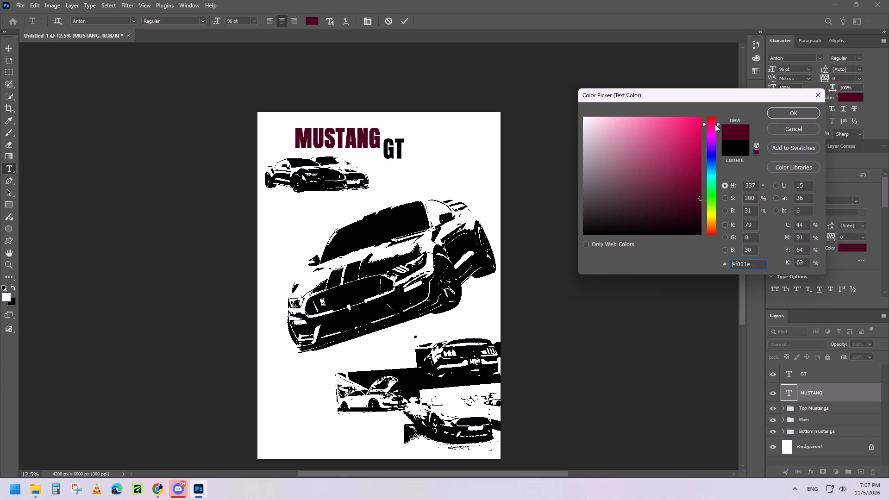
drag(715, 124, 715, 138)
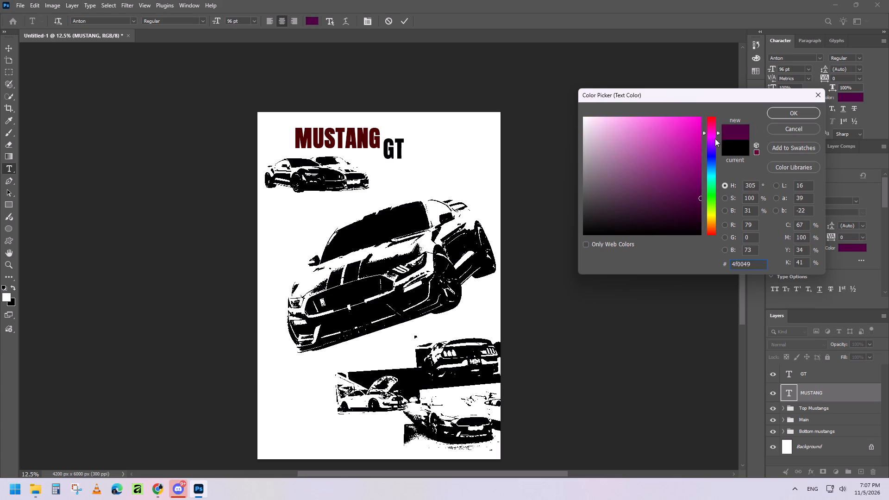
drag(715, 138, 716, 160)
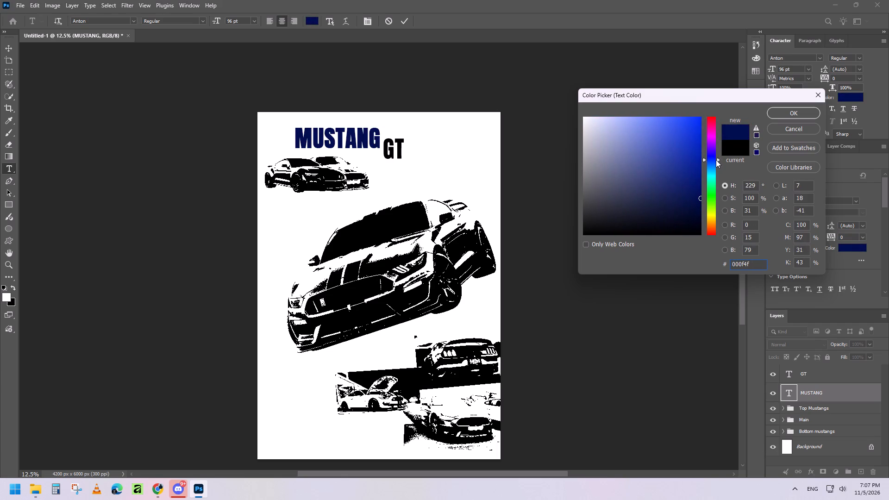
drag(716, 160, 717, 162)
click(796, 112)
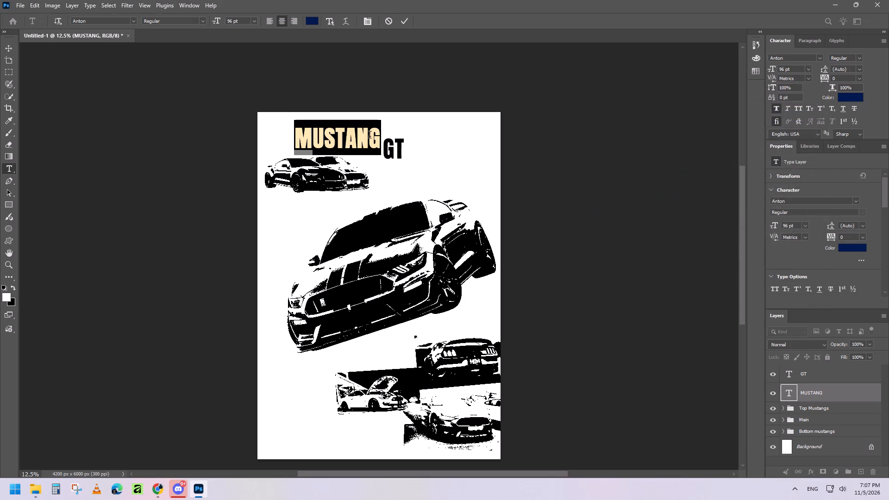
click(406, 20)
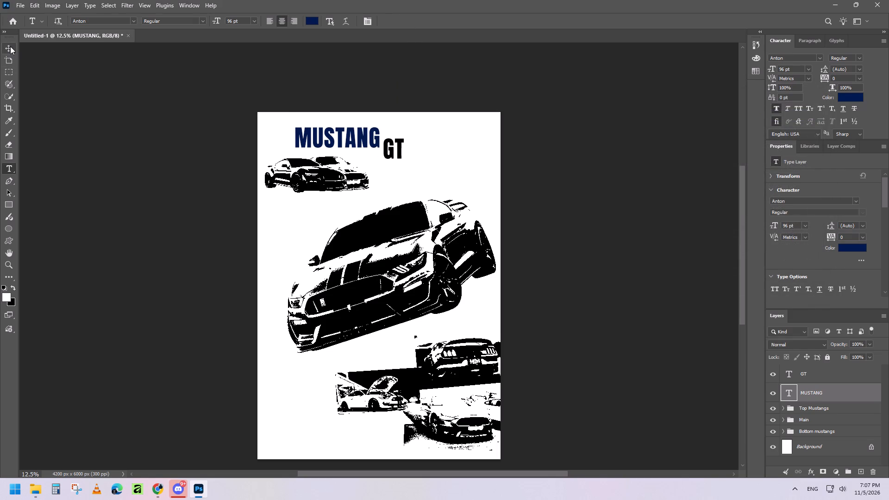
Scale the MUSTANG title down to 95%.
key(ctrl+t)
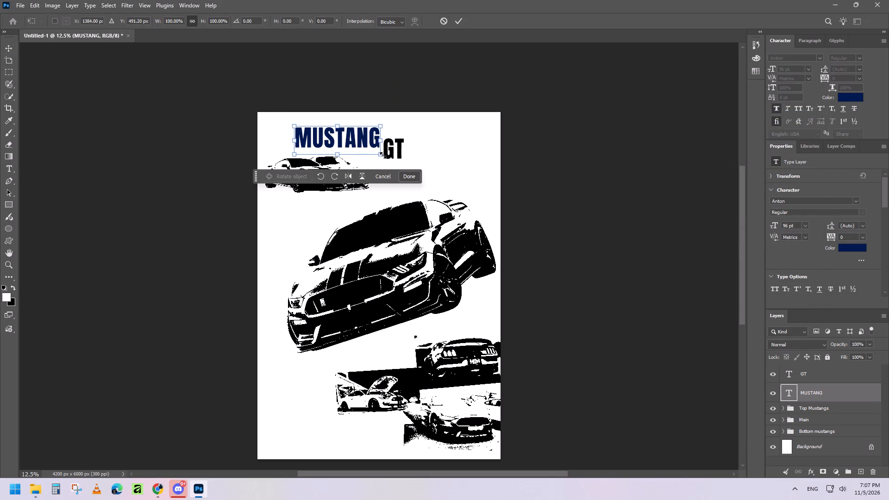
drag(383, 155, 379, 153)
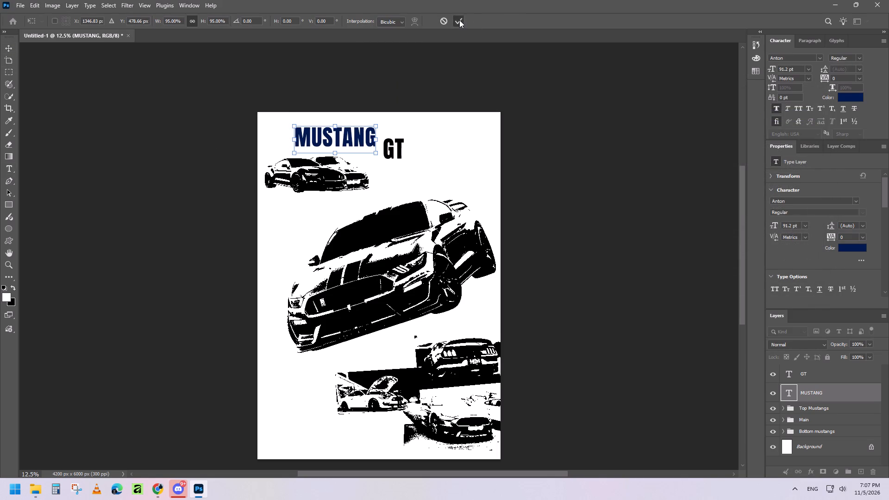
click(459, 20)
Move GT aside towards the page's right edge, enlarge the MUSTANG title to about 168 pt and place it near the page's top centre.
click(14, 49)
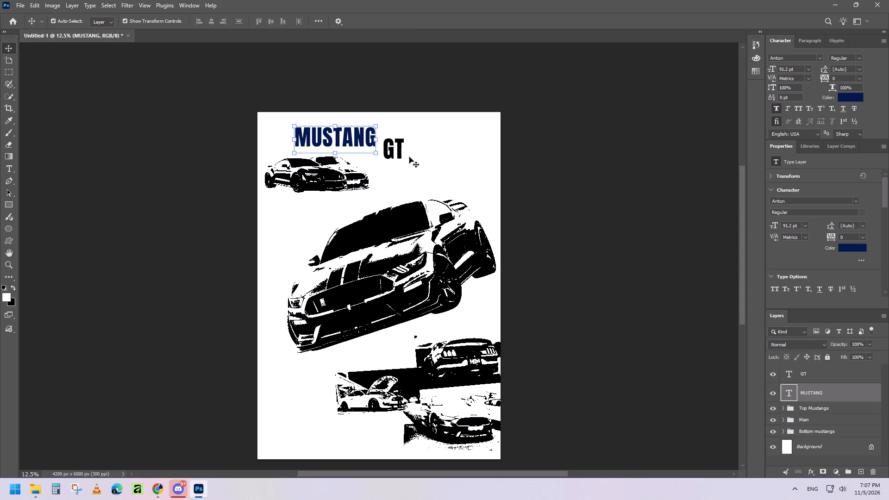
drag(393, 151, 477, 187)
click(347, 132)
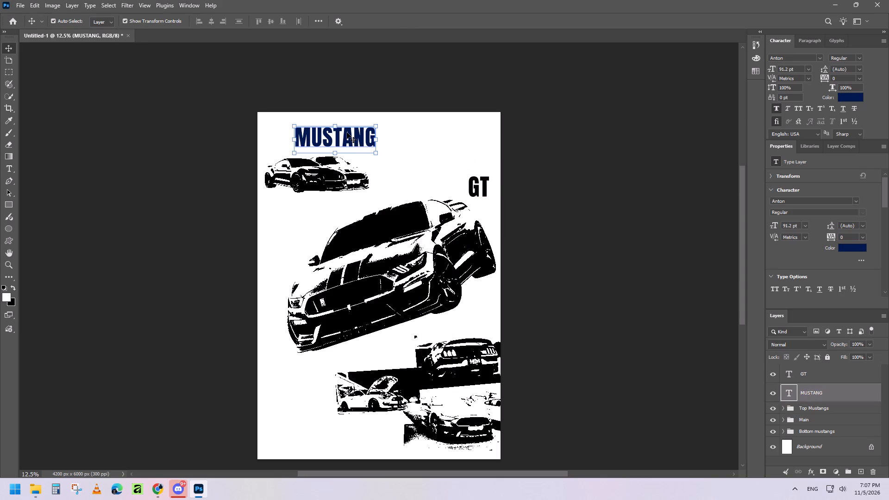
key(ctrl+t)
drag(376, 153, 446, 154)
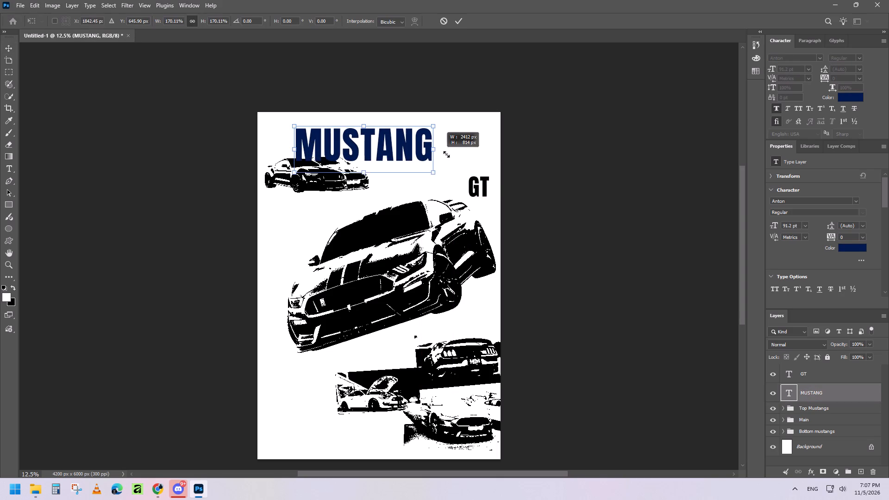
drag(446, 154, 452, 154)
drag(394, 146, 404, 137)
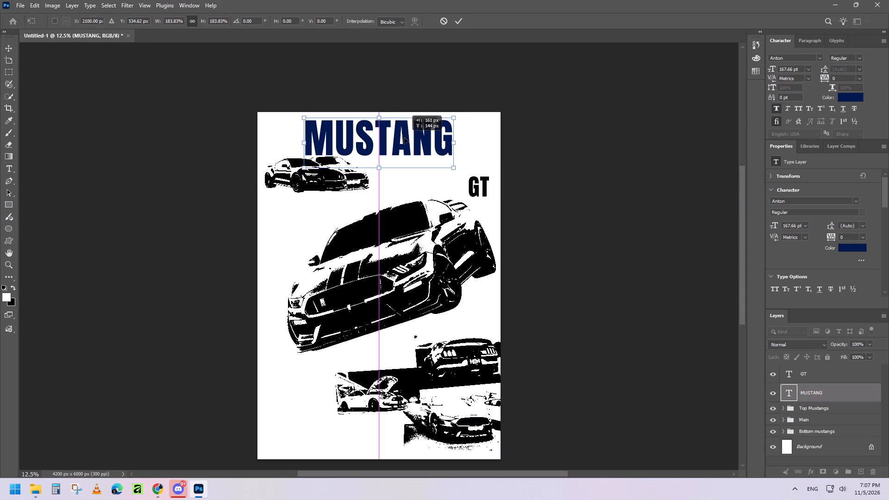
drag(404, 137, 400, 140)
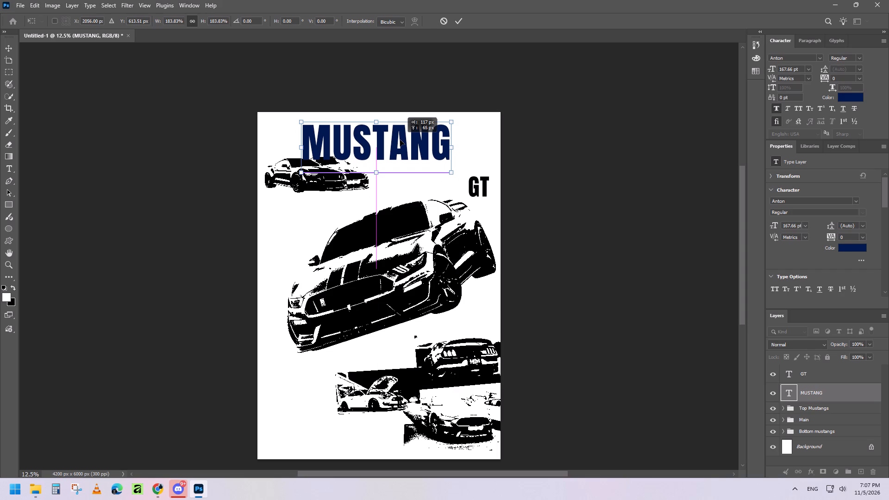
click(461, 19)
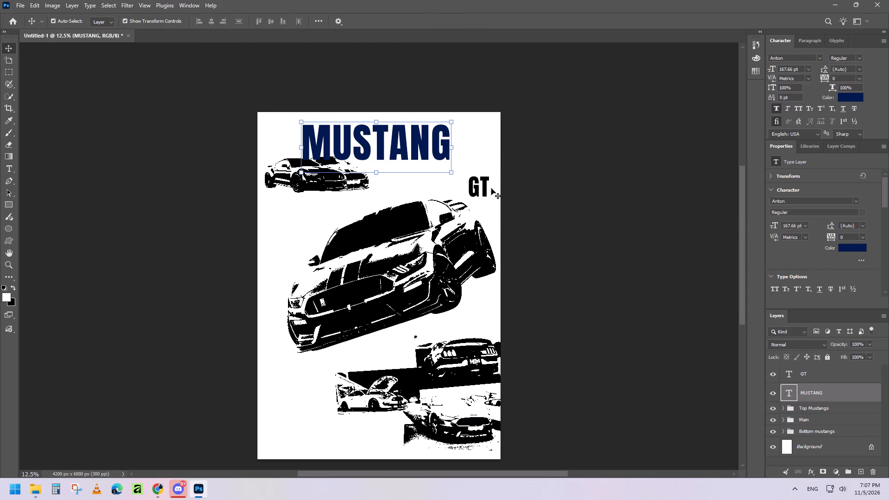
Place the GT text beneath the end of the MUSTANG title, enlarge it to about 120 pt and nudge it slightly left and down.
drag(486, 188, 414, 177)
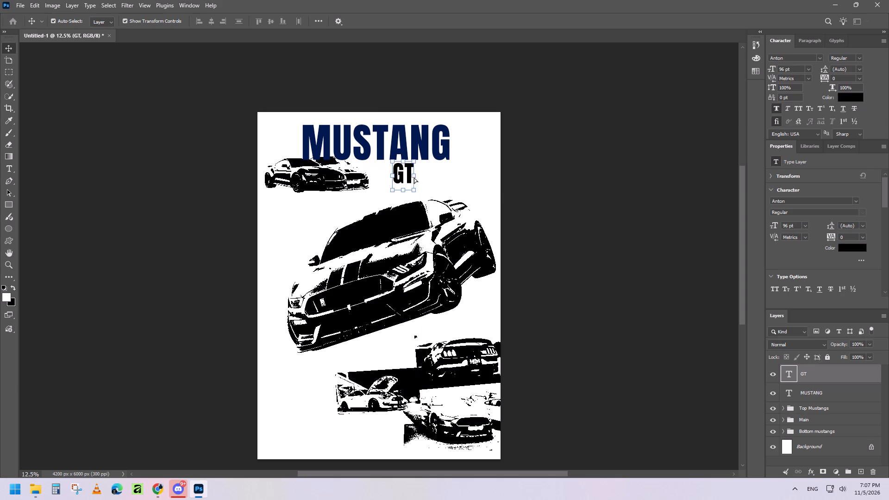
drag(415, 176, 423, 178)
drag(406, 175, 439, 182)
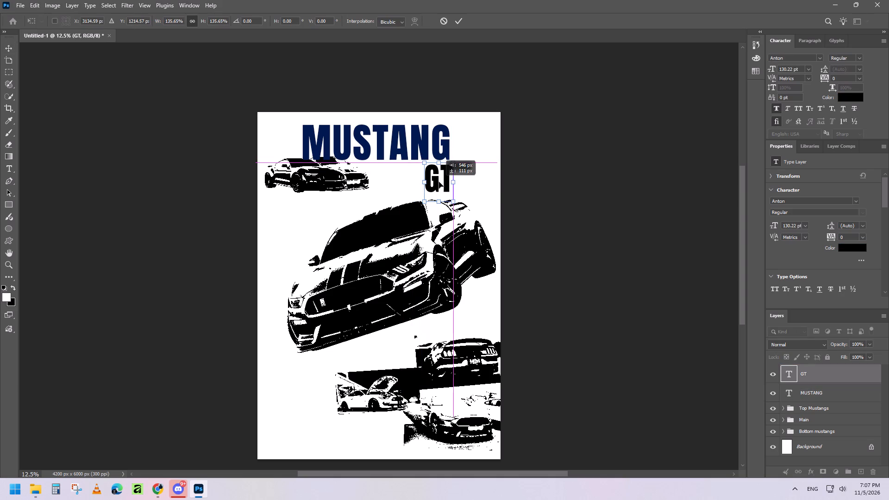
drag(439, 182, 432, 180)
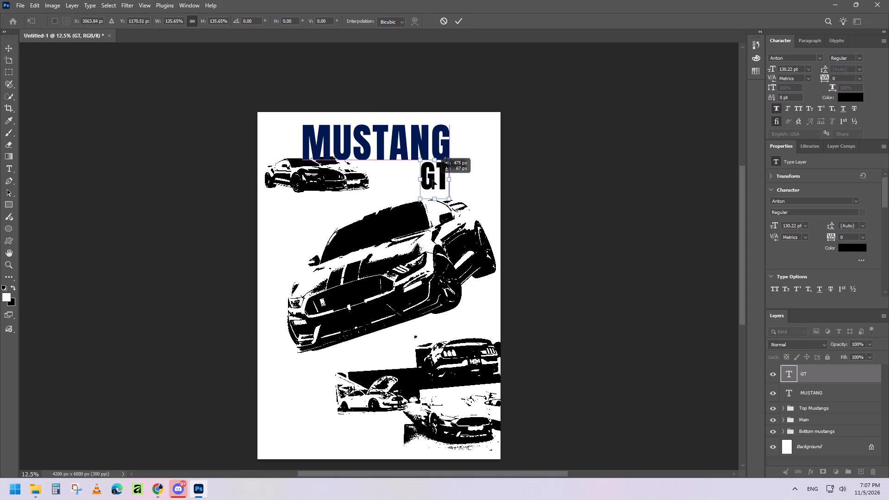
drag(432, 180, 432, 180)
click(436, 197)
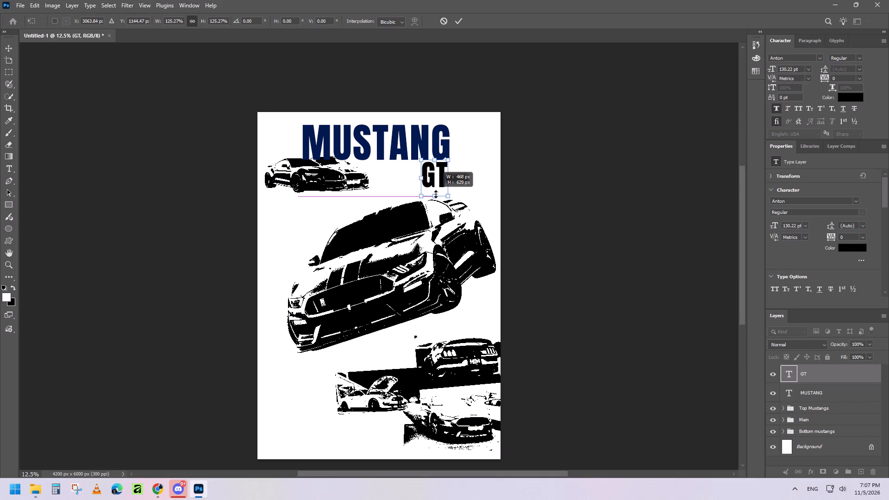
key(Left)
key(Left)
key(Down)
key(Left)
key(Down)
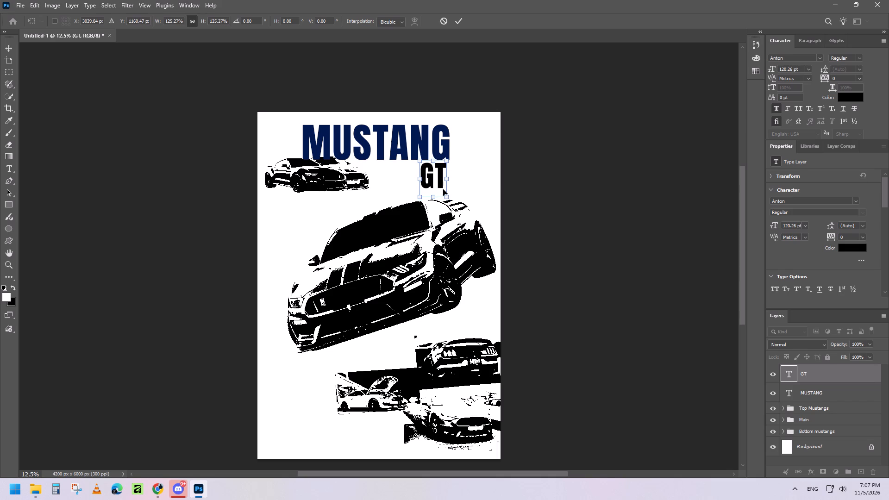
key(Left)
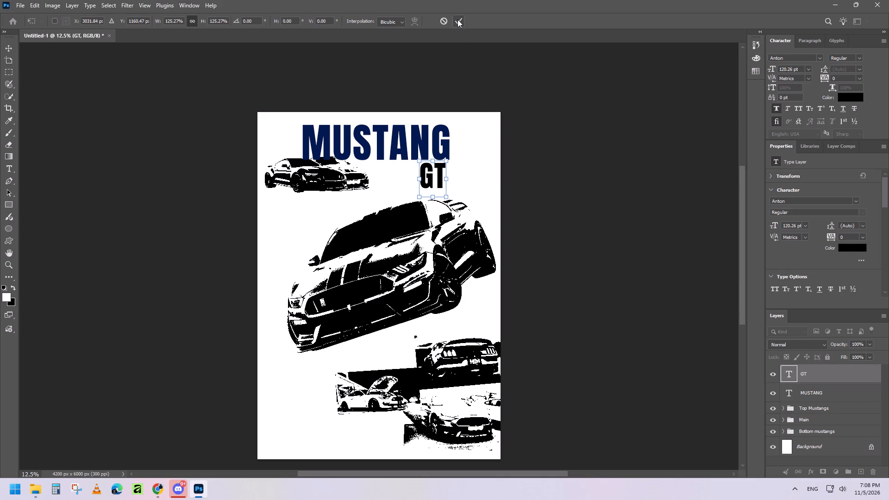
click(457, 19)
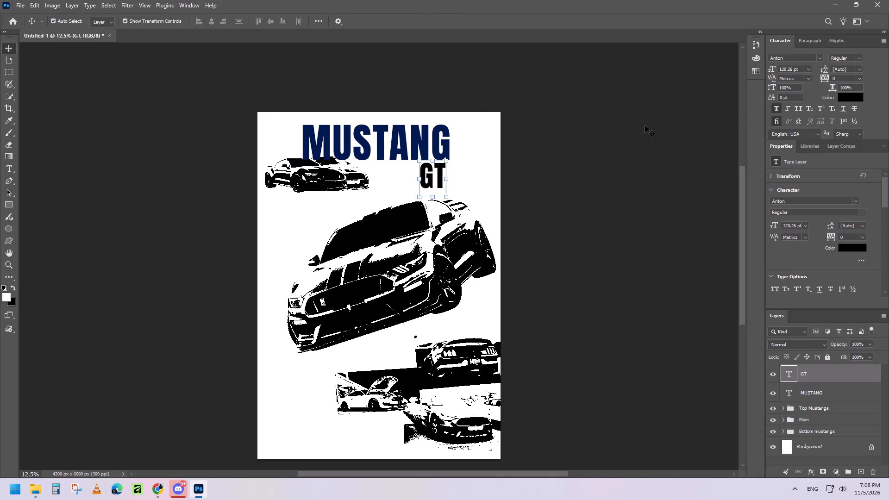
Select both car layers in the Top Mustangs group and shift them right together, beneath the first letters of the MUSTANG title.
click(323, 184)
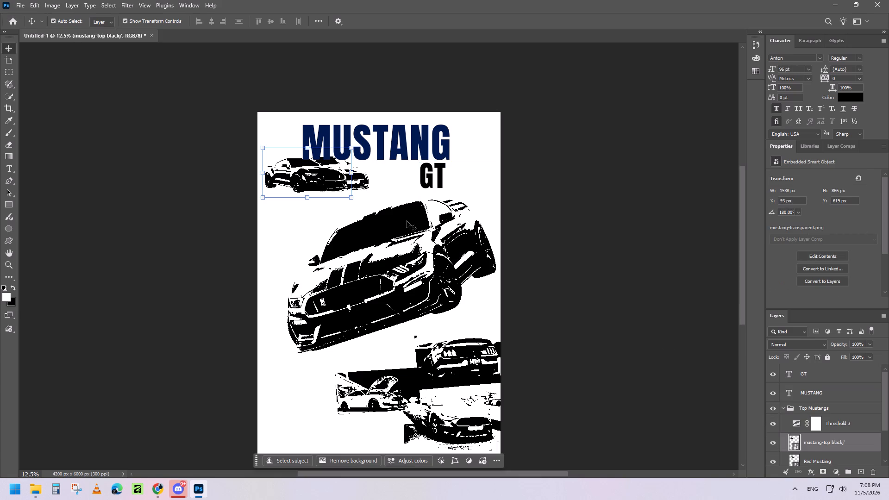
scroll(857, 467, down, 2)
ctrl+click(829, 442)
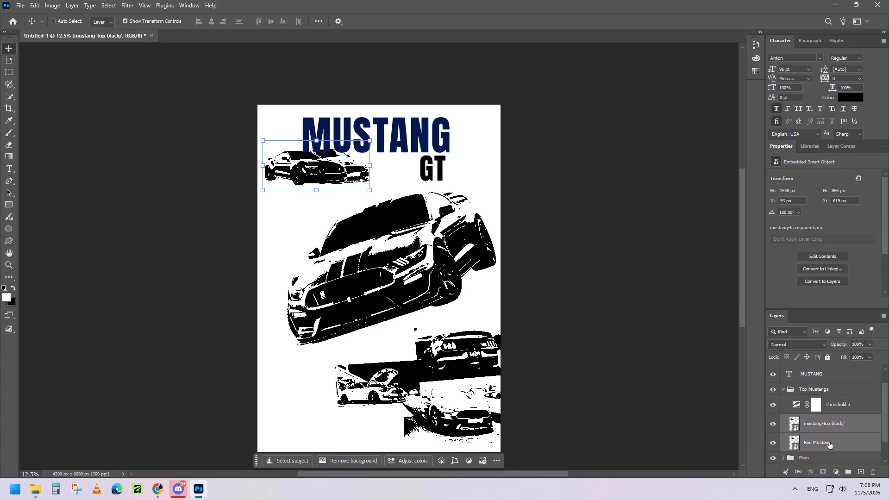
key(Right)
drag(324, 174, 339, 175)
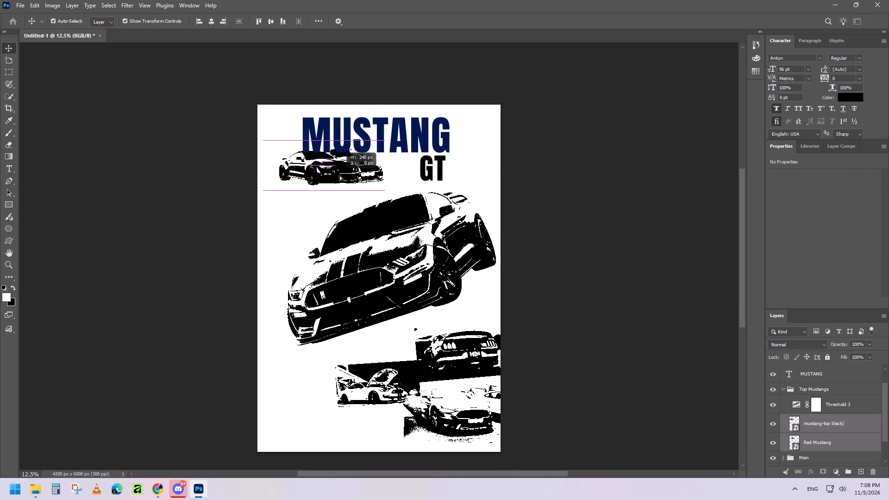
drag(339, 175, 342, 173)
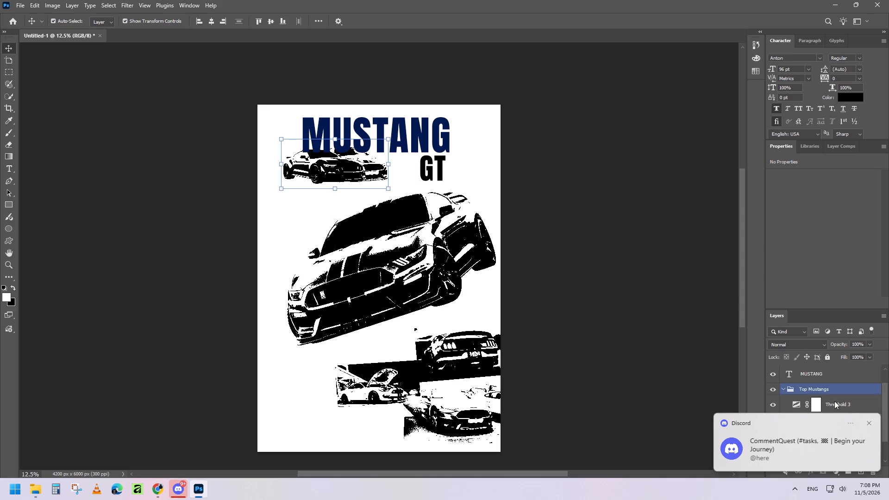
Collapse the Top Mustangs group and move it above the GT and MUSTANG text layers, dismissing the Discord notification in the way.
scroll(834, 401, down, 1)
click(784, 389)
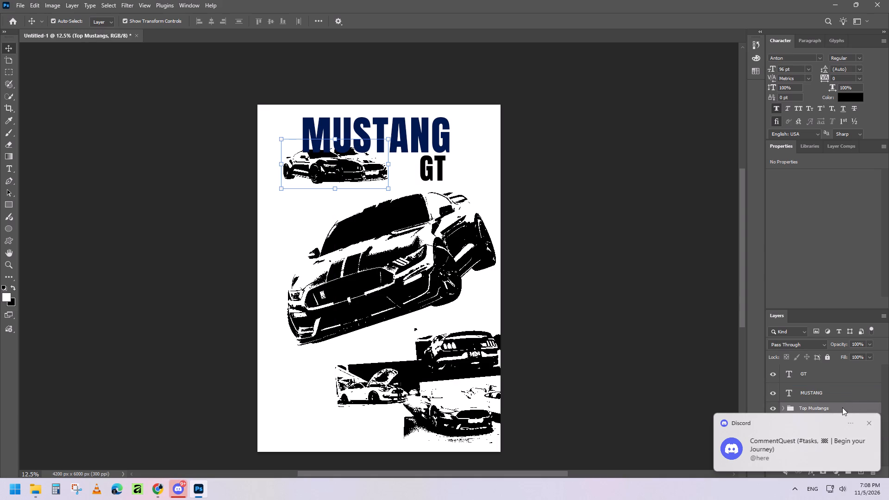
drag(843, 406, 841, 377)
drag(831, 406, 833, 403)
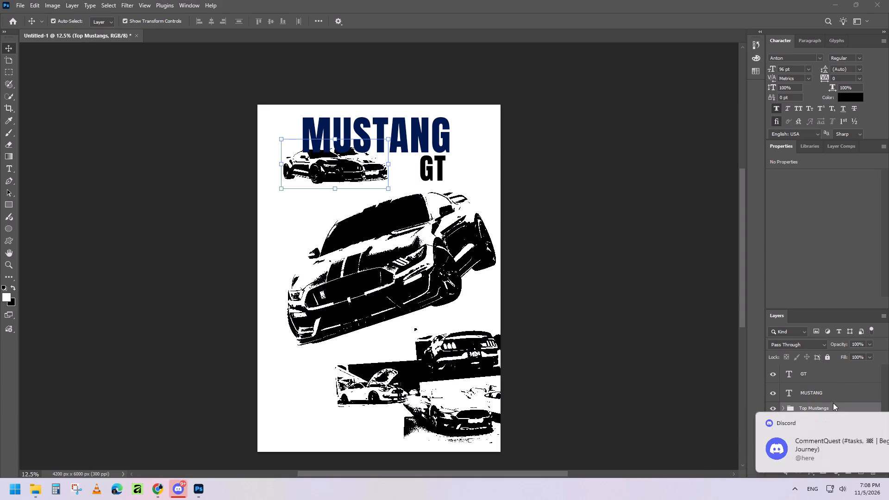
drag(833, 403, 834, 395)
drag(835, 407, 839, 391)
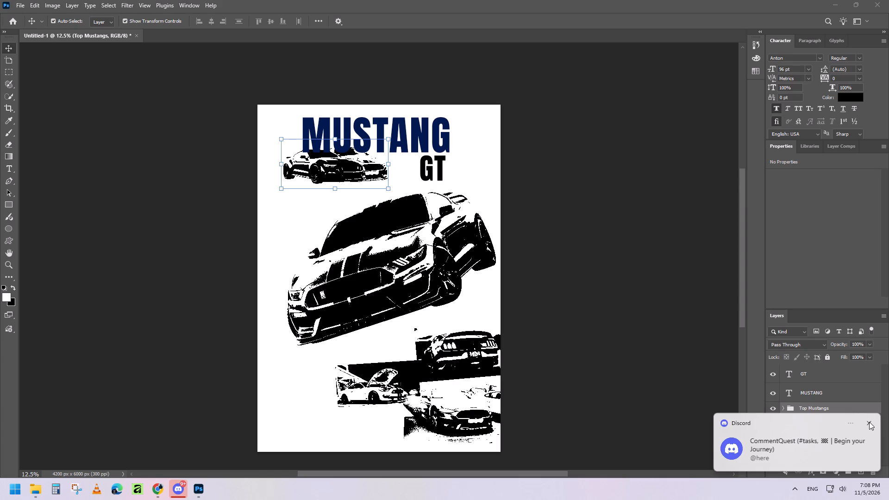
click(869, 422)
click(835, 408)
drag(836, 407, 838, 370)
Scale the Top Mustangs group up slightly to about 101% and commit the transform.
click(389, 165)
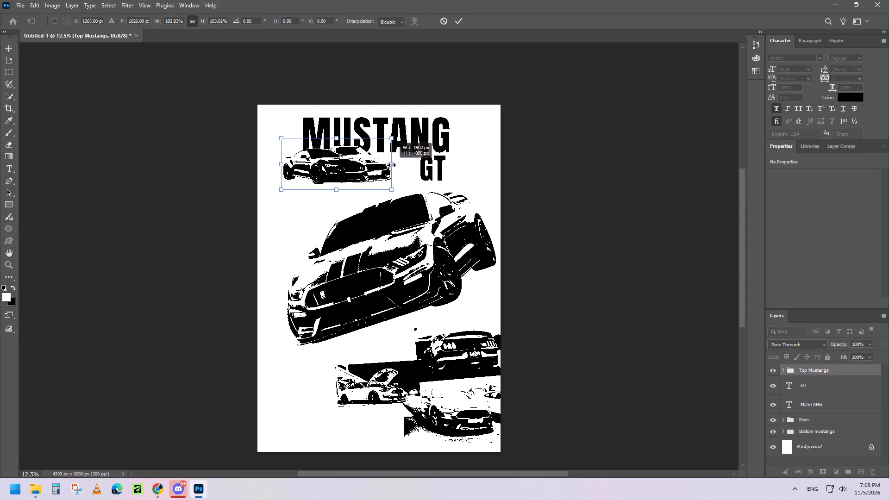
click(459, 22)
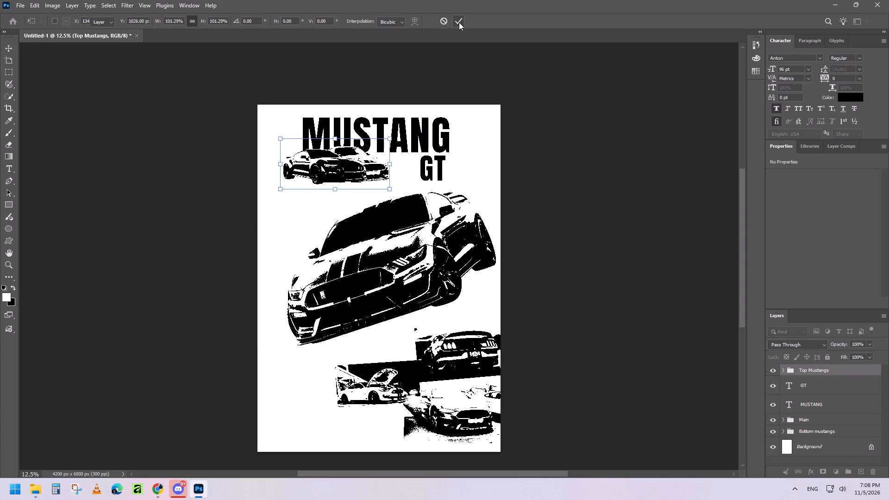
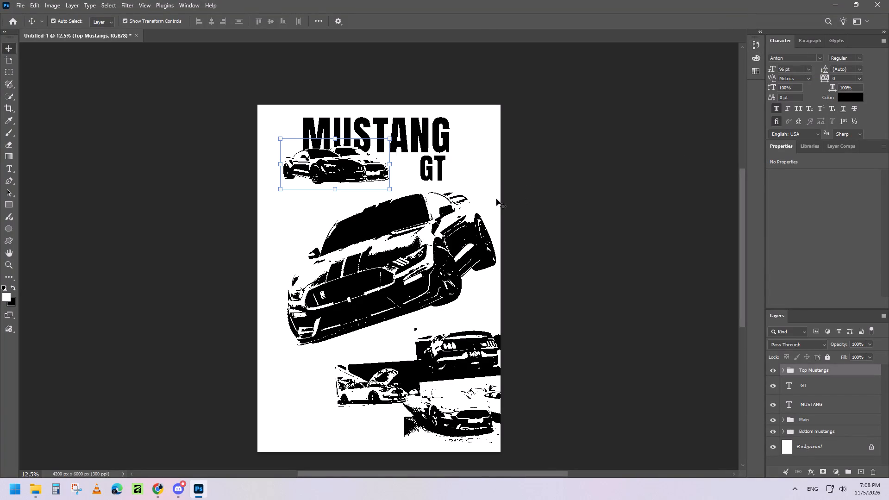
Check the text color of the MUSTANG title in the Color Picker.
click(393, 124)
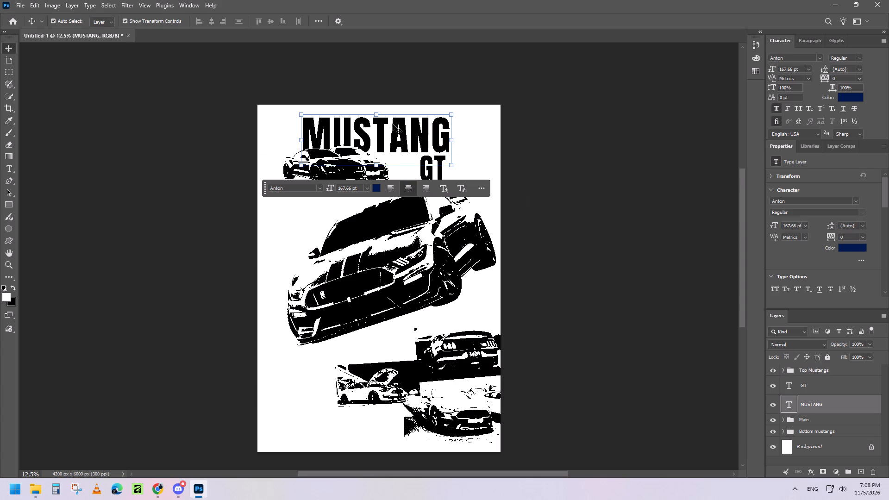
click(851, 248)
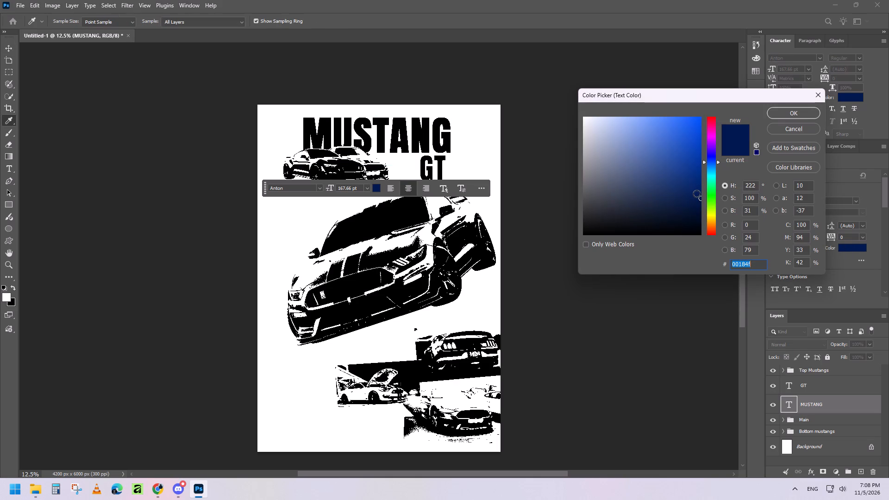
click(791, 113)
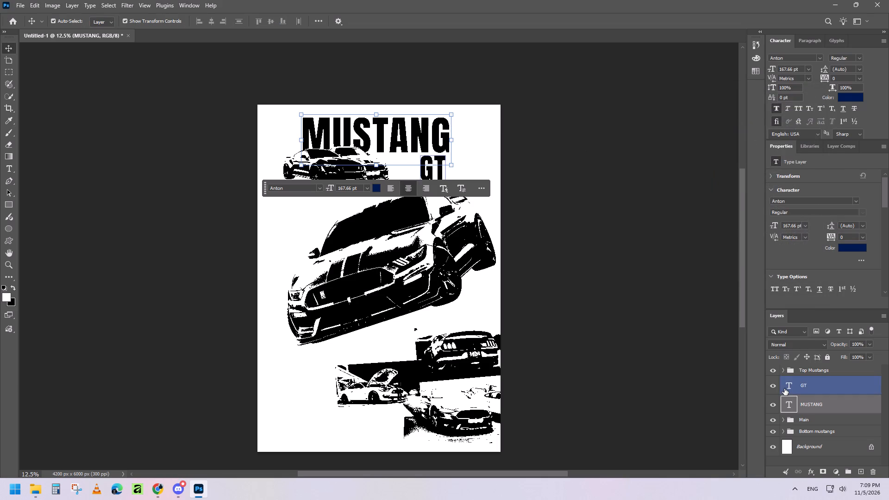
Move the Top Mustangs group below the GT and MUSTANG text layers in the layer stack.
drag(816, 372, 820, 415)
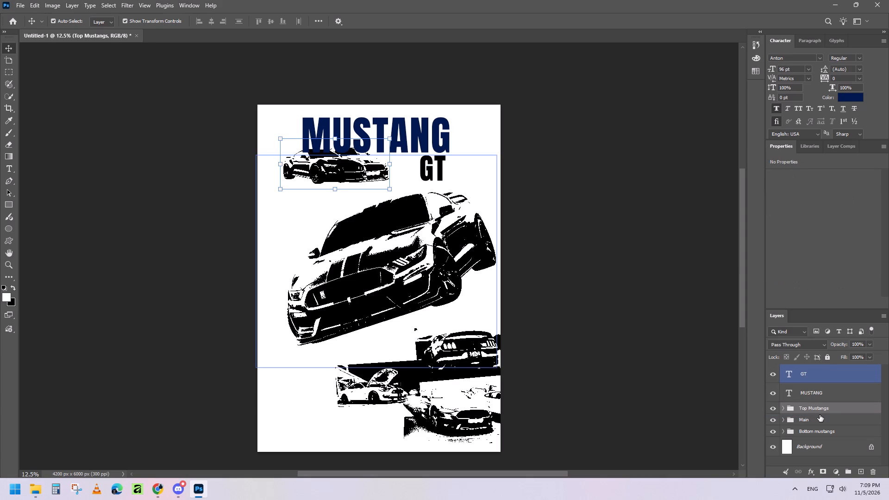
drag(819, 398, 819, 369)
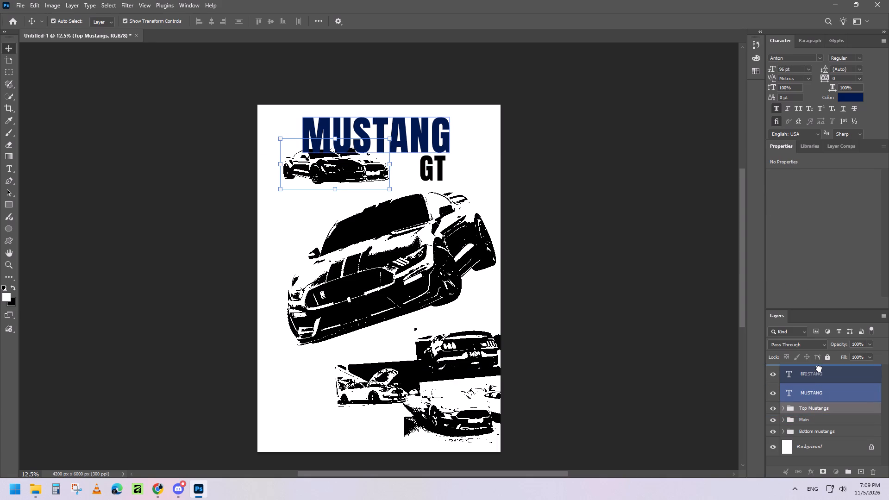
drag(819, 369, 819, 404)
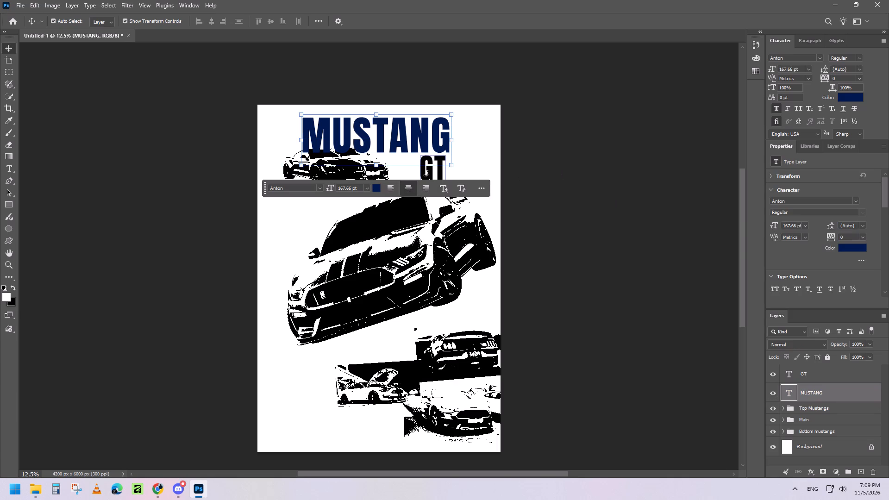
click(6, 49)
click(559, 182)
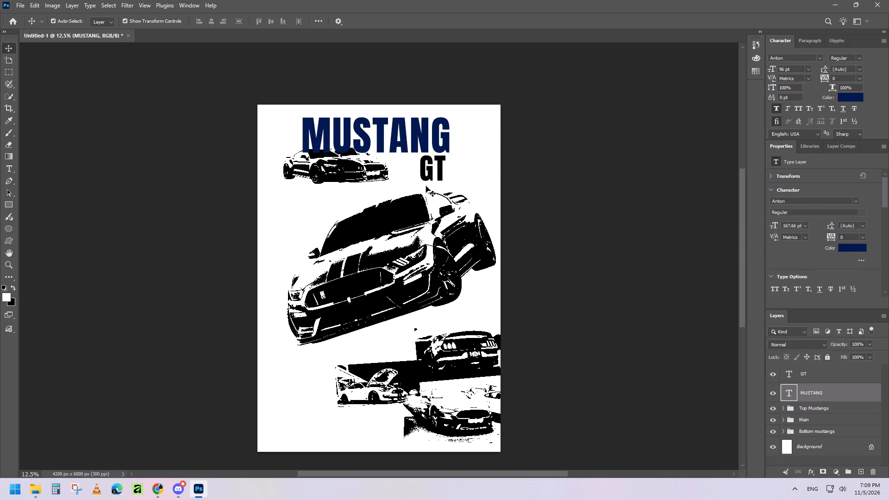
Shift the GT text slightly so it sits just under the end of the MUSTANG title.
click(425, 175)
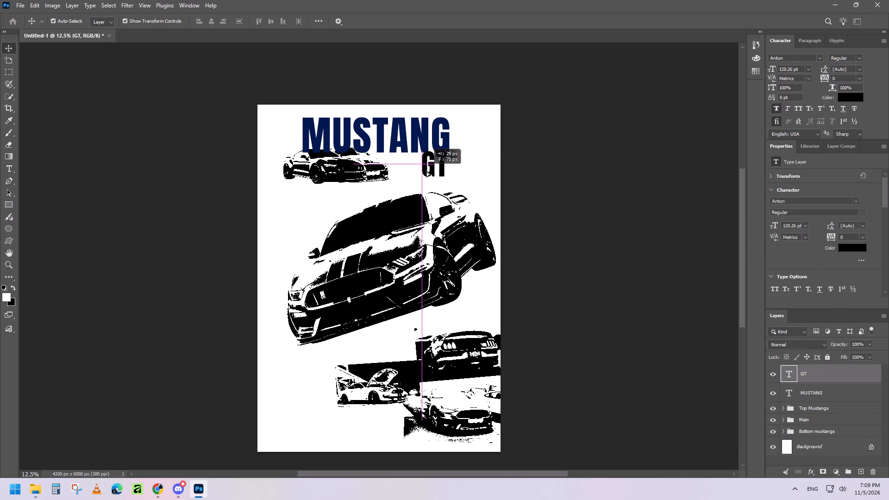
key(Left)
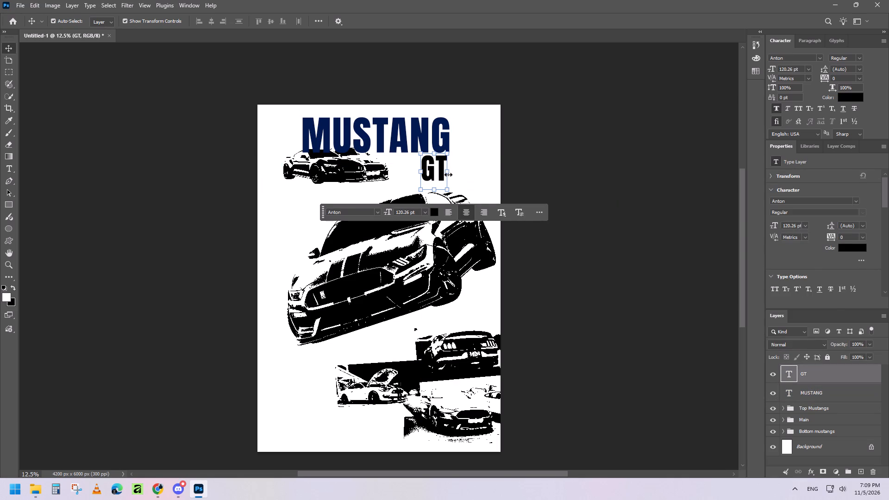
key(Up)
key(Left)
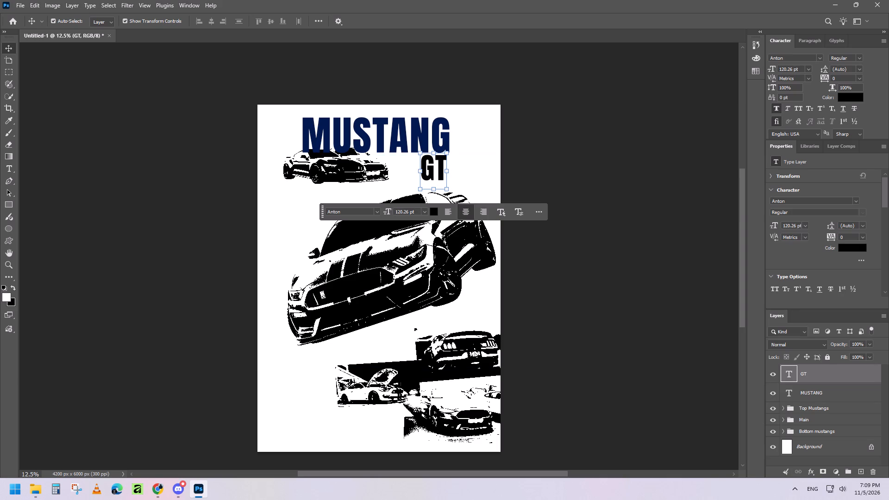
Set the GT text size to 125 pt.
click(415, 210)
key(Up)
key(Up)
key(Up)
key(Up)
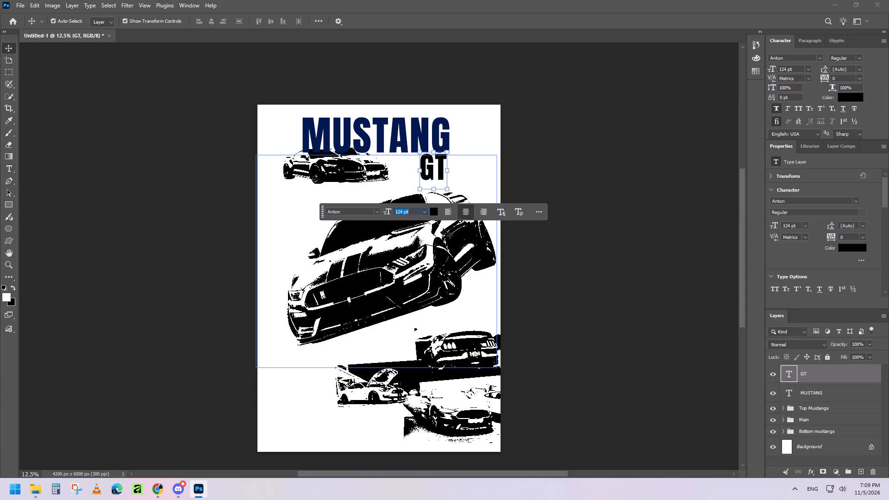
key(Up)
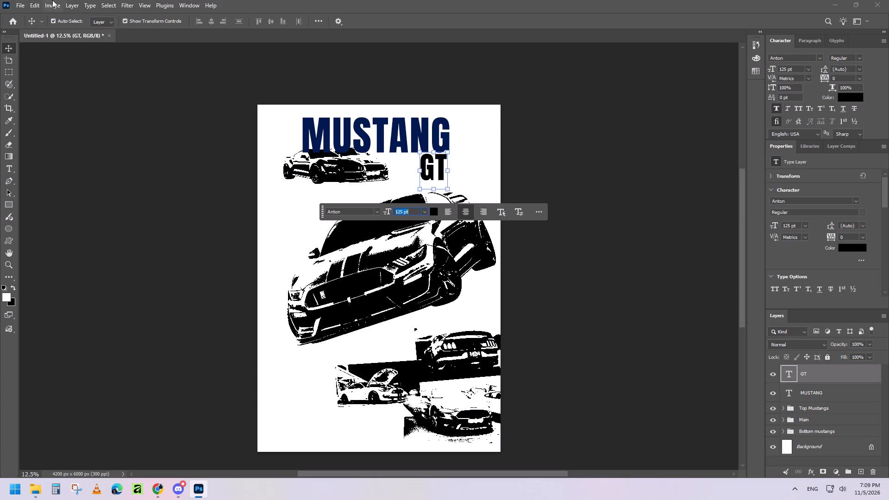
Move the GT layer between the MUSTANG layer and the Top Mustangs group.
drag(845, 372, 845, 396)
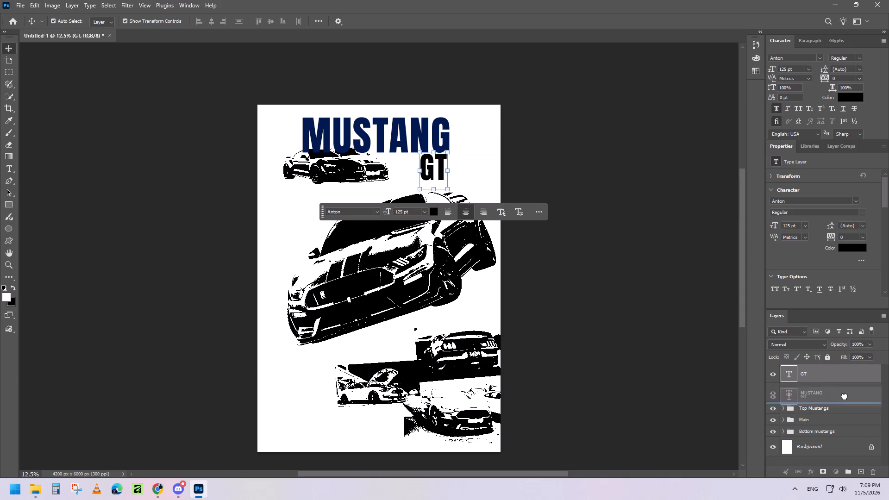
drag(845, 396, 845, 397)
Scale the MUSTANG title up proportionally to about 113%, about 189 pt.
click(834, 375)
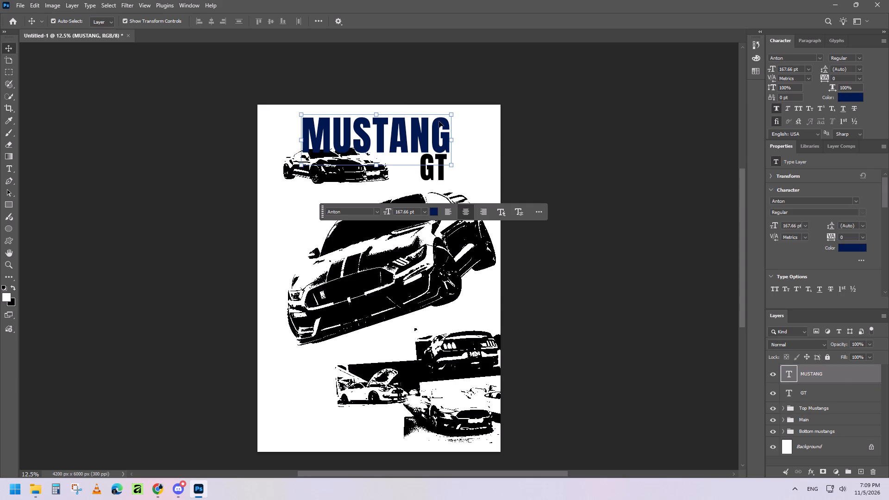
key(Down)
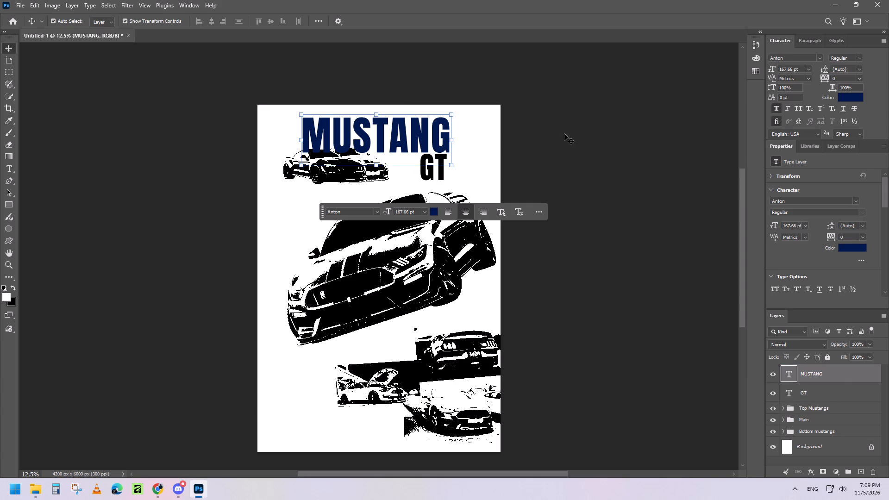
click(564, 134)
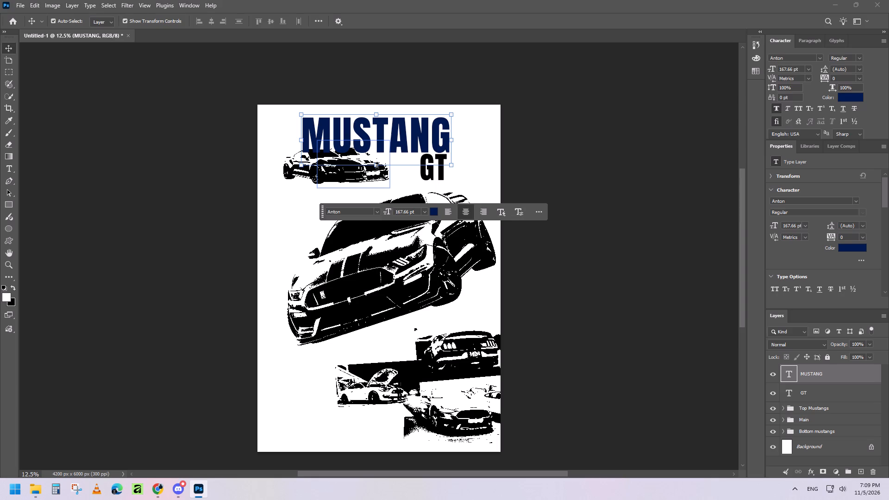
drag(377, 166, 377, 172)
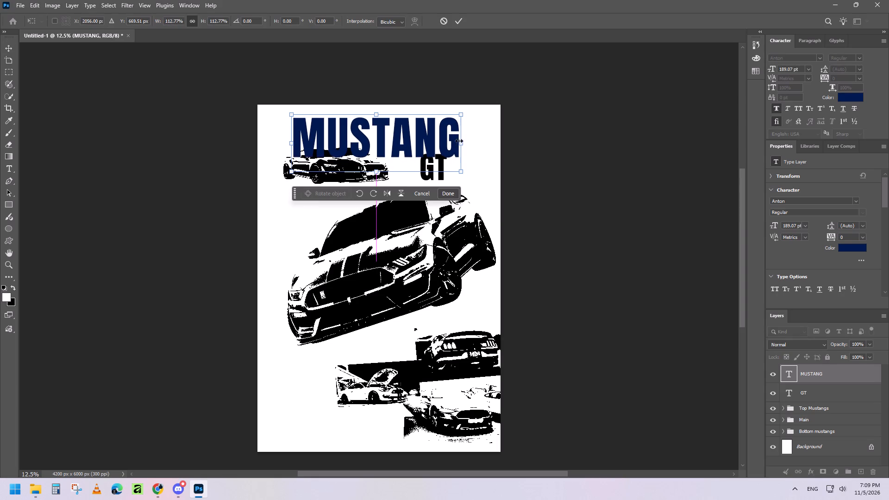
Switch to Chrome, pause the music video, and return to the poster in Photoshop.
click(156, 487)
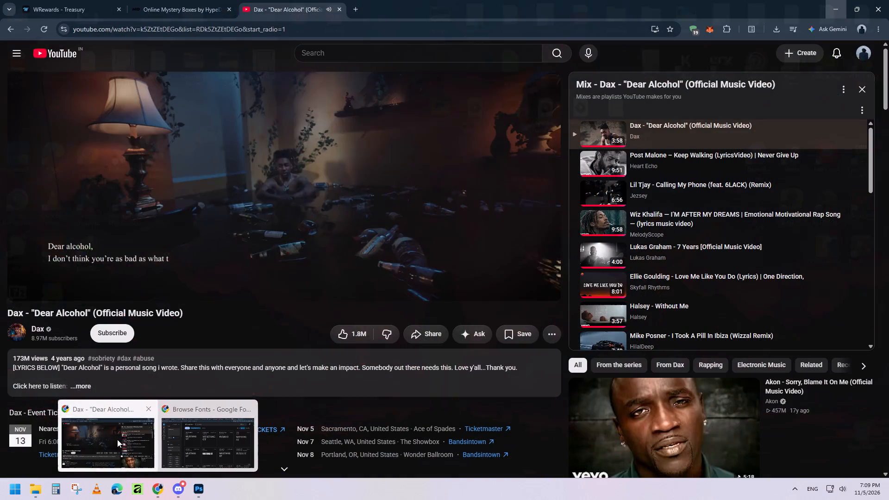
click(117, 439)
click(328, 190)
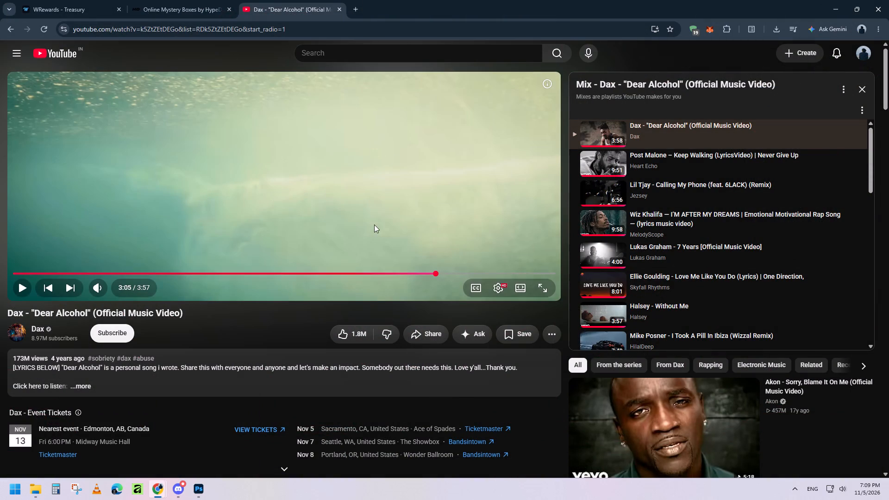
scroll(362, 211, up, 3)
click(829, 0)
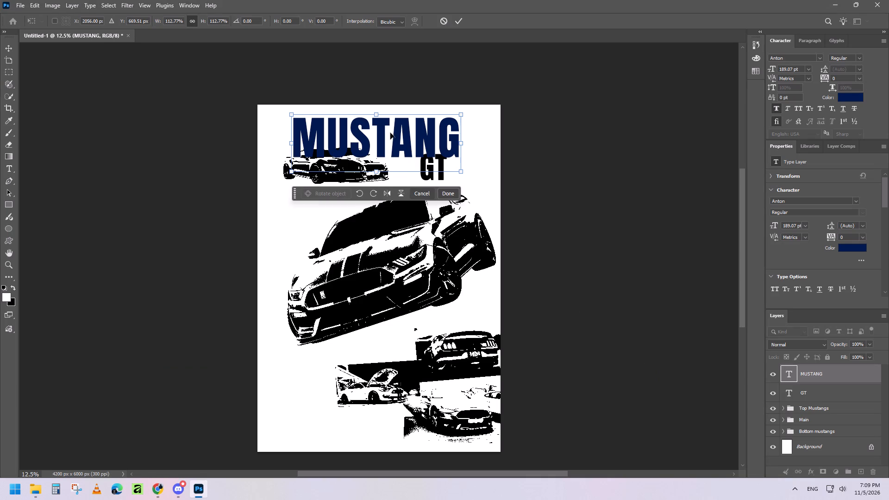
Enlarge the MUSTANG title outward on both sides to about 125% of its original size, about 210 pt, and apply the transform.
drag(290, 144, 286, 144)
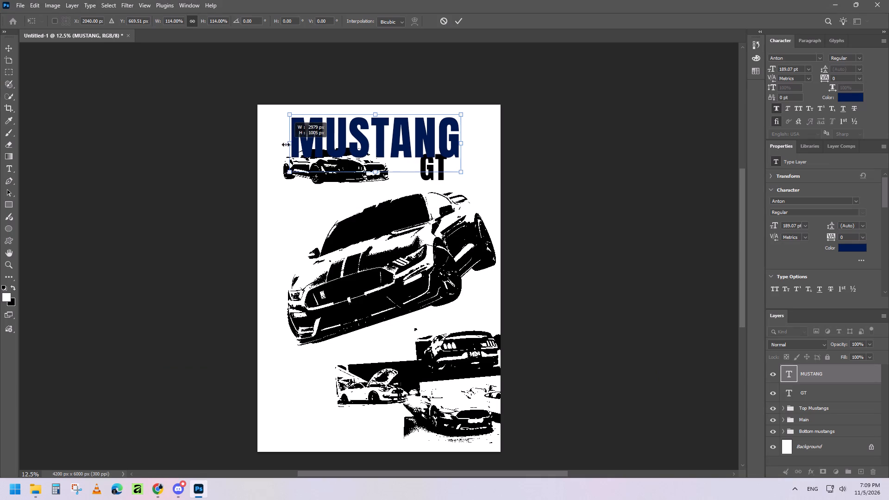
drag(286, 144, 280, 143)
drag(460, 143, 461, 143)
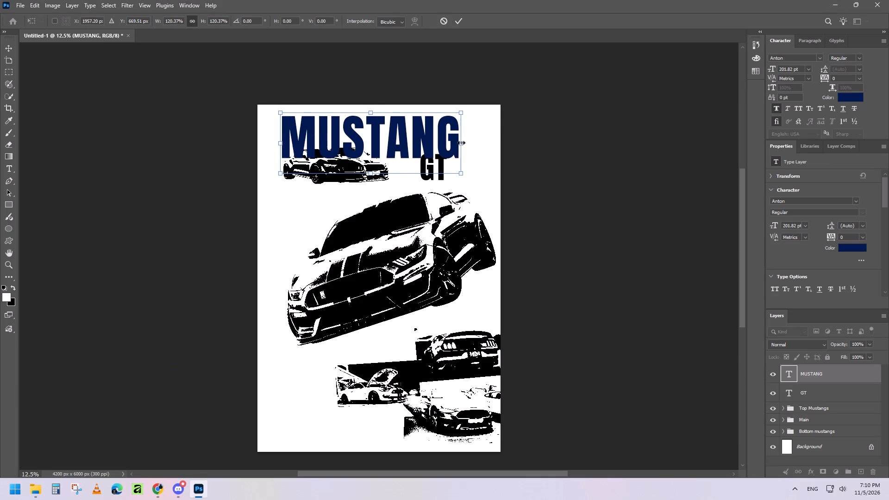
drag(461, 143, 468, 143)
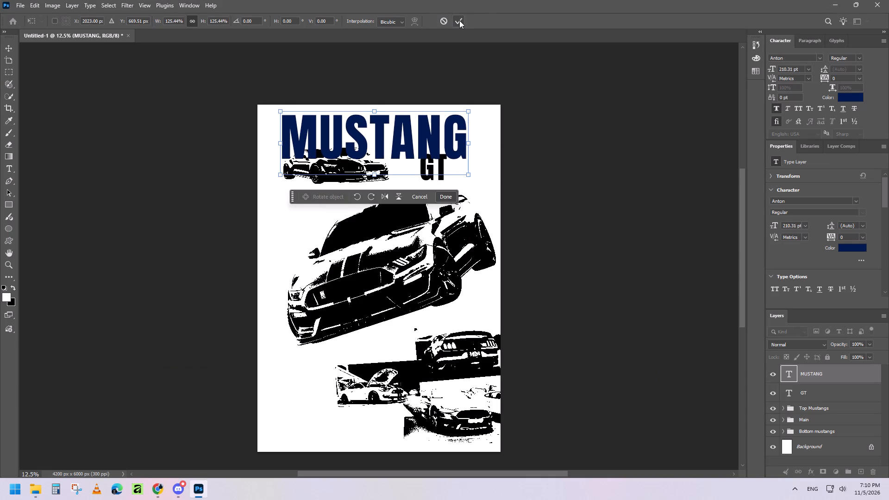
click(459, 20)
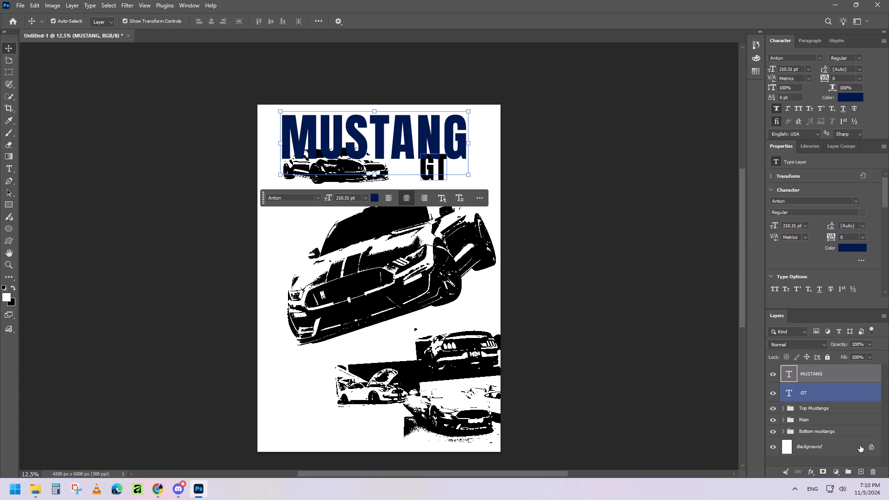
Move the GT text down and to the right, beneath the last letters of the MUSTANG title.
click(833, 393)
drag(430, 172, 438, 177)
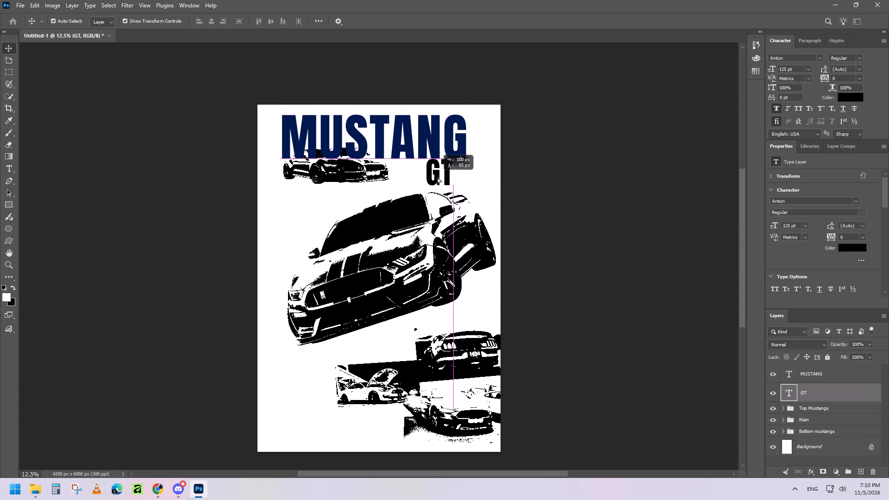
drag(438, 177, 444, 180)
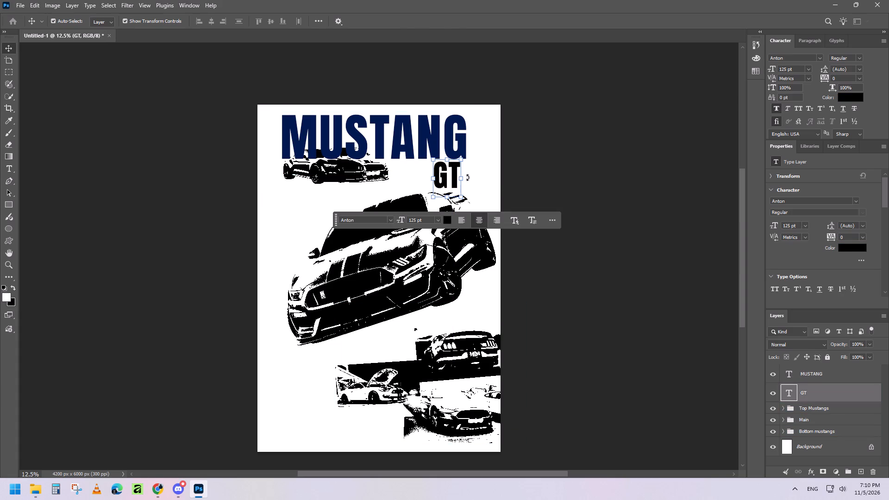
Scale the GT text to about 117%, about 147 pt, and shift it slightly down under the title.
click(462, 178)
click(441, 174)
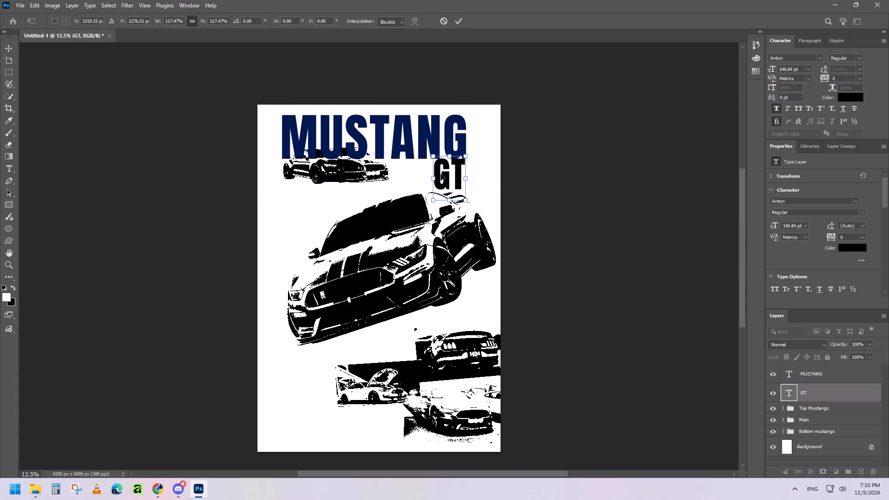
click(458, 19)
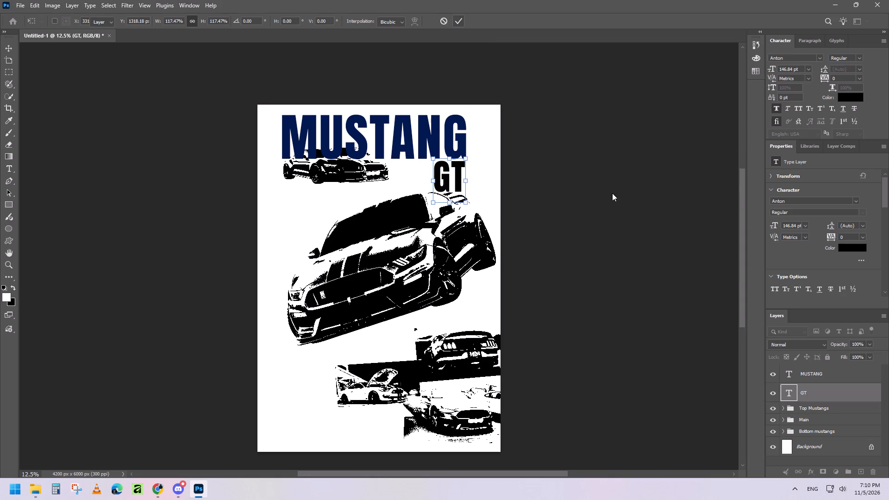
click(582, 195)
Nudge the Main Mustang image down and slightly right to X -18 px, Y 970 px, clear of the GT text.
click(404, 246)
key(Down)
key(Down)
key(Down)
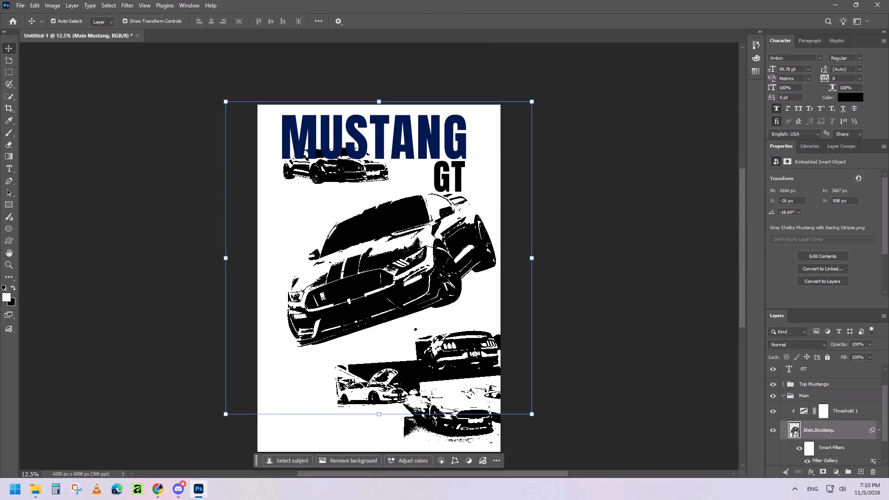
key(Down)
key(Down)
key(Down)
key(Right)
key(Right)
key(Down)
key(Down)
key(Down)
key(Down)
key(Left)
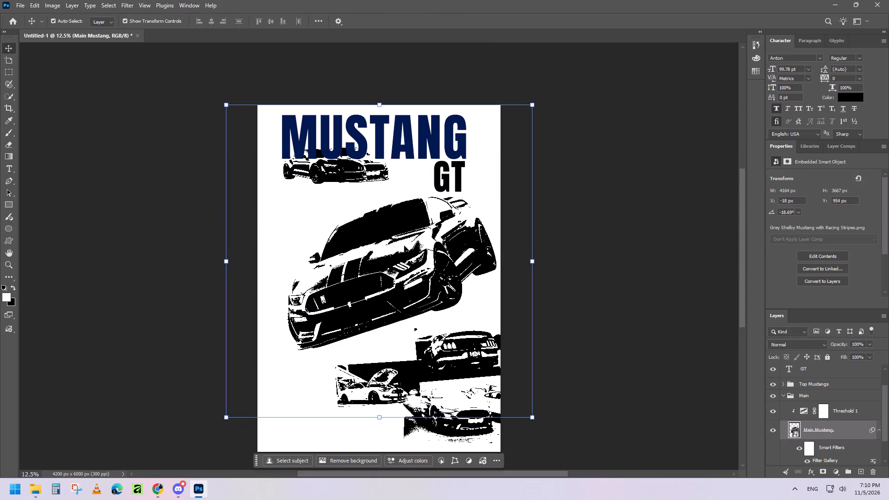
key(Down)
key(Down)
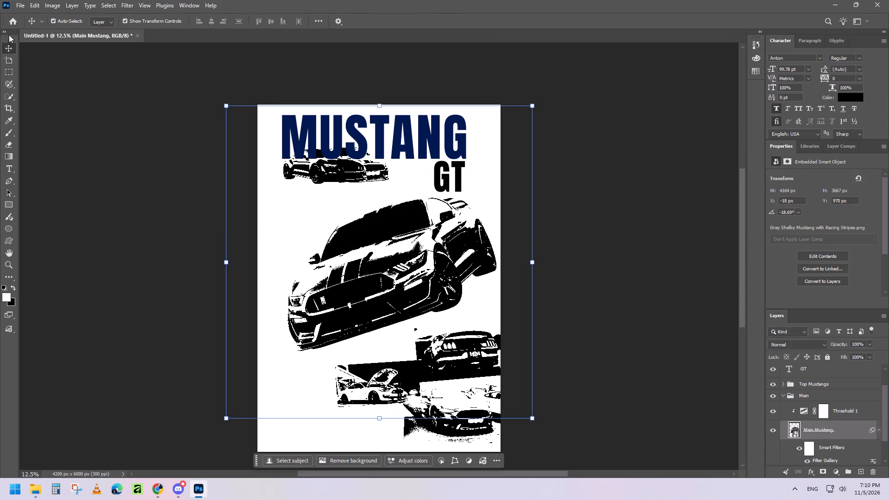
click(607, 263)
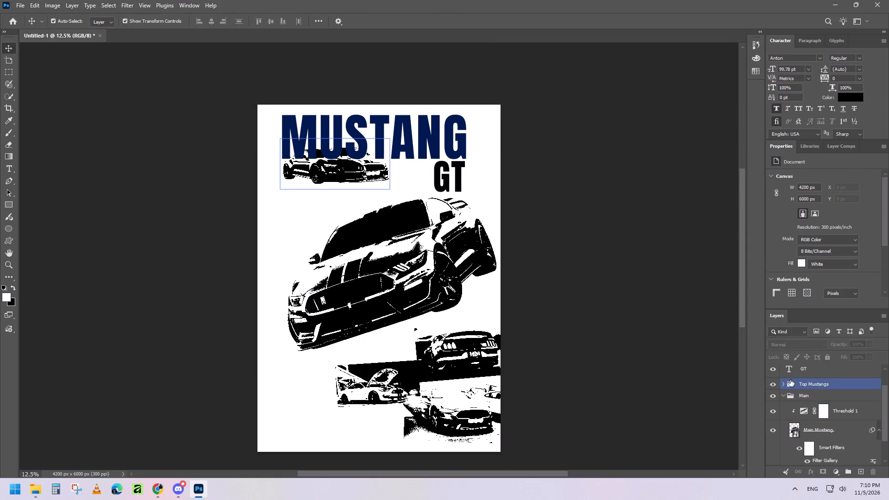
Collapse the Main group in the layer stack.
scroll(810, 382, up, 4)
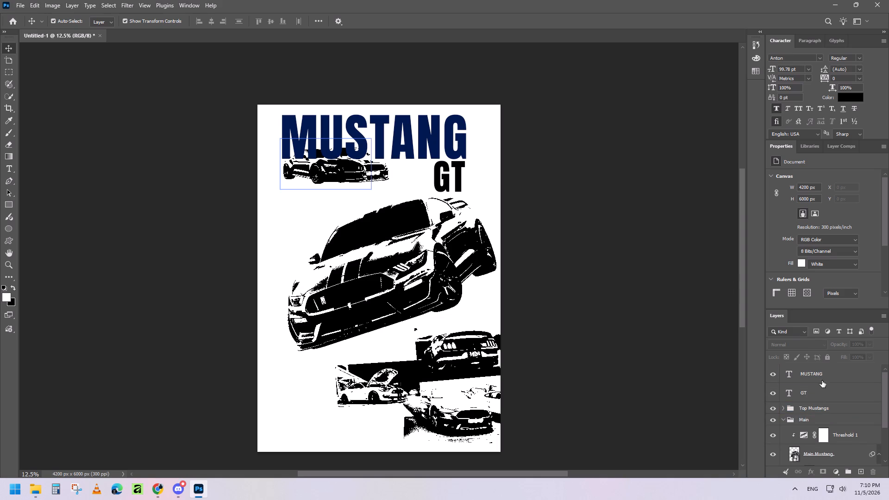
click(783, 409)
click(783, 409)
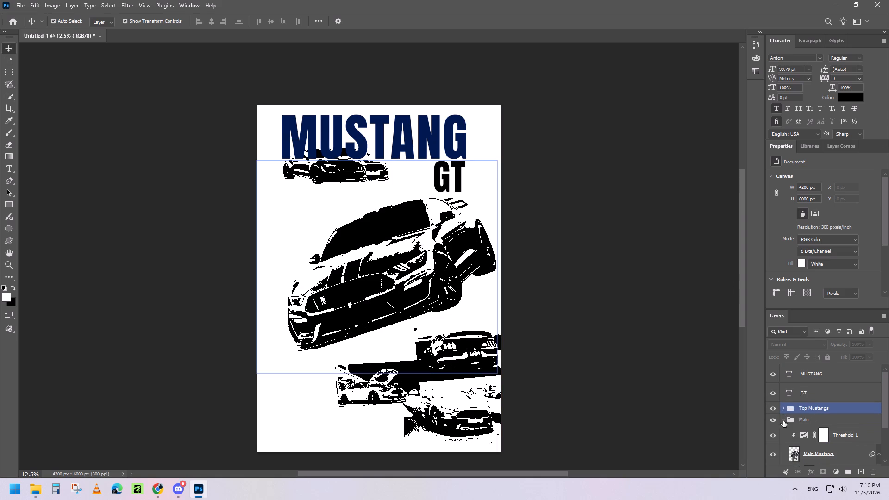
click(783, 420)
scroll(792, 401, up, 3)
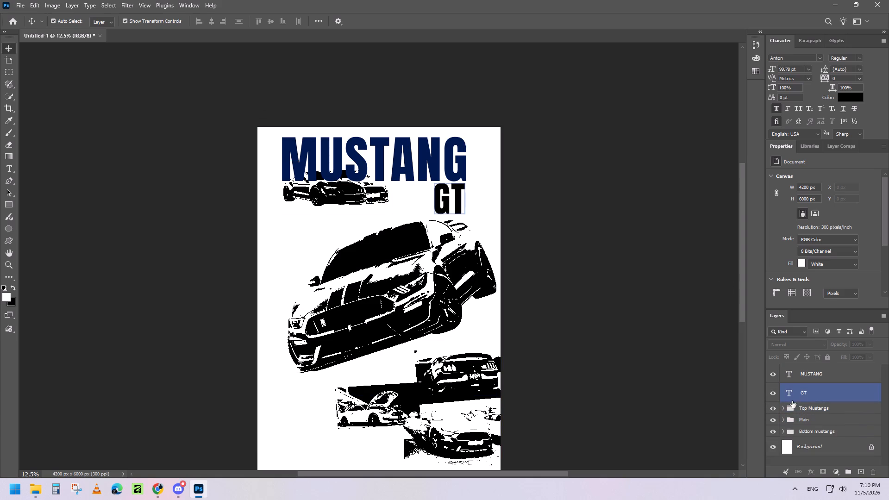
Nudge both top Mustang images, the black and the red car, down and slightly left beneath the MUSTANG title.
scroll(822, 433, down, 4)
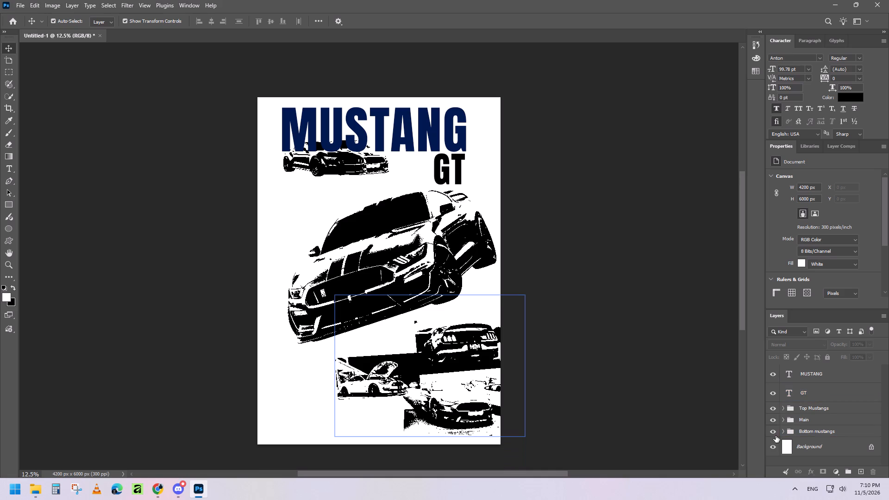
click(784, 419)
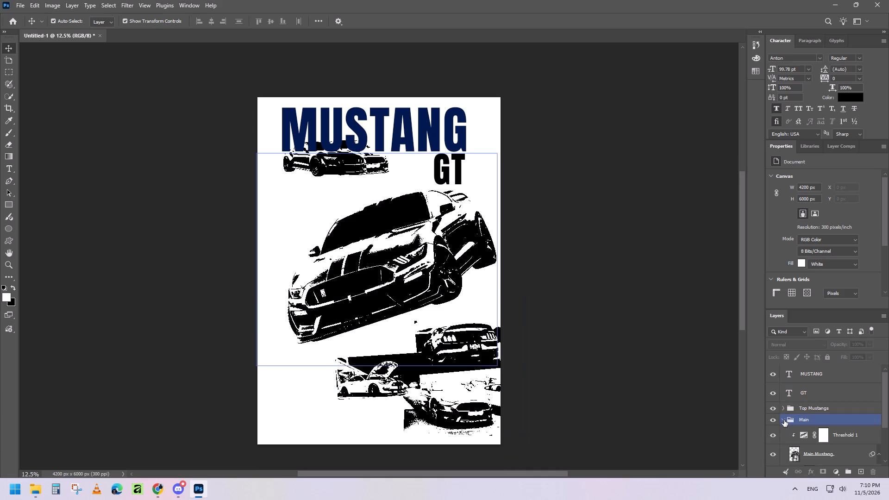
click(784, 420)
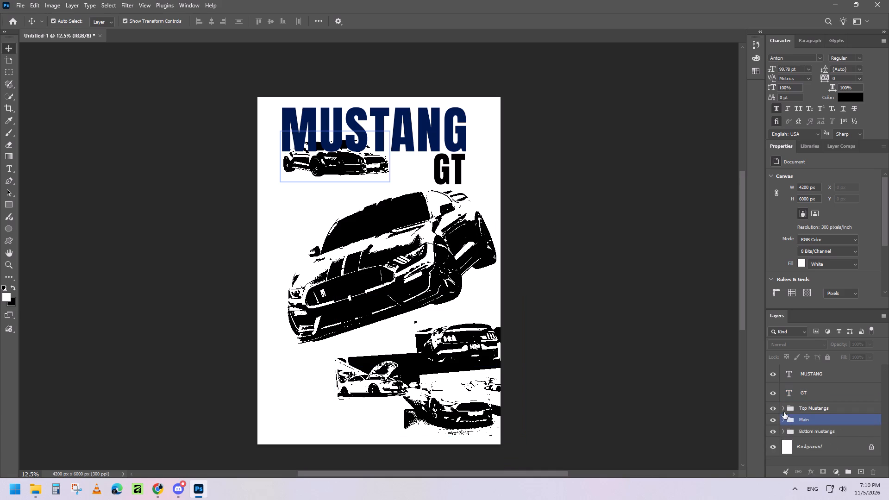
click(783, 407)
scroll(842, 444, down, 1)
click(842, 426)
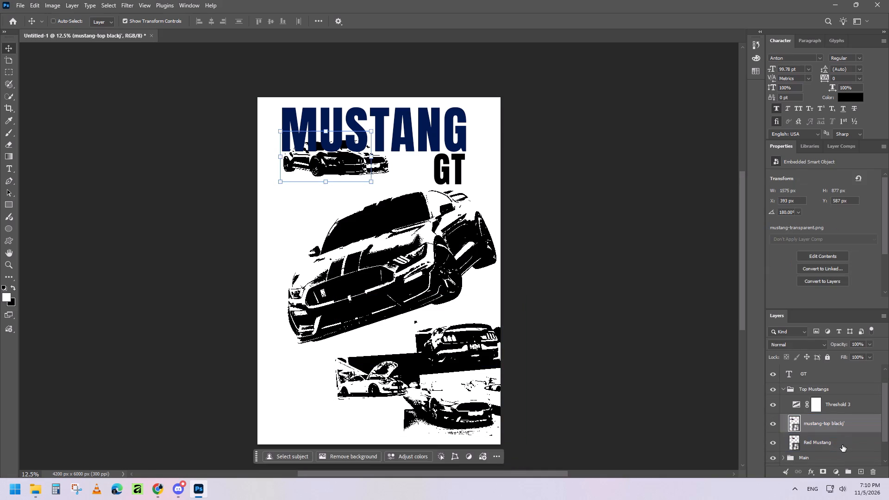
ctrl+click(842, 445)
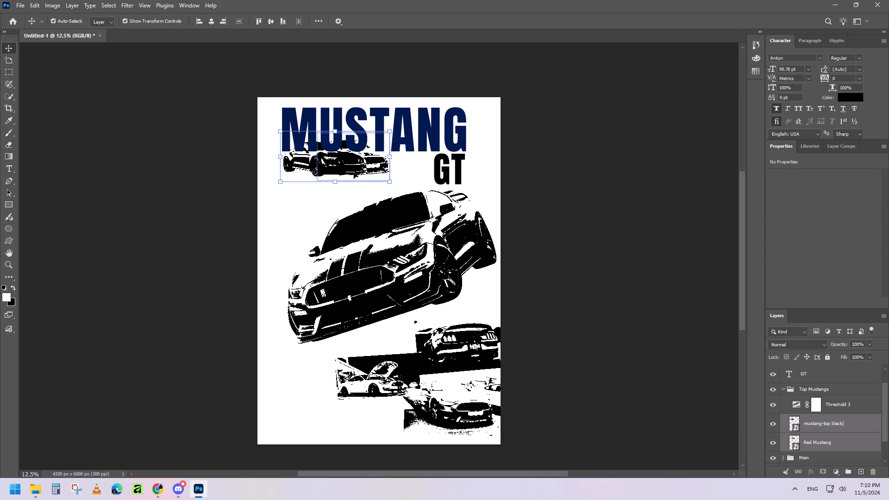
key(Down)
key(Down)
key(Down)
key(Down)
key(Left)
key(Left)
key(Down)
key(Down)
key(Left)
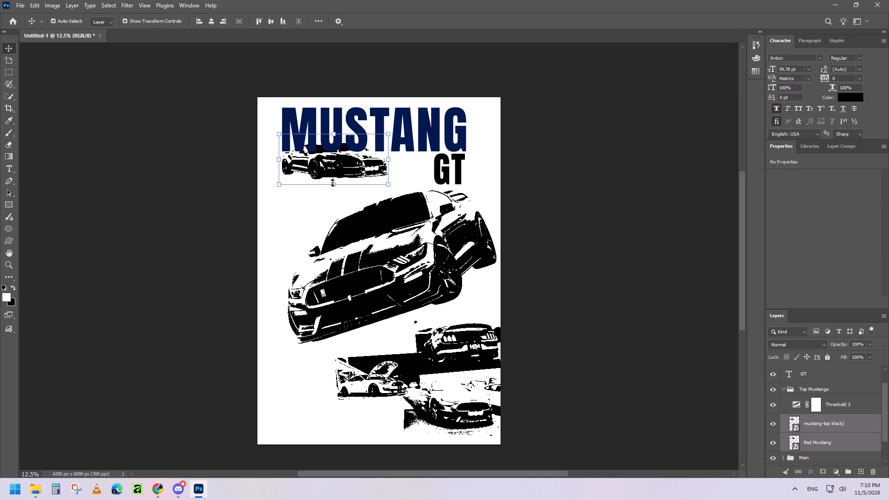
key(Down)
key(Down)
key(Down)
key(Down)
key(Down)
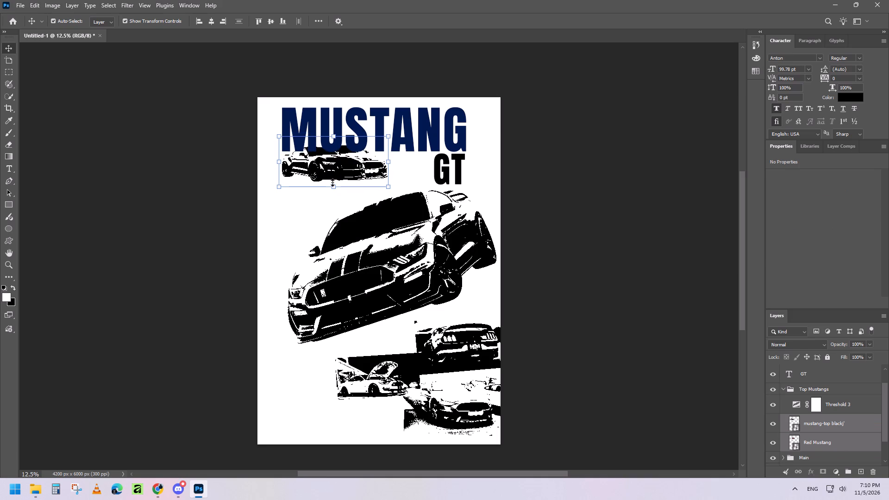
key(Down)
key(Down)
key(Down)
key(Up)
key(Up)
key(Down)
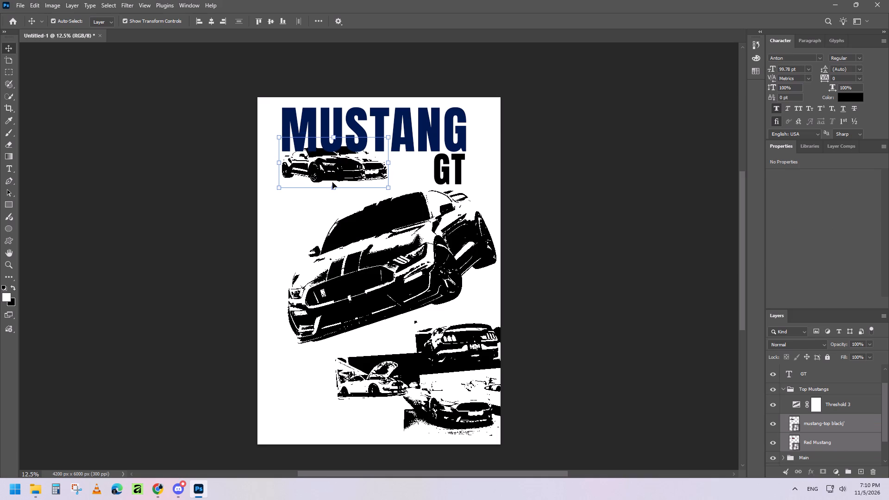
key(Up)
key(Down)
key(Down)
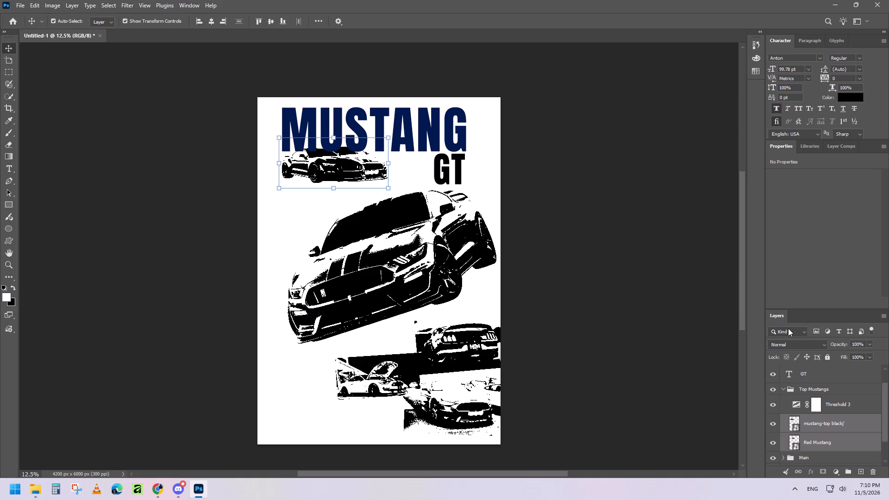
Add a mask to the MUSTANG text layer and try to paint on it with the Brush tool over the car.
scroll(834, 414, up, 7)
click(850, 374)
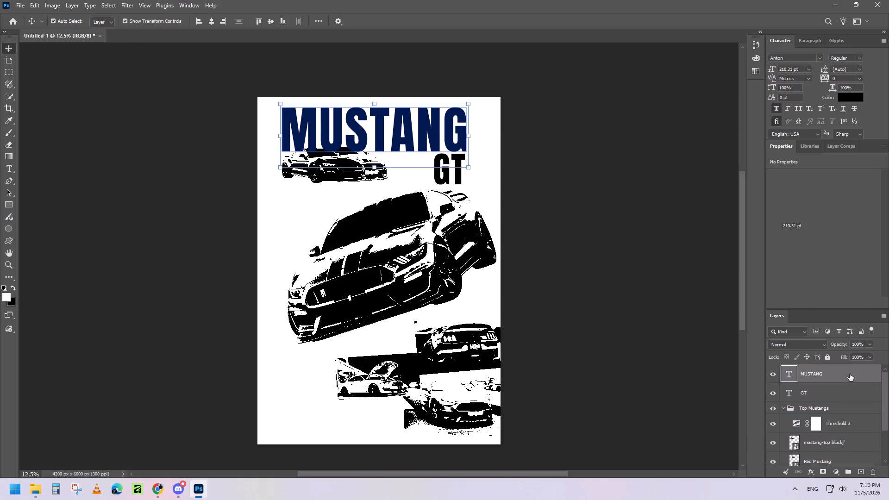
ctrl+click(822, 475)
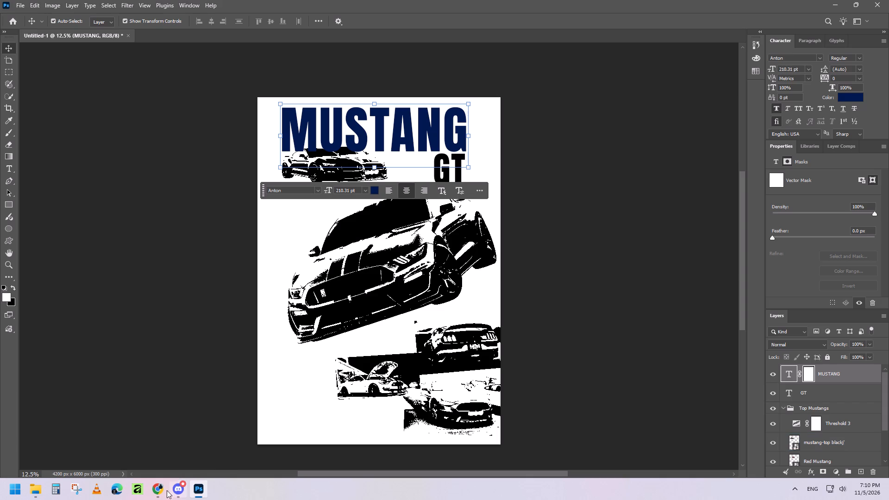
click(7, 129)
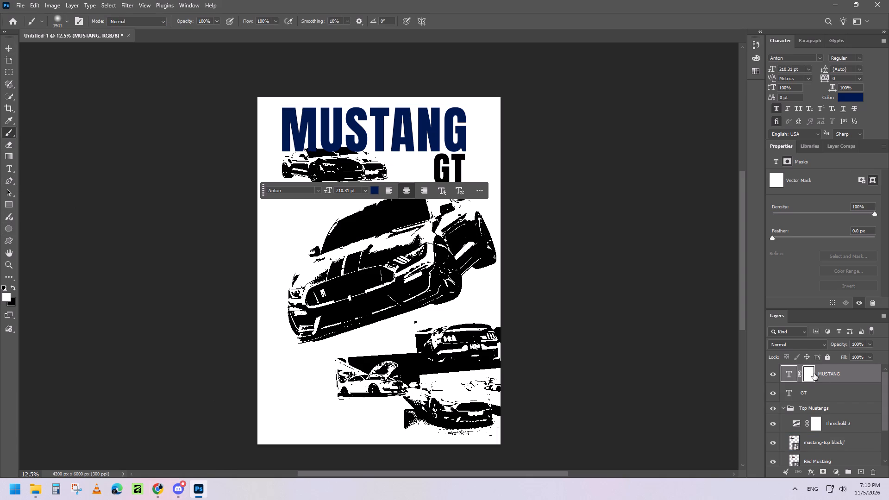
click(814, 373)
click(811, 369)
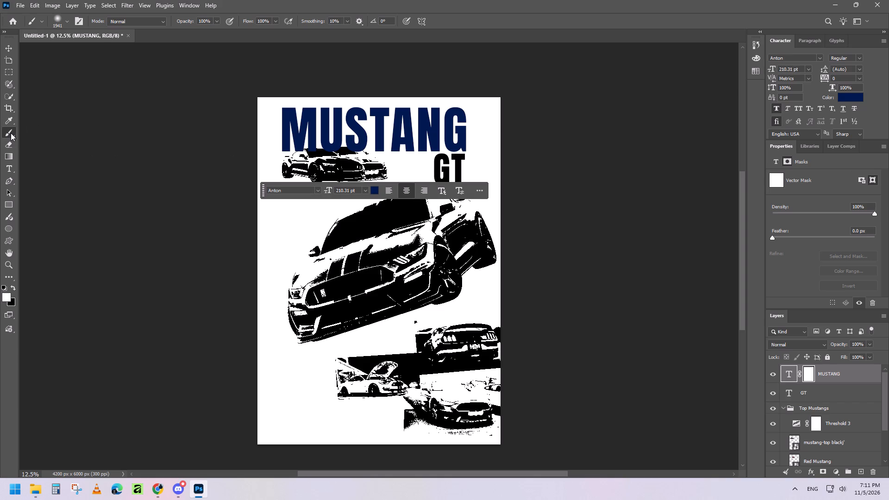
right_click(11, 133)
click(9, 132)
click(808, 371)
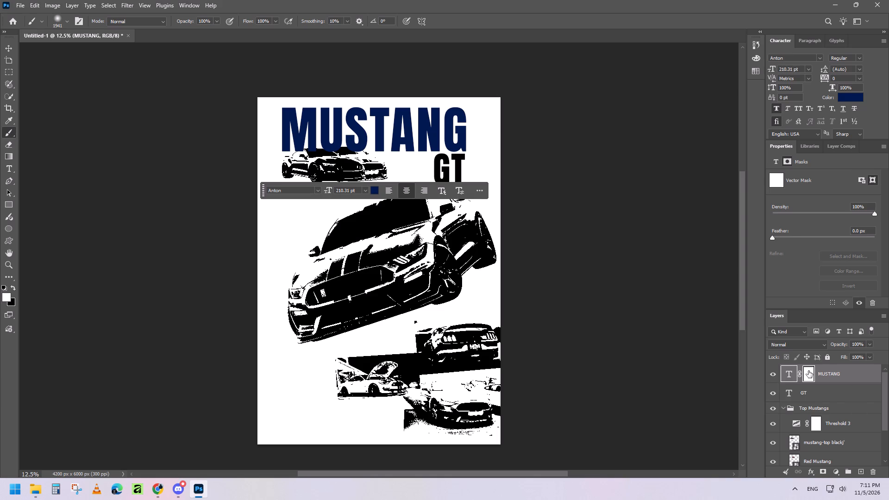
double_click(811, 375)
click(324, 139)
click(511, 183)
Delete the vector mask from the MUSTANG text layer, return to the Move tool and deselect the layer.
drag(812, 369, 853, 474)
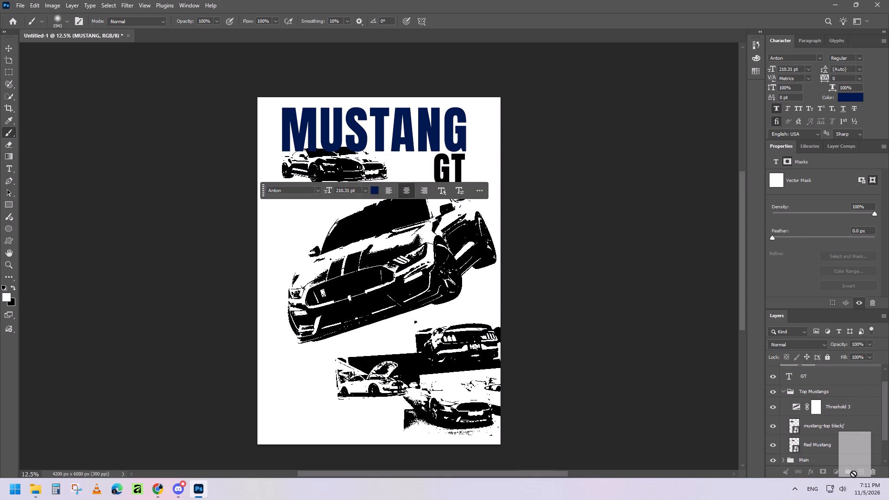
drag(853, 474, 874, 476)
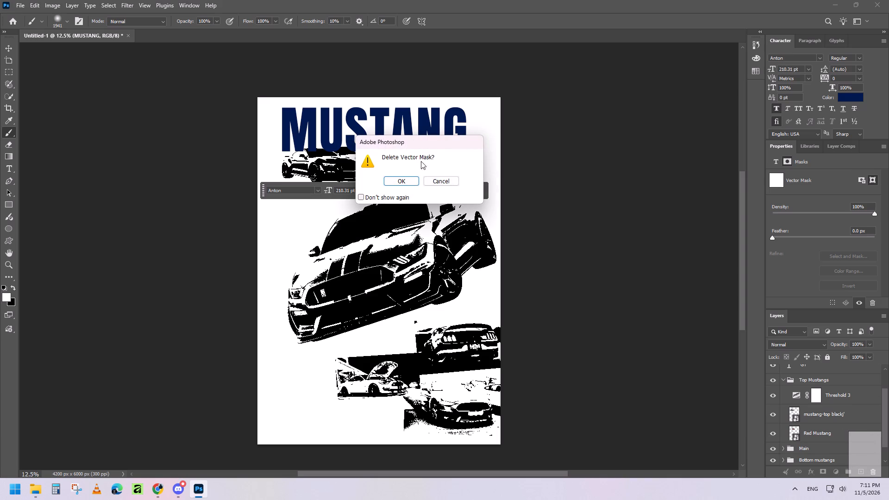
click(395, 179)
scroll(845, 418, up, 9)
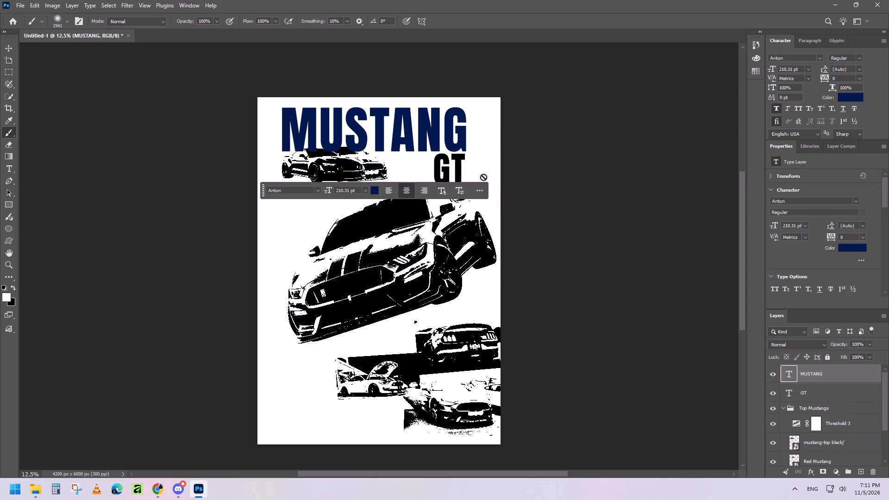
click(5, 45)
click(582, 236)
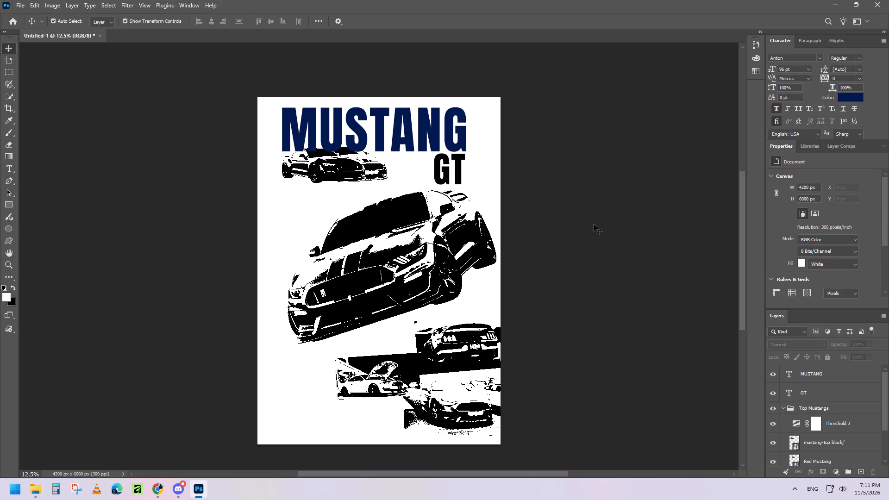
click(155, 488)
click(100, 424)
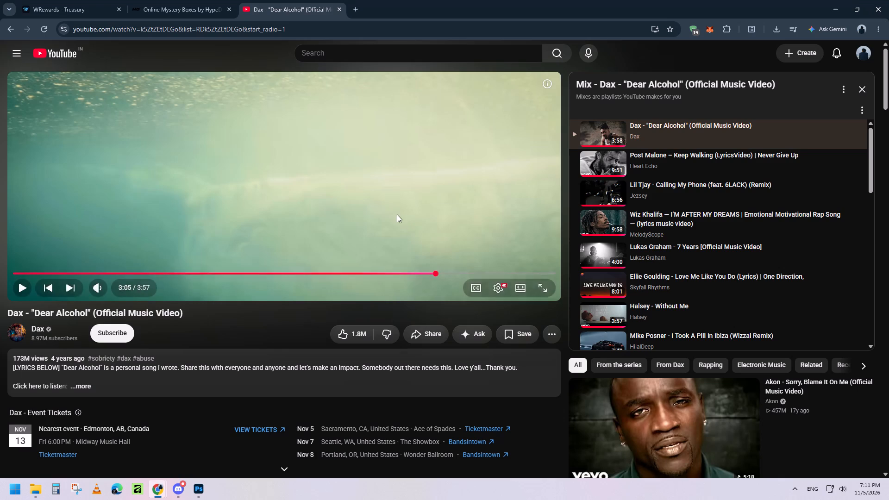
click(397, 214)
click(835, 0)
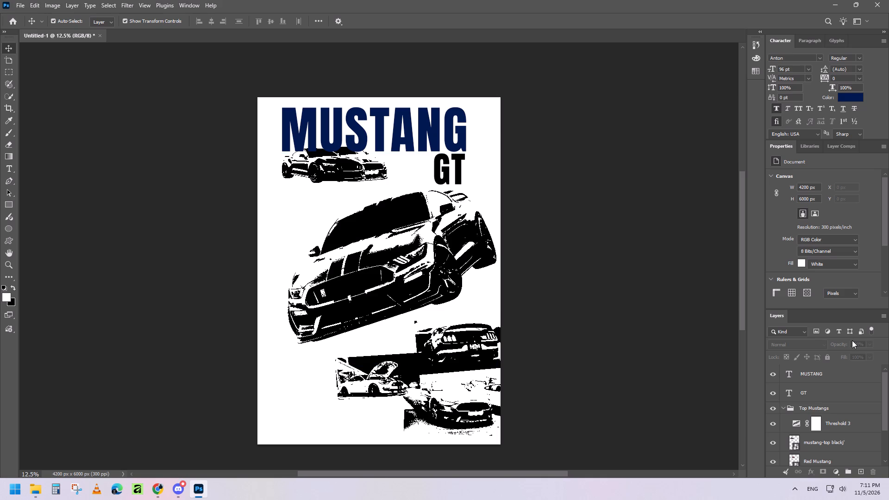
Hide the Threshold 3 adjustment in the Top Mustangs group.
scroll(826, 441, up, 10)
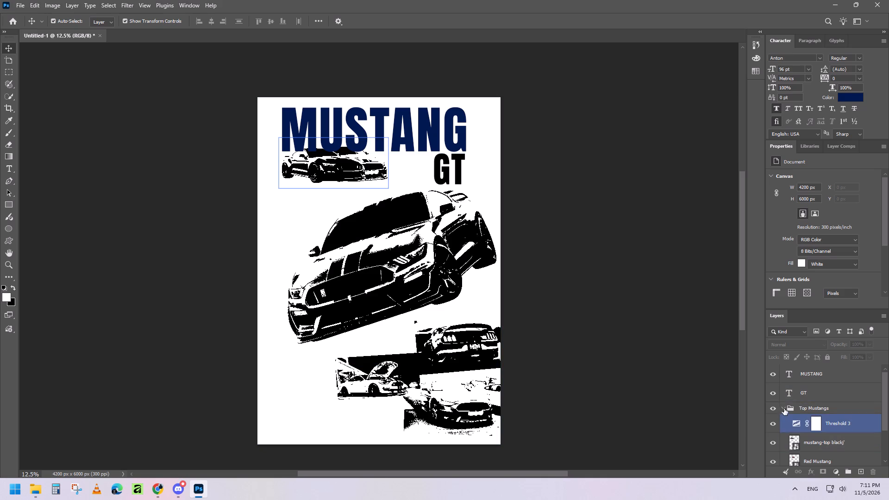
click(853, 421)
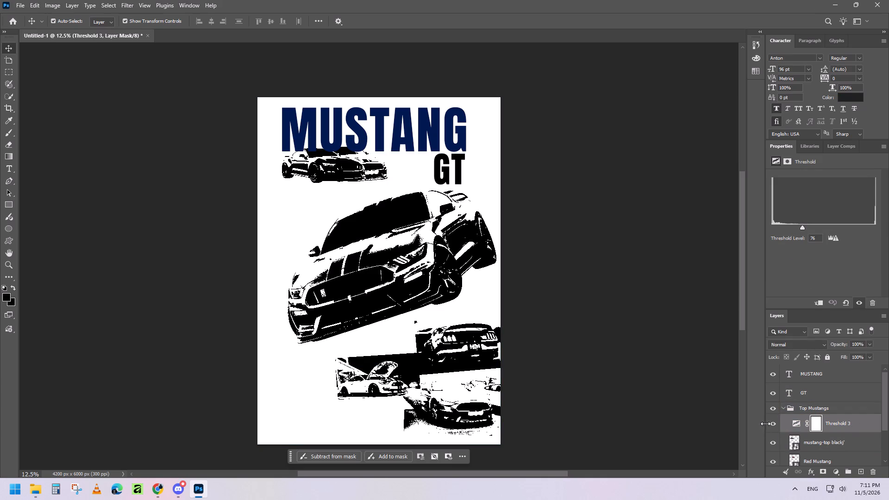
click(775, 424)
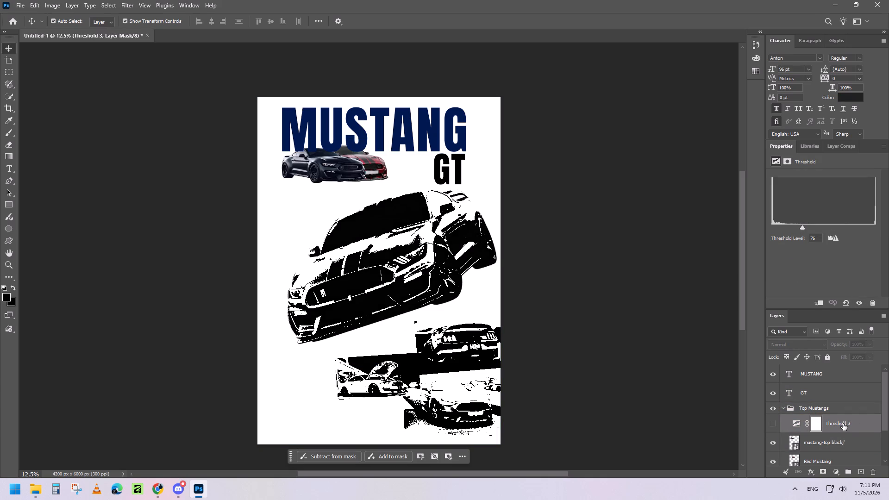
double_click(843, 424)
click(866, 422)
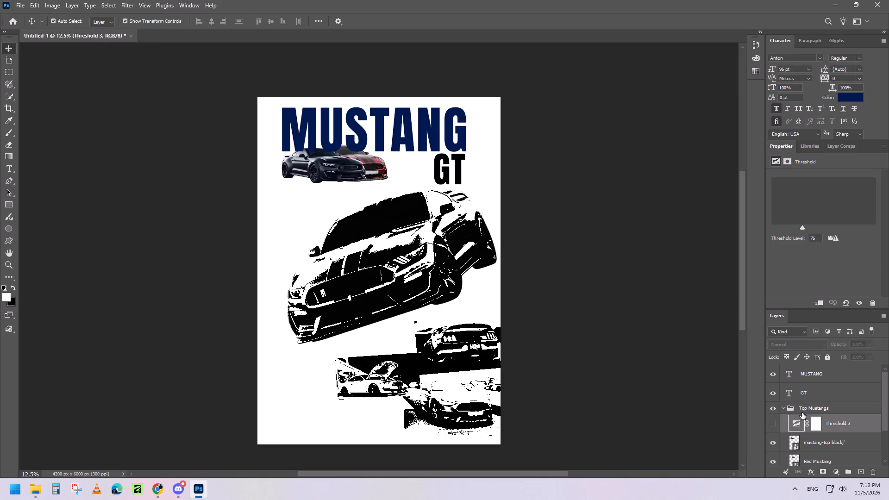
Move the Top Mustangs group above the MUSTANG text in the layer stack.
drag(854, 409, 850, 364)
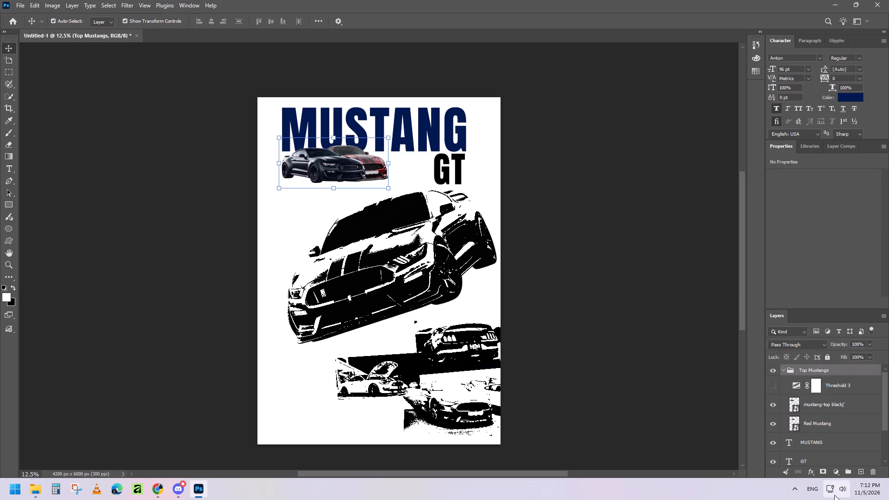
Add a Black & White adjustment with the Default preset at the top of the Top Mustangs group.
click(838, 473)
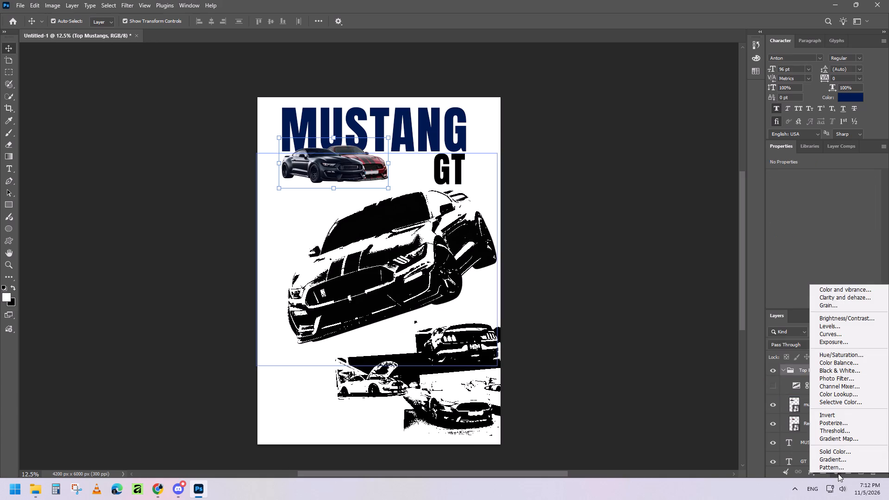
click(850, 369)
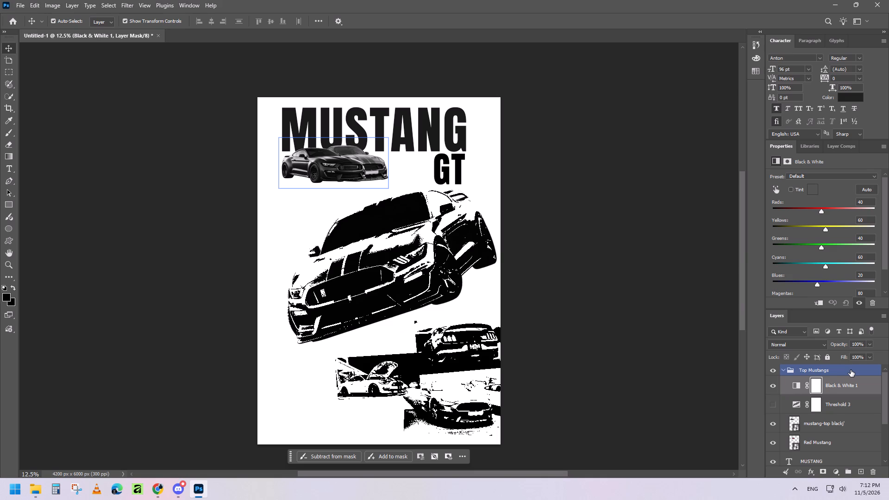
Compare the top cars and title with the Threshold 3 and Black & White 1 adjustments each toggled on and off.
click(771, 404)
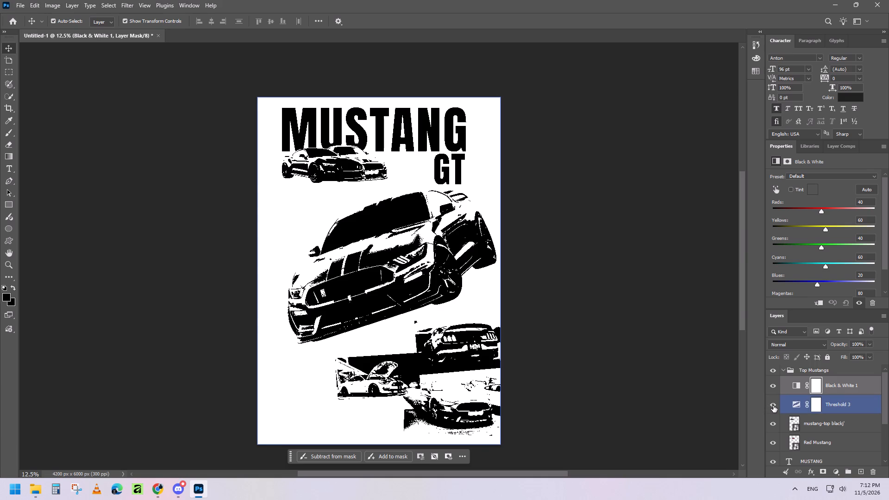
click(773, 406)
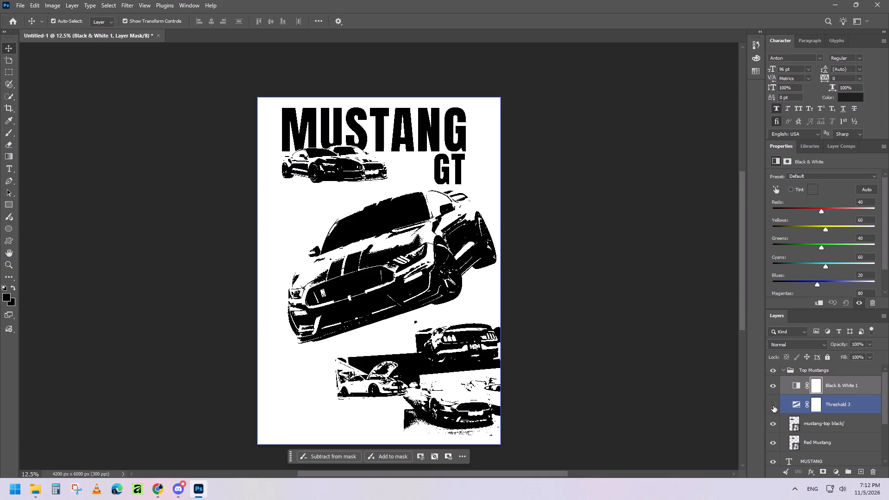
click(773, 406)
click(773, 406)
click(771, 384)
drag(854, 384, 873, 473)
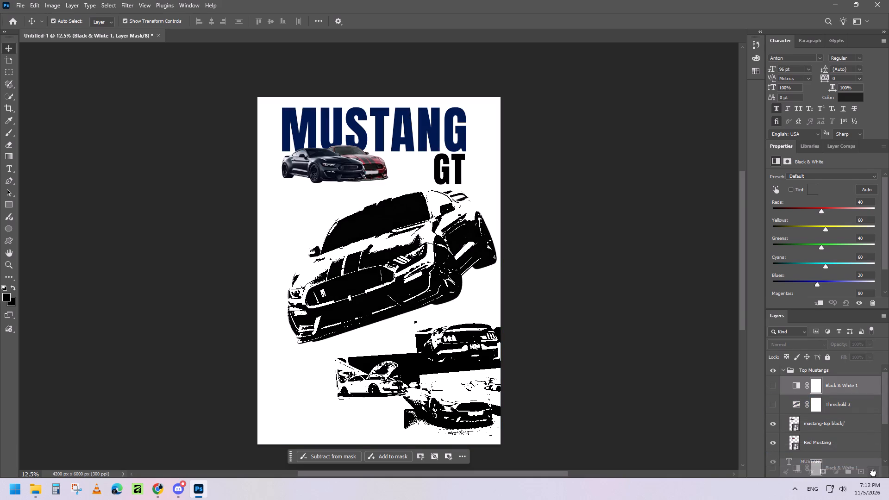
drag(873, 473, 849, 385)
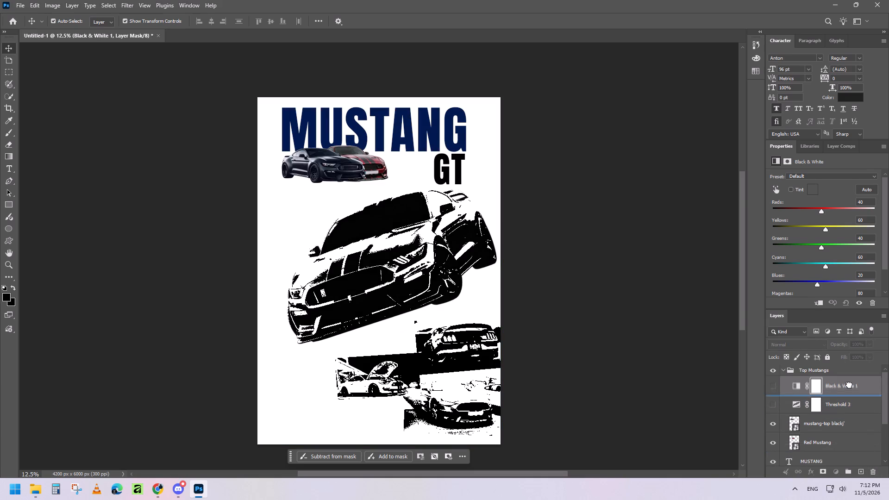
drag(849, 385, 851, 395)
click(774, 386)
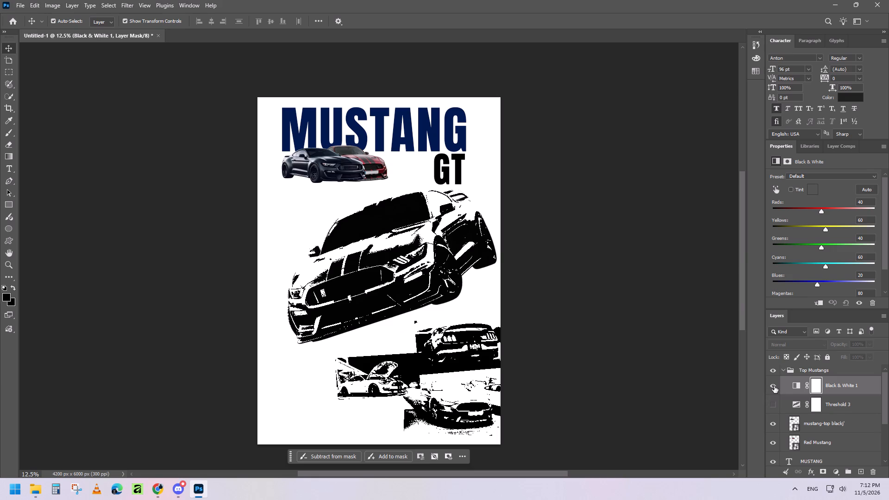
Delete the Black & White 1 adjustment from the Top Mustangs group and show the Threshold 3 adjustment instead.
click(774, 386)
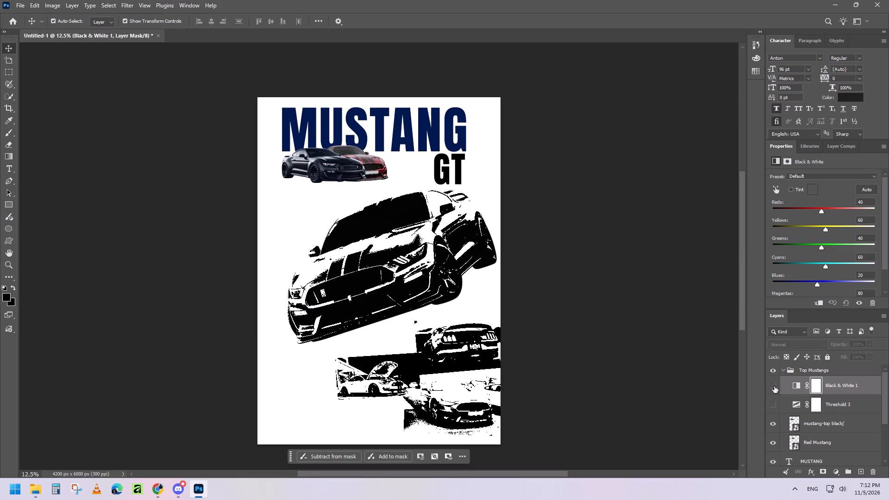
click(774, 386)
click(774, 386)
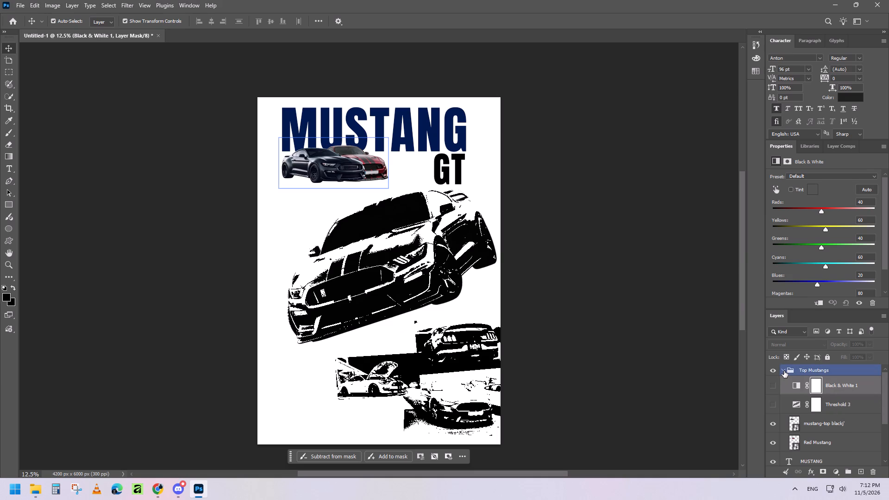
drag(851, 387, 875, 474)
click(775, 384)
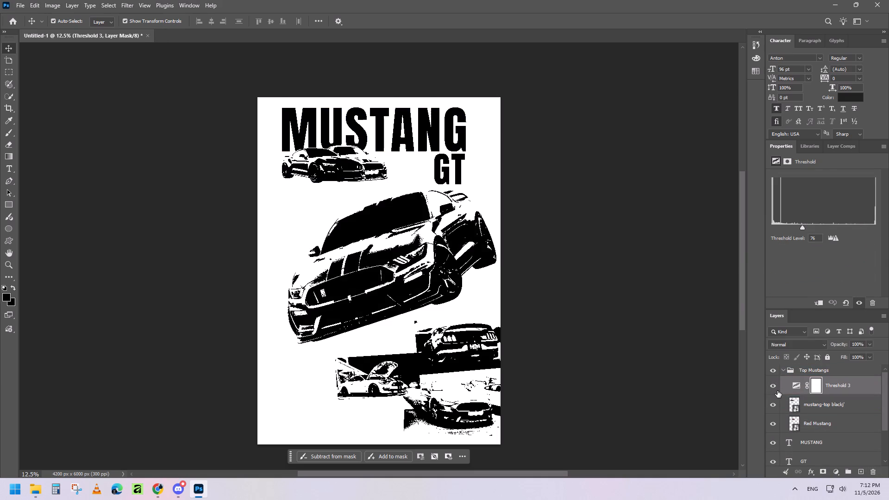
Move the MUSTANG text layer above the Top Mustangs group in the layer stack.
click(783, 370)
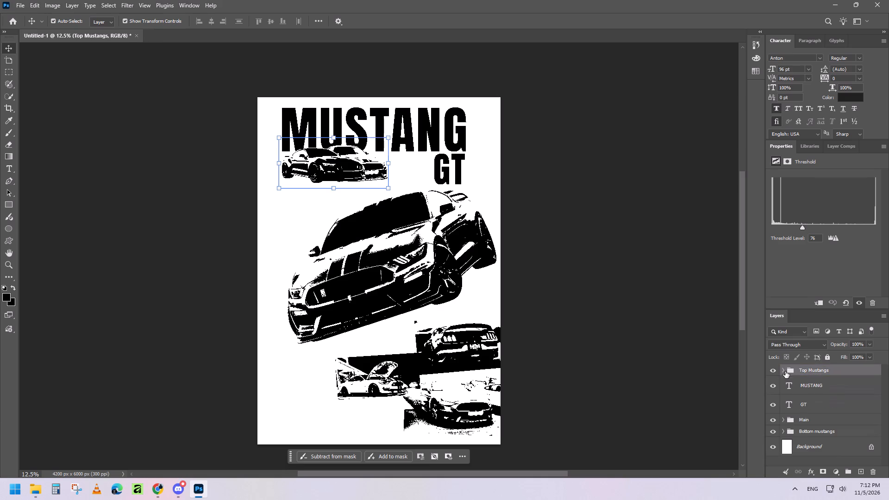
drag(830, 384, 830, 427)
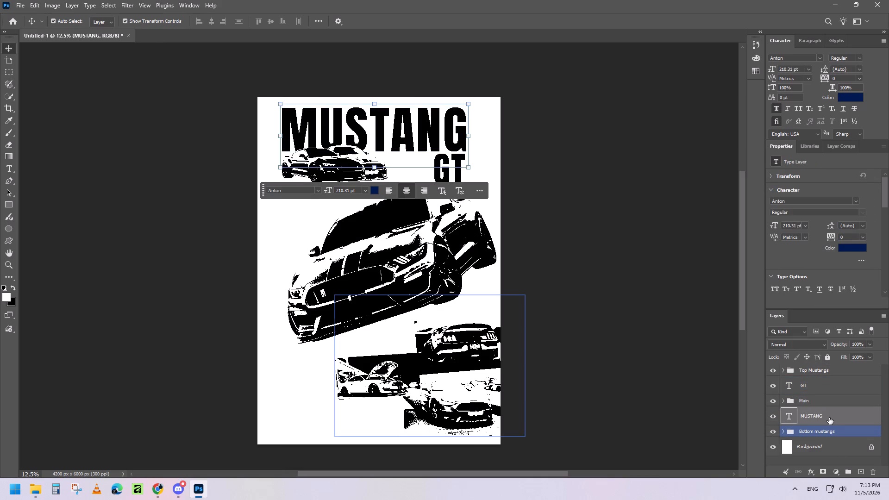
drag(827, 419, 828, 381)
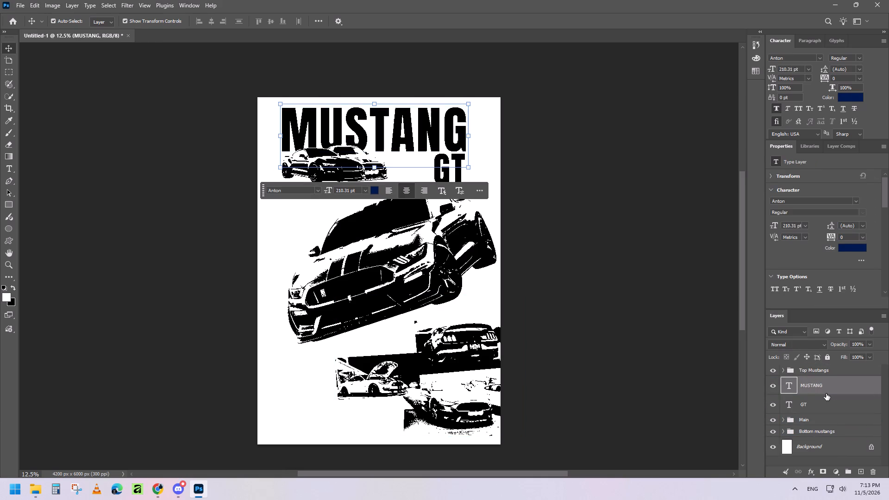
scroll(826, 394, up, 3)
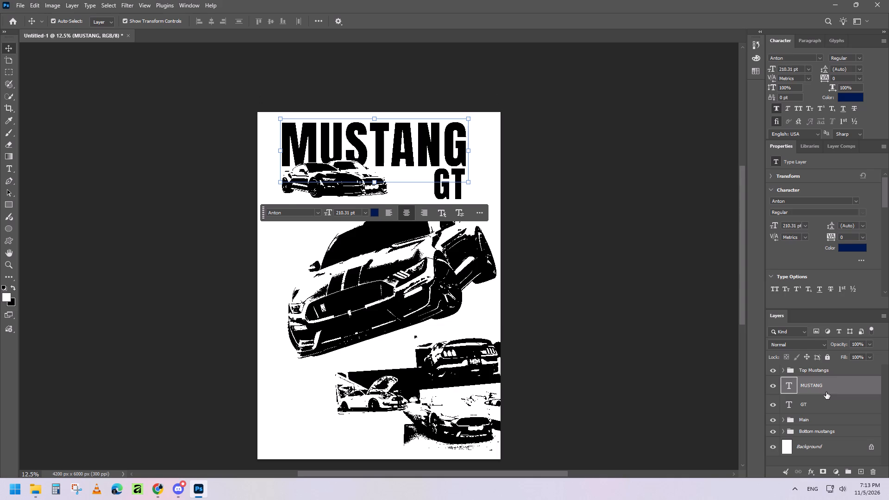
scroll(826, 392, up, 1)
drag(826, 392, 827, 363)
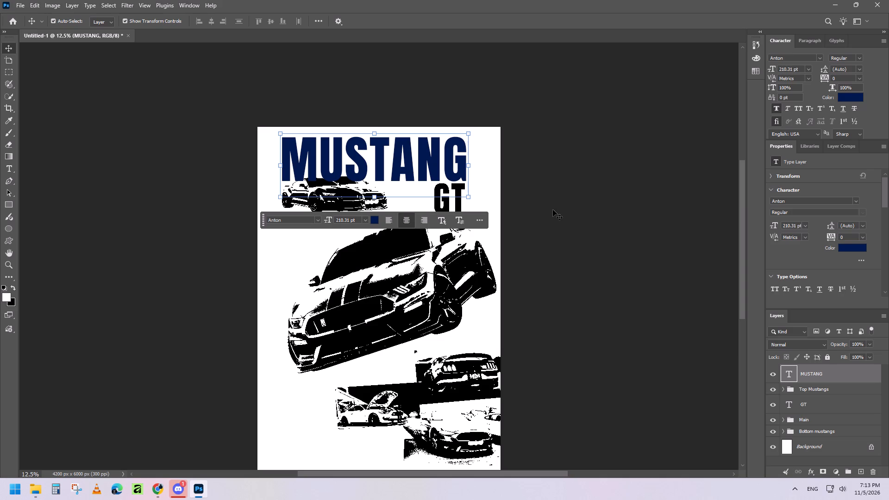
click(580, 279)
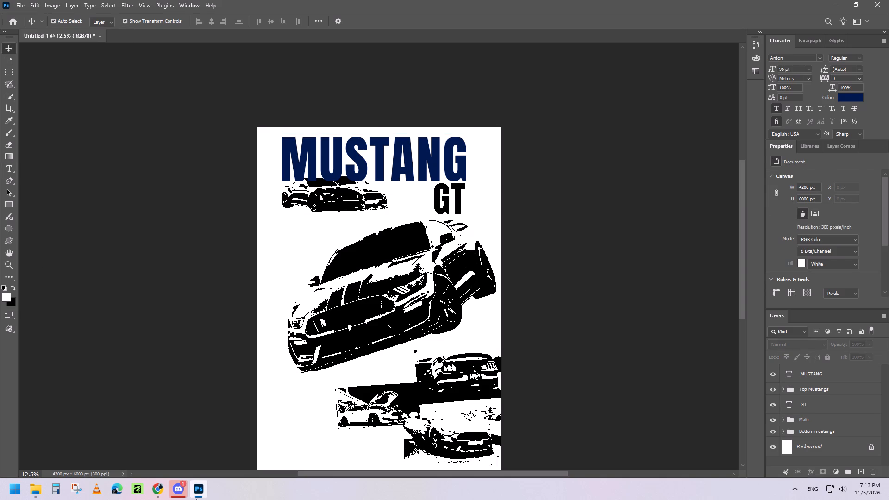
Draw a paragraph text box in the blank lower-left corner of the poster, beside the bottom Mustangs.
click(7, 167)
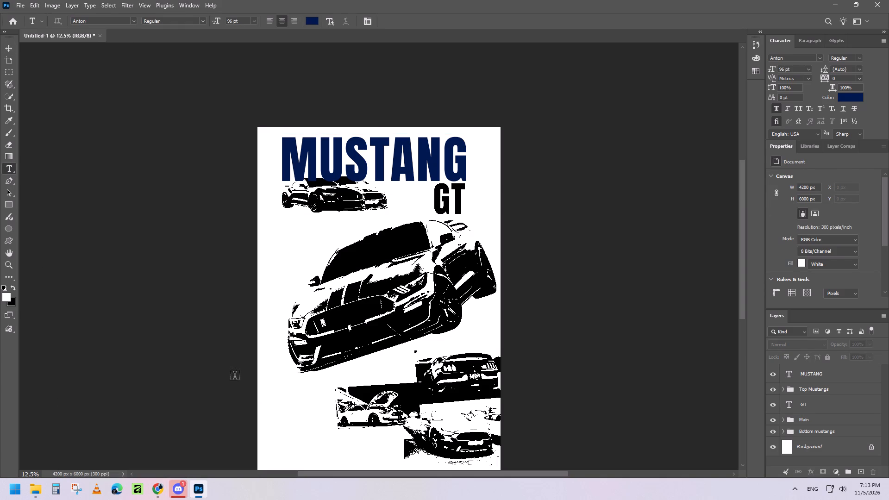
drag(268, 398, 325, 439)
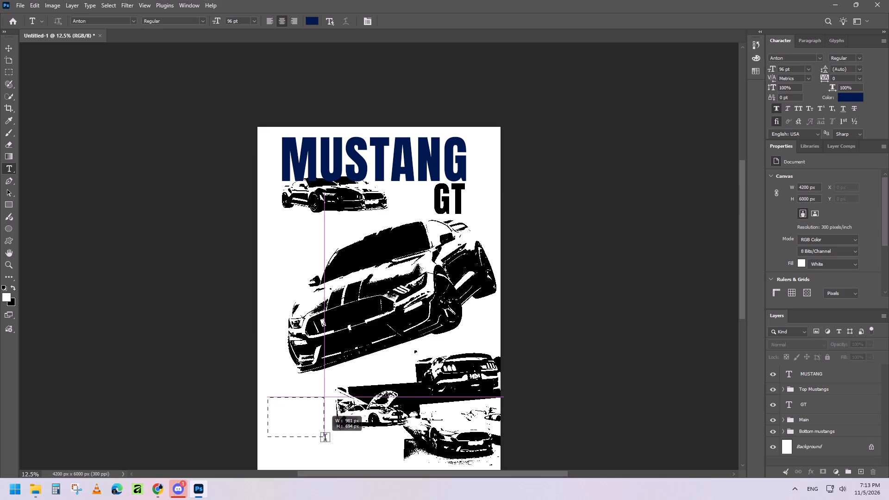
drag(325, 439, 330, 453)
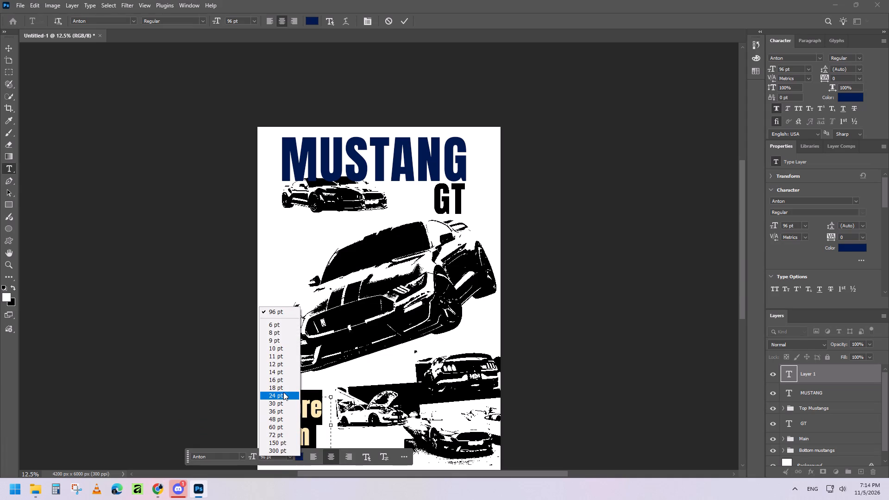
click(283, 387)
key(ctrl+v)
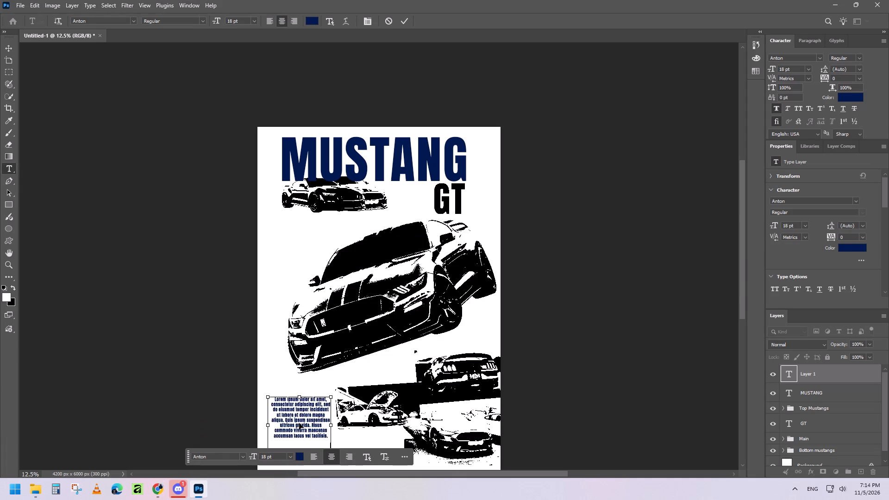
scroll(299, 423, down, 2)
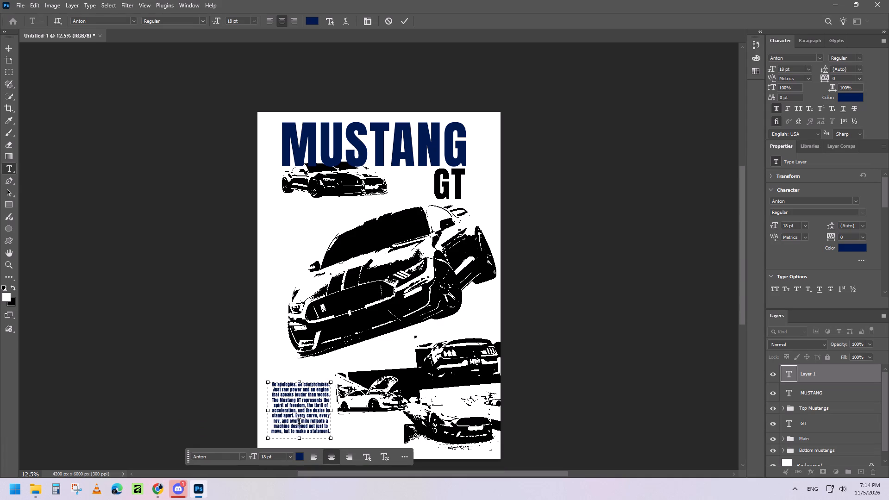
click(404, 22)
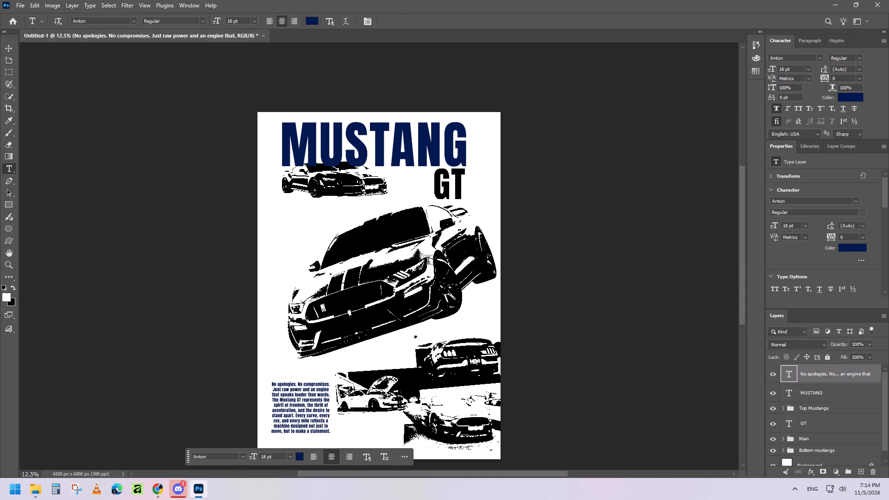
Nudge the "No apologies" paragraph slightly downward in the poster's lower-left corner.
click(10, 50)
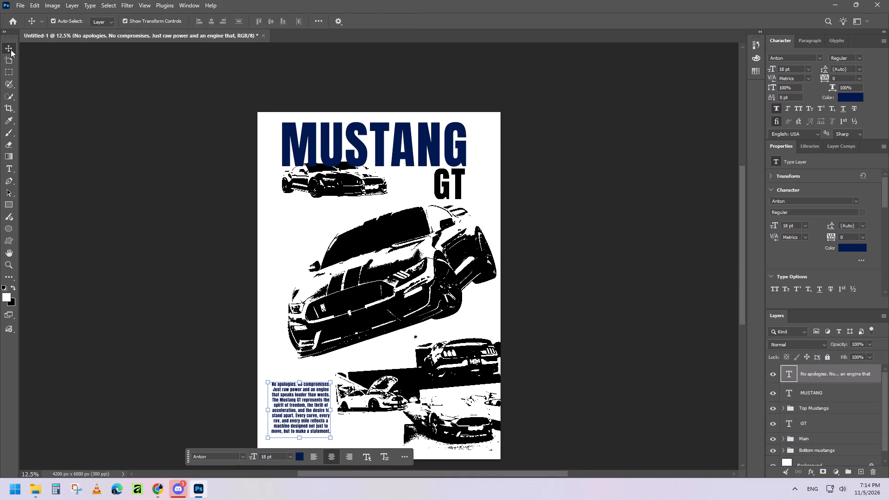
click(623, 337)
click(304, 401)
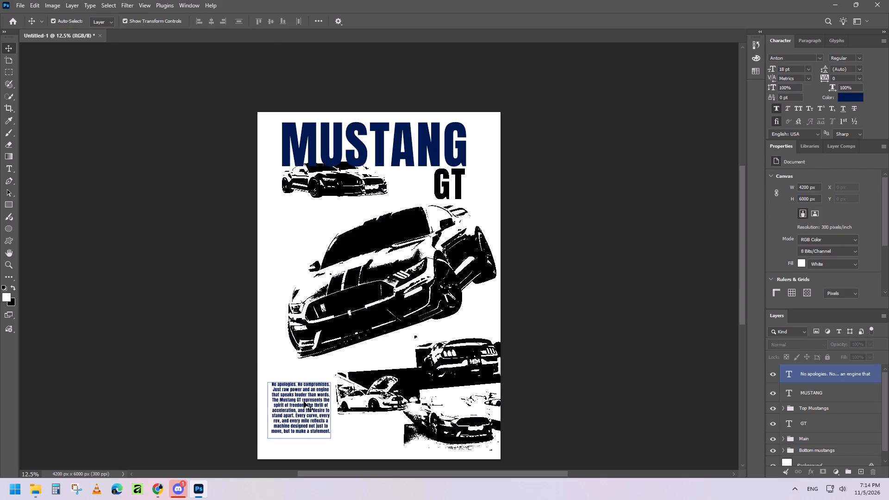
key(Down)
key(Down)
key(Down)
key(Down)
key(Down)
key(Down)
key(Down)
key(Down)
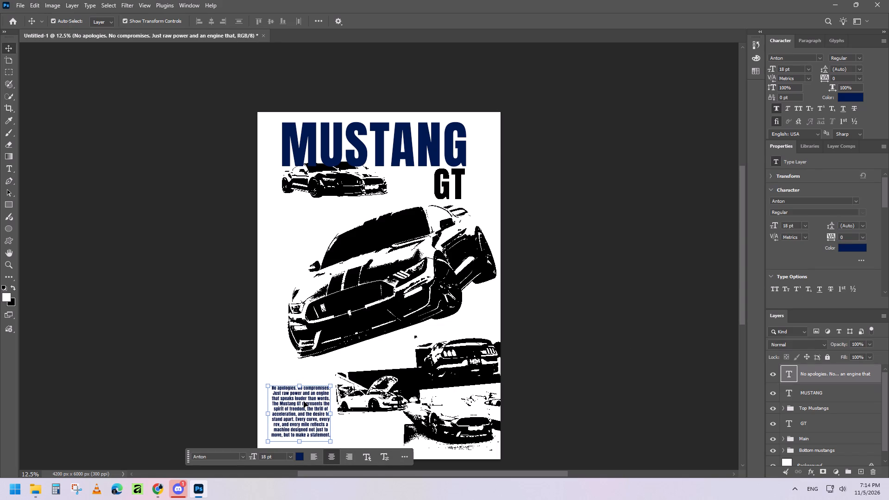
key(Down)
key(Down)
scroll(377, 401, down, 3)
scroll(322, 401, down, 2)
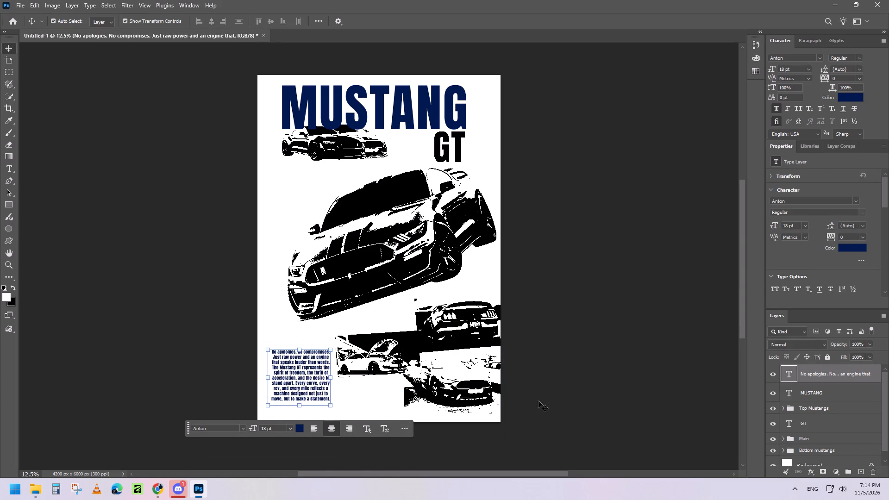
Nudge the "No apologies" paragraph a little further down in the poster's lower-left corner, then deselect it.
click(563, 401)
click(291, 382)
key(Down)
key(Down)
key(Down)
key(Down)
key(Down)
key(Down)
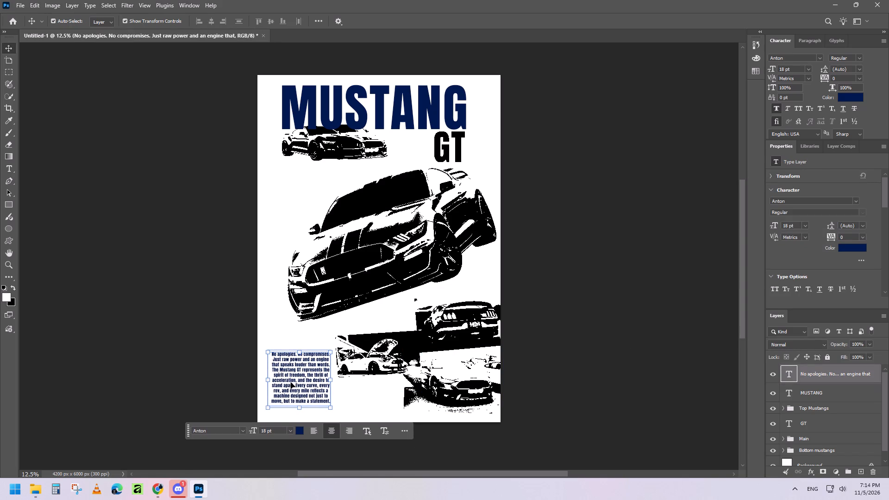
key(Down)
key(Down)
click(645, 317)
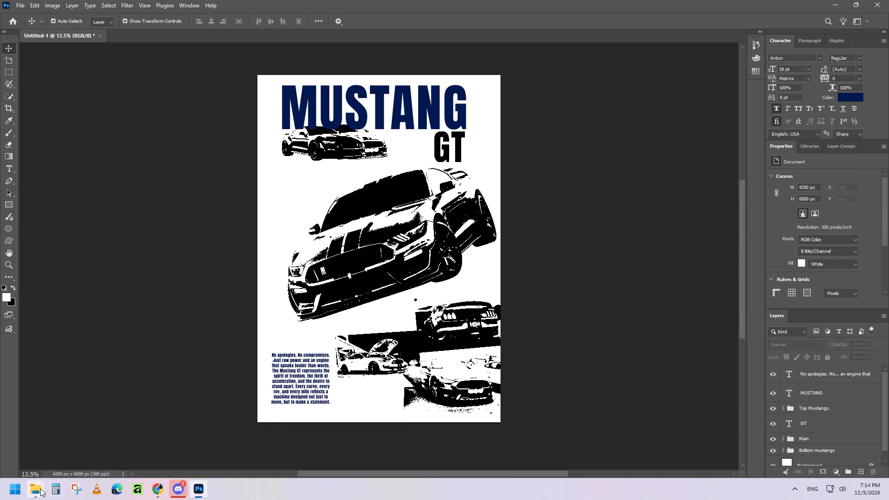
Switch to Chrome and look through the open tabs and PNGWing's "mustang shelby gt" results for a logo.
click(40, 488)
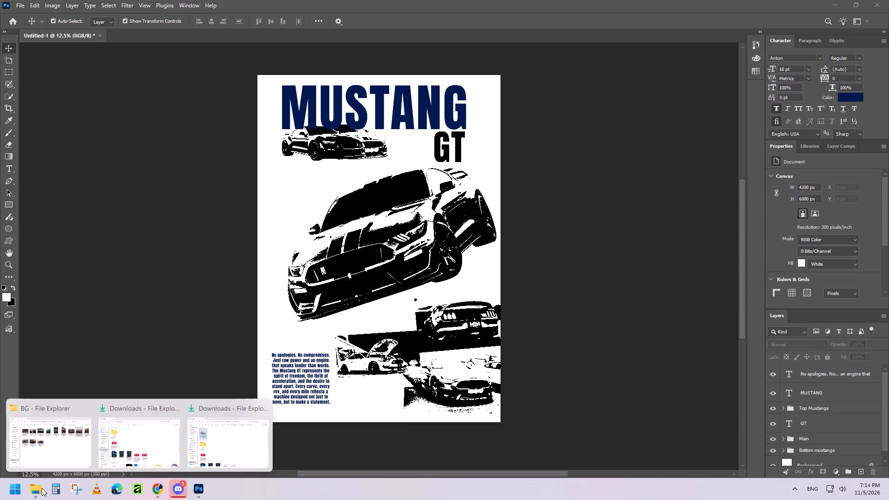
click(159, 488)
click(205, 431)
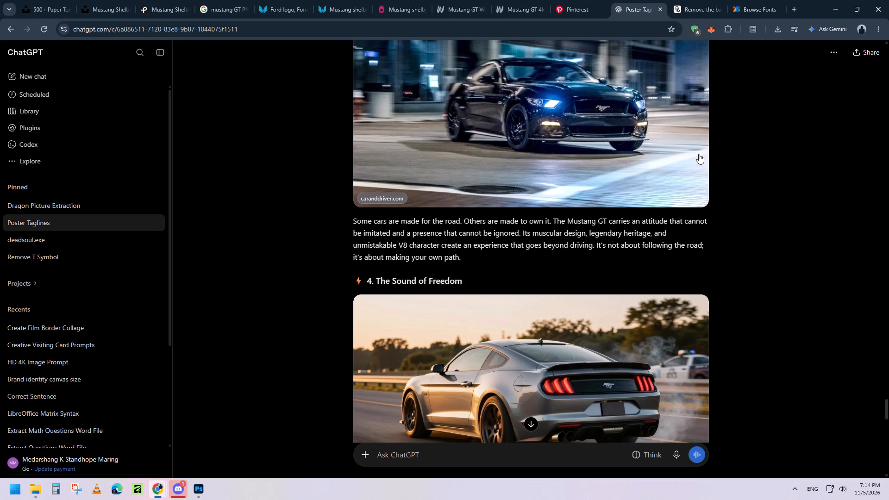
scroll(690, 126, up, 2)
click(578, 0)
click(513, 0)
click(466, 0)
click(406, 0)
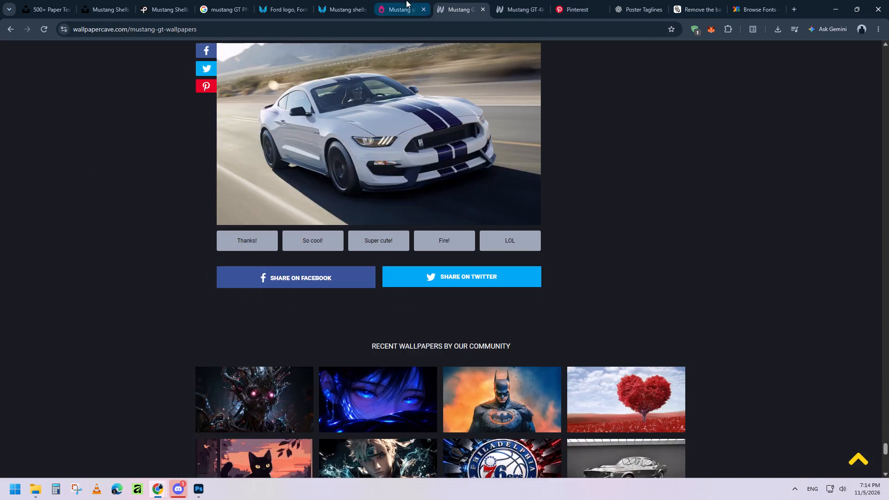
click(350, 0)
click(298, 0)
click(351, 0)
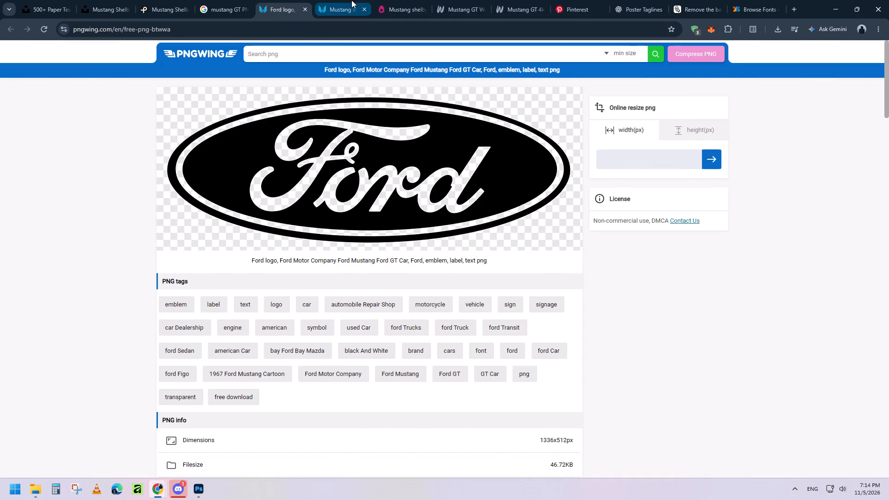
scroll(403, 350, down, 3)
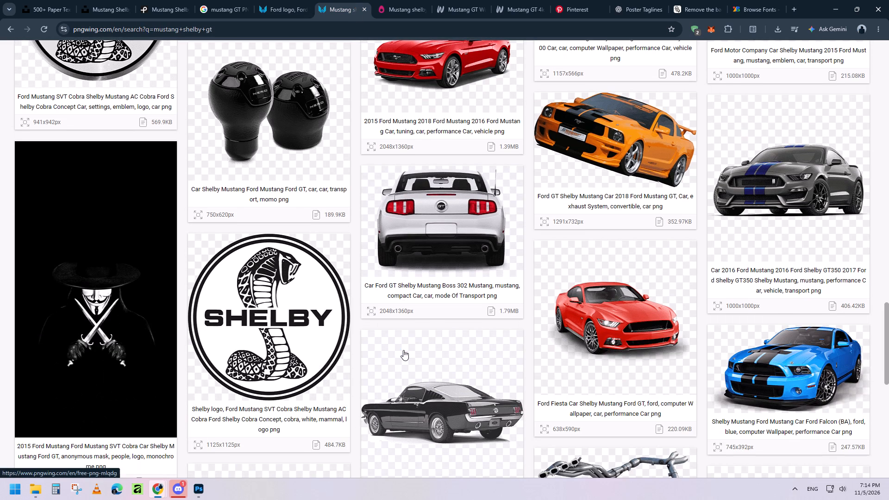
scroll(403, 350, up, 15)
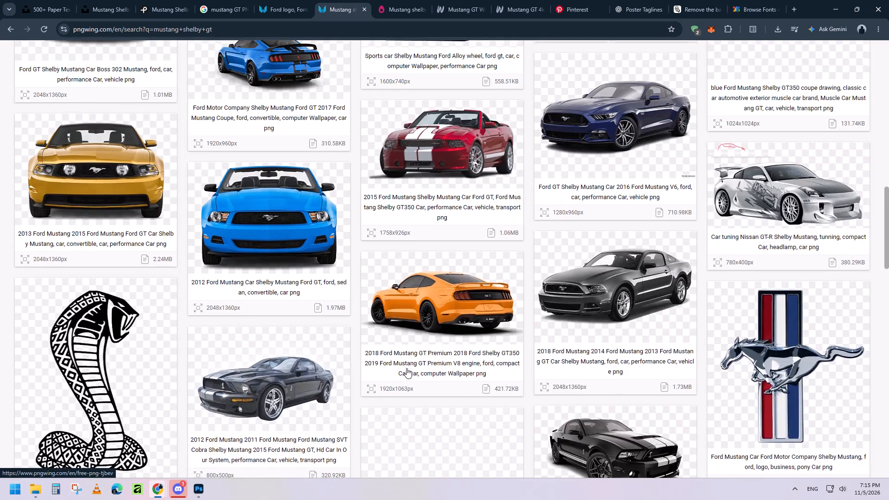
scroll(407, 368, up, 15)
scroll(407, 383, down, 4)
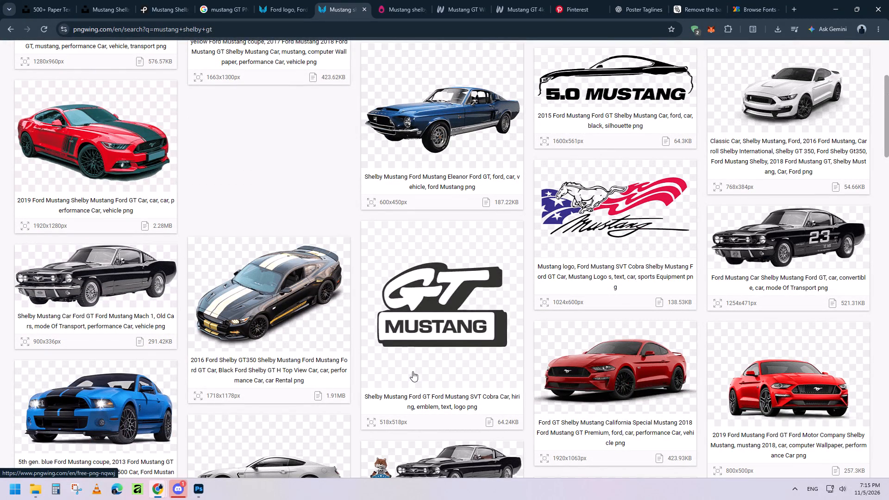
Open the black-and-white GT Mustang logo's PNGWing page in a new tab.
right_click(449, 291)
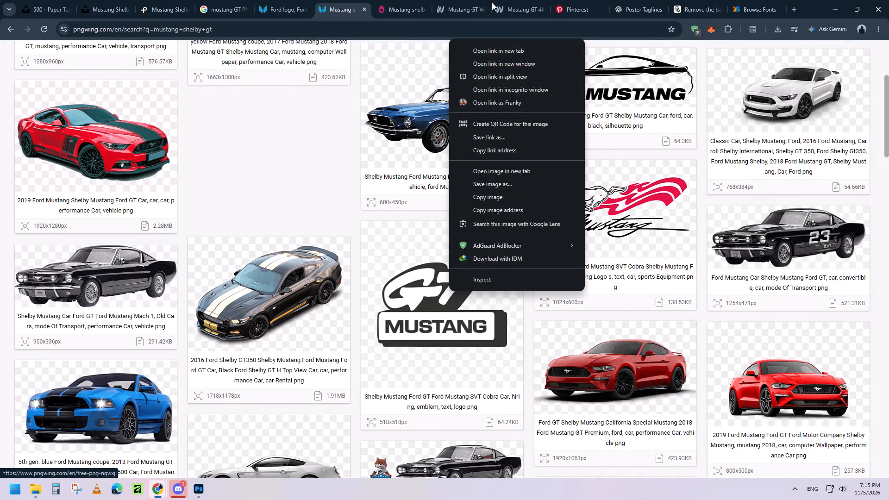
click(505, 52)
click(372, 0)
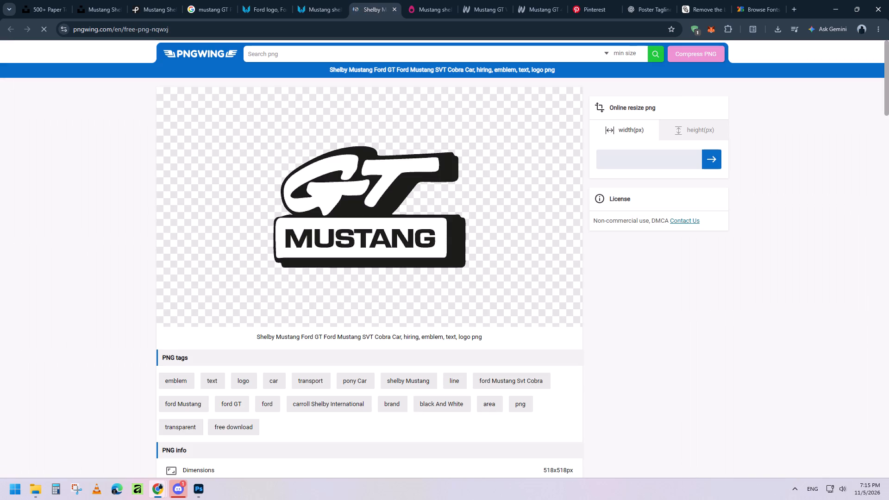
right_click(389, 208)
click(708, 299)
Download the GT Mustang logo PNG, completing the site's character-order verification.
scroll(402, 374, down, 5)
click(396, 314)
scroll(396, 314, down, 4)
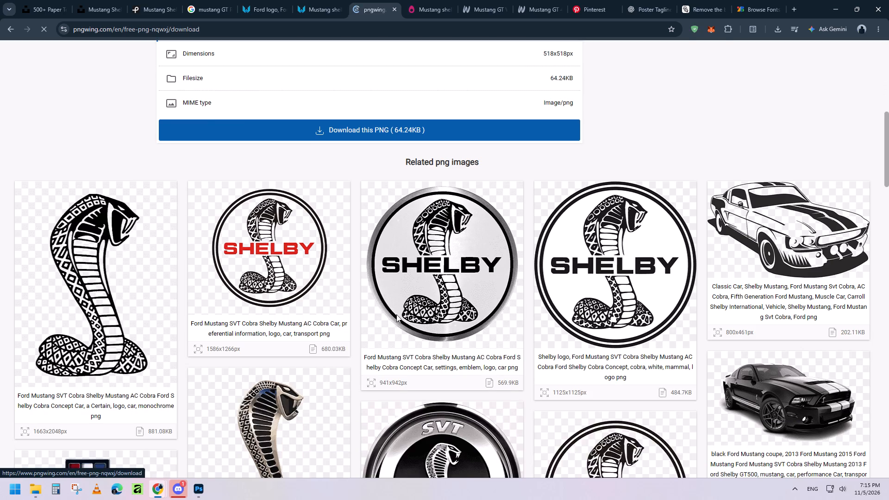
scroll(396, 314, down, 8)
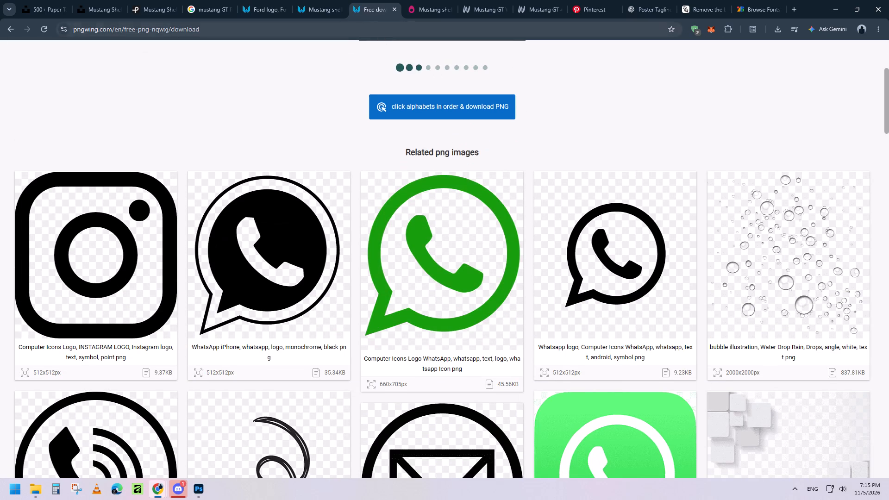
click(327, 1)
click(377, 0)
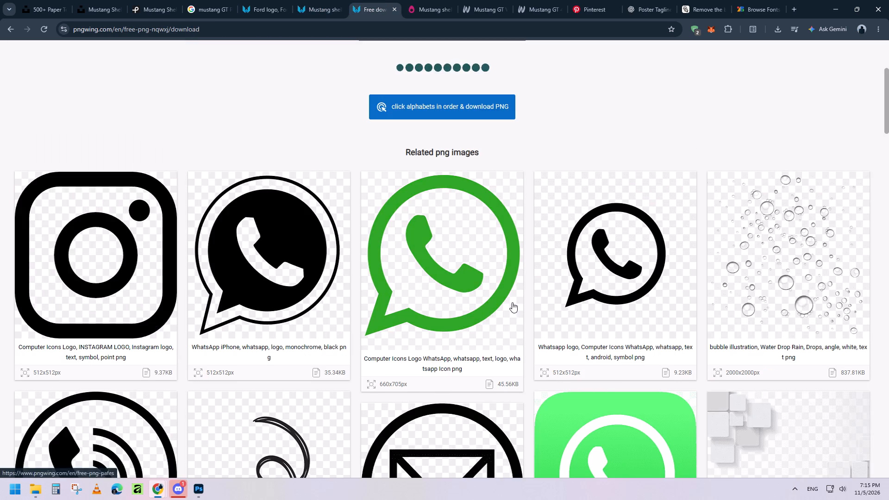
scroll(502, 304, down, 4)
scroll(490, 297, up, 6)
click(482, 206)
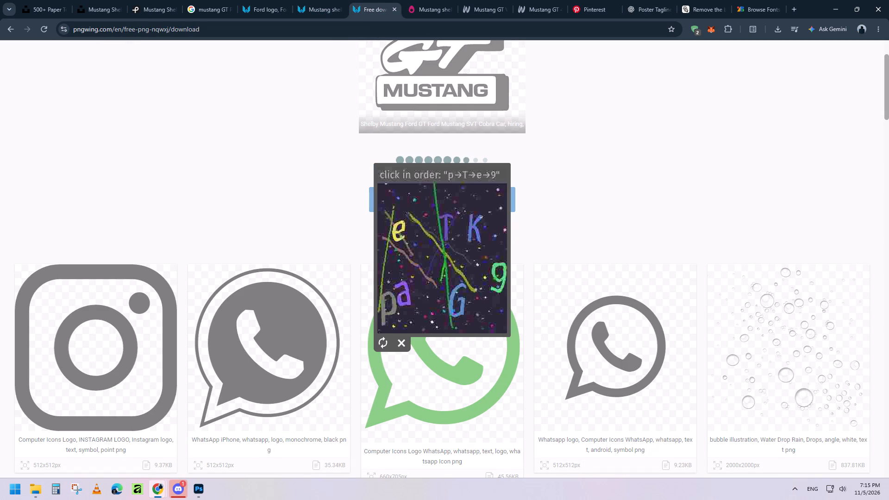
click(388, 303)
click(446, 226)
click(396, 226)
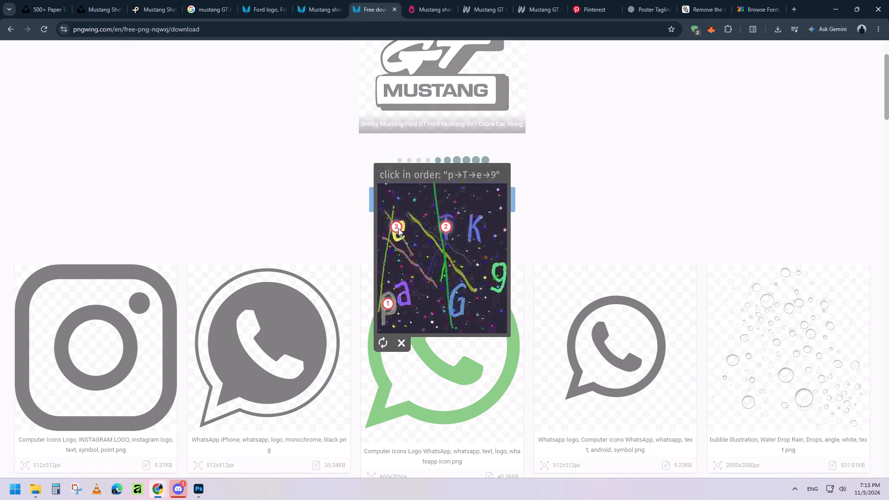
click(502, 275)
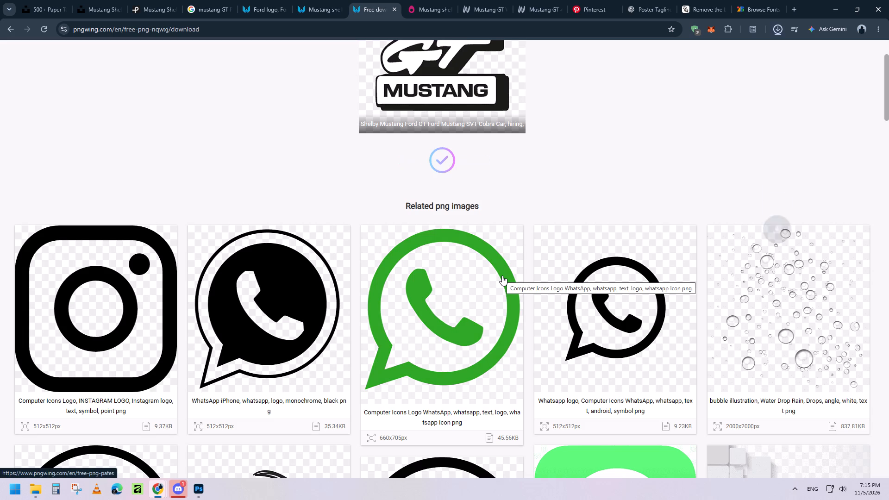
Move the downloaded pngwing.com logo file from Downloads into the Mustang GT project's M,aterials folder.
click(751, 50)
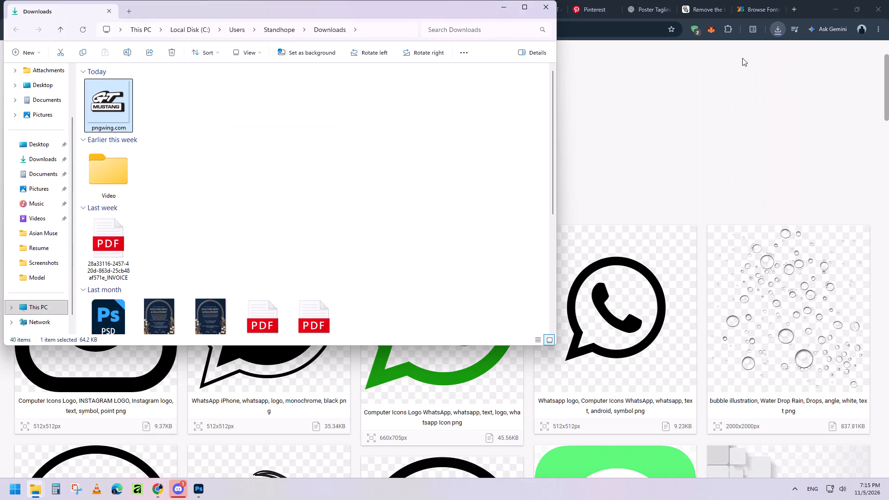
key(ctrl+x)
click(501, 7)
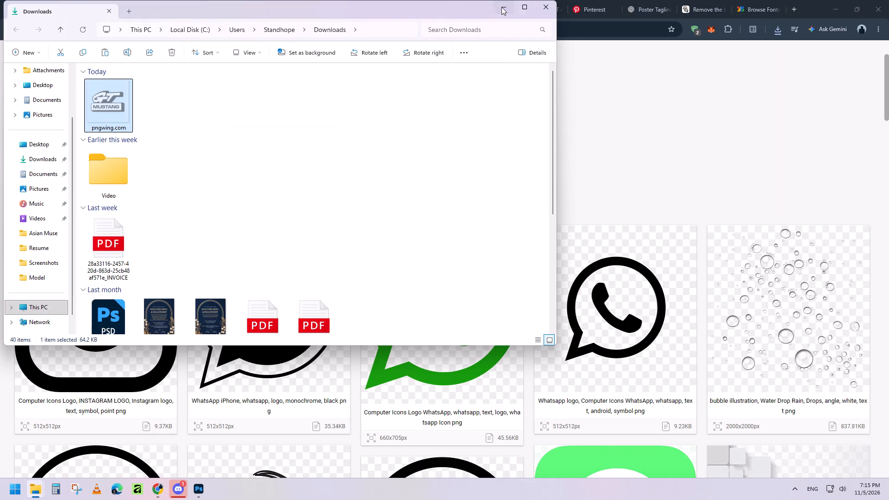
click(41, 489)
click(37, 449)
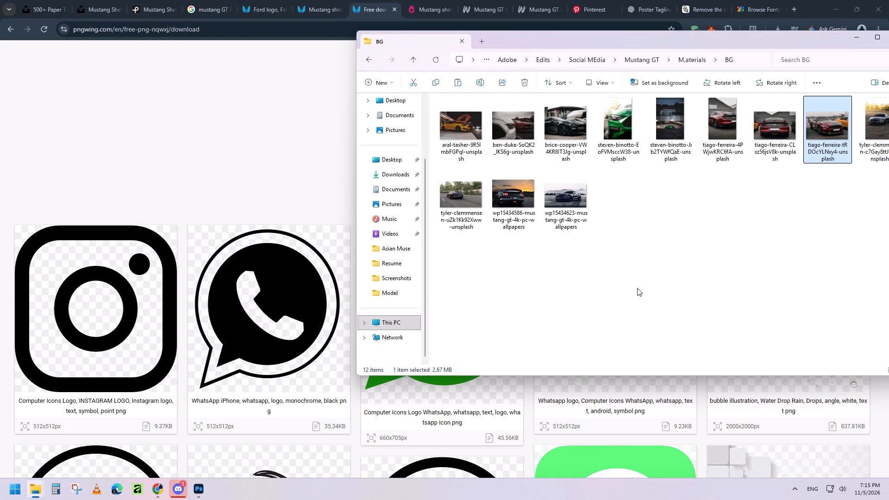
click(369, 61)
click(561, 254)
key(ctrl+v)
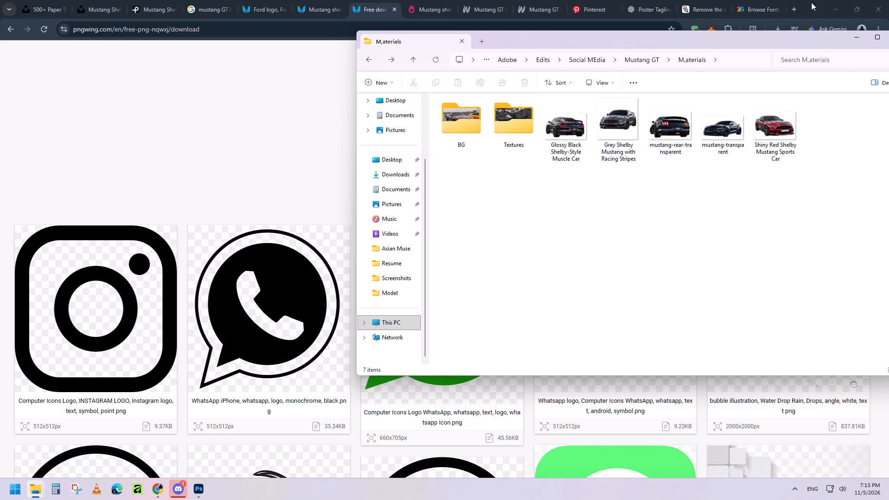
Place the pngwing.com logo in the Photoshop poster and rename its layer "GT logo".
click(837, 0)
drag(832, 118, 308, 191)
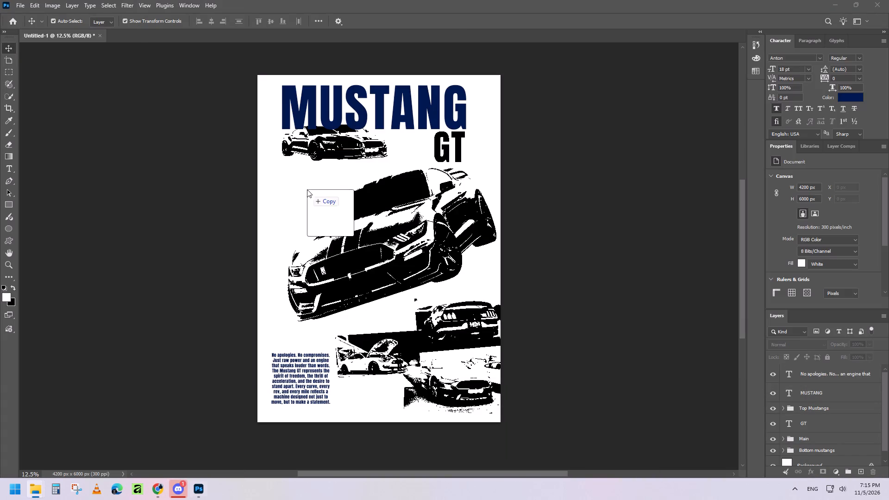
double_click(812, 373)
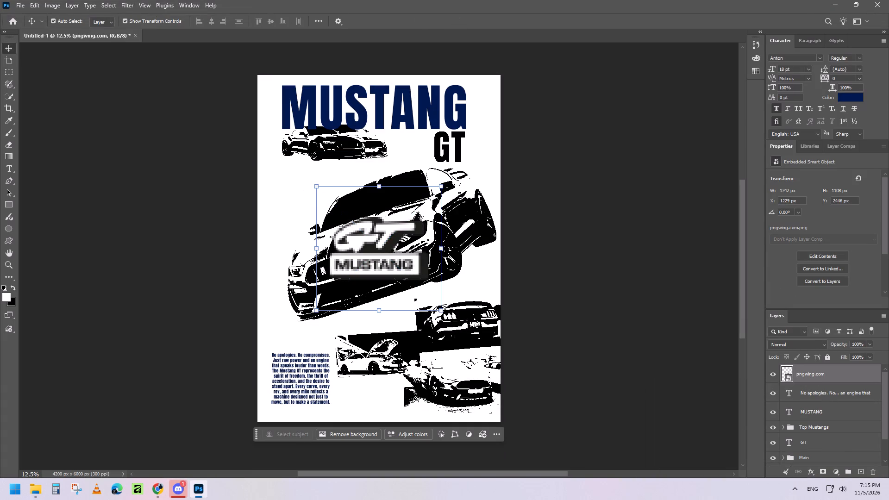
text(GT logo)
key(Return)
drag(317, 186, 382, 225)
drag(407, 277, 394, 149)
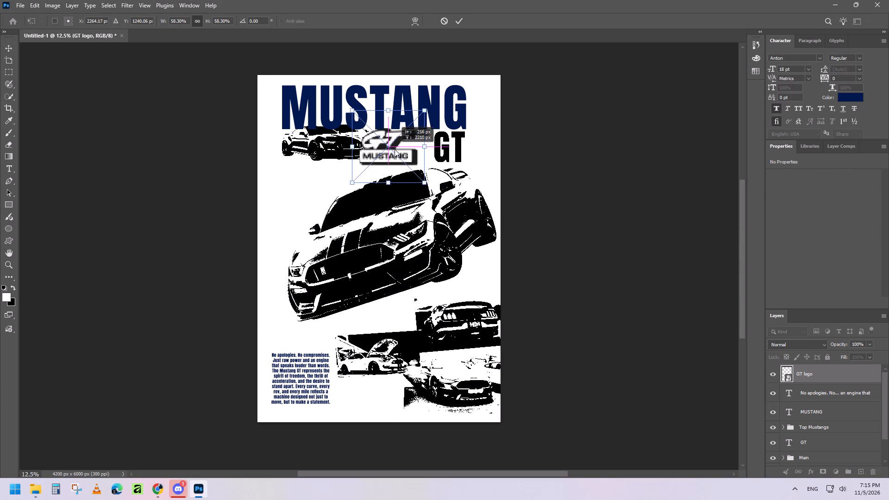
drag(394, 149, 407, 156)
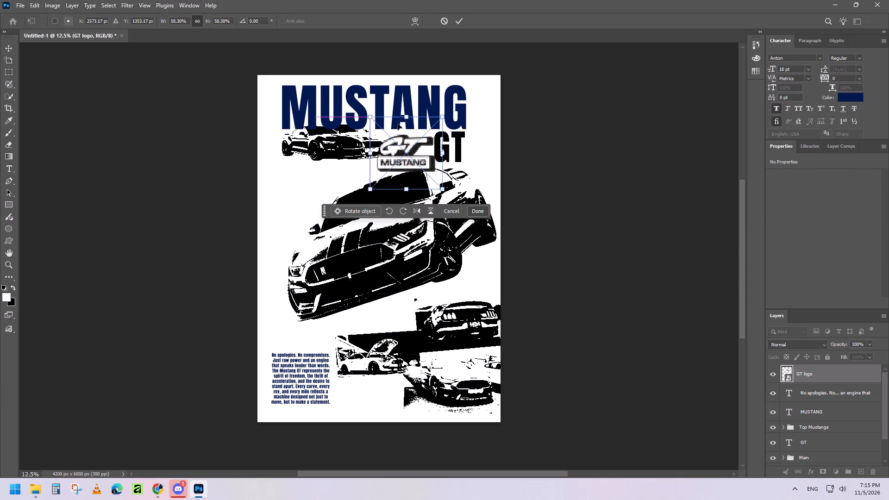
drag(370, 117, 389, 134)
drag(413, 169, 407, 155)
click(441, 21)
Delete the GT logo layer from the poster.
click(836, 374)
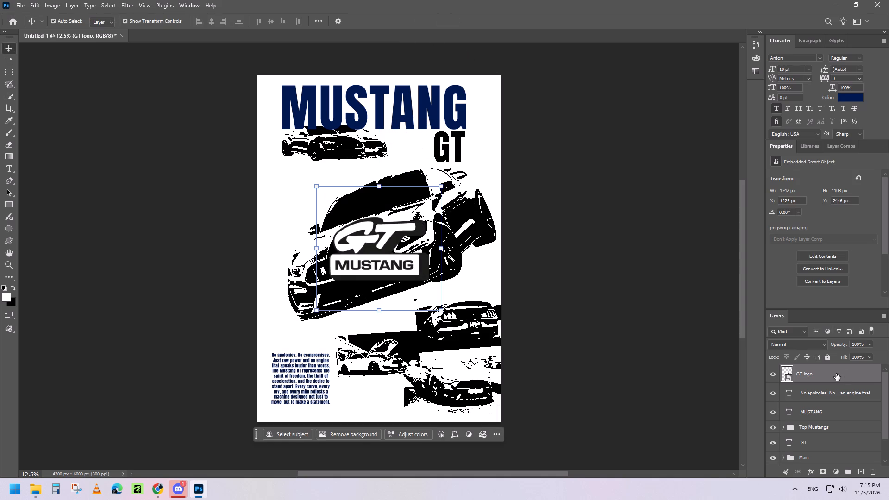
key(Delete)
Close the extra Downloads window in File Explorer.
click(38, 495)
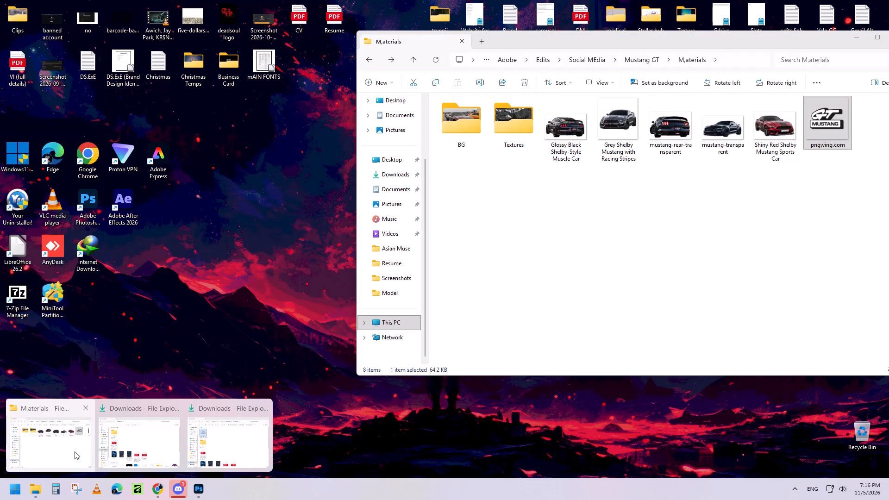
click(261, 408)
click(32, 488)
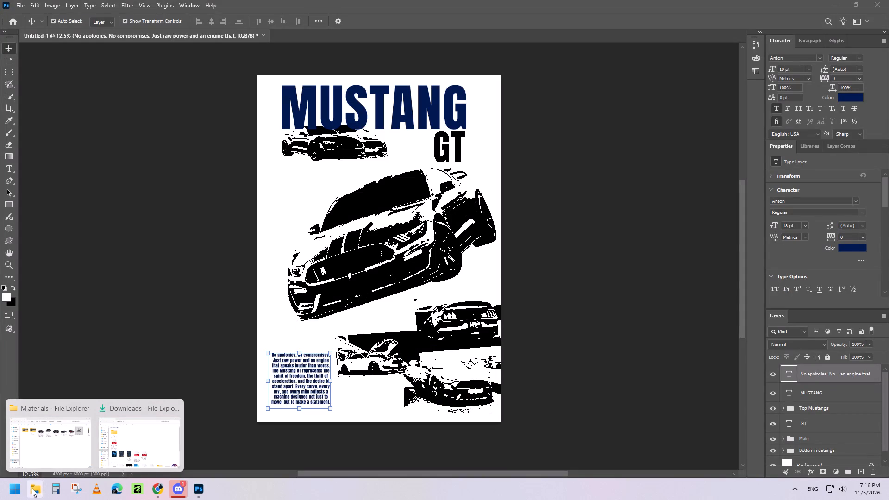
click(35, 491)
Switch to Chrome and look through the PNGWing GT Mustang logo page and Mustang Shelby GT results for an alternative logo.
click(154, 491)
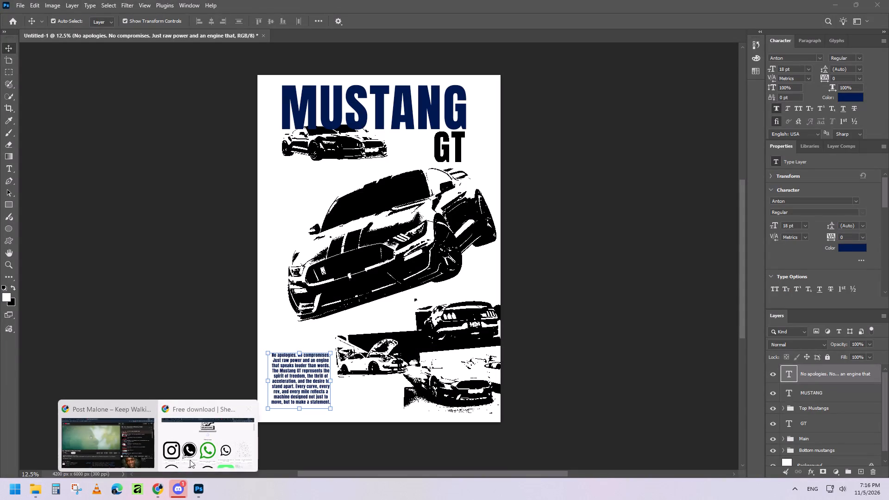
click(196, 438)
scroll(570, 194, up, 4)
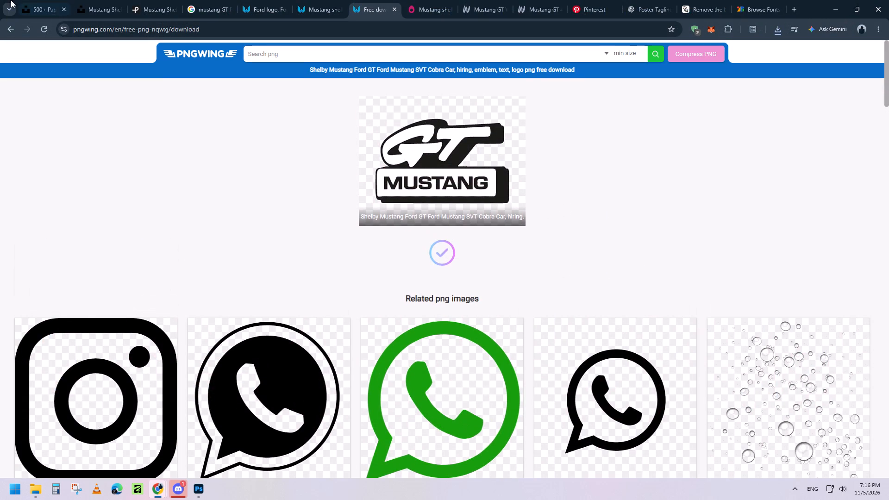
click(11, 30)
scroll(518, 204, down, 6)
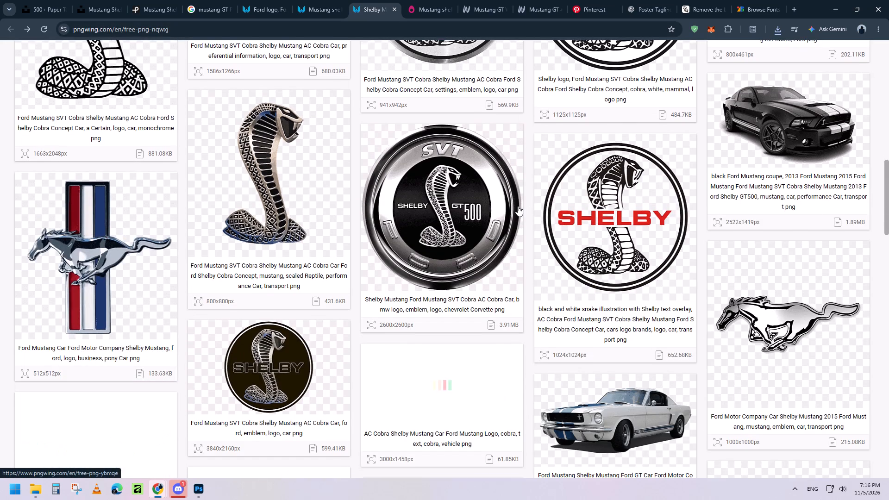
scroll(518, 206, up, 19)
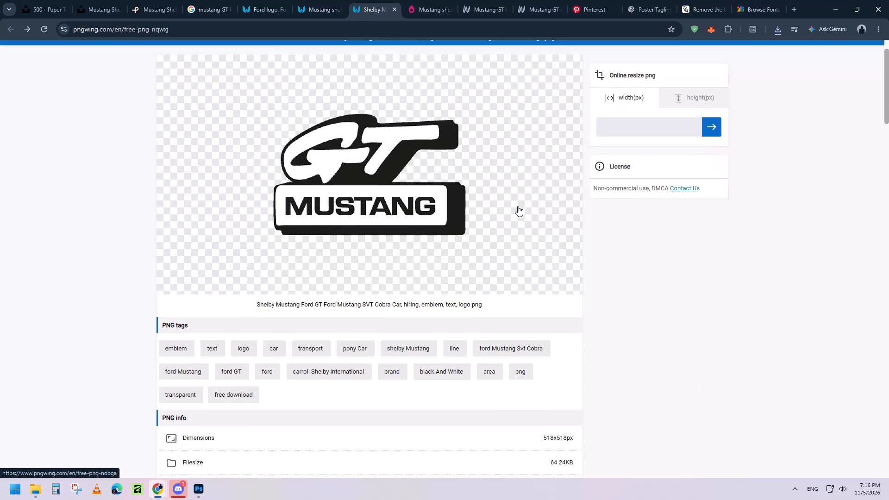
scroll(518, 206, up, 6)
click(332, 0)
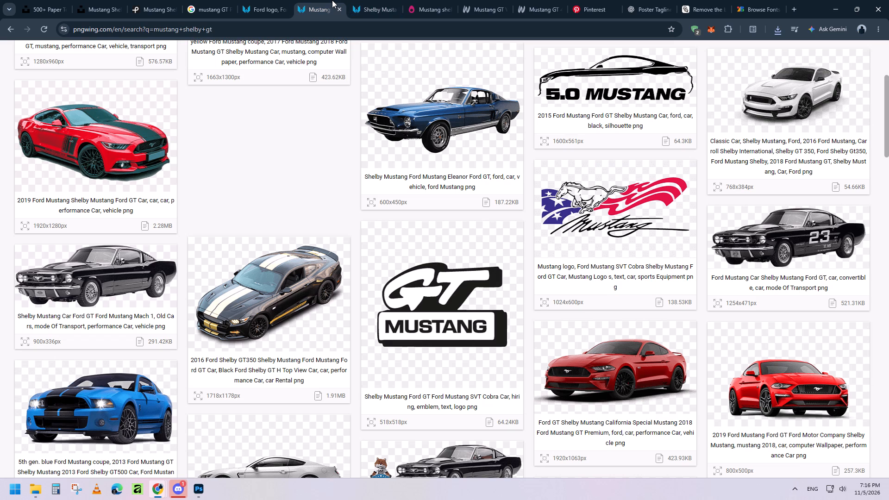
scroll(619, 210, up, 3)
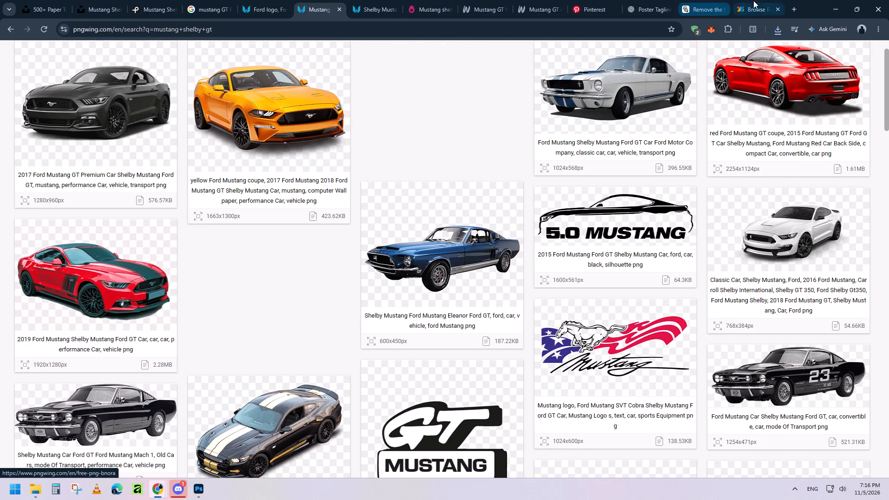
Search Google for "ford mustang gt logo" in a new tab and open the Seeklogo "Mustang Logo PNG Vectors" result separately.
click(790, 7)
text(ford mustang gt logo)
key(Return)
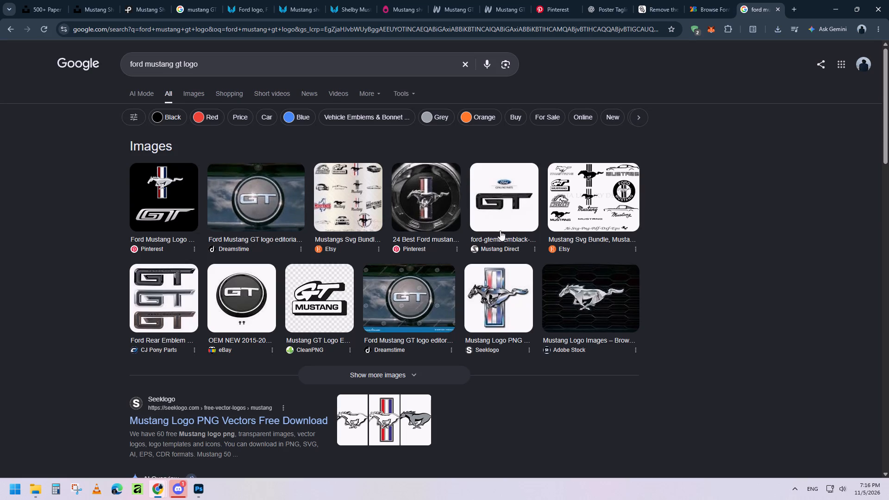
scroll(576, 222, down, 4)
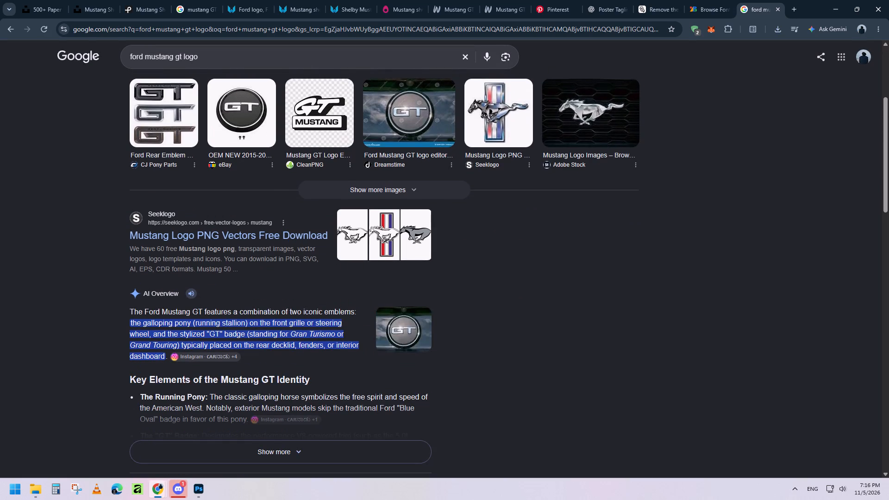
right_click(209, 233)
click(234, 243)
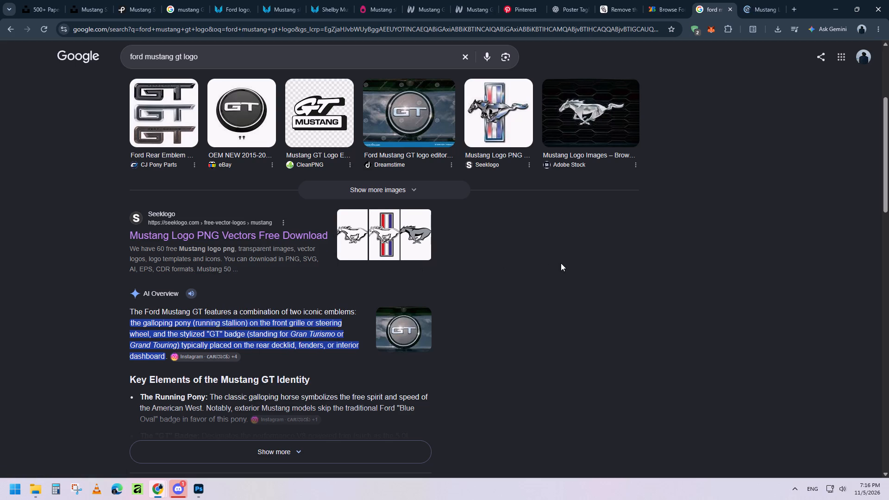
Examine the Seeklogo Mustang logo collection for a logo that suits the poster.
scroll(561, 263, down, 4)
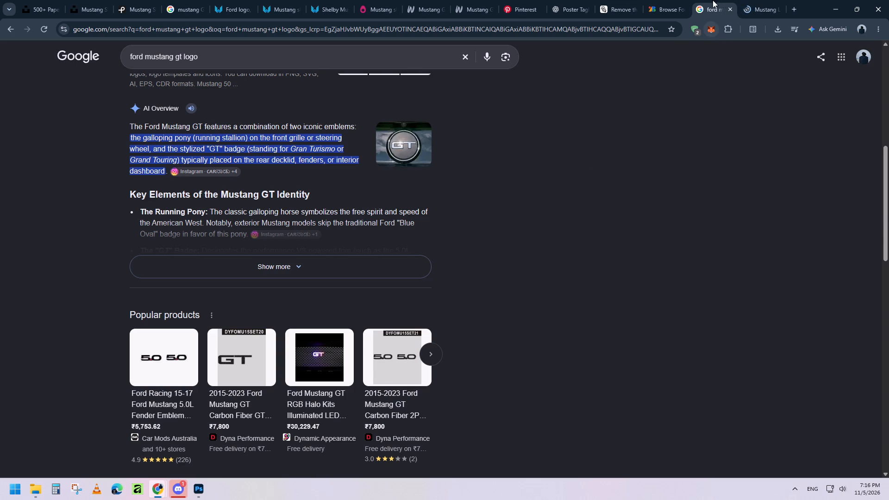
click(749, 0)
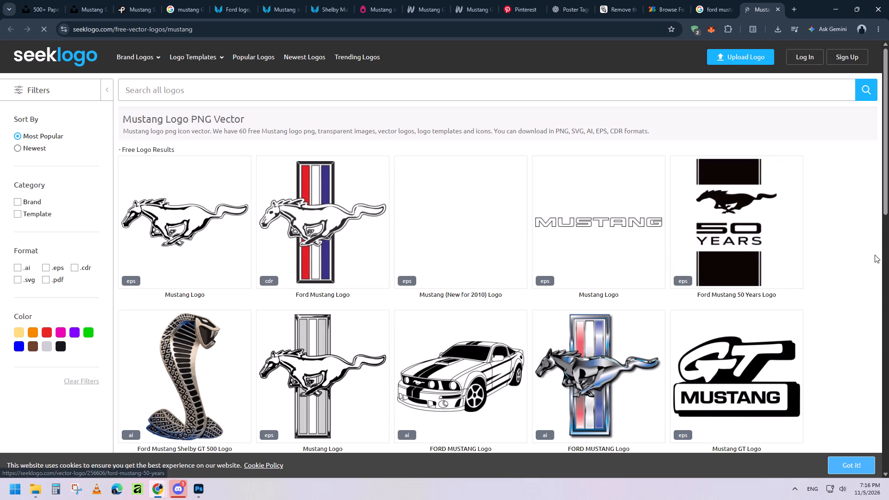
scroll(859, 258, down, 6)
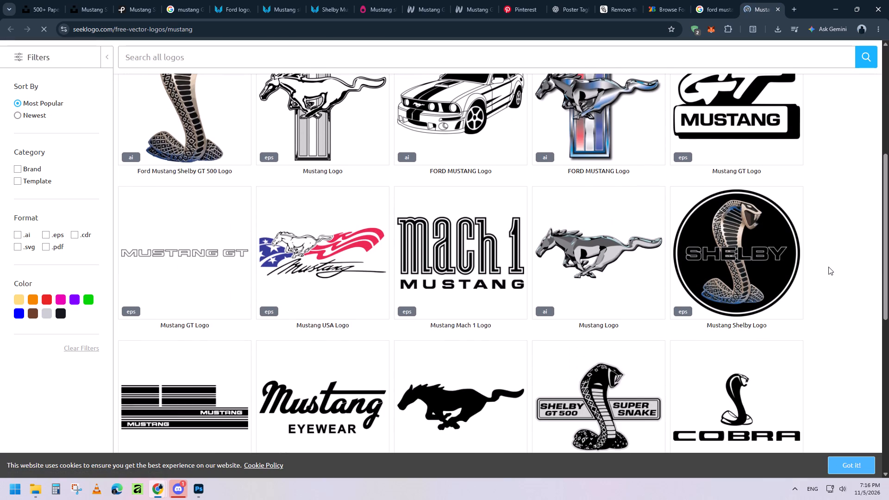
scroll(828, 267, down, 8)
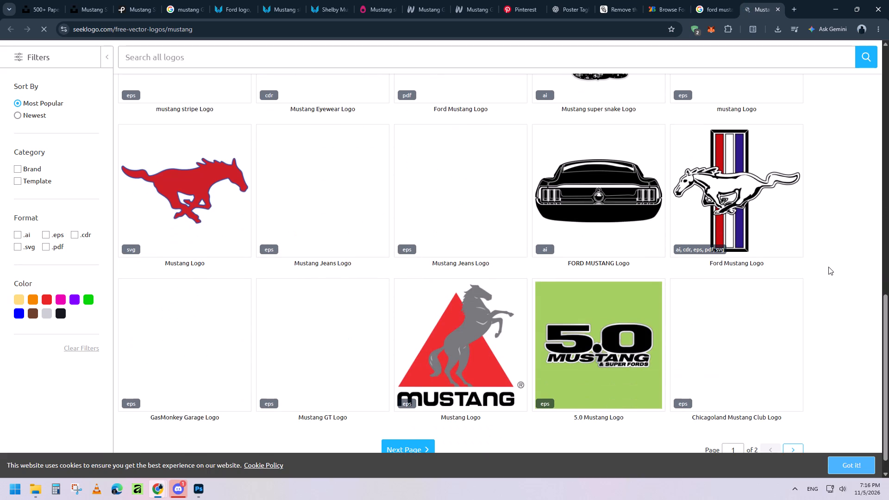
scroll(828, 267, down, 11)
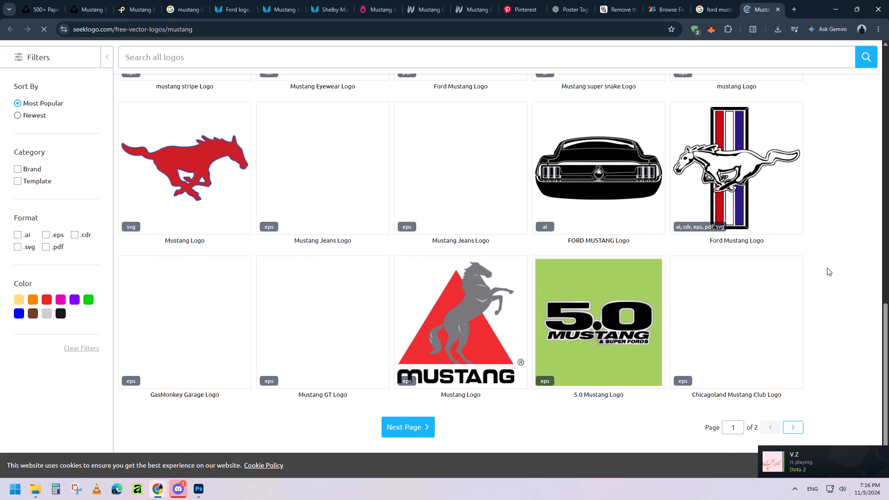
scroll(826, 268, up, 8)
scroll(826, 267, down, 4)
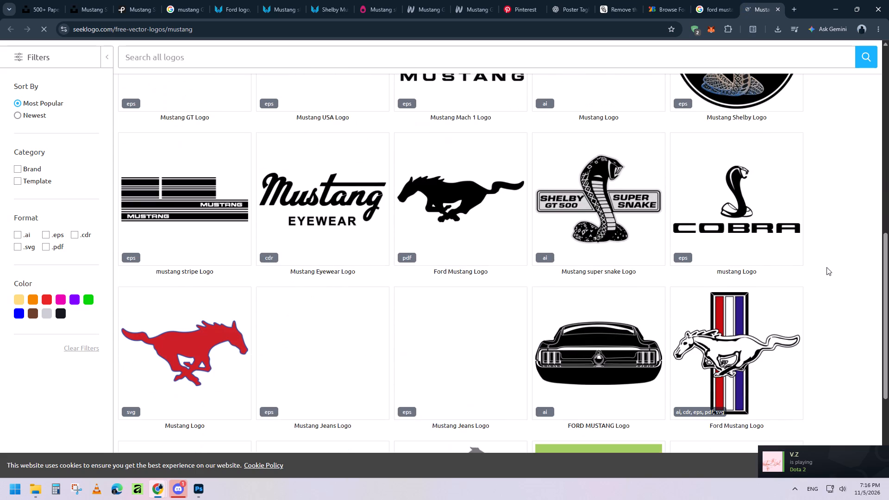
scroll(826, 267, up, 3)
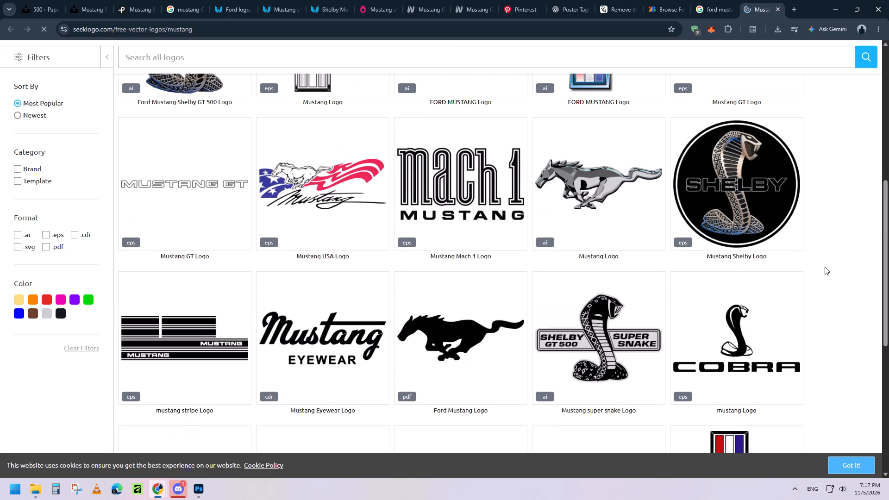
scroll(825, 267, up, 5)
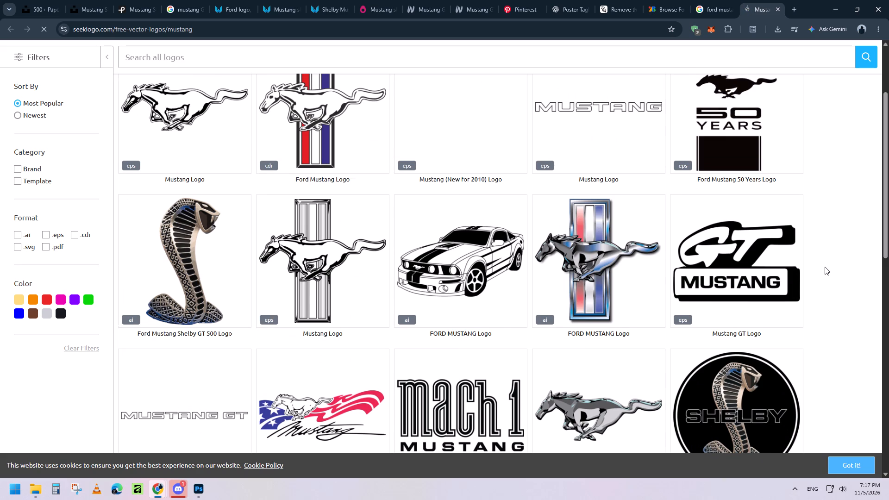
scroll(825, 267, up, 1)
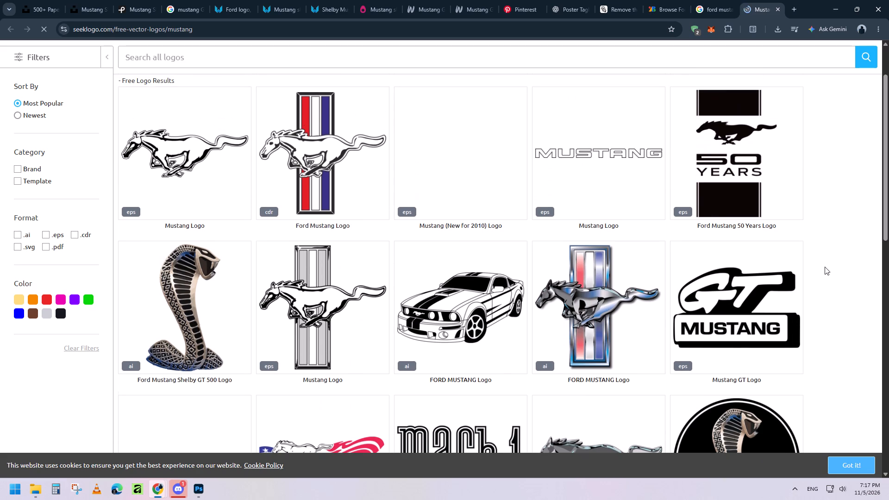
scroll(825, 267, up, 3)
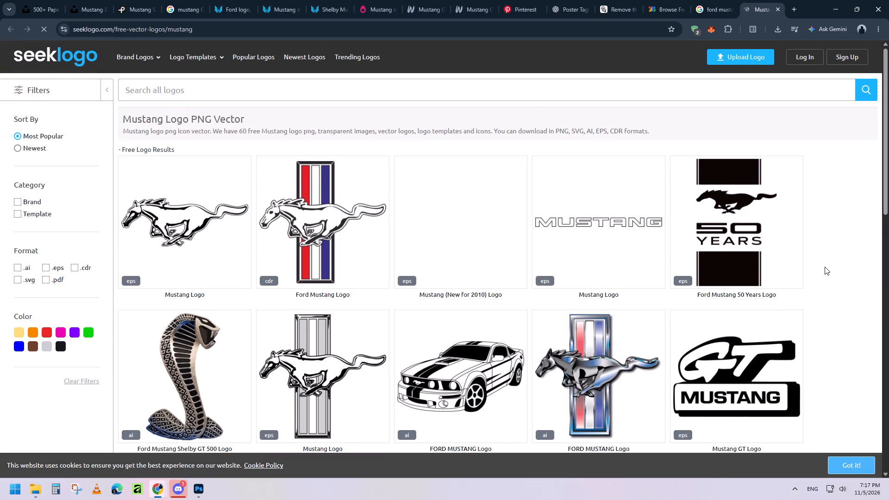
Open PNGWing's "Mustang Logo png images" and Seeklogo's "Mustang GT Logo PNG Vector (EPS)" Google results in new tabs.
click(729, 0)
scroll(425, 385, down, 5)
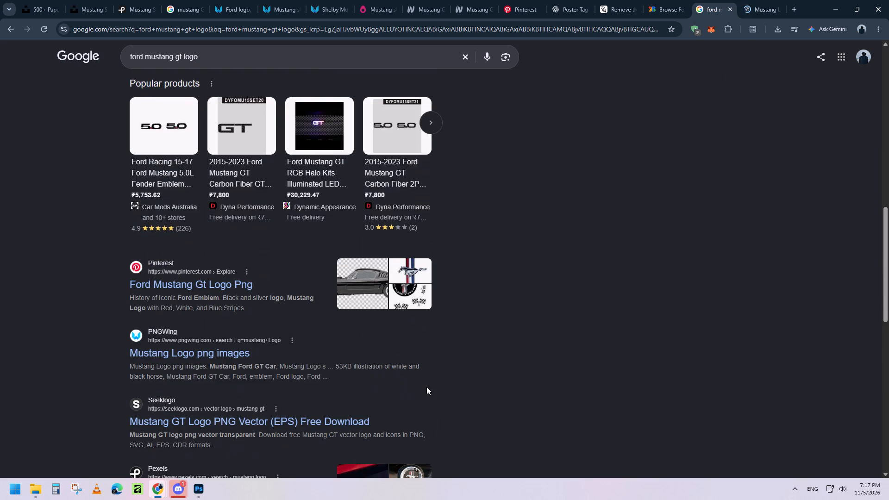
scroll(287, 325, down, 2)
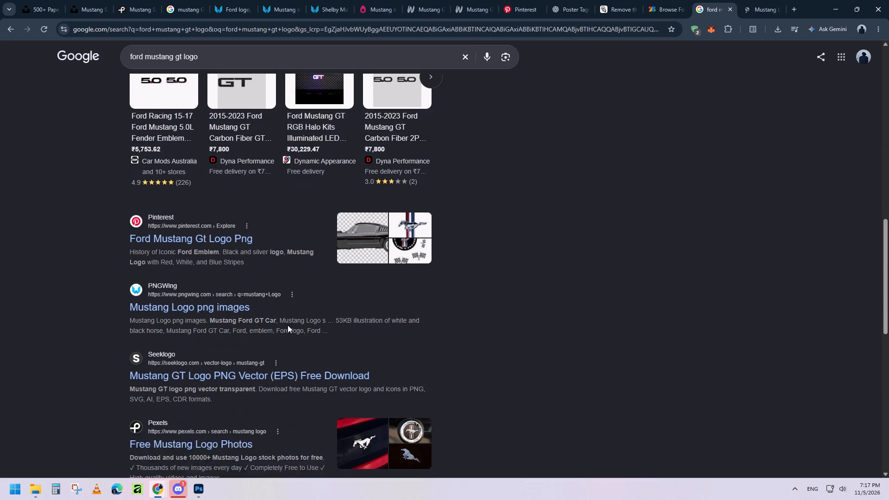
right_click(207, 262)
click(232, 271)
scroll(319, 325, down, 1)
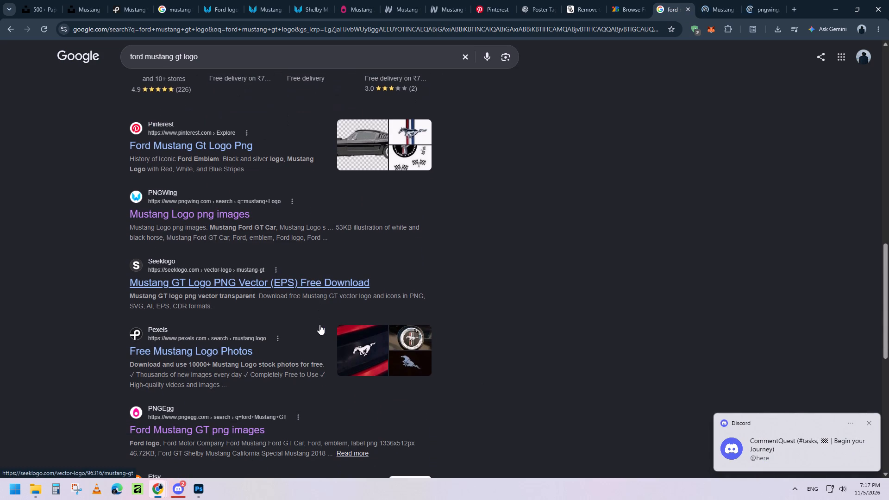
right_click(311, 284)
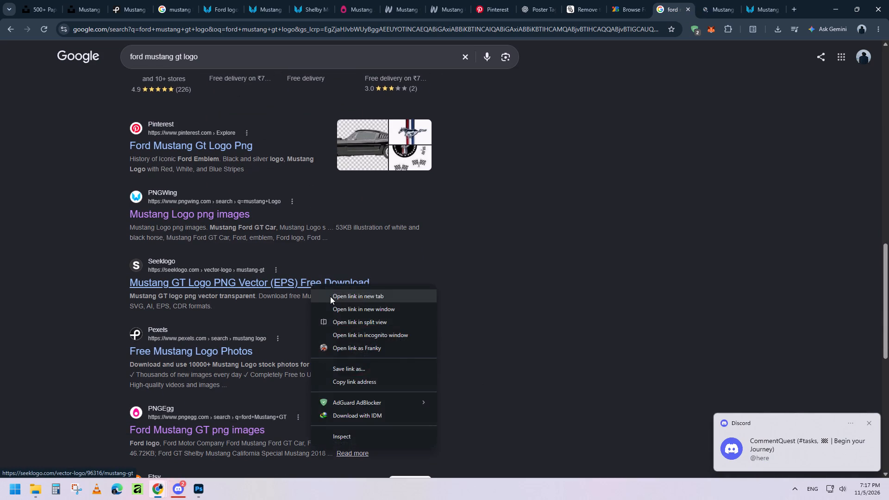
click(330, 296)
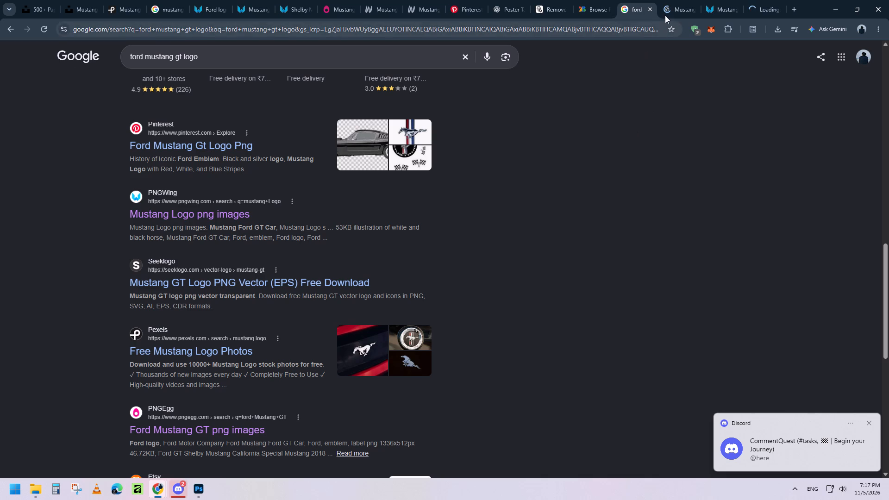
Open the first running-horse Mustang Logo from the Seeklogo collection in a new tab and check the opened Seeklogo pages.
click(671, 0)
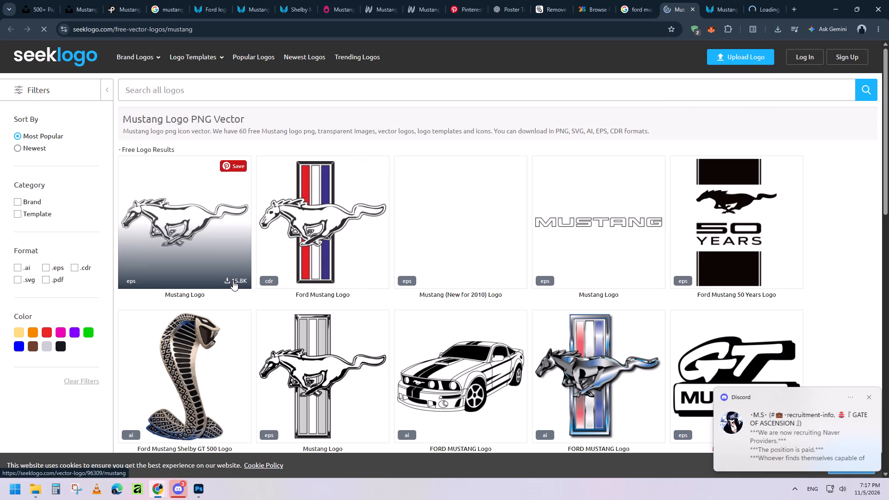
right_click(207, 215)
click(229, 227)
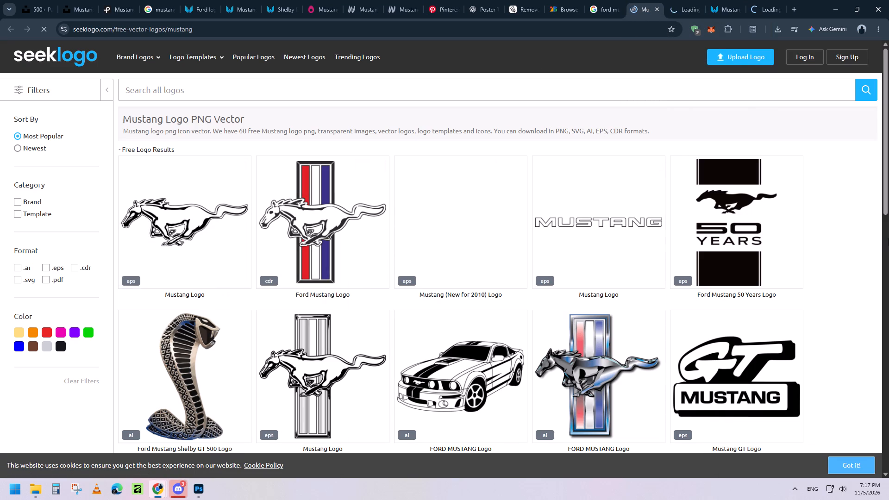
scroll(885, 238, down, 1)
click(687, 0)
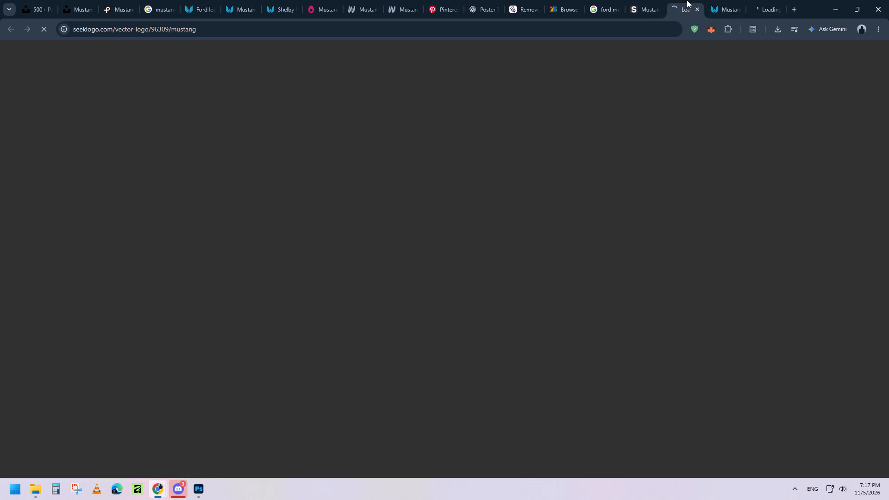
click(773, 0)
Download the 1200x630 px black-and-white running-horse 2018 Ford Mustang logo PNG from PNGWing's Mustang logo results.
click(737, 0)
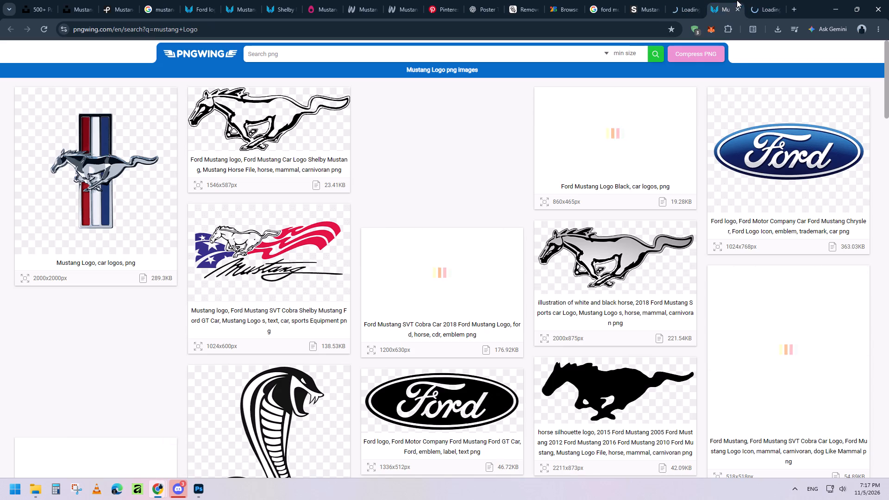
scroll(695, 211, up, 3)
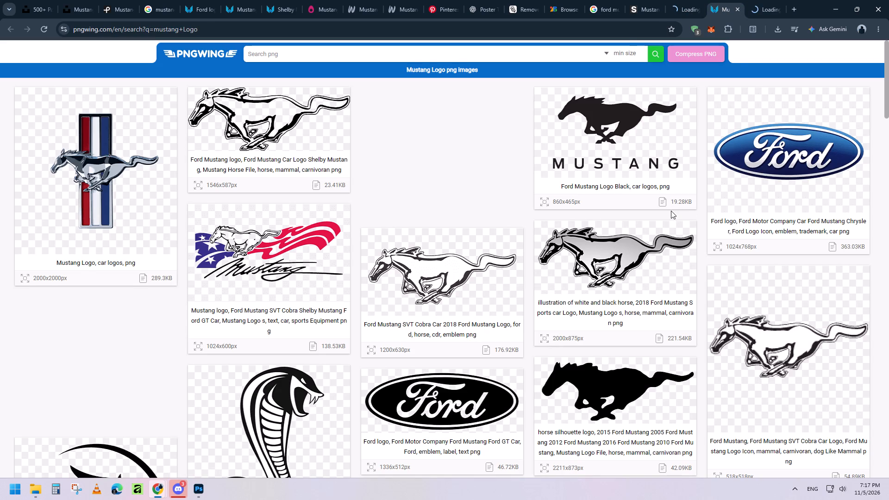
scroll(573, 338, down, 7)
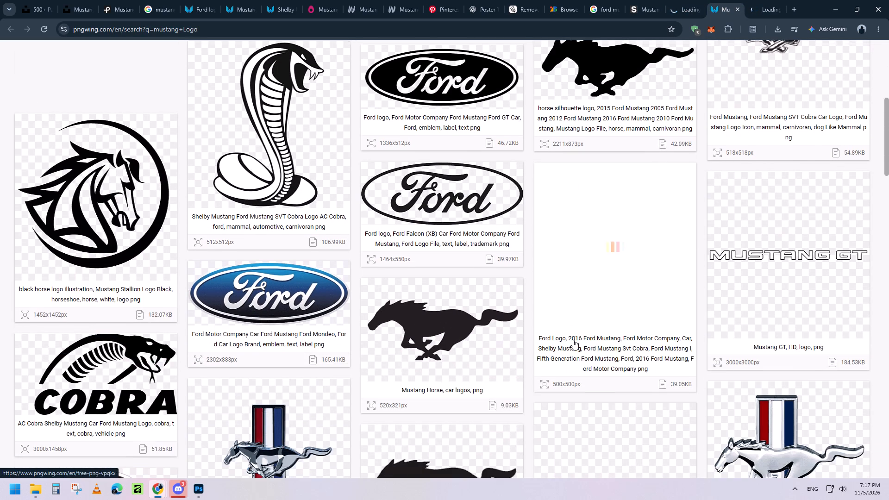
scroll(573, 340, down, 3)
scroll(573, 340, up, 6)
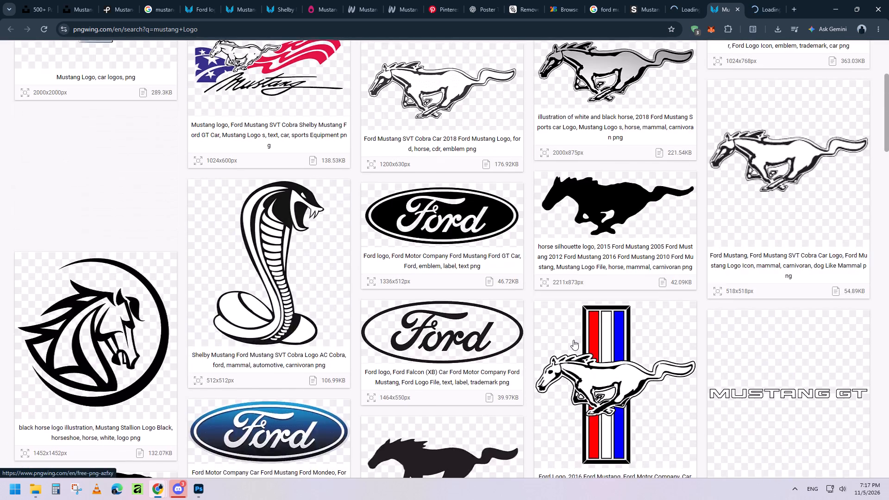
scroll(573, 340, up, 5)
click(450, 274)
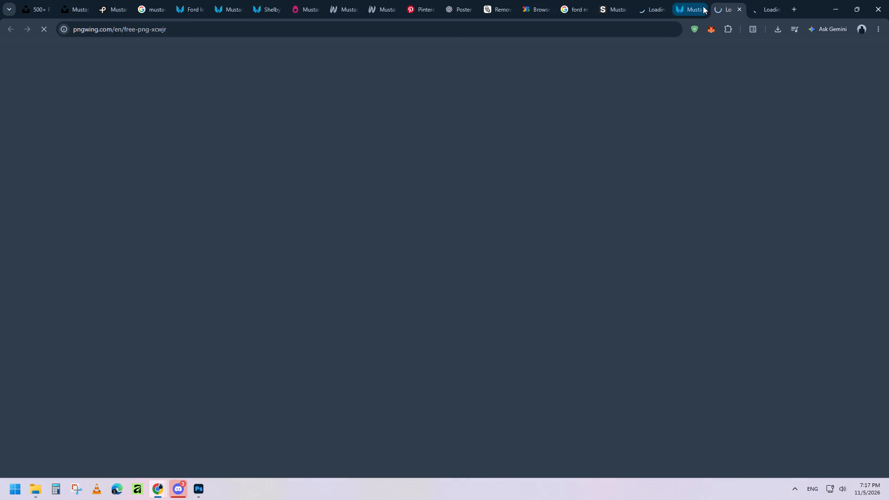
click(687, 0)
click(652, 0)
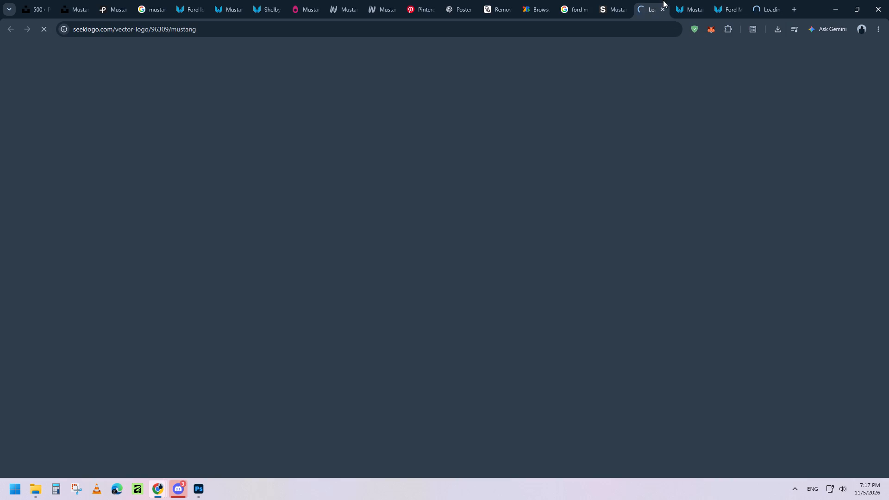
click(710, 0)
scroll(410, 330, down, 4)
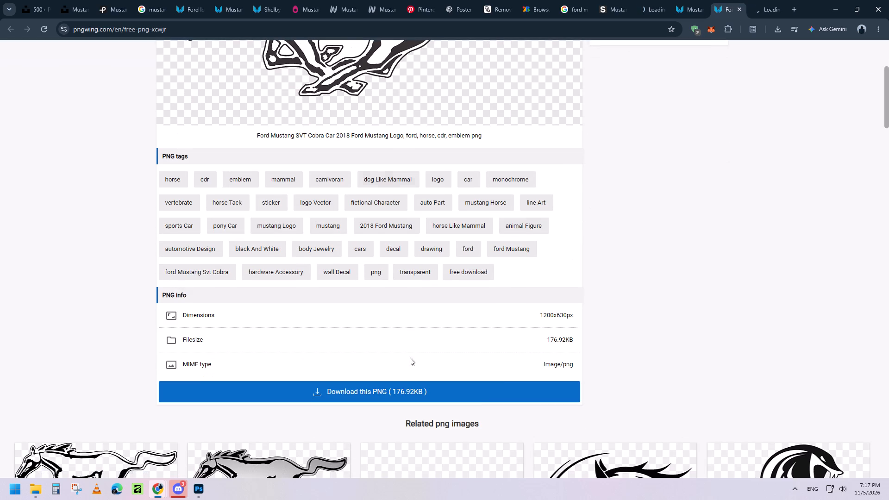
click(403, 387)
scroll(404, 387, down, 5)
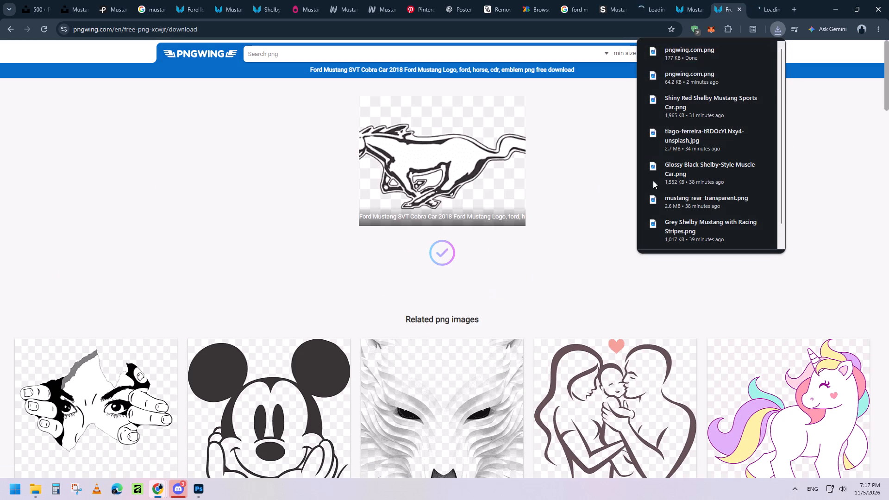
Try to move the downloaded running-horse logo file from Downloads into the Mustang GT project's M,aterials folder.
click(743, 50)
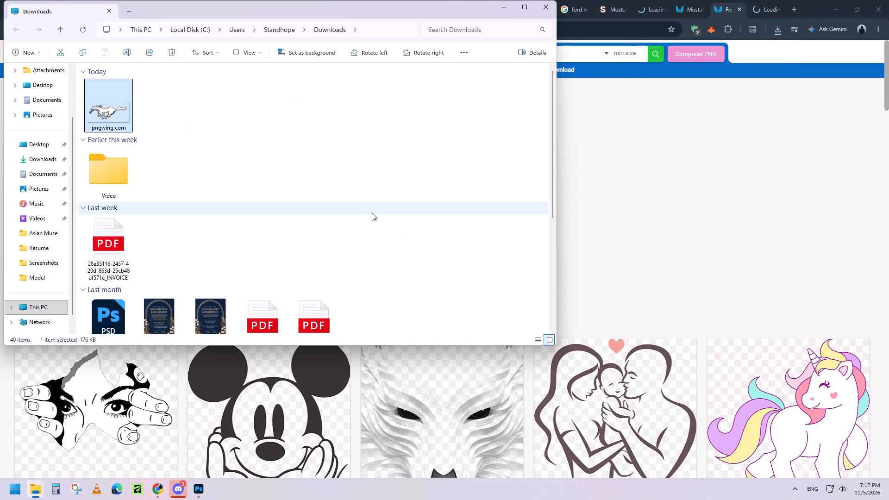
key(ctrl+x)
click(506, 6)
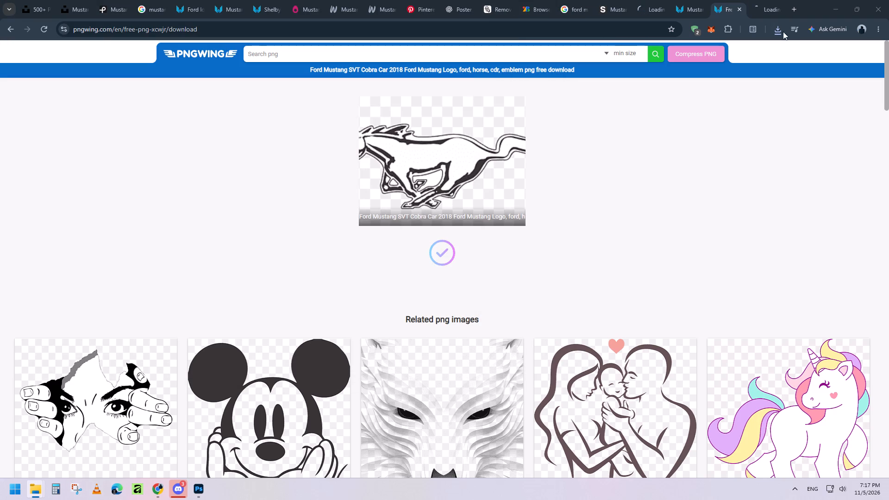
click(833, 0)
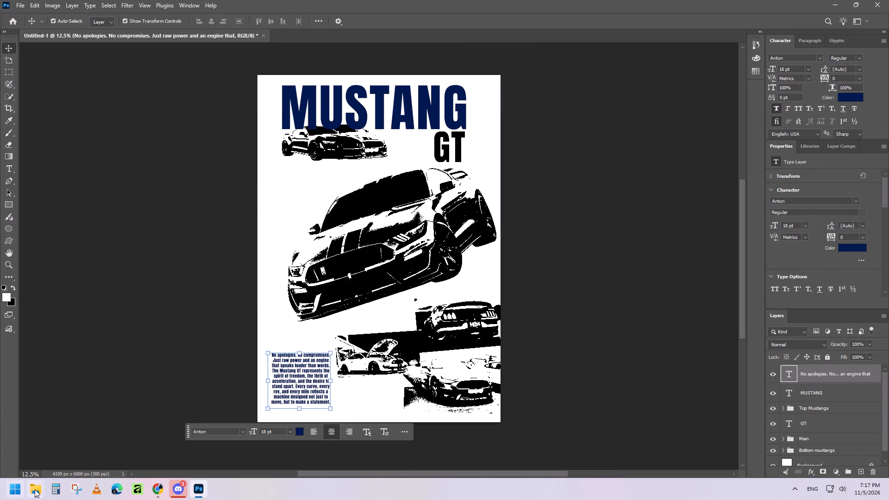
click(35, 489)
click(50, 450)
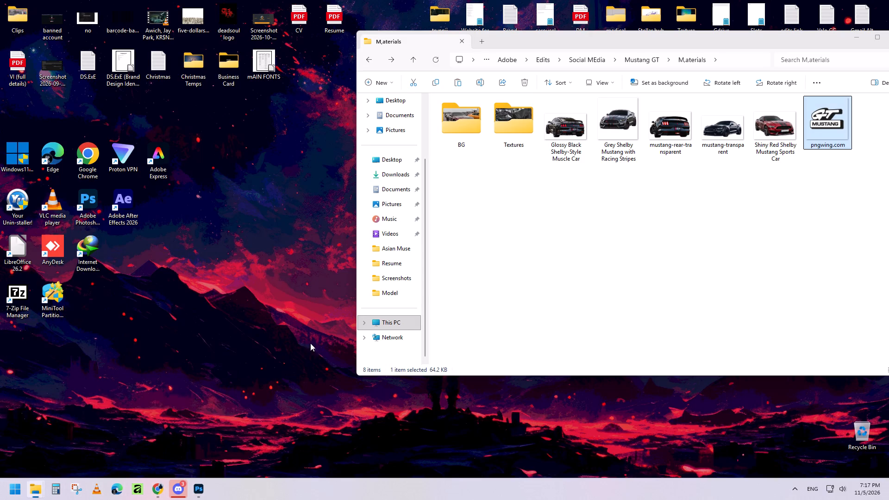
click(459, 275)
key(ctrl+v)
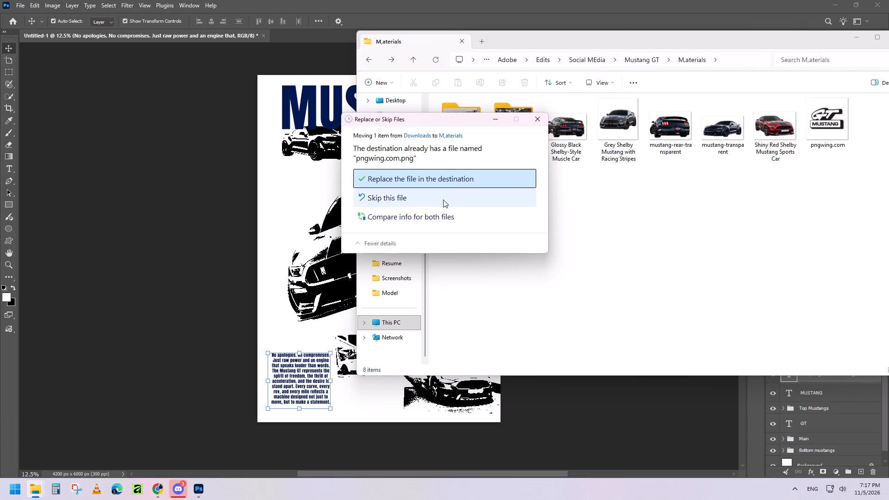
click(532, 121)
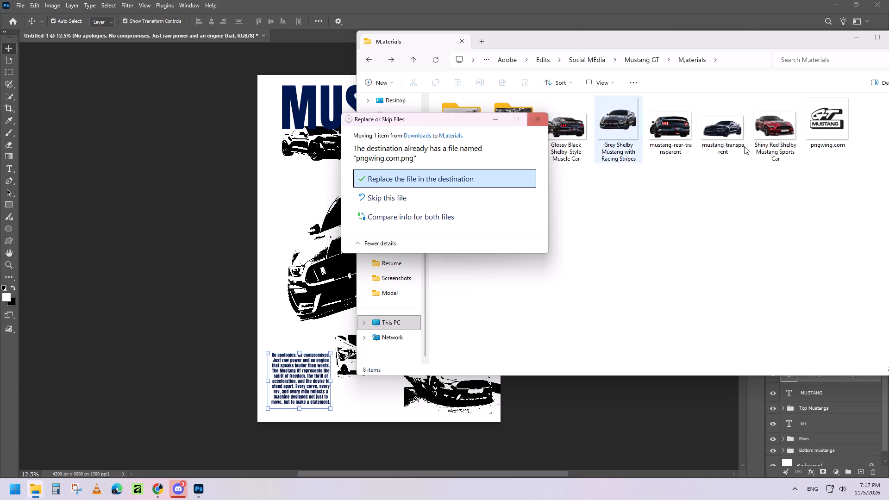
Rename the GT Mustang logo file in the M,aterials folder as Gt.
click(820, 131)
key(F2)
text(Gt)
key(Return)
Move the running-horse file pngwing.com from Downloads into the M,aterials folder and close the Downloads window.
key(ctrl+v)
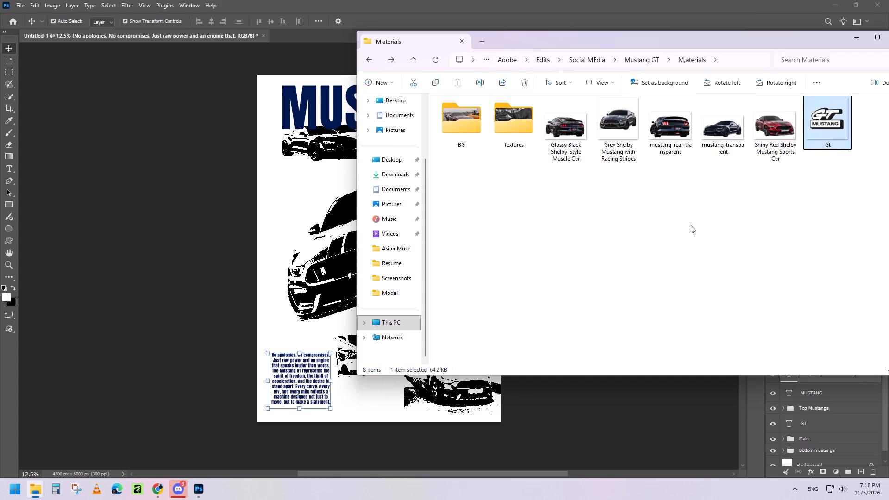
click(683, 229)
key(ctrl+v)
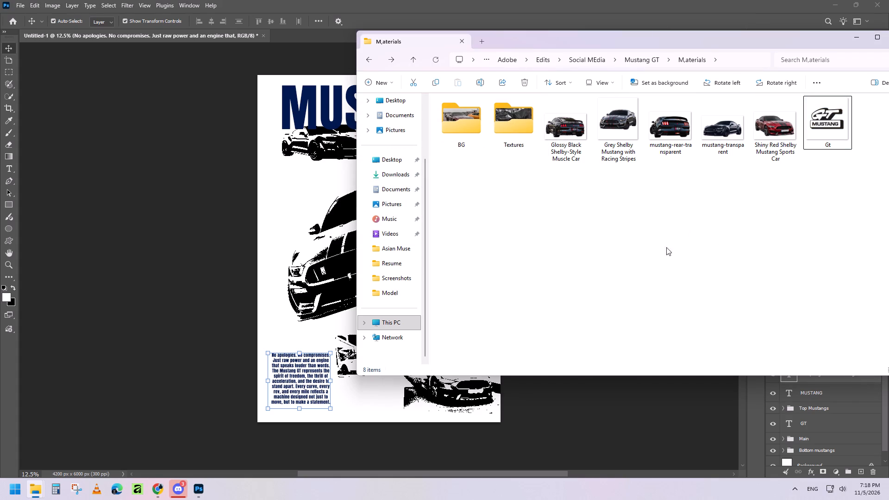
click(640, 247)
key(ctrl+v)
click(40, 492)
click(26, 449)
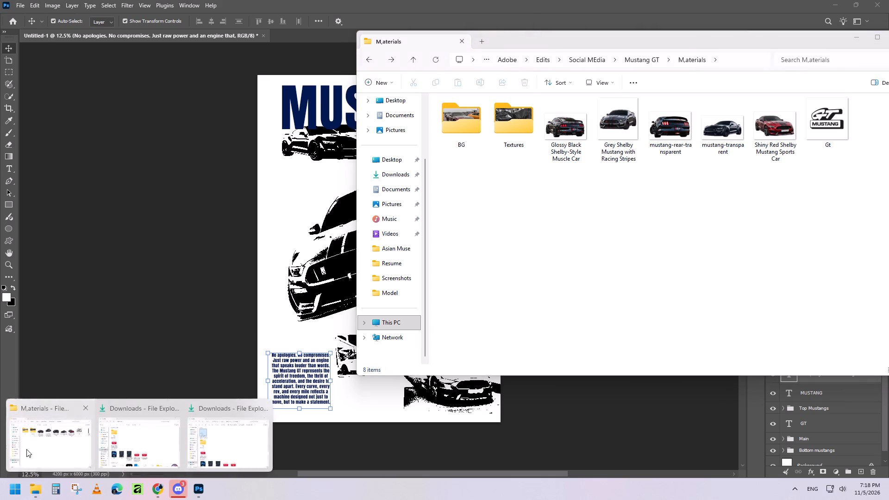
click(34, 496)
click(175, 406)
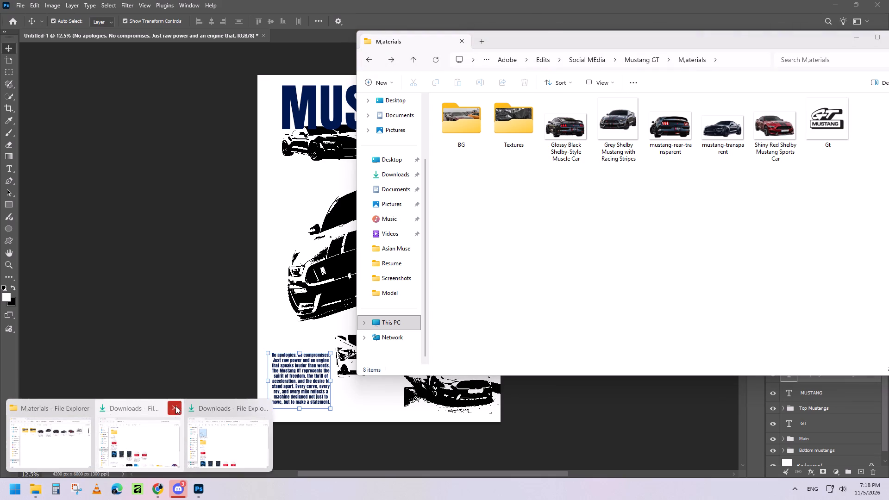
click(132, 425)
key(ctrl+x)
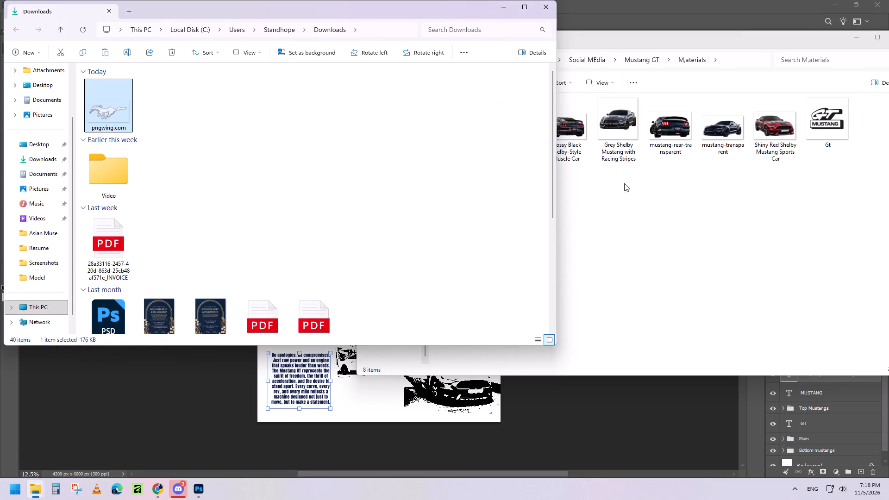
click(626, 231)
key(ctrl+v)
click(547, 8)
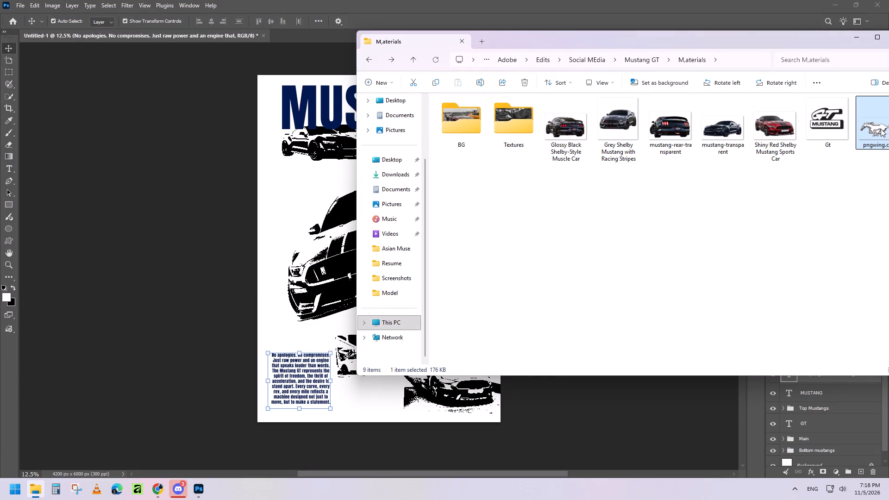
Place the running-horse logo from the M,aterials folder on the Photoshop poster and name its layer Logo.
drag(881, 129, 299, 214)
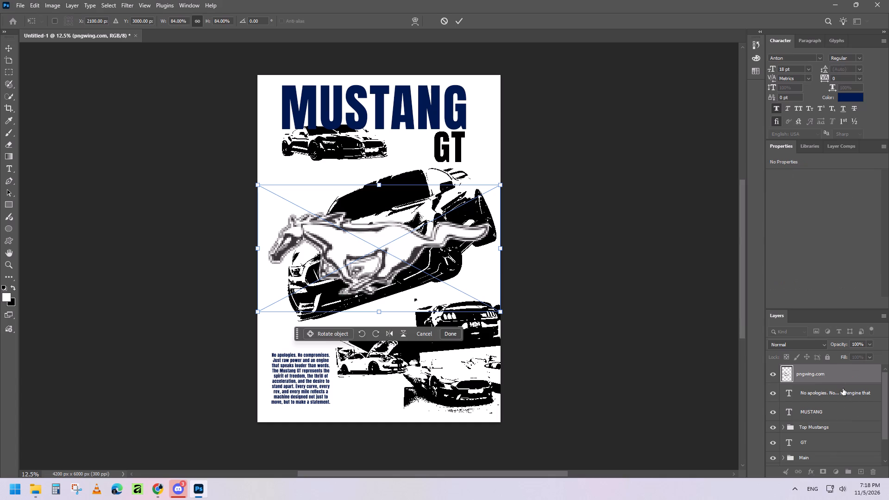
double_click(811, 373)
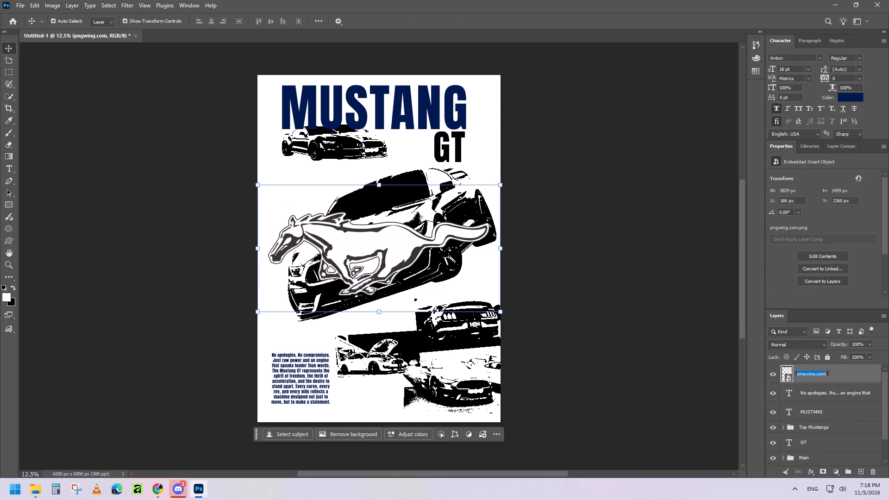
text(Logo)
key(Return)
Scale the Logo layer down to about 15.4% and place it just past GT, overlapping the poster's right edge.
key(ctrl+t)
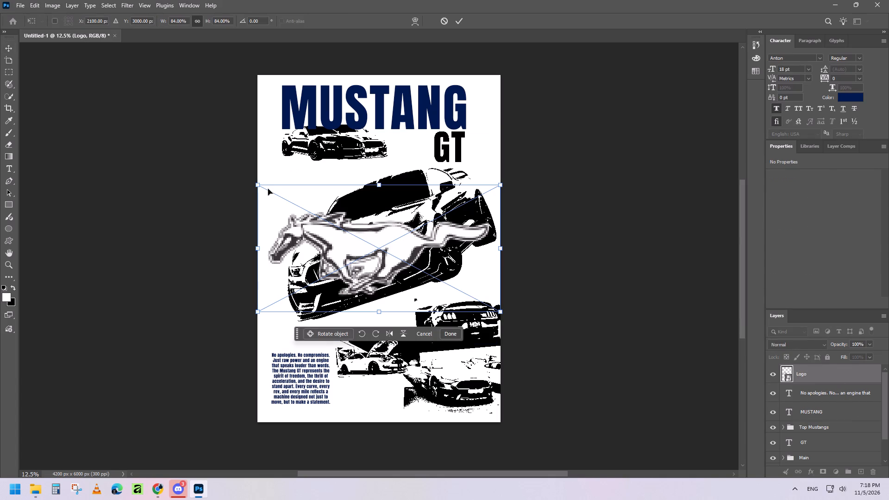
drag(257, 185, 443, 262)
drag(468, 298, 409, 145)
drag(379, 124, 387, 131)
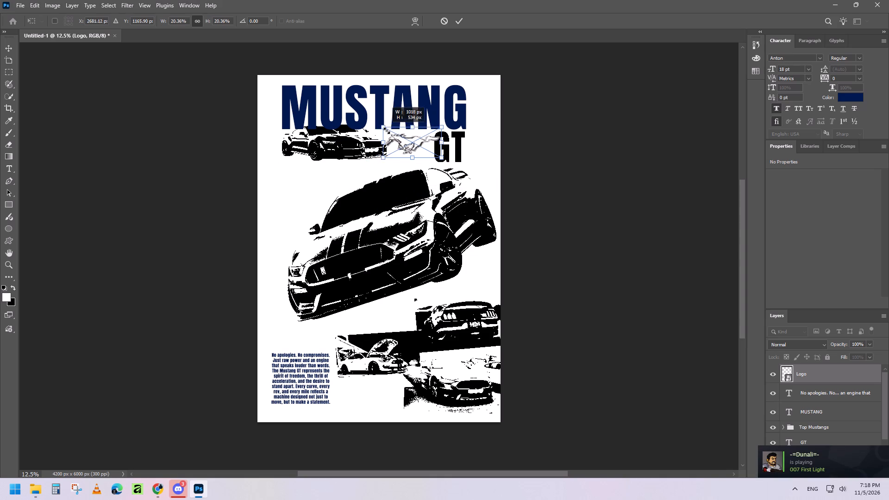
drag(387, 131, 398, 139)
drag(418, 150, 478, 147)
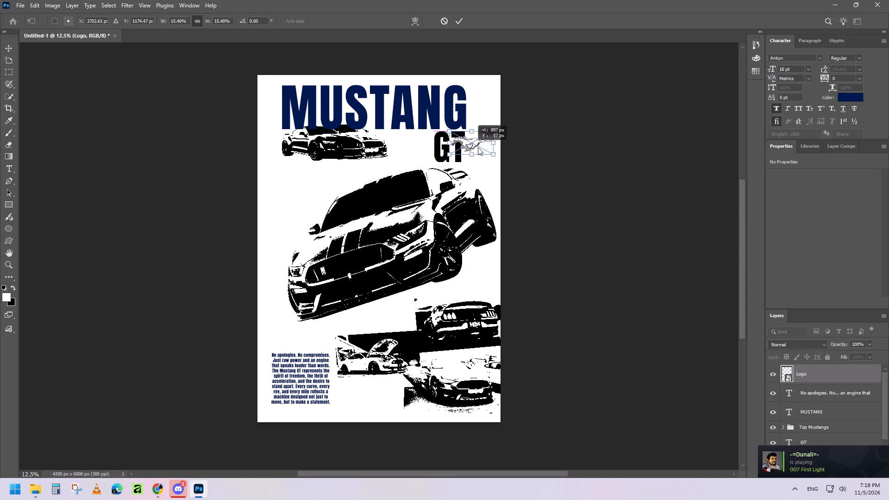
drag(478, 147, 495, 147)
click(459, 21)
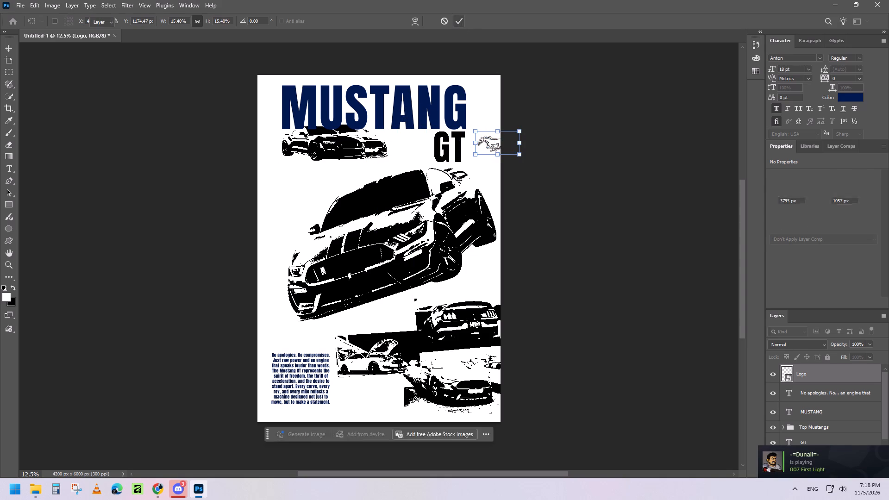
Move the GT text left beneath MUSTANG and shrink it to about 117 pt, leaving space for the logo beside it.
click(440, 150)
drag(446, 150, 409, 150)
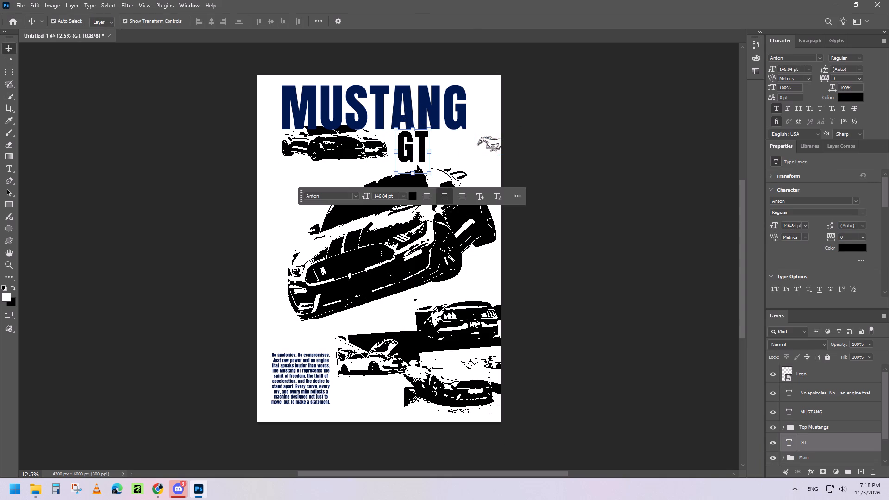
drag(413, 173, 413, 162)
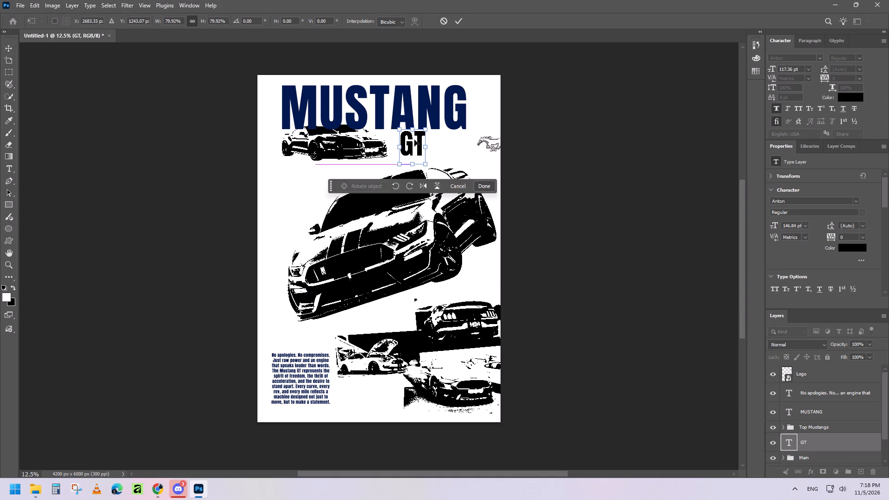
drag(411, 143, 416, 145)
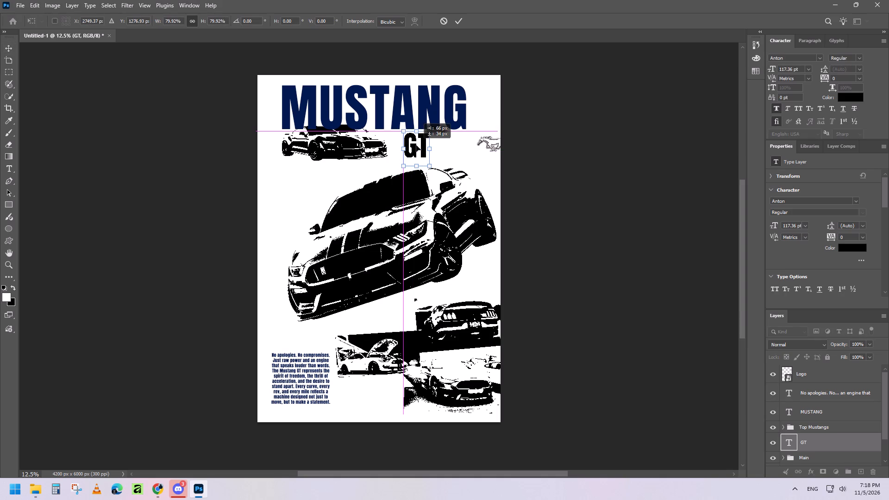
drag(416, 145, 420, 145)
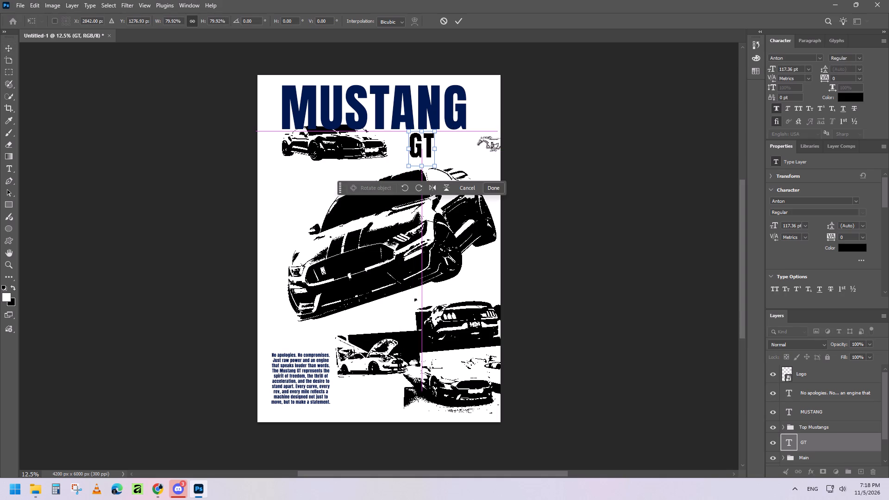
click(491, 144)
click(457, 18)
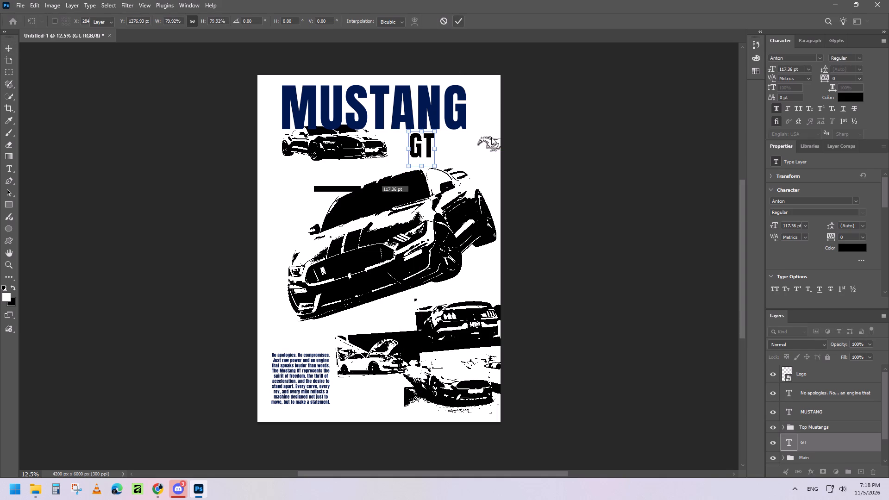
Move the horse logo directly to the right of GT and scale it down to about 13.95%.
drag(490, 143, 452, 144)
key(Down)
key(Down)
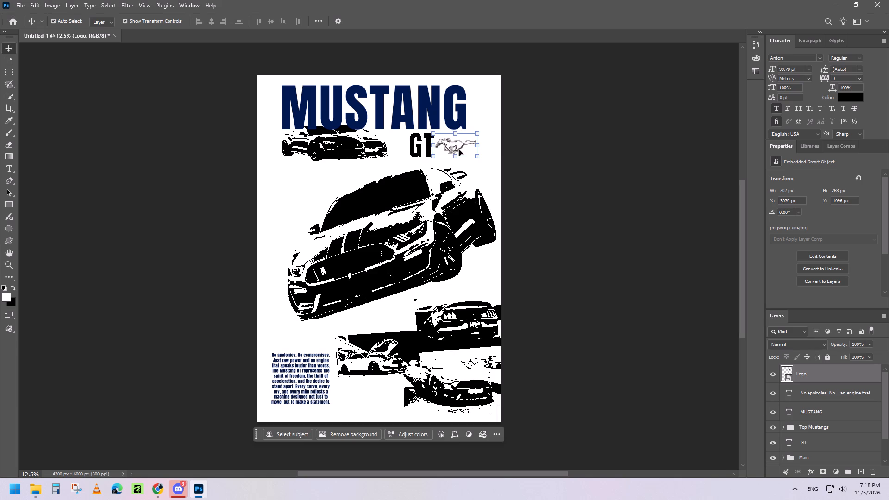
drag(478, 131, 473, 131)
click(457, 148)
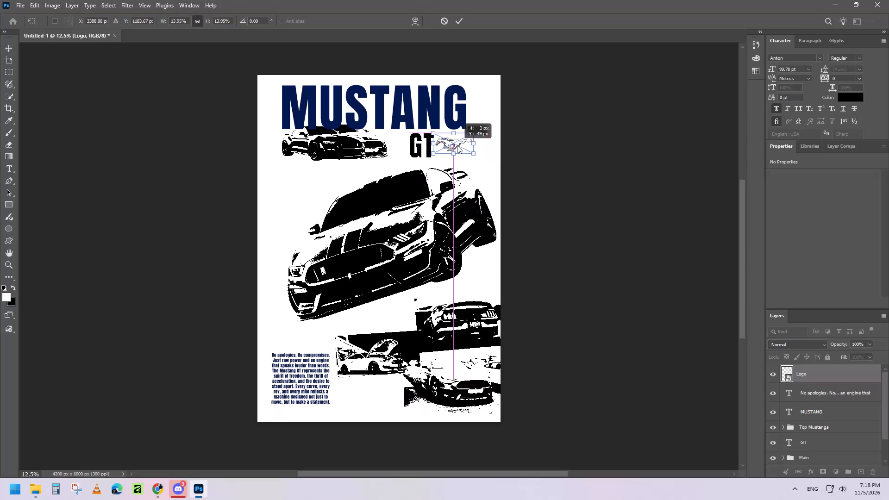
key(Right)
click(461, 19)
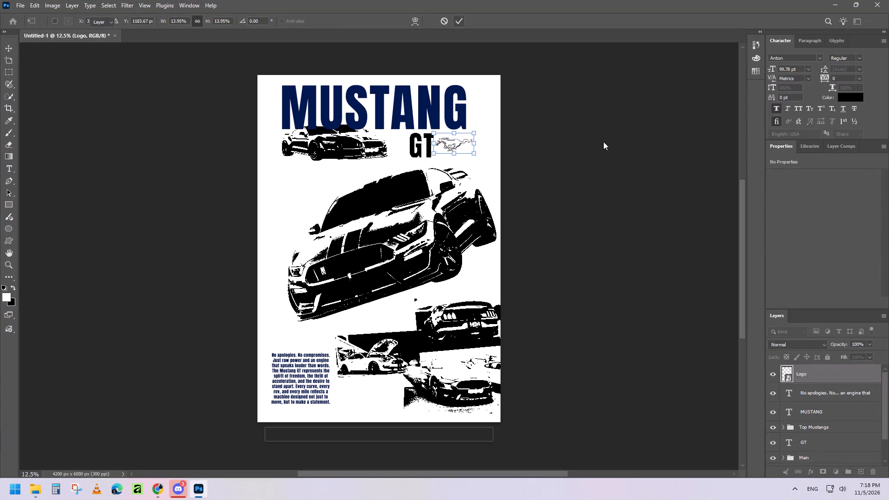
Move the horse logo to the left side of GT, between the top cars and the text.
click(621, 156)
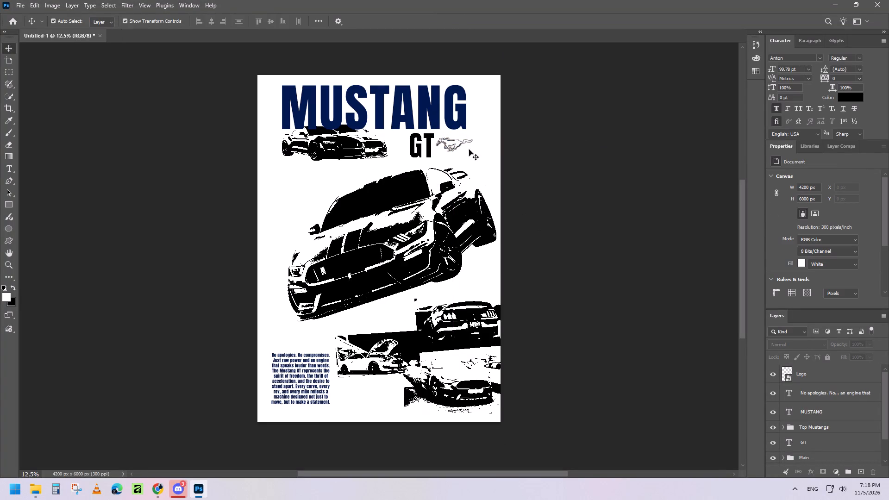
drag(454, 144, 401, 144)
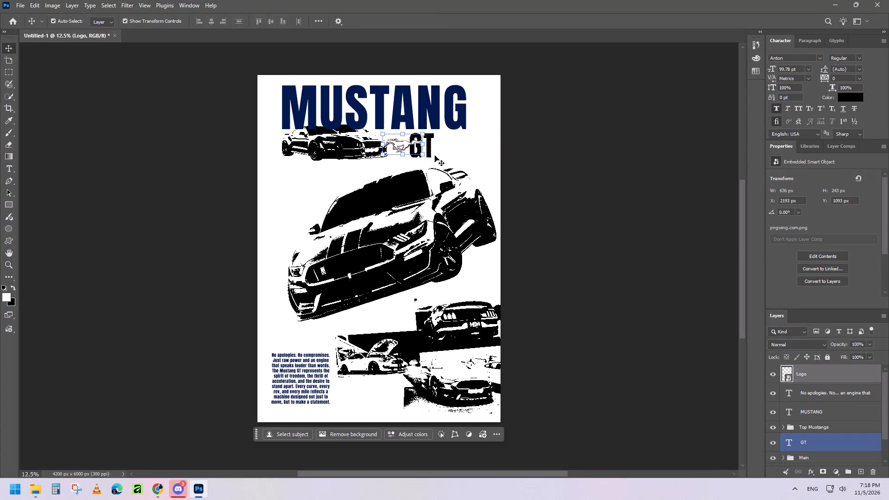
click(10, 49)
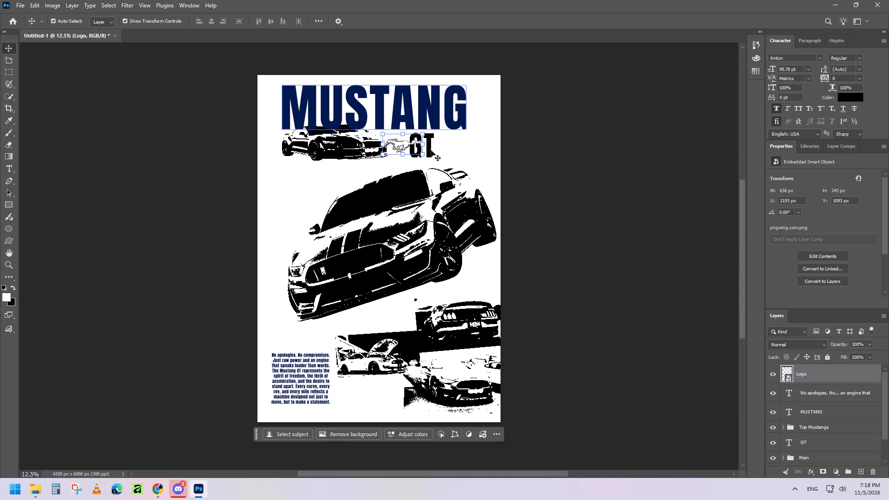
click(430, 154)
click(454, 151)
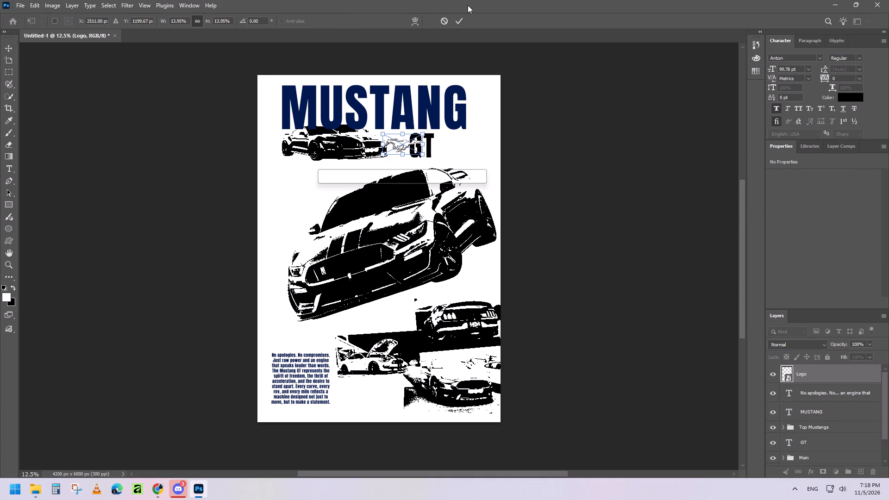
click(460, 20)
Move the GT text right to line up with the end of MUSTANG and enlarge it to about 129.69 pt.
click(439, 151)
click(431, 148)
drag(429, 149, 438, 149)
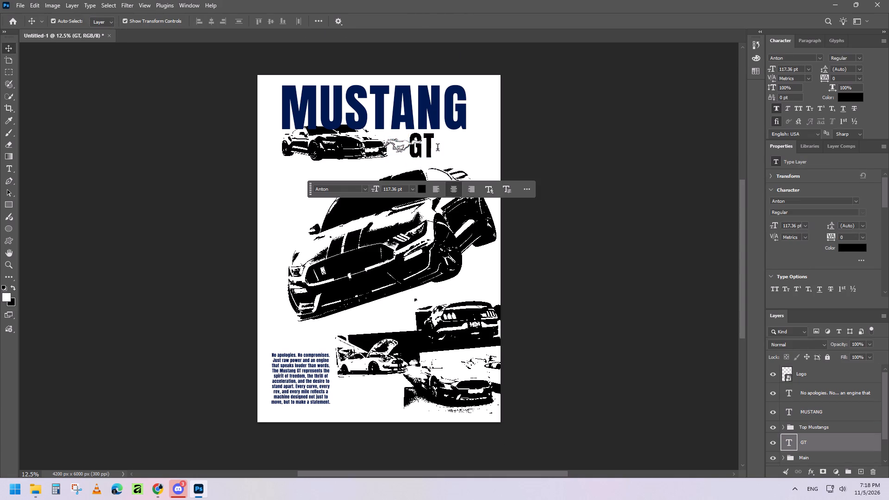
drag(438, 149, 456, 149)
click(402, 19)
drag(430, 143, 459, 144)
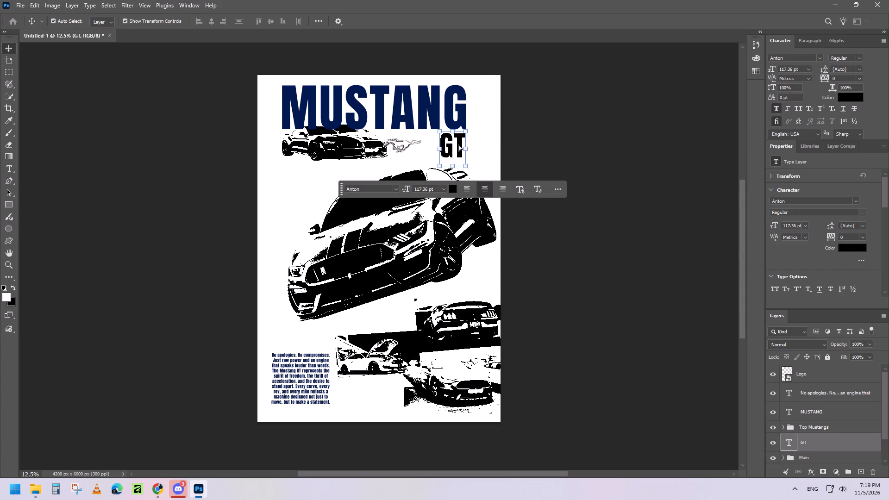
click(439, 149)
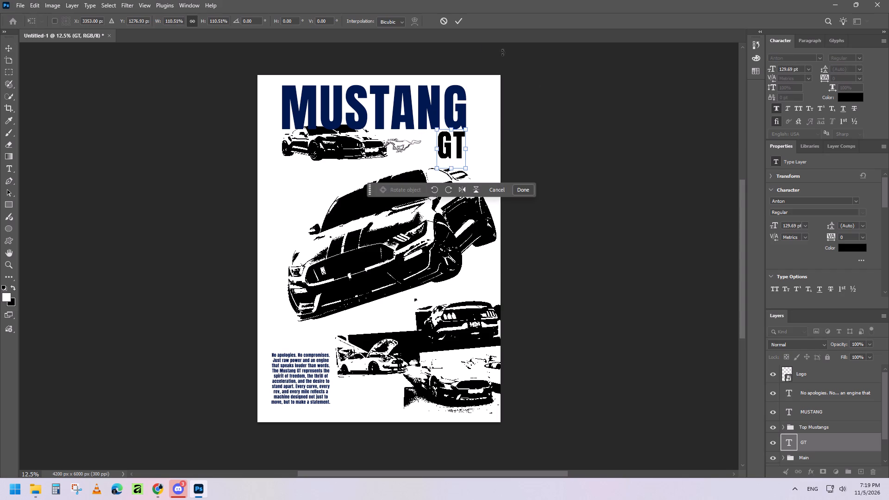
click(458, 21)
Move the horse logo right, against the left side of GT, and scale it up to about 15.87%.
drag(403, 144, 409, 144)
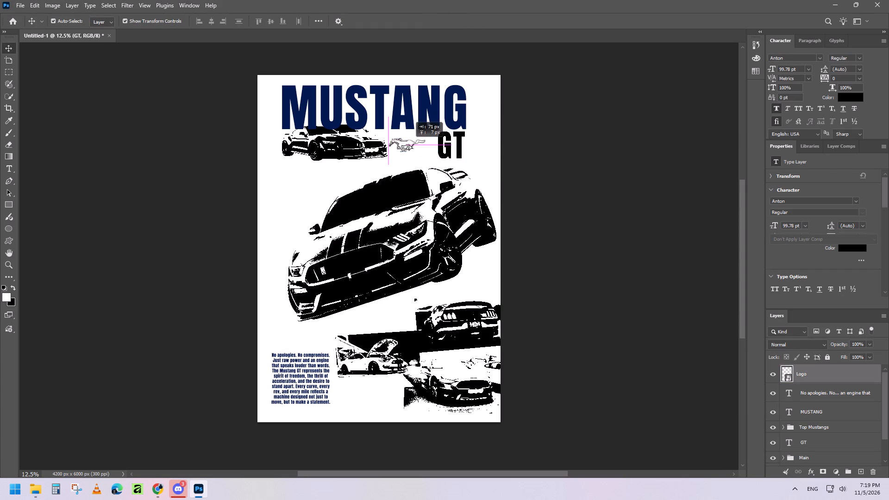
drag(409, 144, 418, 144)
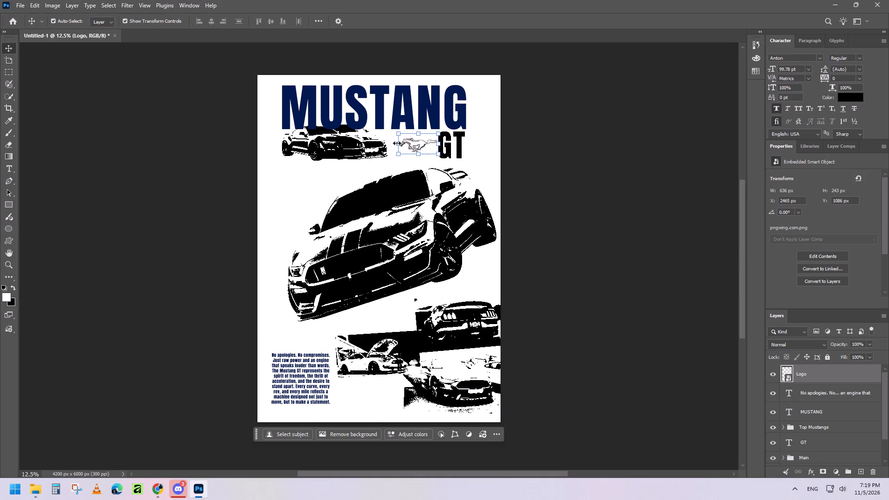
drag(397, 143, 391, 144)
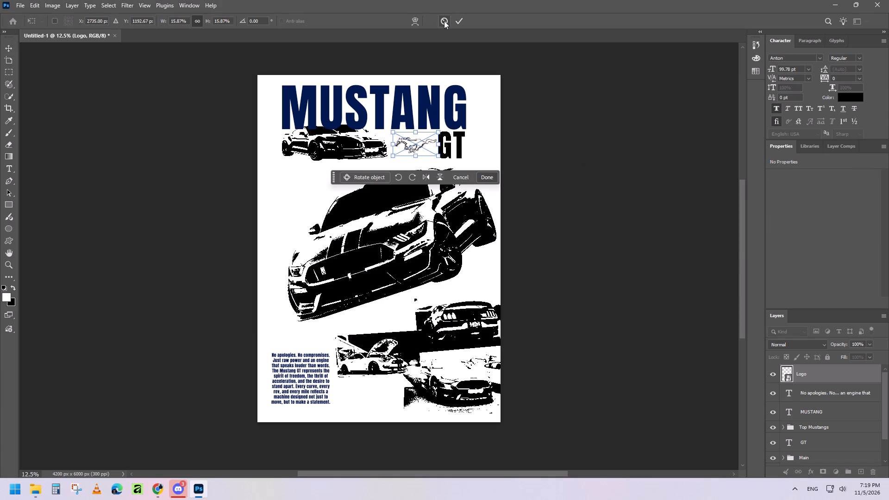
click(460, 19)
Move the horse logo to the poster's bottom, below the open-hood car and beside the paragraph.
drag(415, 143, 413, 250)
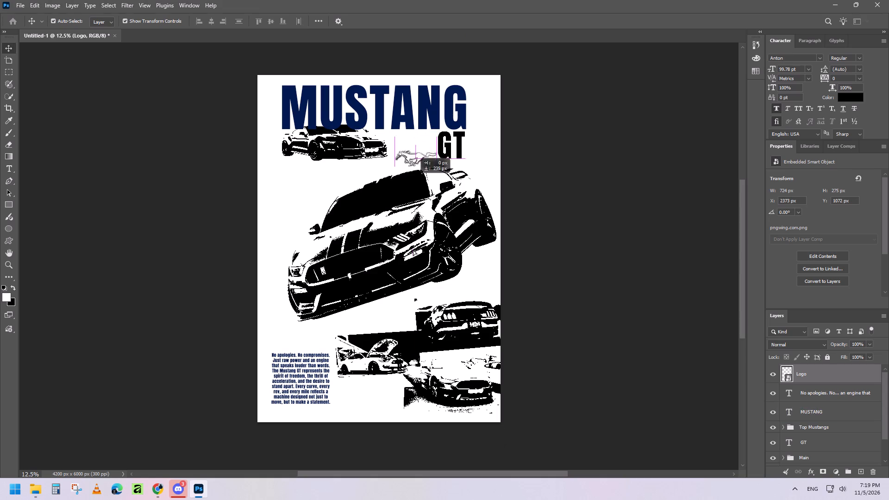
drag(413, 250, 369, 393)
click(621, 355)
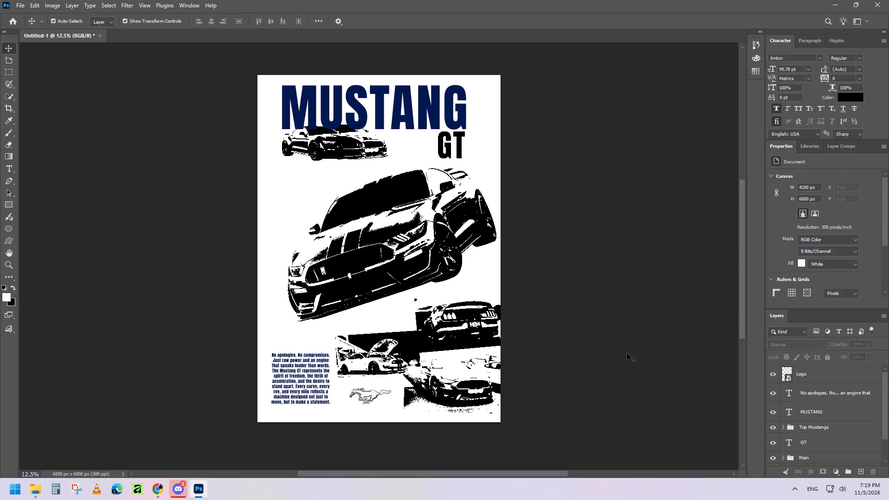
Nudge the navy paragraph slightly down and left, closer to the poster's bottom-left corner.
click(315, 377)
key(Left)
key(Down)
key(Down)
key(Down)
key(Down)
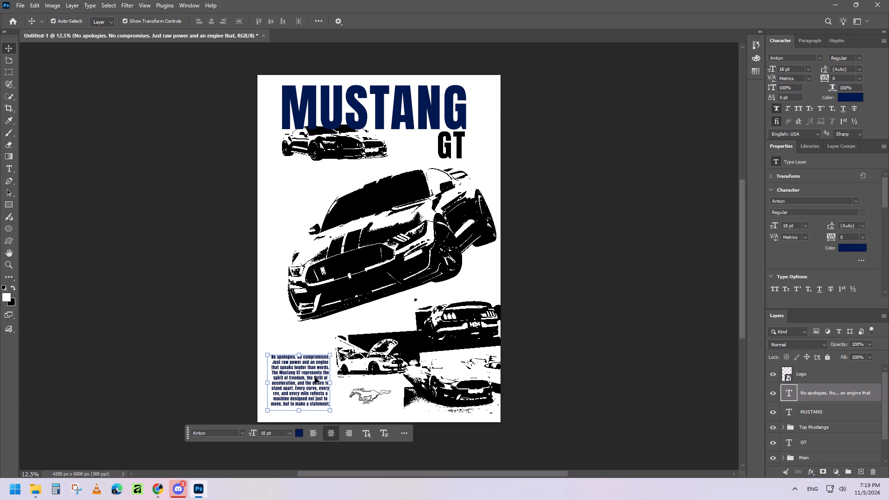
key(Down)
key(Down)
key(Down)
key(Down)
key(Down)
click(300, 395)
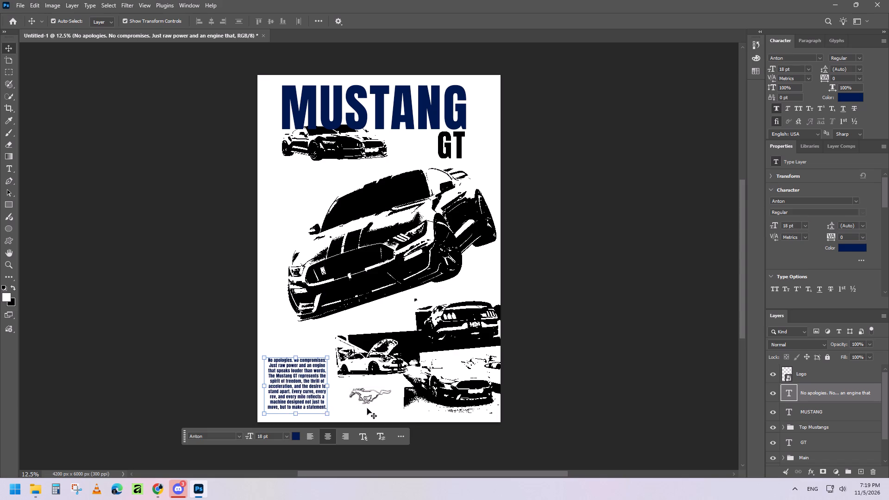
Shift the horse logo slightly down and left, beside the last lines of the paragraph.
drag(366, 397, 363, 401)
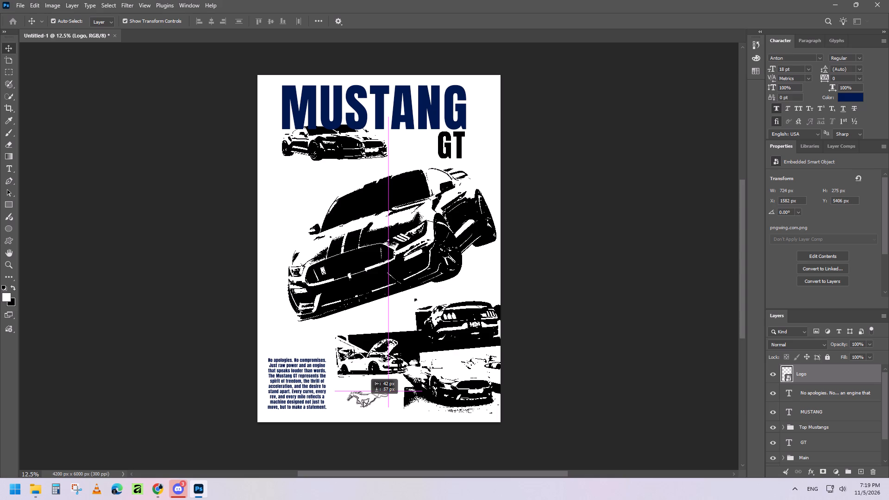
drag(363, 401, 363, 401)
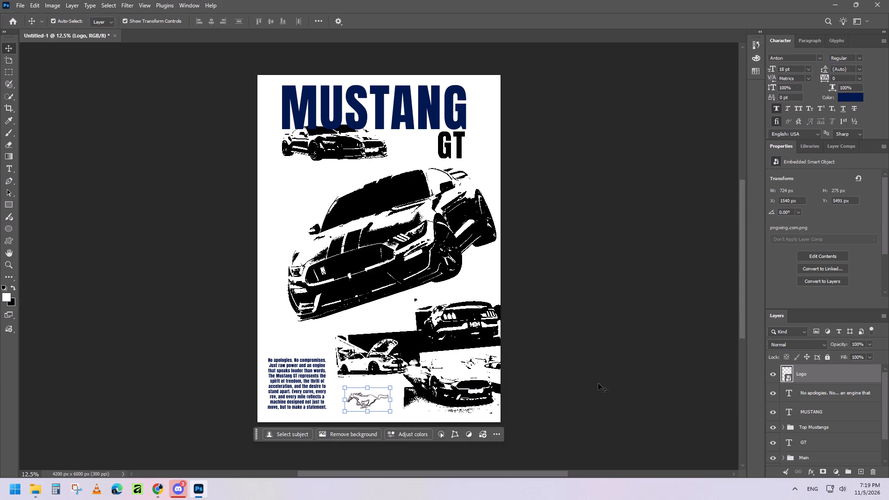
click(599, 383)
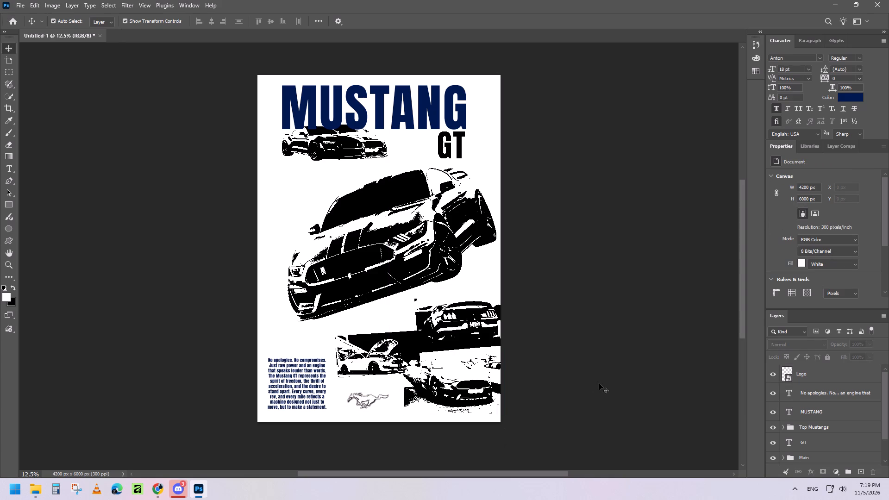
Delete the horse Logo layer from the poster.
click(355, 397)
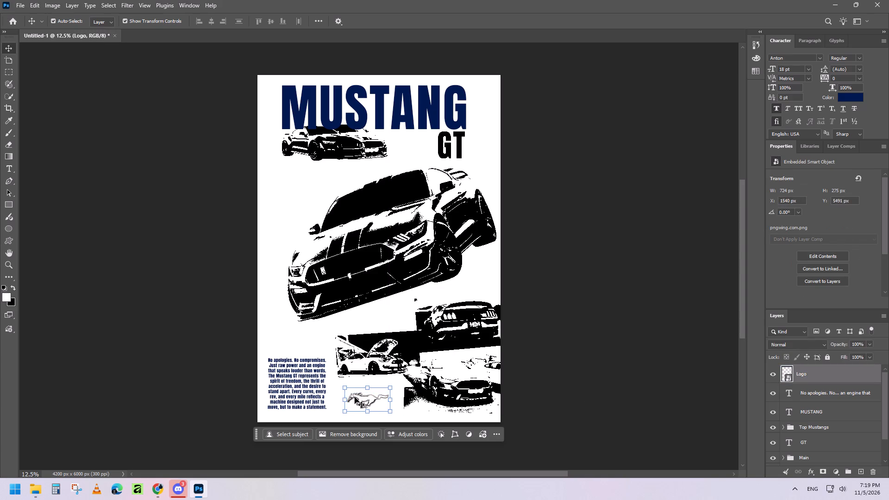
key(Delete)
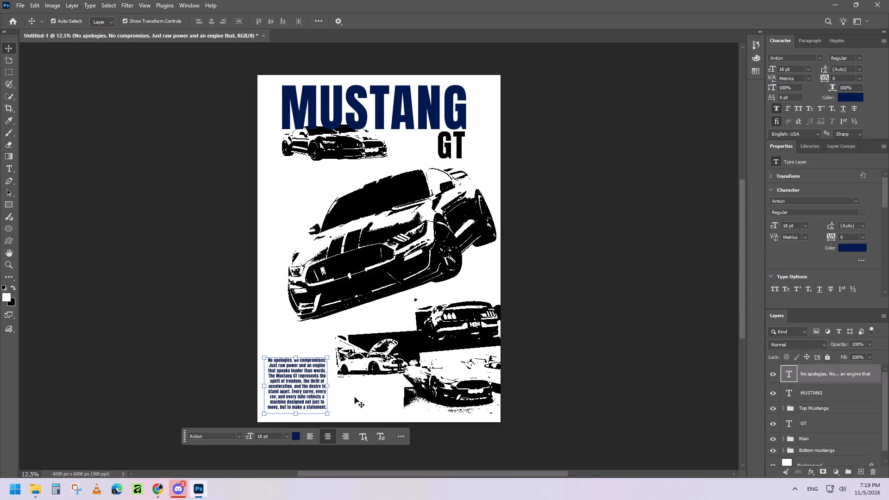
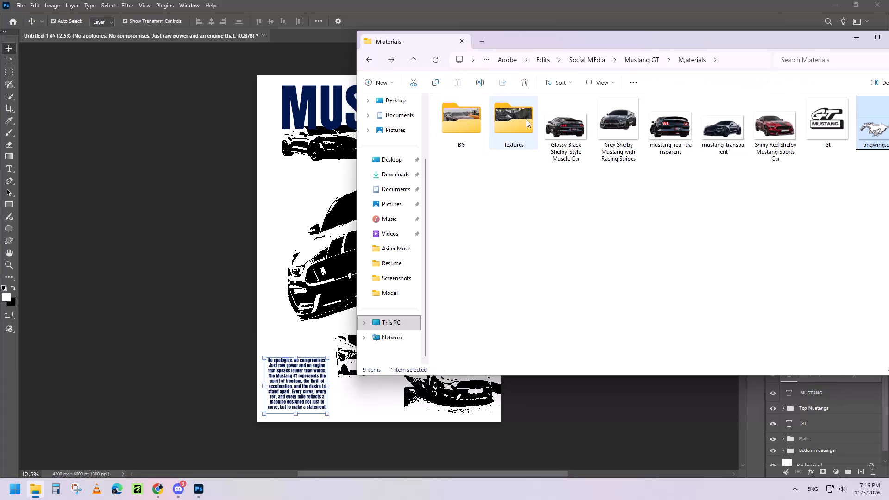
Move the GT text layer above the Top Mustangs group, directly below the MUSTANG text layer, and deselect it.
click(723, 424)
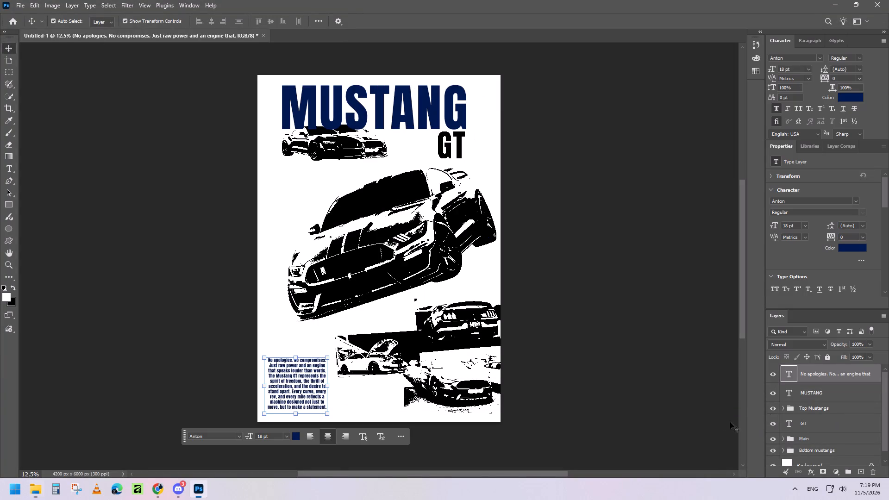
scroll(812, 398, up, 2)
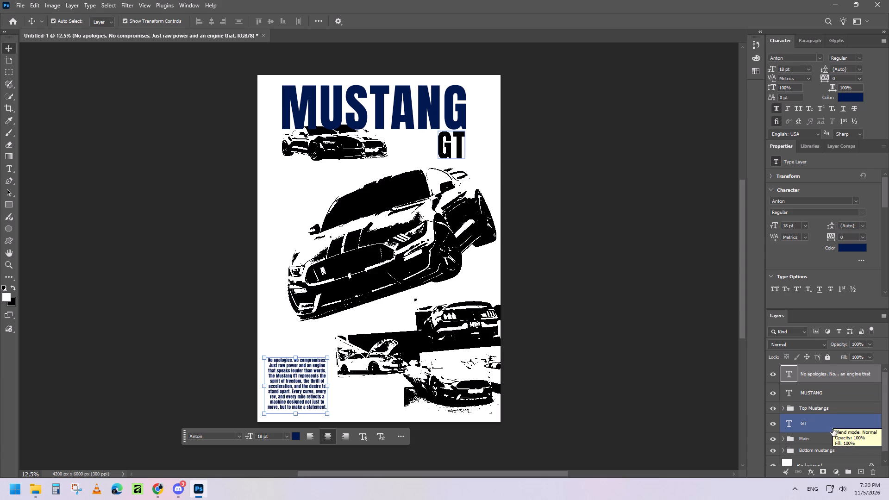
drag(833, 429, 833, 399)
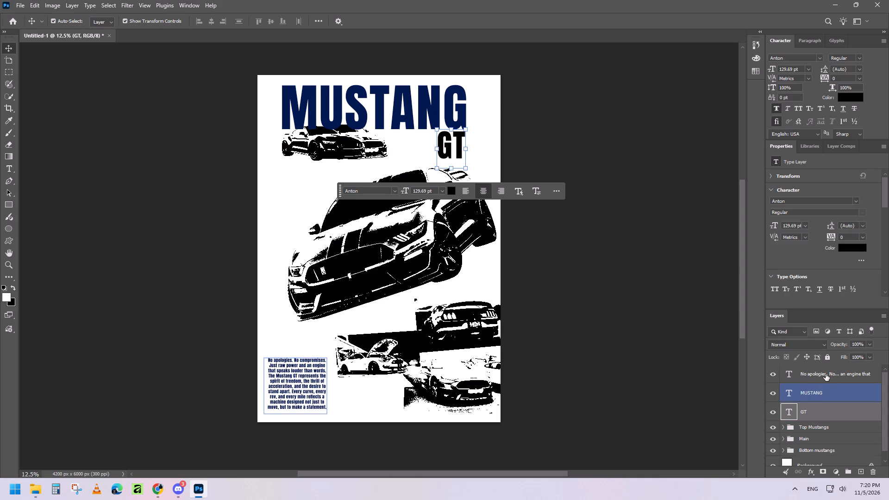
click(648, 343)
Place the paper-junkie texture from the Textures folder over the poster, scaled proportionally to the full 6000 px height.
click(33, 495)
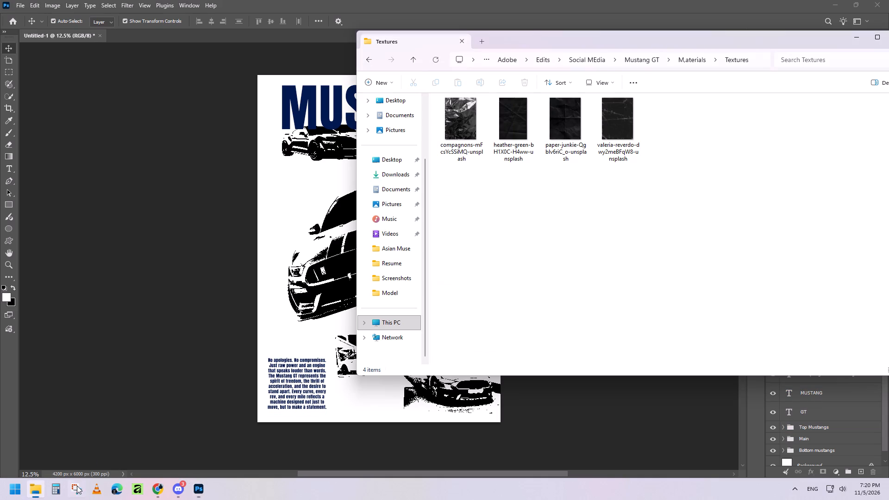
drag(595, 43, 623, 43)
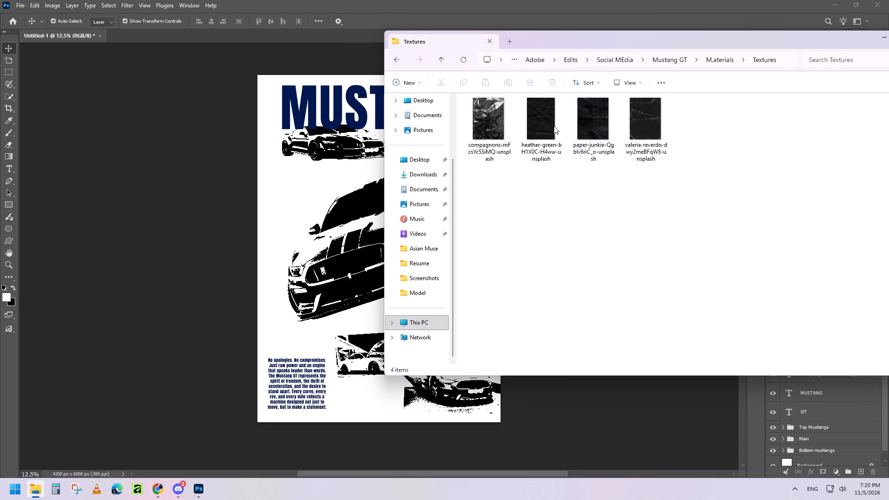
drag(597, 128, 331, 244)
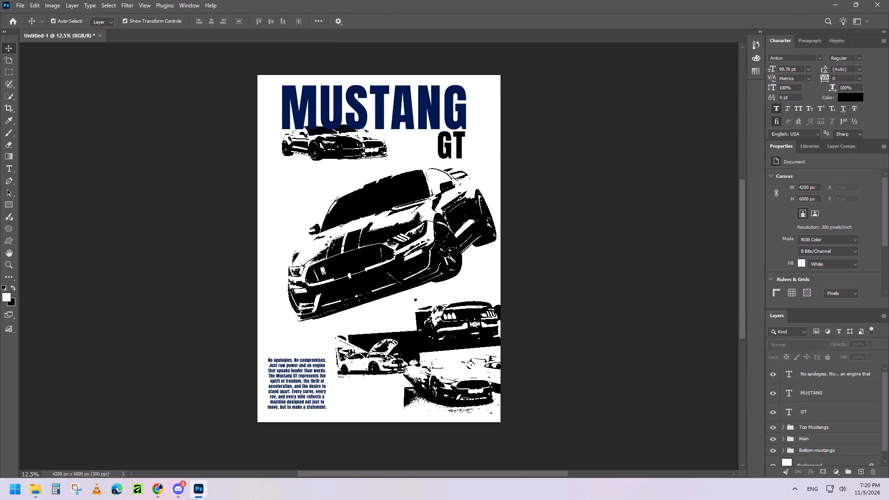
drag(379, 88, 379, 79)
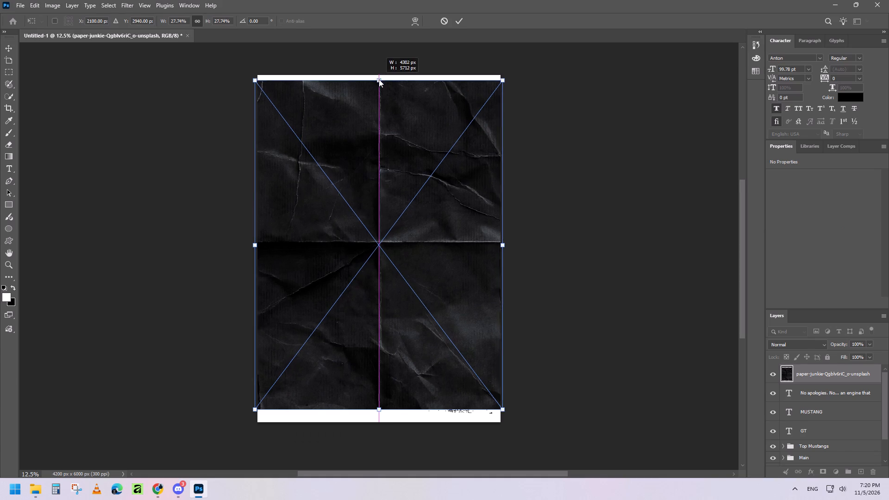
drag(379, 79, 379, 76)
drag(380, 407, 380, 421)
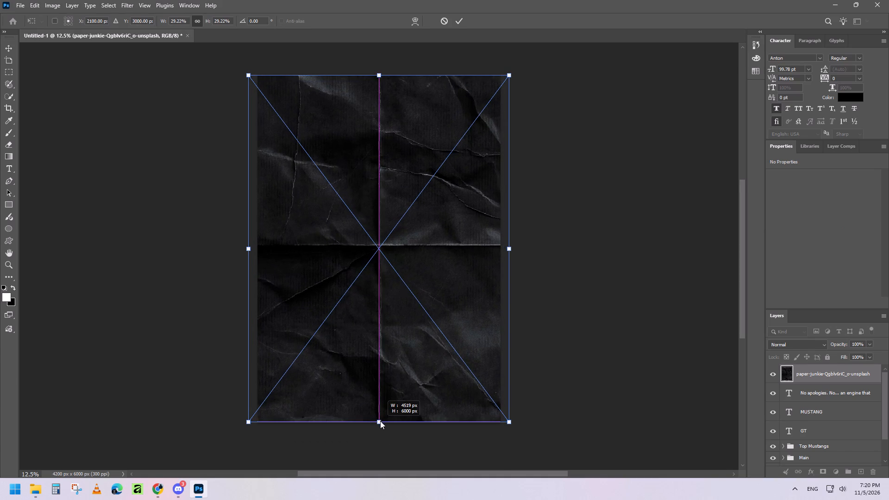
drag(380, 421, 381, 419)
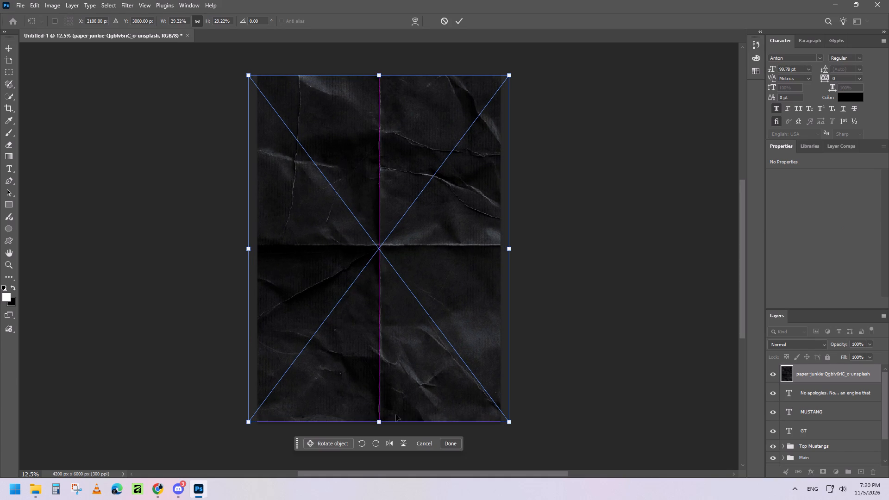
click(821, 344)
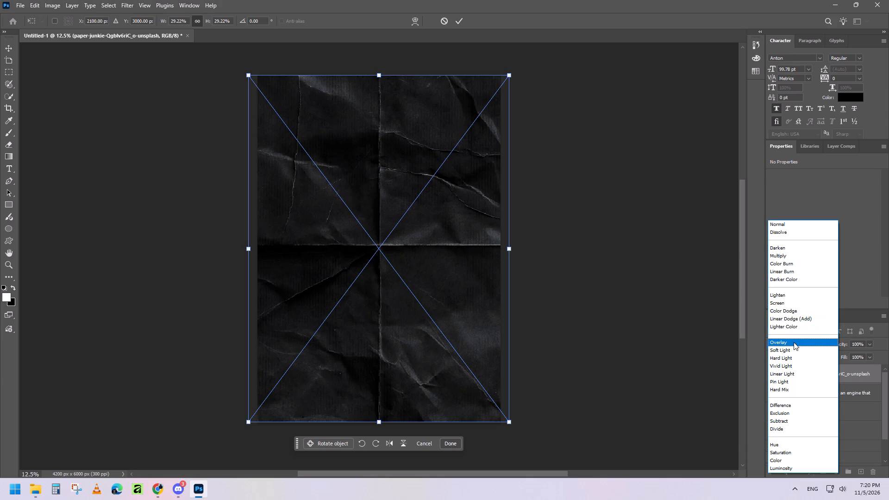
click(461, 19)
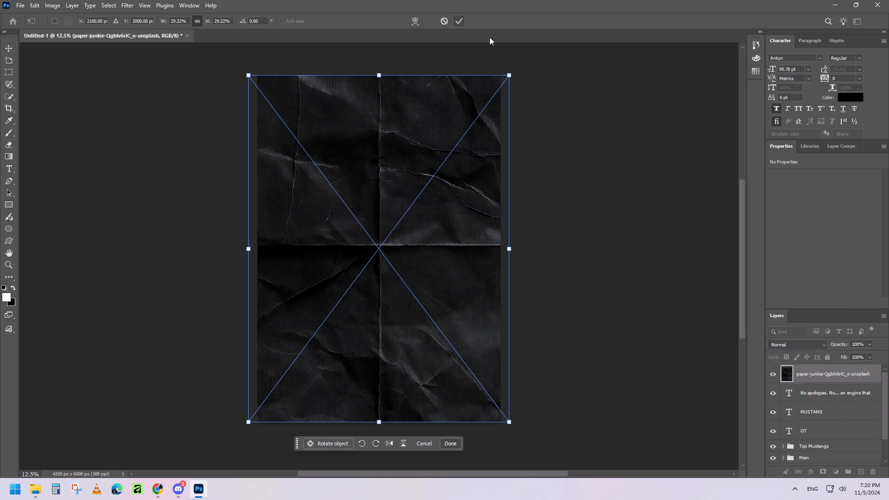
click(461, 18)
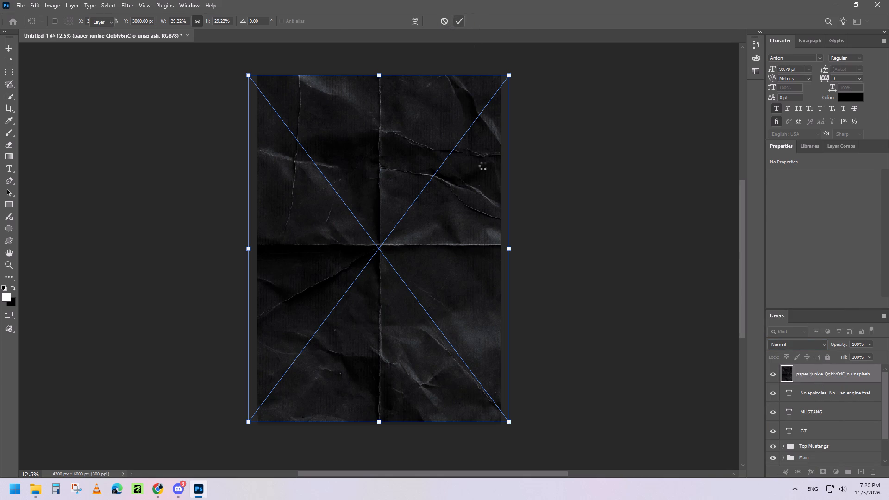
Set the paper-junkie texture layer's blend mode to Exclusion.
click(809, 344)
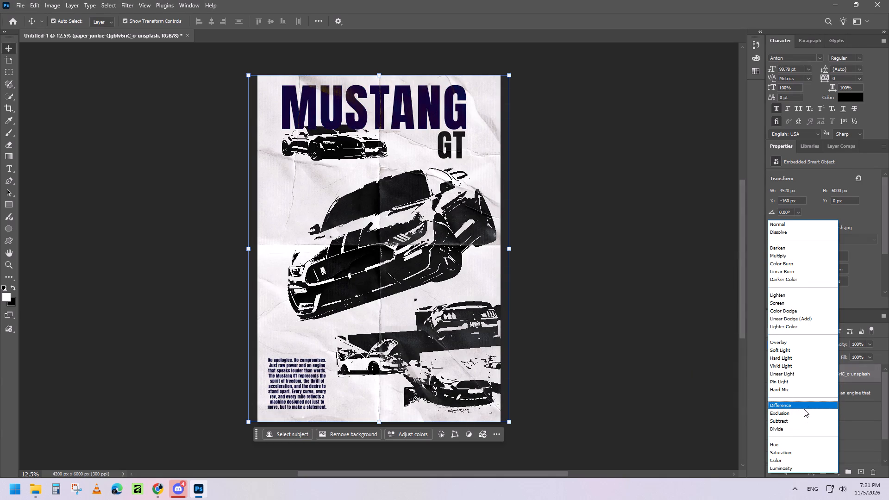
click(805, 416)
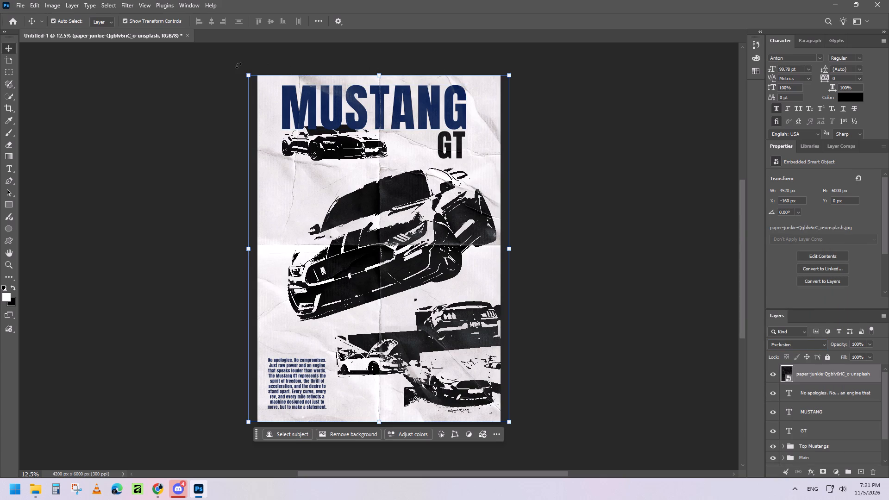
Rotate the paper-junkie texture about -10° and enlarge it to about 37% so it covers the whole poster.
drag(238, 65, 201, 86)
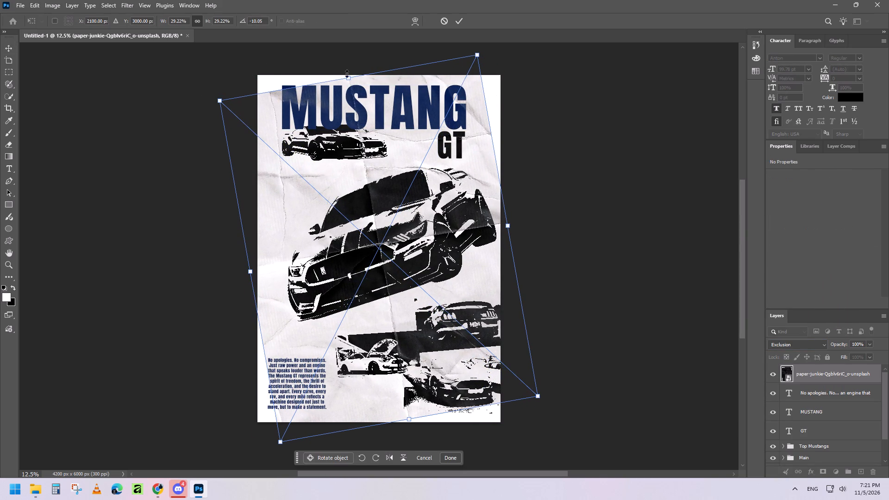
drag(348, 75, 346, 53)
drag(517, 211, 528, 211)
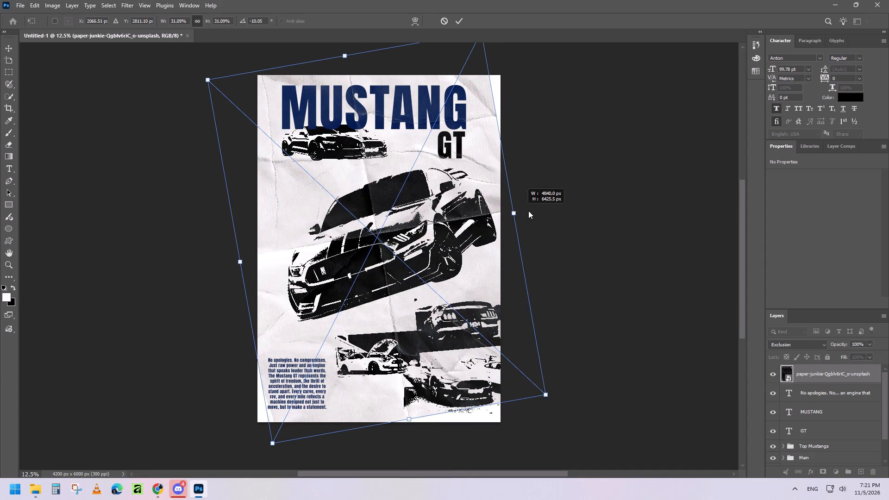
drag(528, 211, 533, 210)
drag(417, 428, 436, 451)
drag(235, 279, 224, 287)
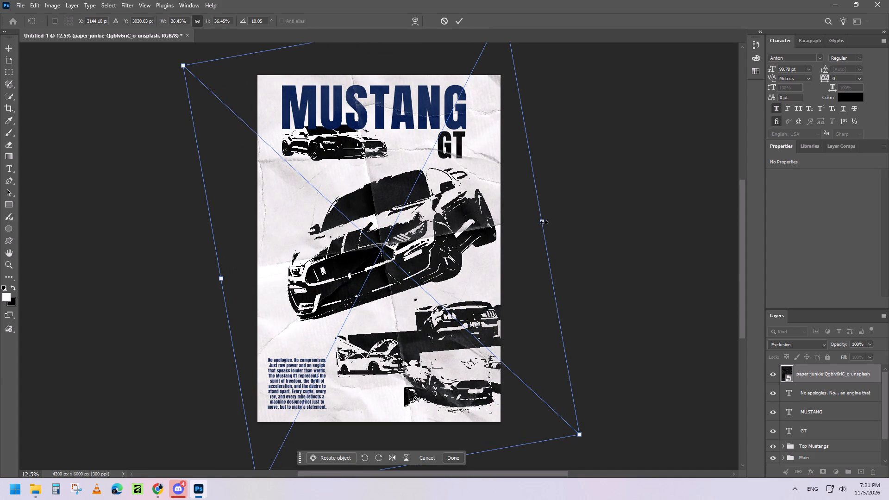
click(544, 222)
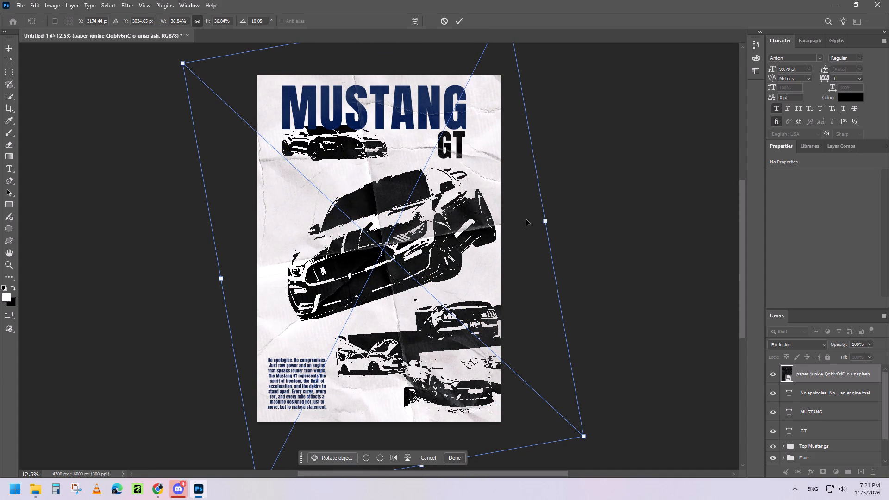
click(459, 18)
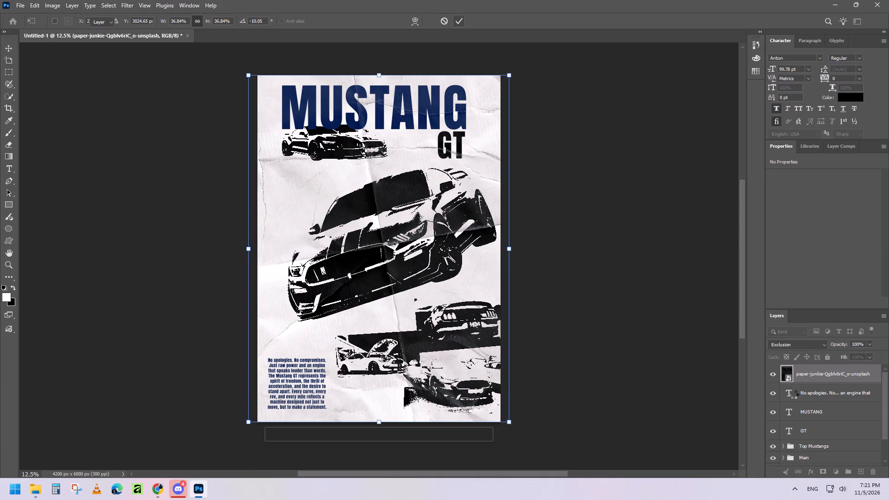
Hide the paper-junkie texture layer.
click(773, 373)
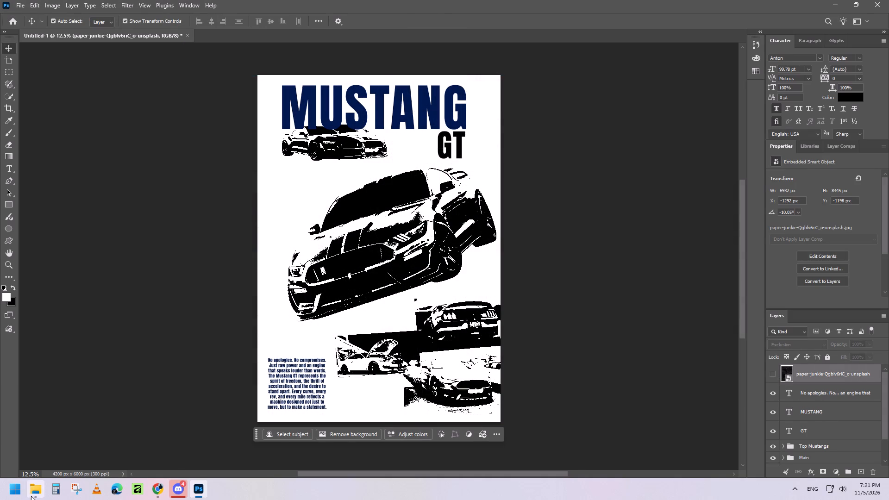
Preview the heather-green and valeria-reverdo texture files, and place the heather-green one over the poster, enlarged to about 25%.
click(33, 496)
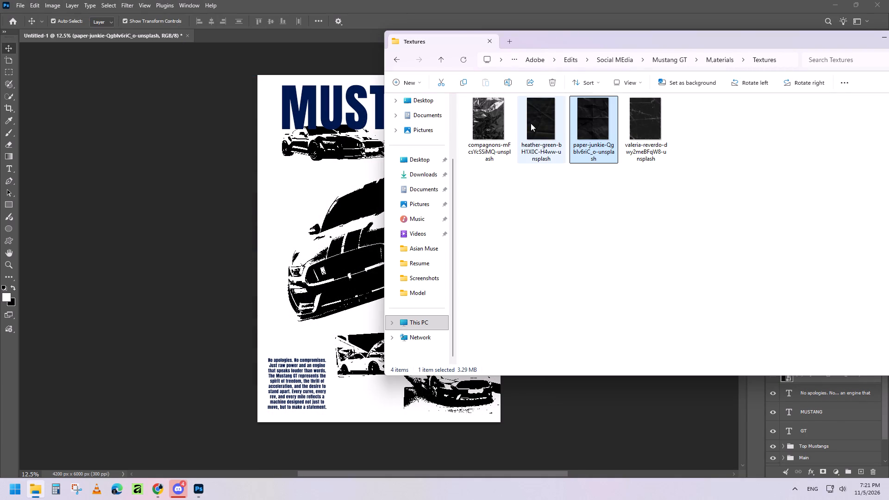
double_click(531, 123)
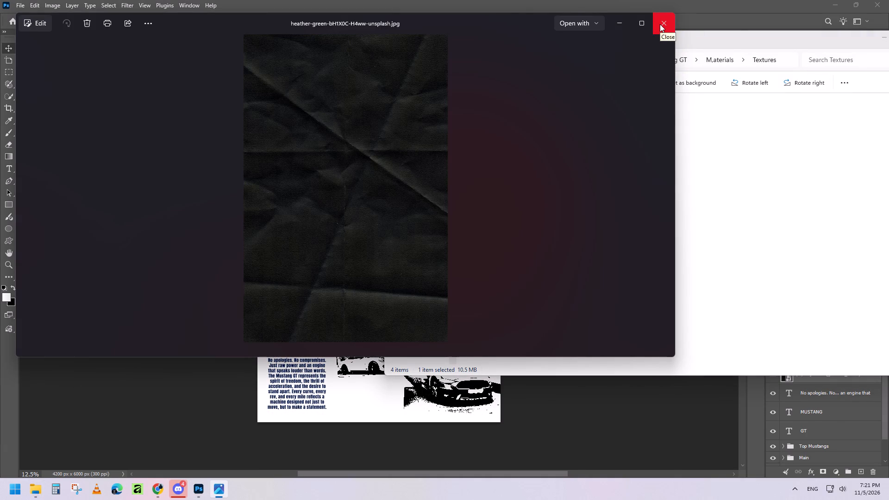
click(660, 24)
double_click(639, 119)
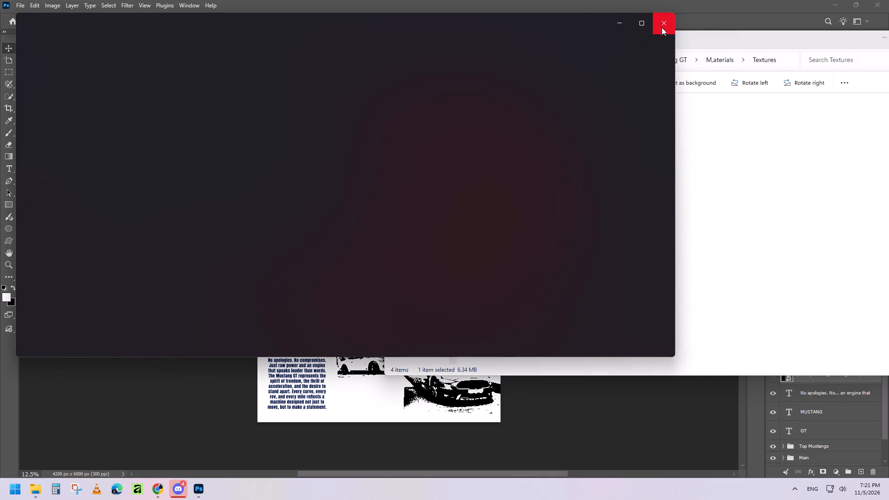
click(662, 22)
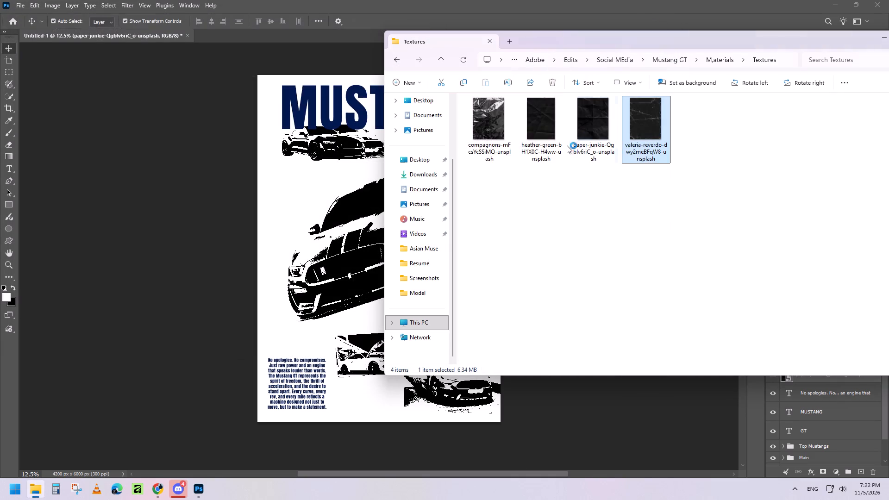
drag(549, 129, 332, 213)
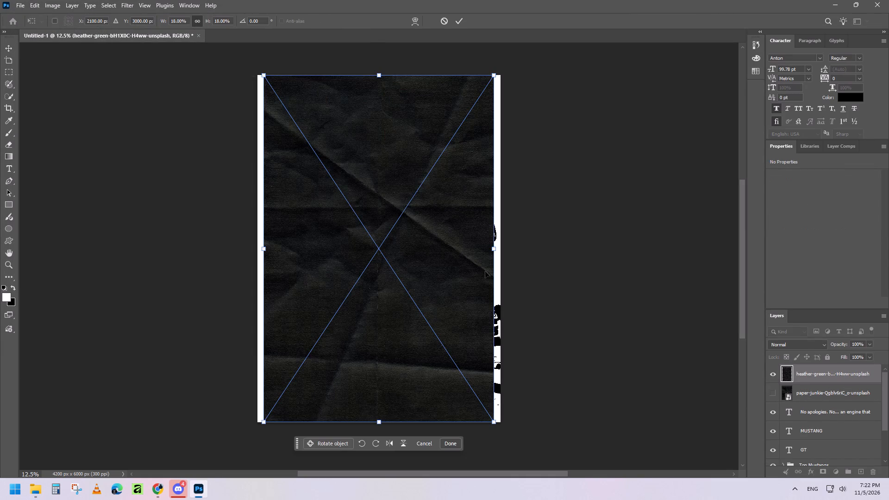
drag(492, 247, 525, 247)
drag(263, 248, 205, 249)
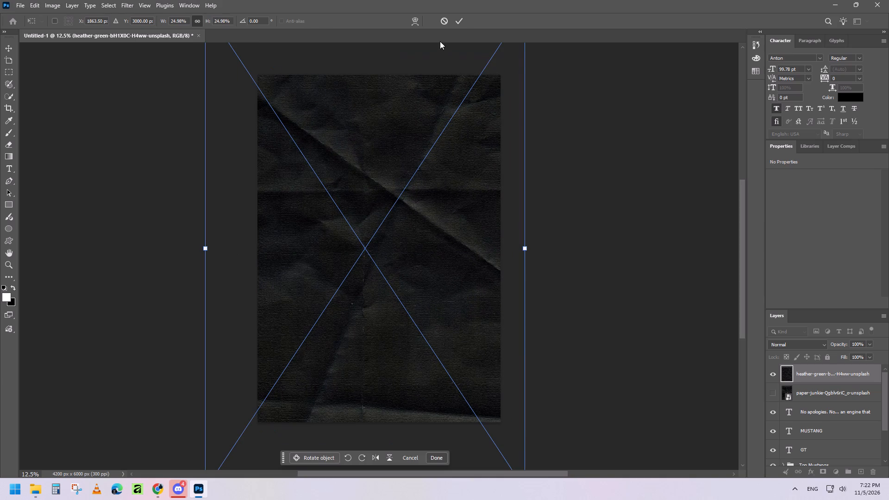
click(460, 21)
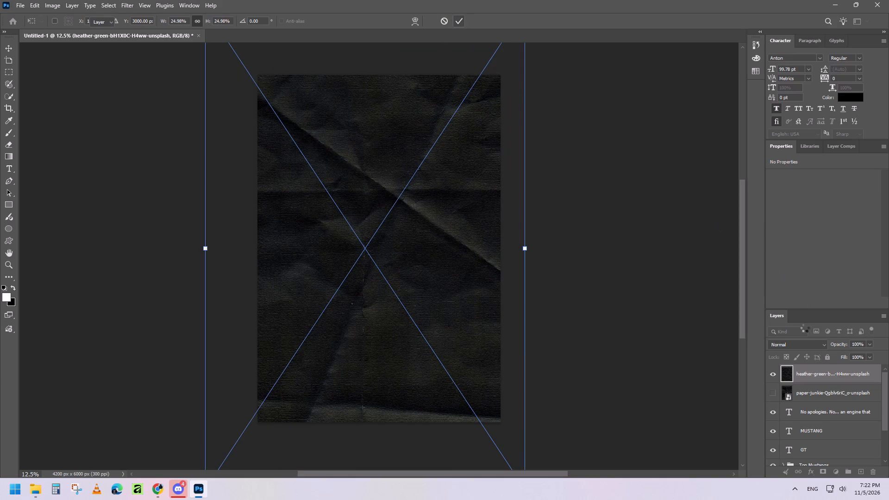
Set the heather-green texture layer's blend mode to Exclusion.
click(821, 346)
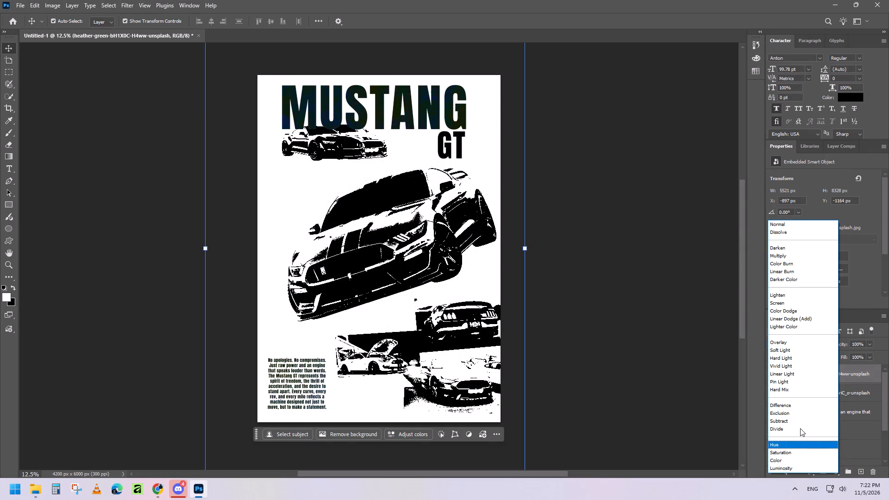
click(798, 412)
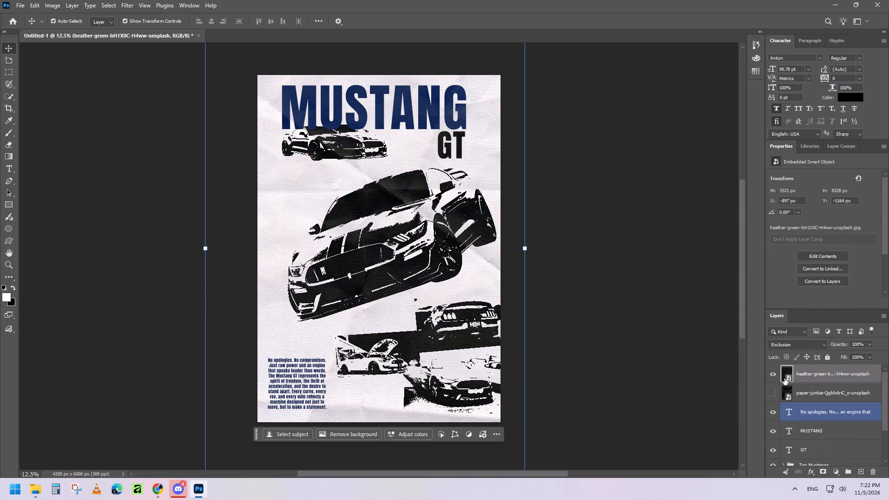
Hide the heather-green texture layer.
click(773, 372)
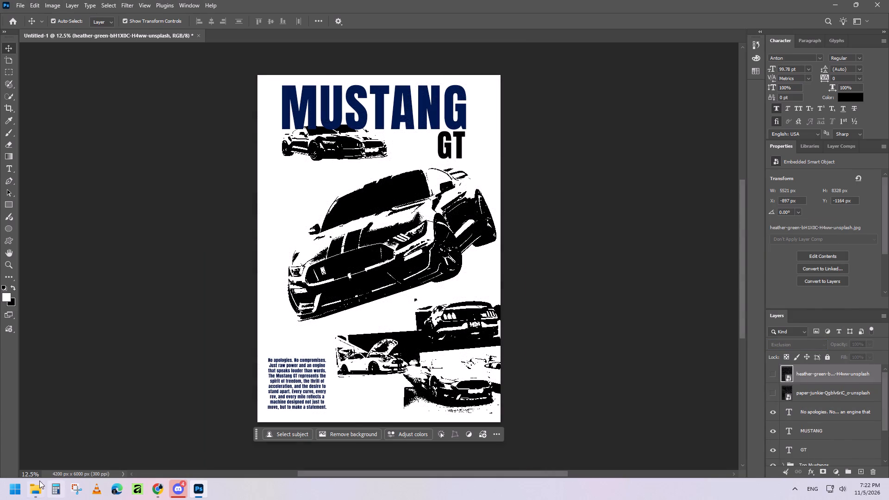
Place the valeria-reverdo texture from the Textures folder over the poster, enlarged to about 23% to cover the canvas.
click(38, 485)
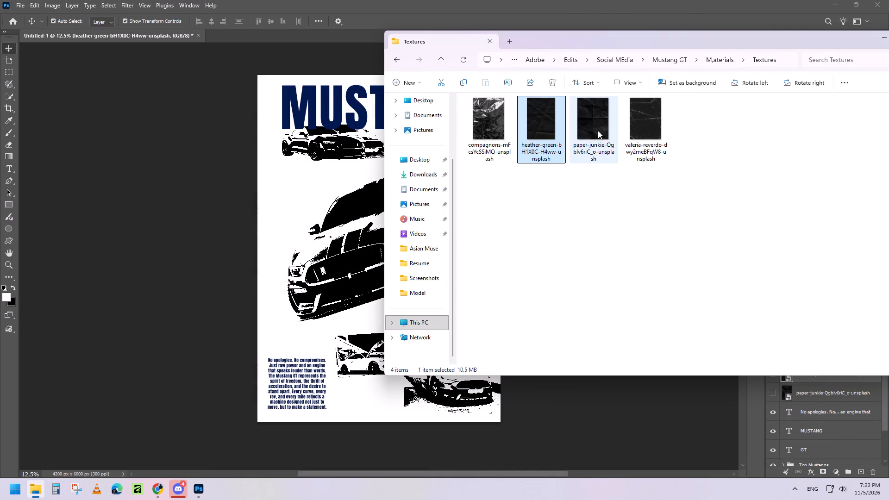
drag(635, 129, 325, 218)
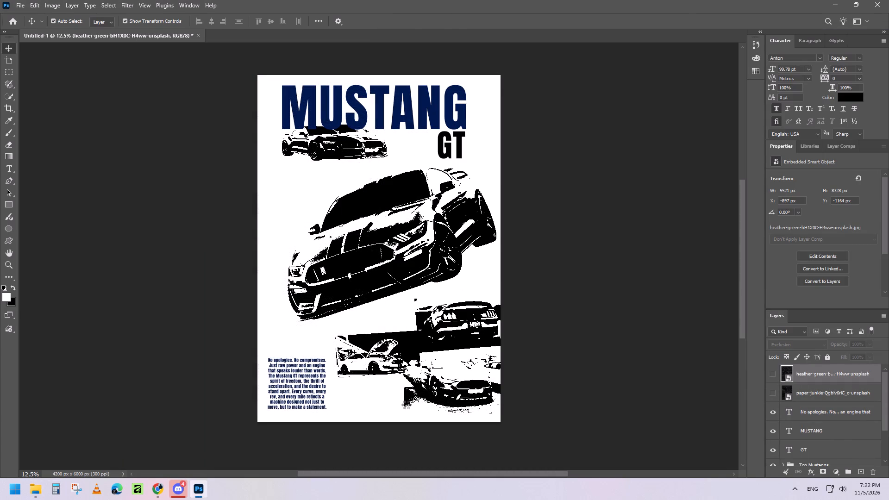
drag(380, 412, 380, 427)
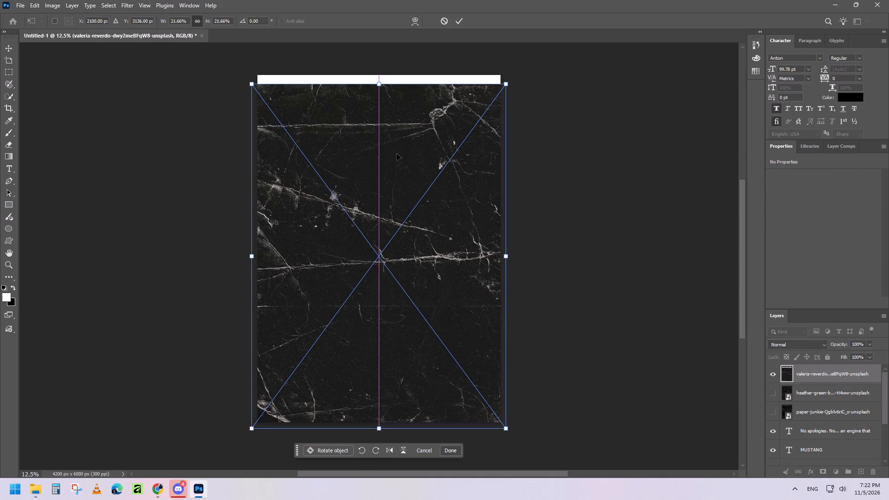
drag(379, 87, 379, 64)
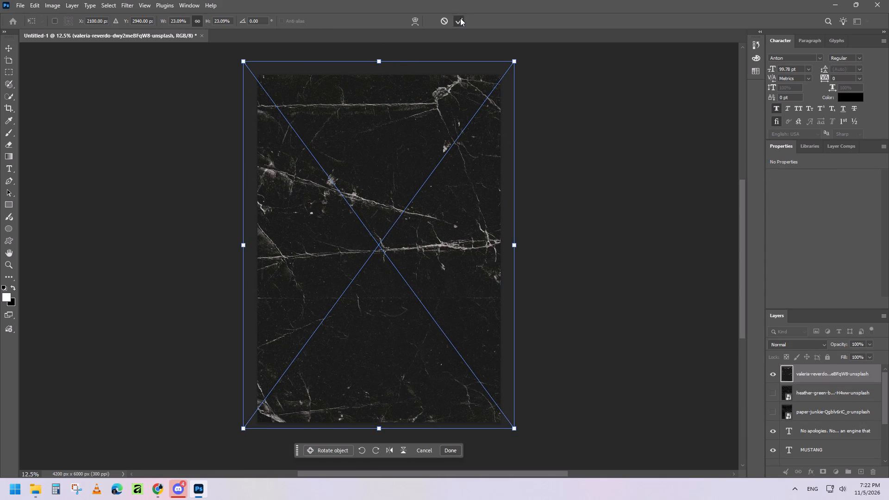
click(460, 18)
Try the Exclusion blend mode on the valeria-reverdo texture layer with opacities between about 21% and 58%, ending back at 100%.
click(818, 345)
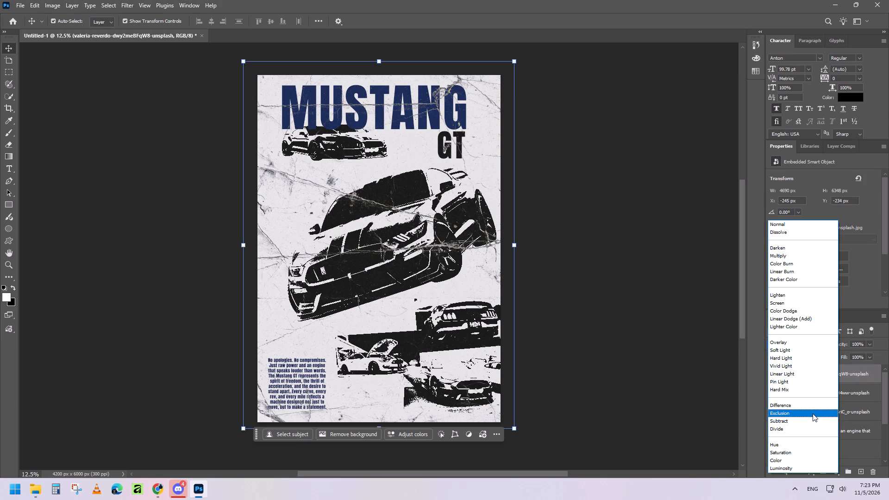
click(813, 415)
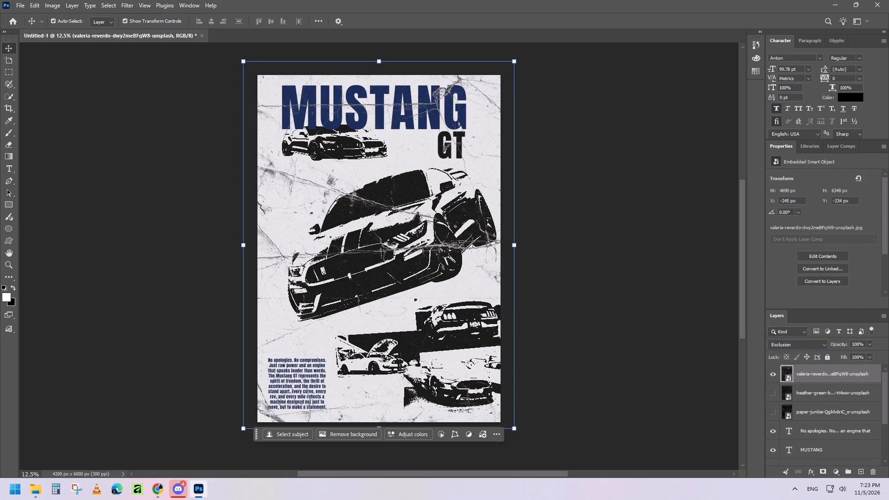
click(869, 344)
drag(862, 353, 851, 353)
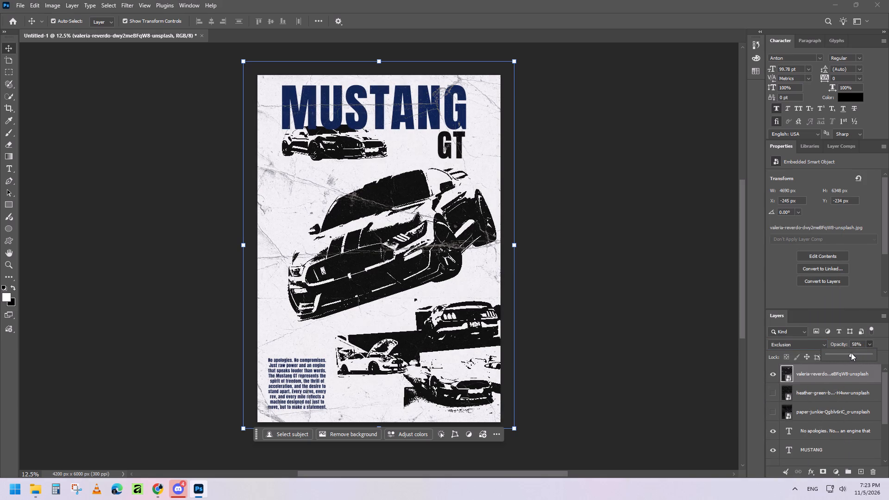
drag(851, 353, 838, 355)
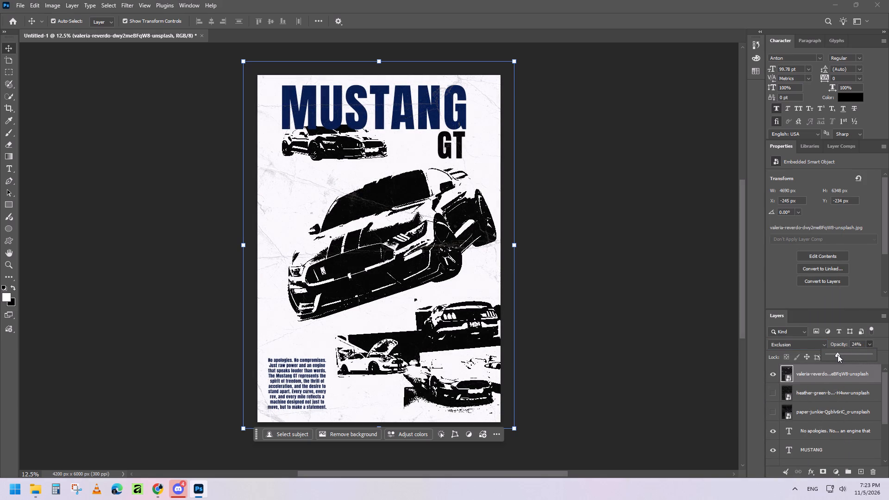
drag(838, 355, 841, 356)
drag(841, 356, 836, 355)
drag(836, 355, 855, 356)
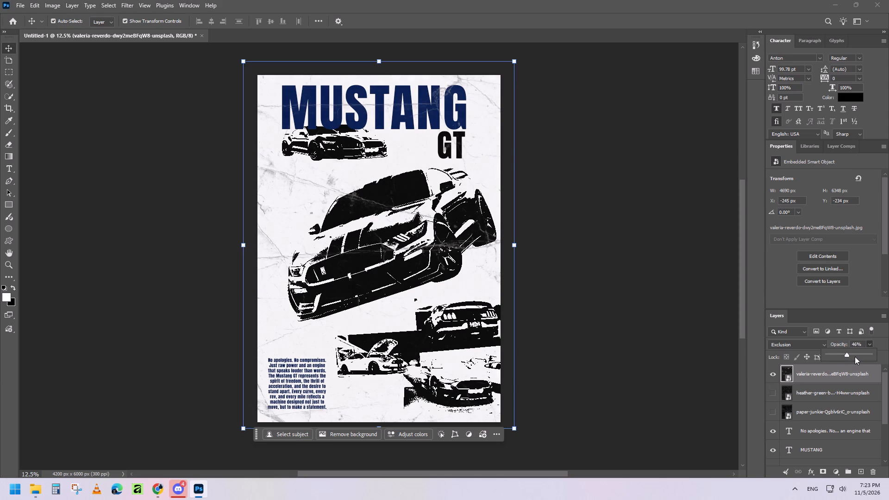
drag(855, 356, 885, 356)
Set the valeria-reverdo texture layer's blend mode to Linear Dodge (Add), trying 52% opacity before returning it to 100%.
click(797, 343)
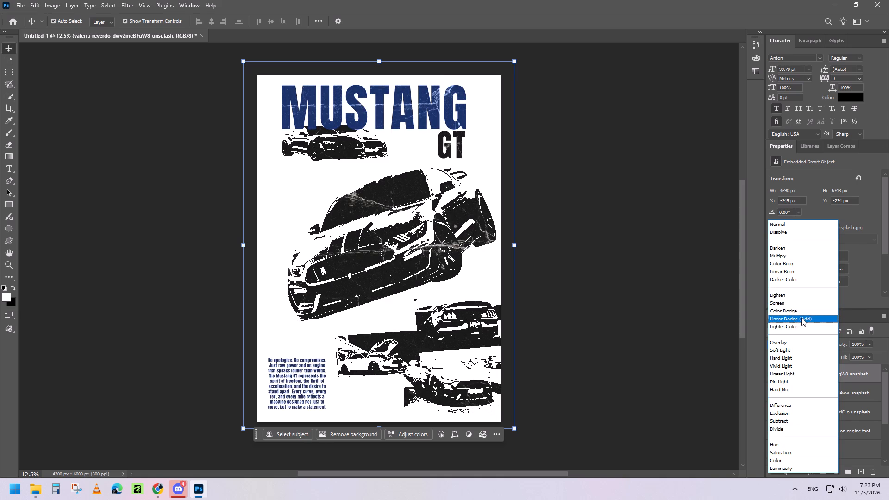
click(801, 318)
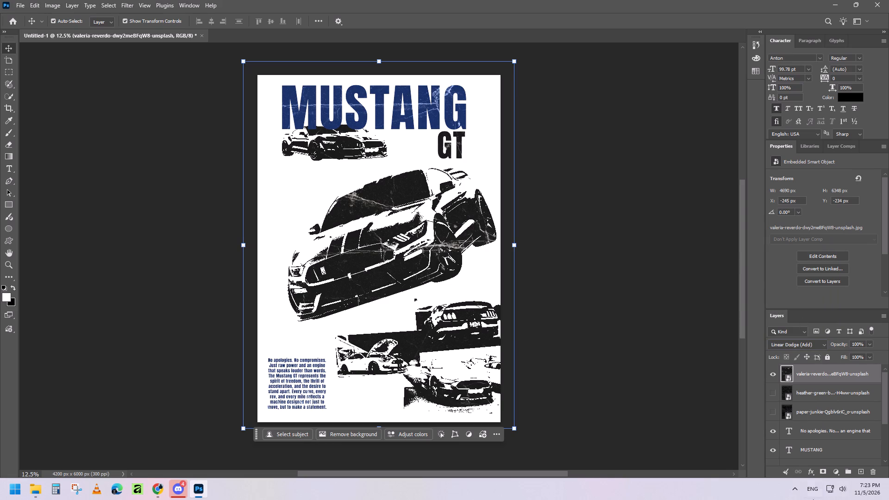
click(868, 344)
drag(869, 355, 851, 355)
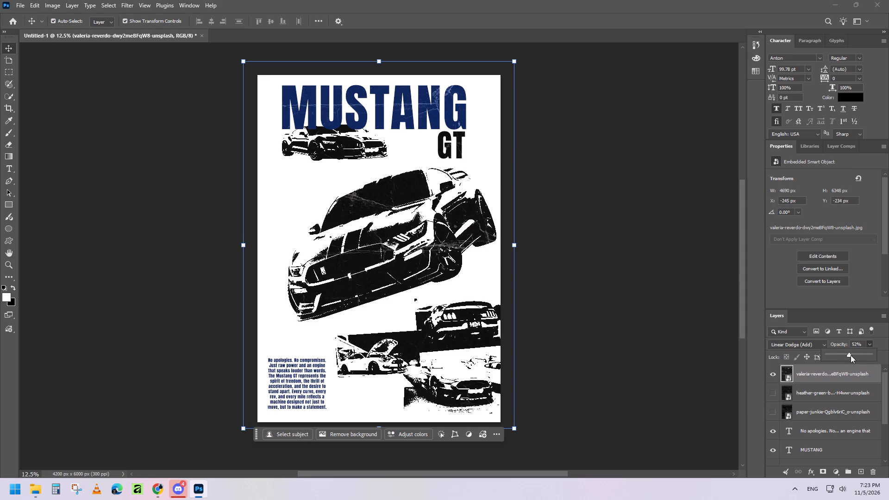
drag(851, 355, 883, 357)
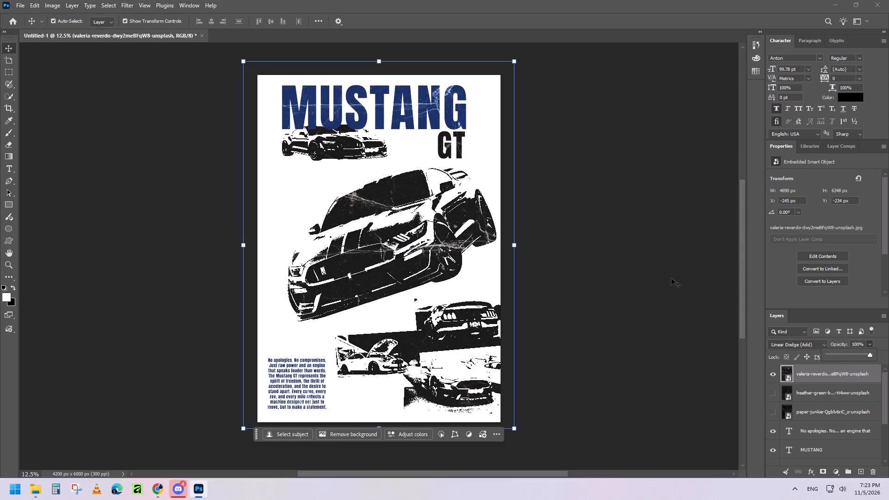
click(671, 278)
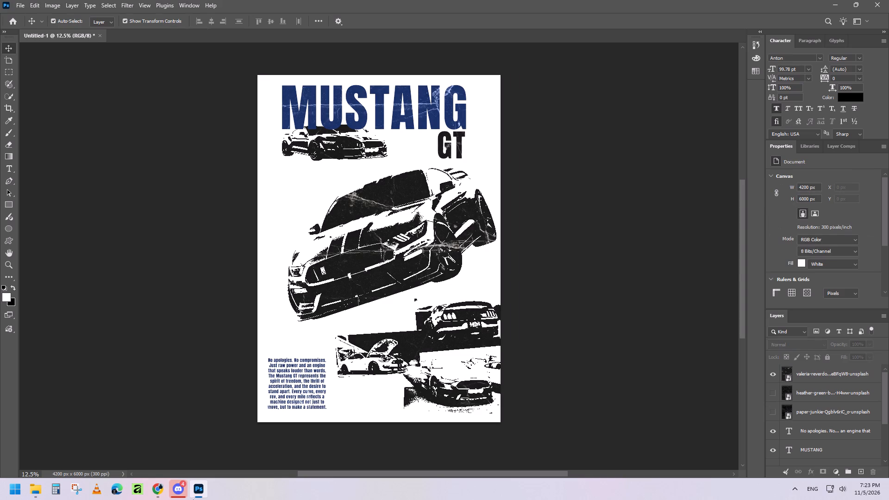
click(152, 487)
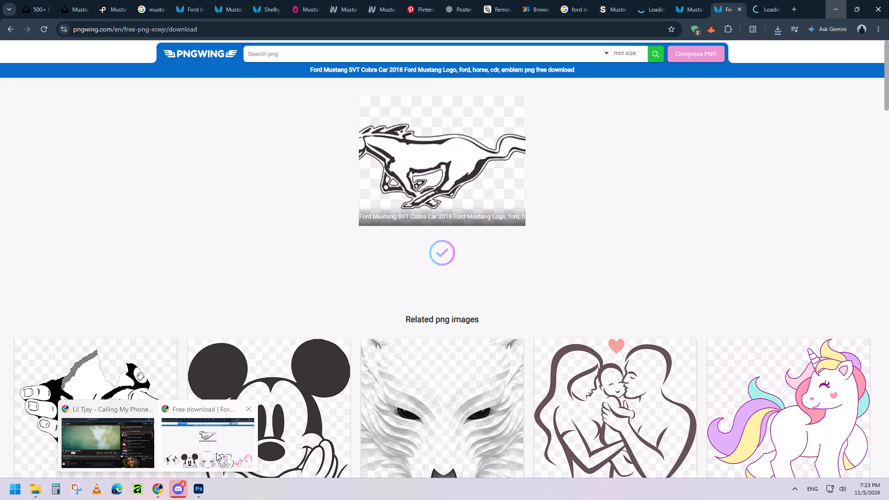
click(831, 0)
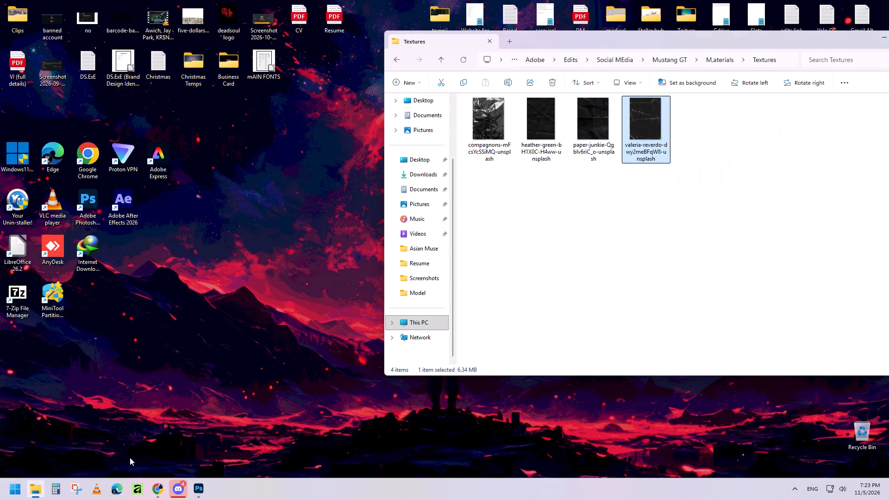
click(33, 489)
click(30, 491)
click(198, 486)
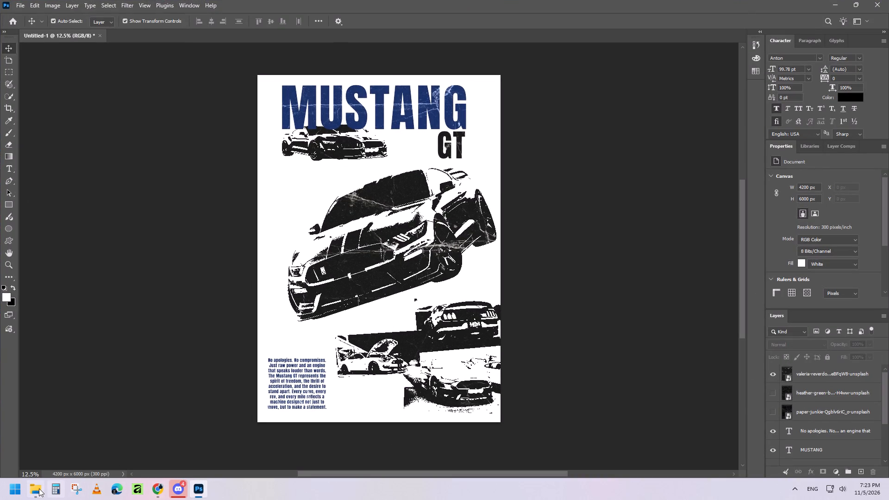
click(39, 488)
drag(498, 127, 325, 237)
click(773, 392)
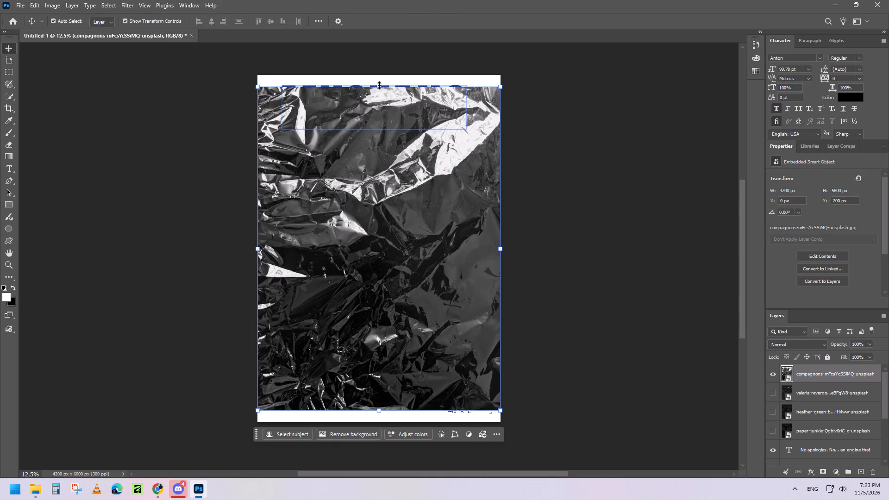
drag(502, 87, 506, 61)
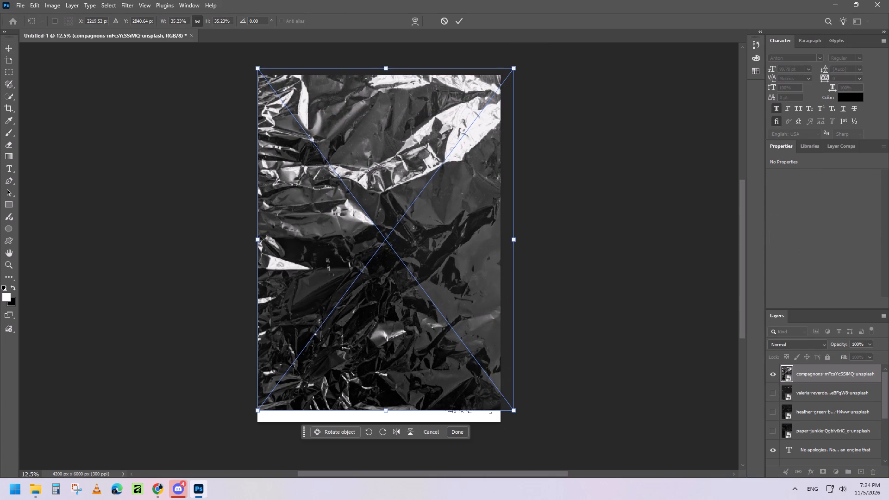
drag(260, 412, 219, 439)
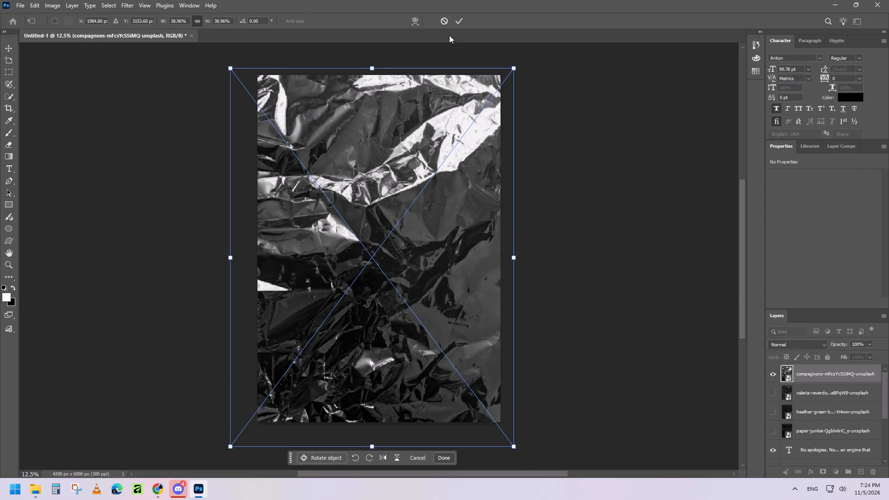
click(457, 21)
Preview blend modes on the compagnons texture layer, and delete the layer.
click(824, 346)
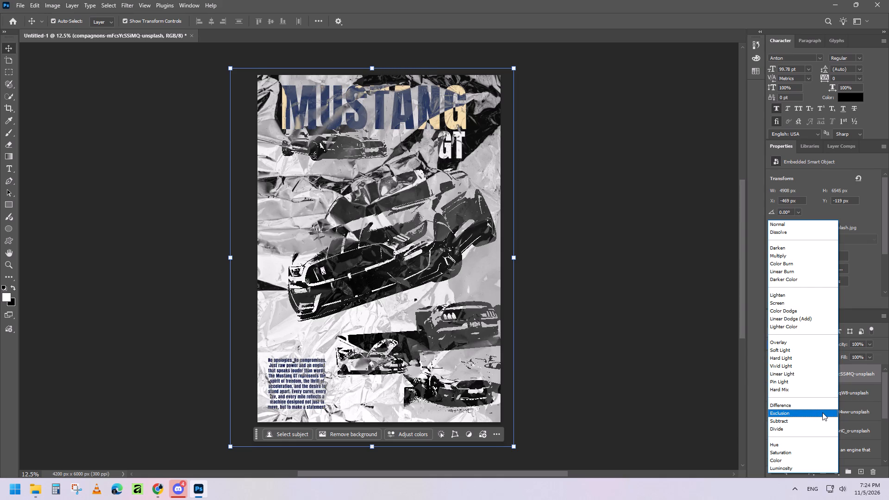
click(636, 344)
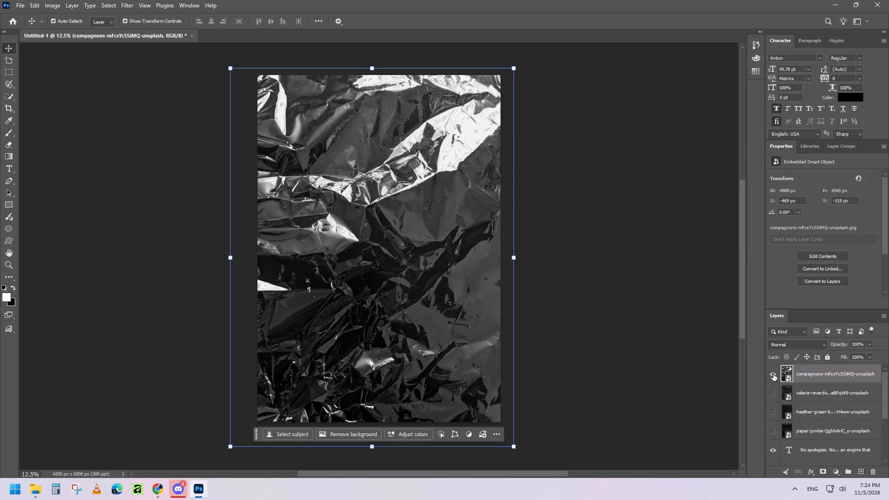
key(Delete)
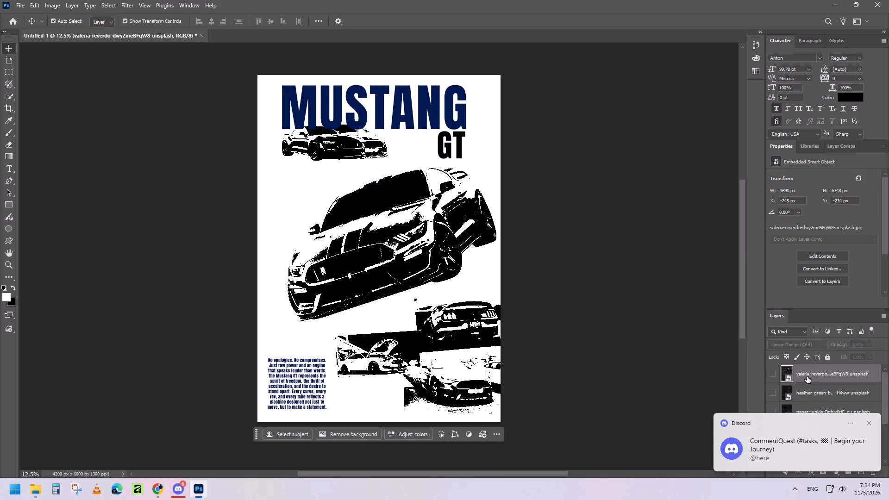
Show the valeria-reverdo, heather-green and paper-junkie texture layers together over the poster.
click(774, 374)
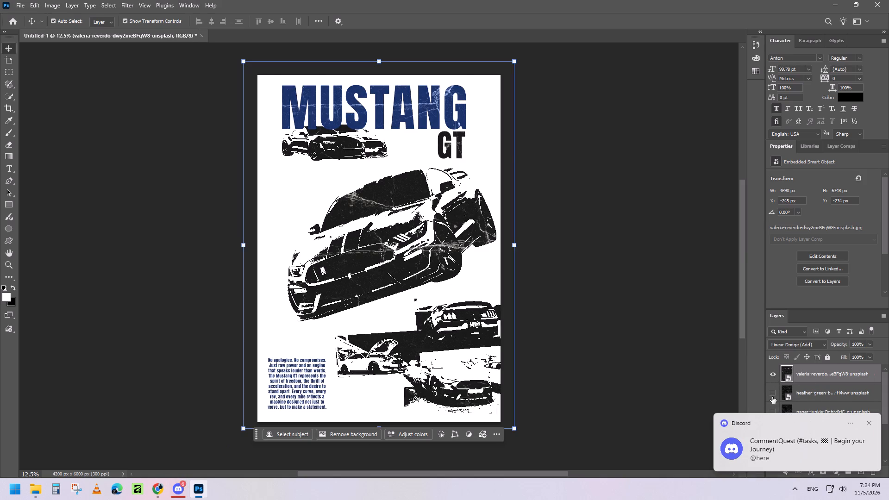
click(772, 397)
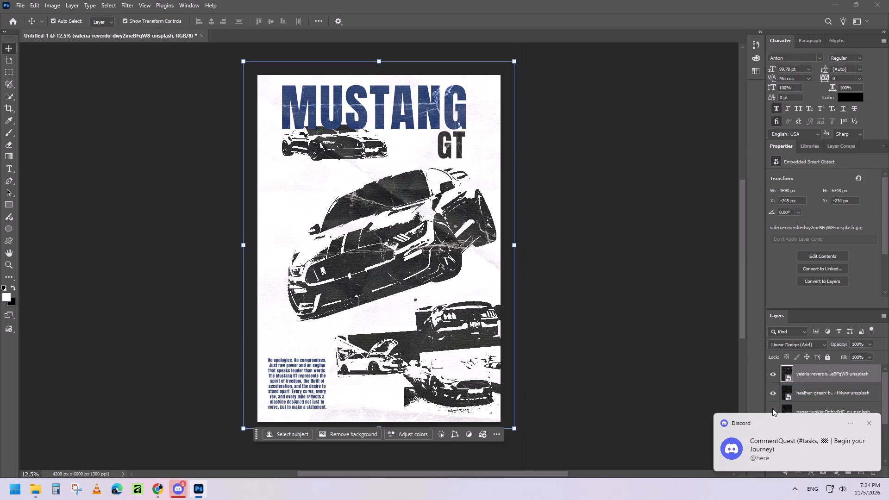
click(772, 408)
click(773, 409)
click(774, 410)
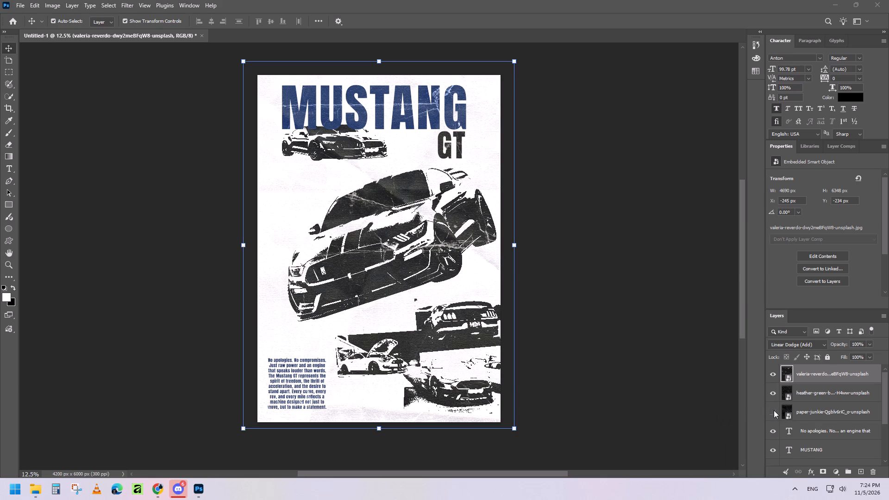
click(773, 412)
click(868, 423)
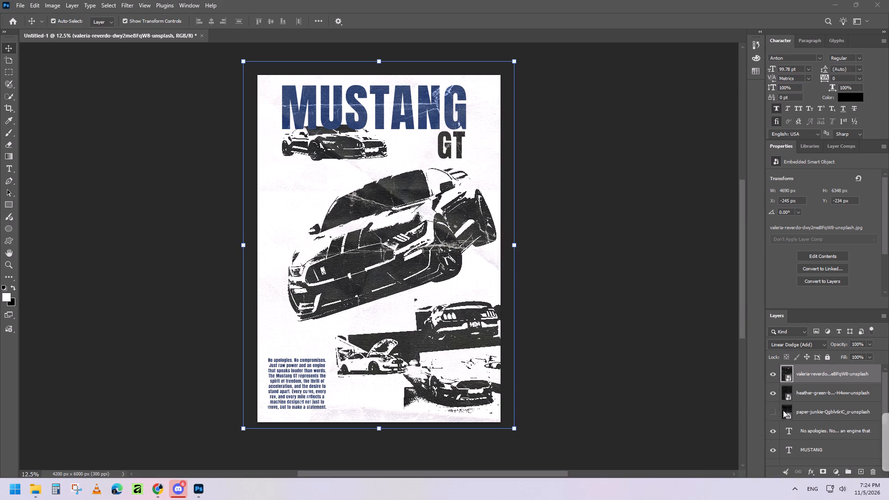
click(774, 412)
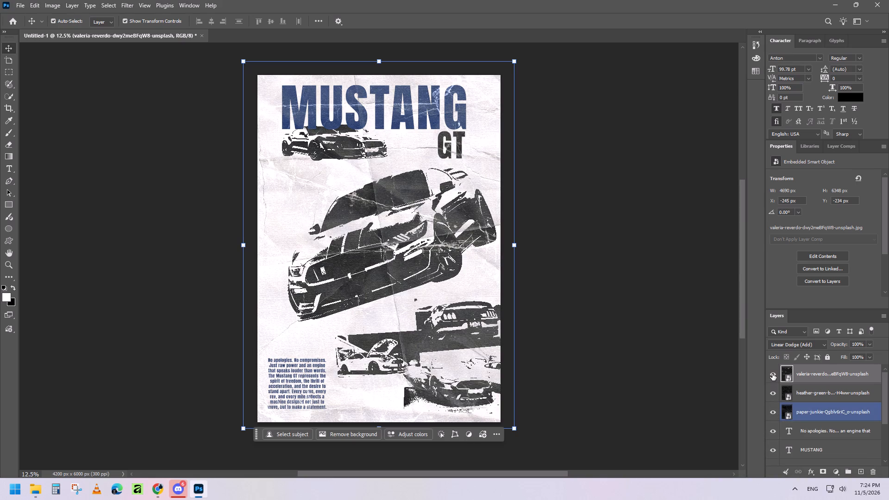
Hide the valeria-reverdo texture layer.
click(772, 374)
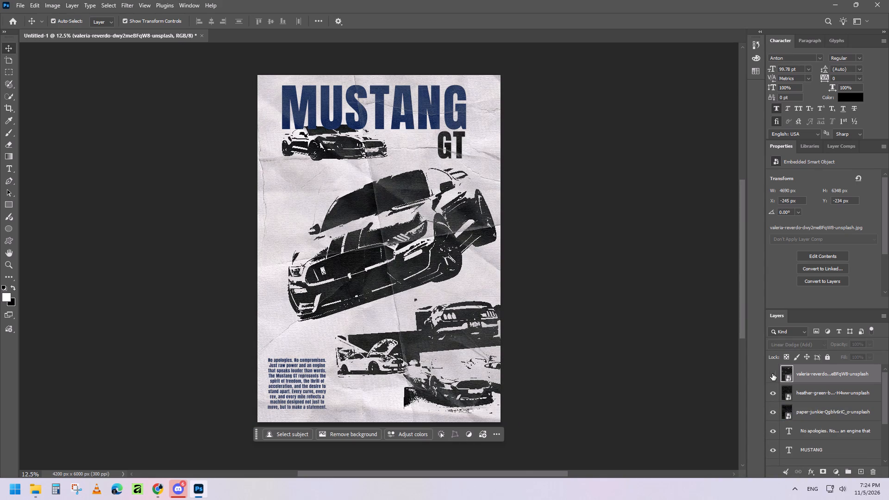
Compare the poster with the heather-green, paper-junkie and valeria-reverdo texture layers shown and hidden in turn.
click(772, 392)
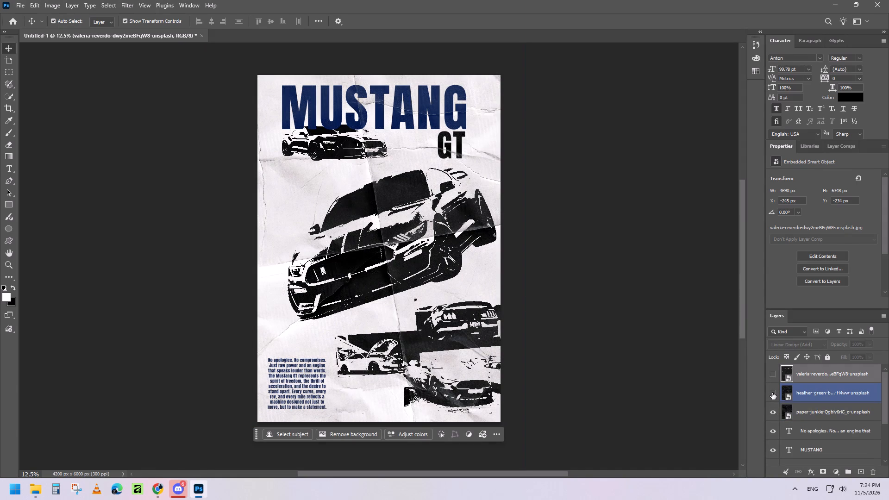
click(772, 393)
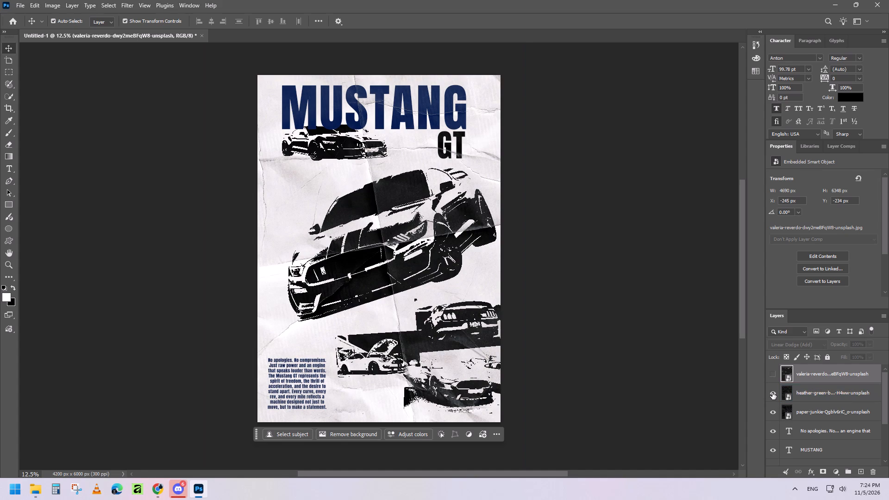
click(772, 393)
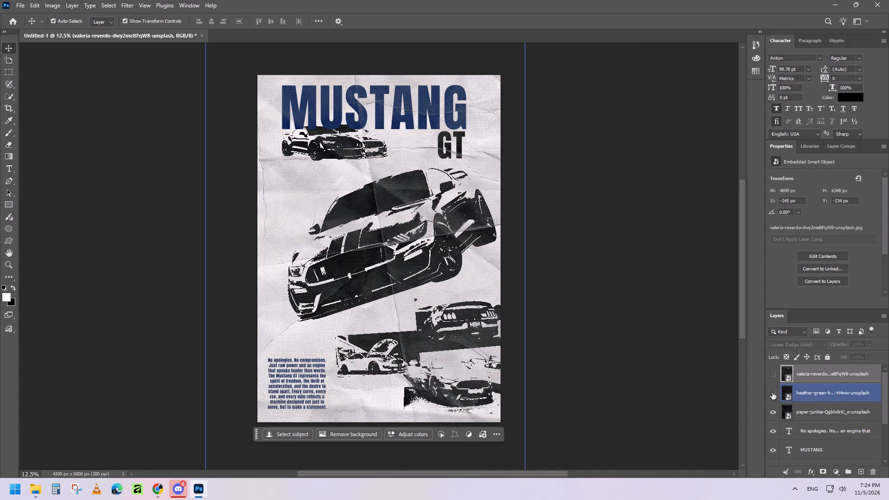
click(772, 393)
click(773, 412)
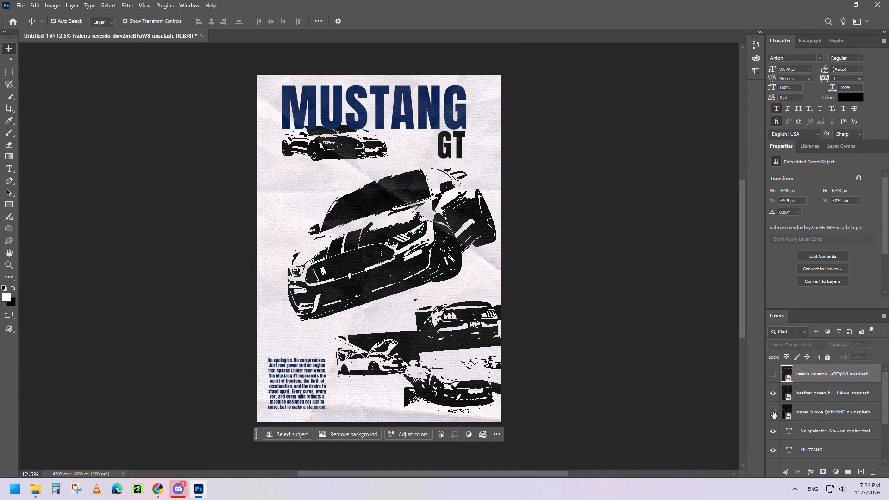
click(773, 412)
click(773, 412)
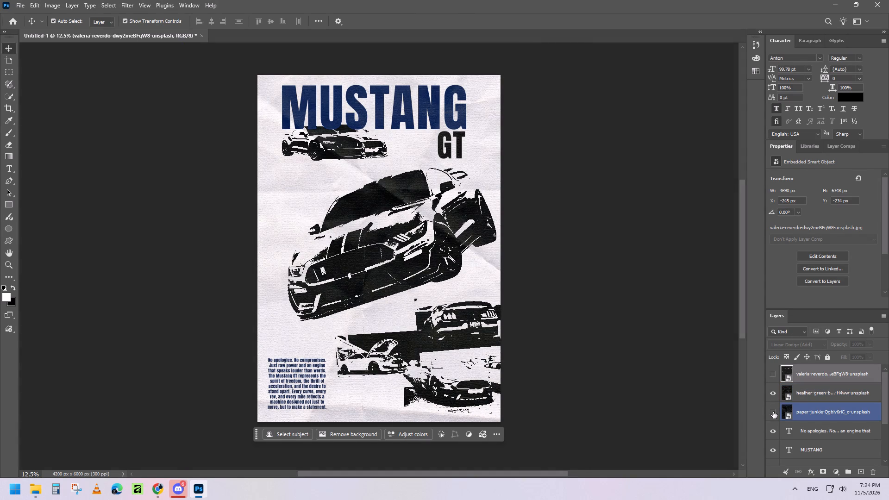
click(773, 412)
click(773, 412)
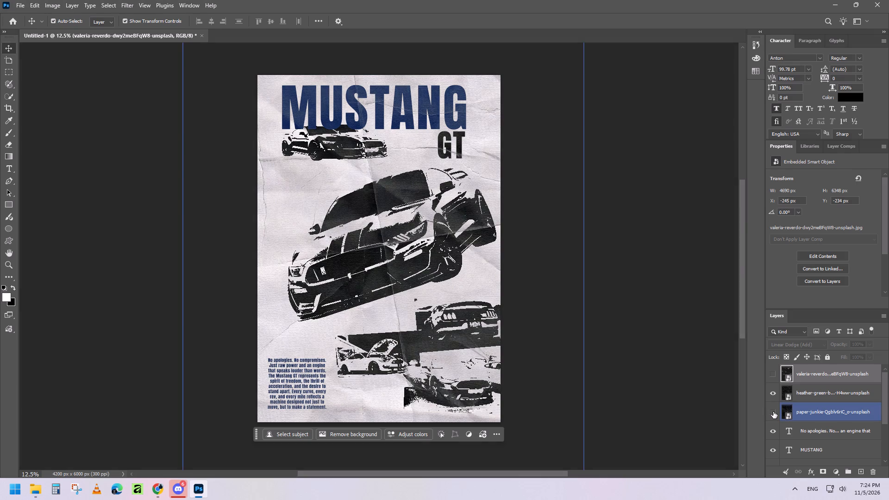
click(773, 412)
click(772, 394)
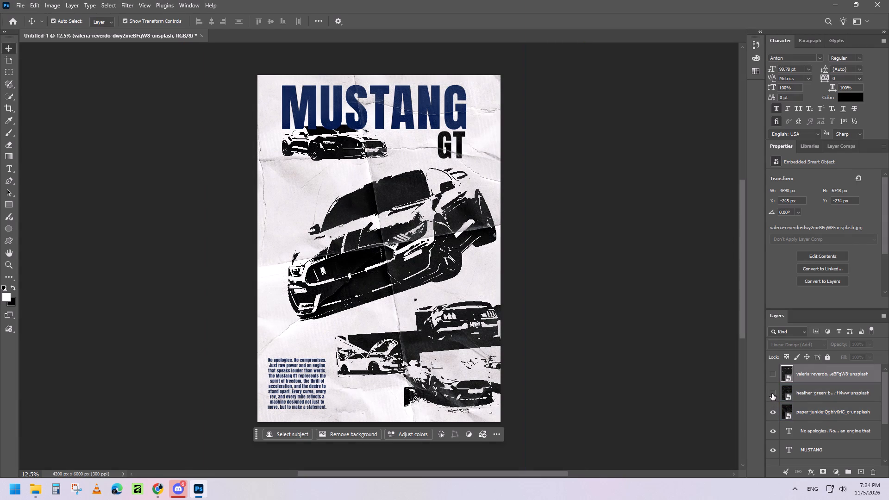
click(772, 394)
click(772, 373)
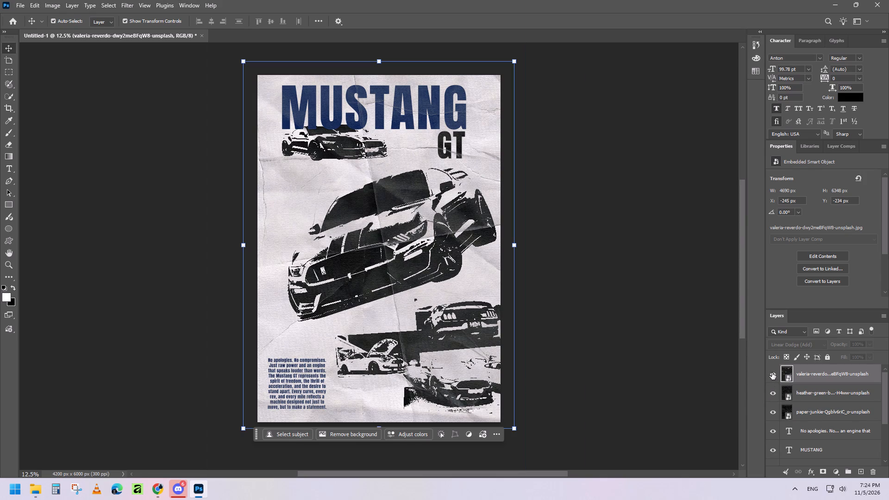
click(772, 393)
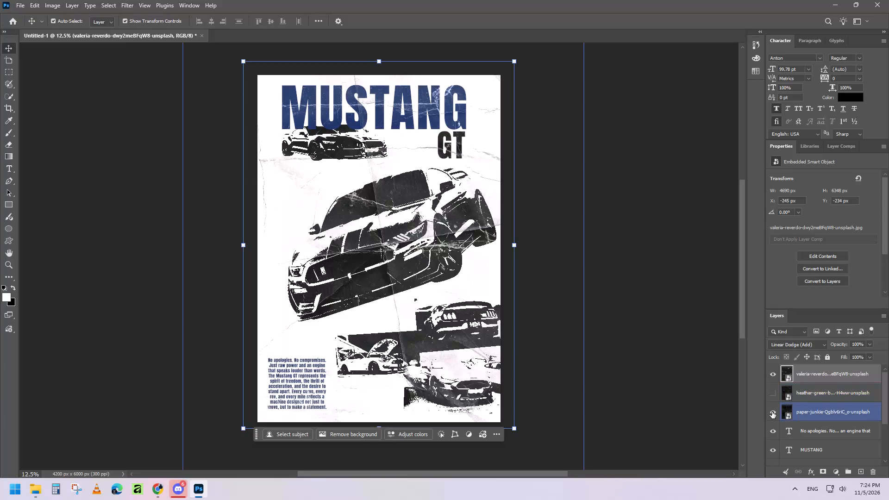
click(772, 376)
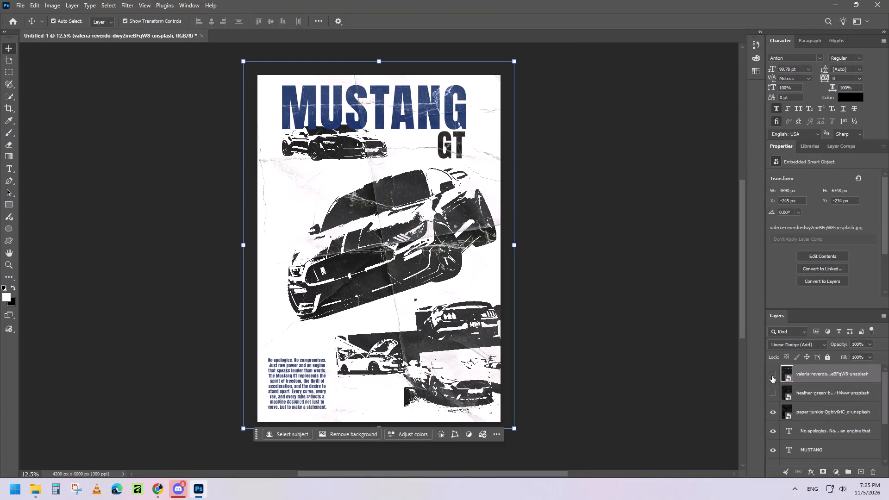
click(774, 393)
Hide the paper-junkie texture layer, check the poster with and without heather-green, keep heather-green shown, and deselect all layers.
click(774, 411)
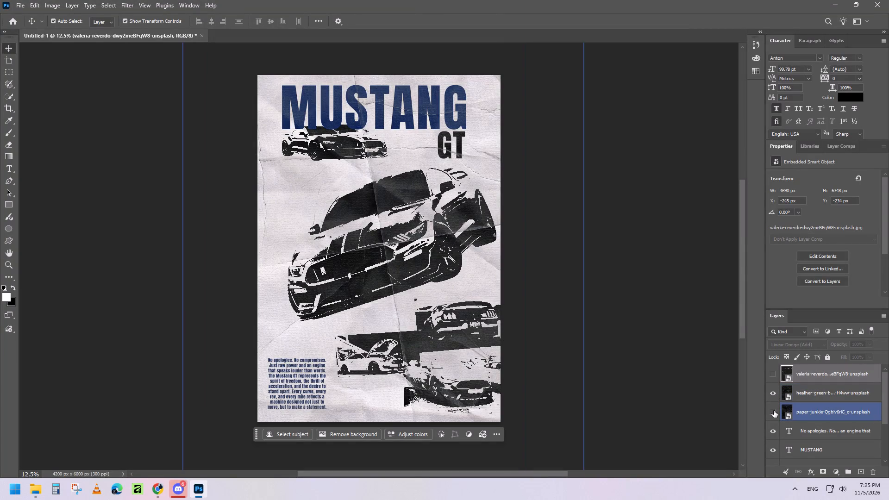
click(774, 393)
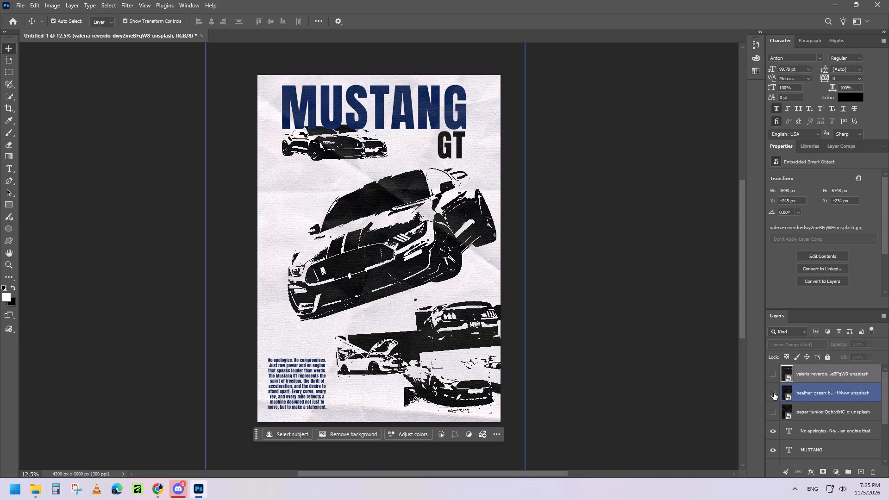
click(774, 393)
double_click(774, 394)
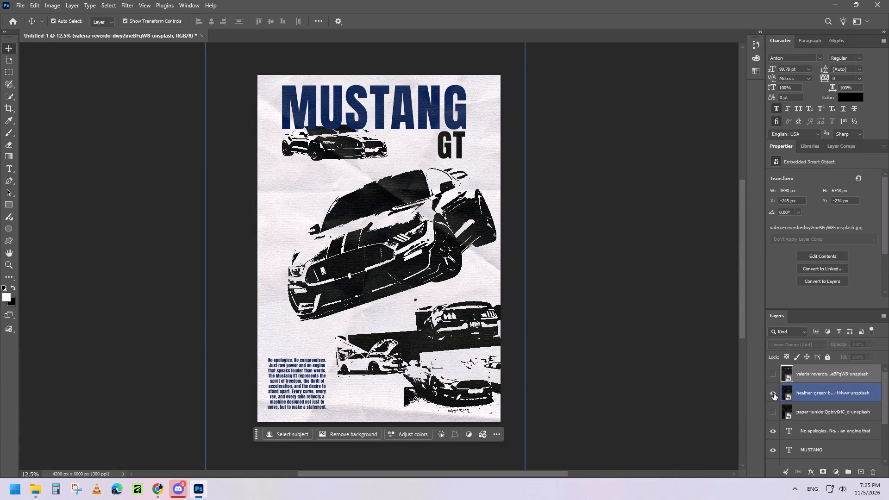
click(774, 394)
click(774, 394)
click(614, 365)
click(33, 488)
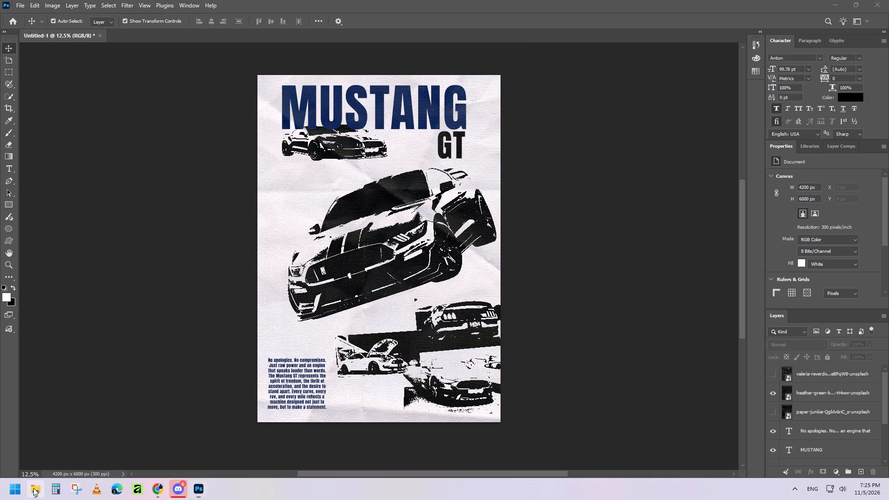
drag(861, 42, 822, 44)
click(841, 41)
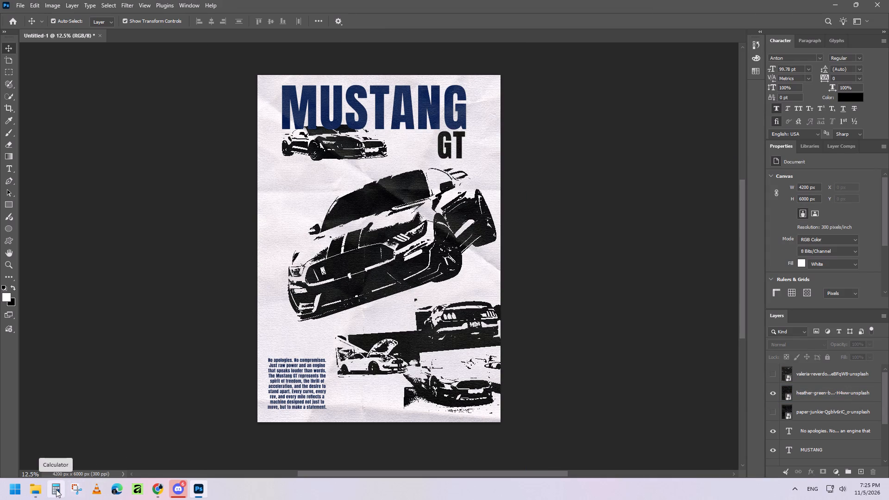
Switch to the Chrome window holding the PNGWing download page.
click(159, 493)
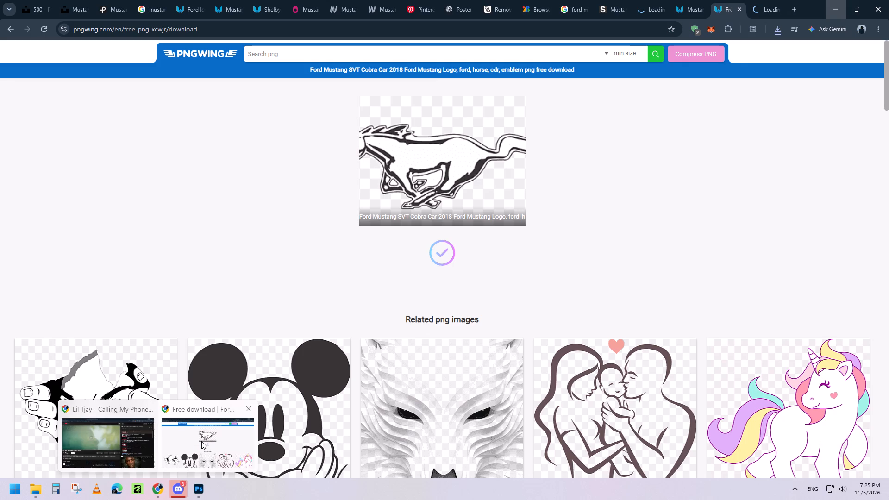
click(201, 441)
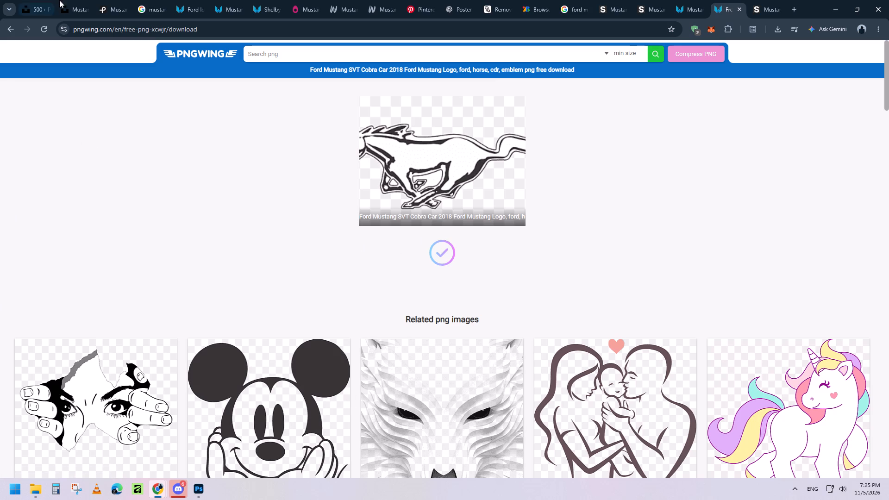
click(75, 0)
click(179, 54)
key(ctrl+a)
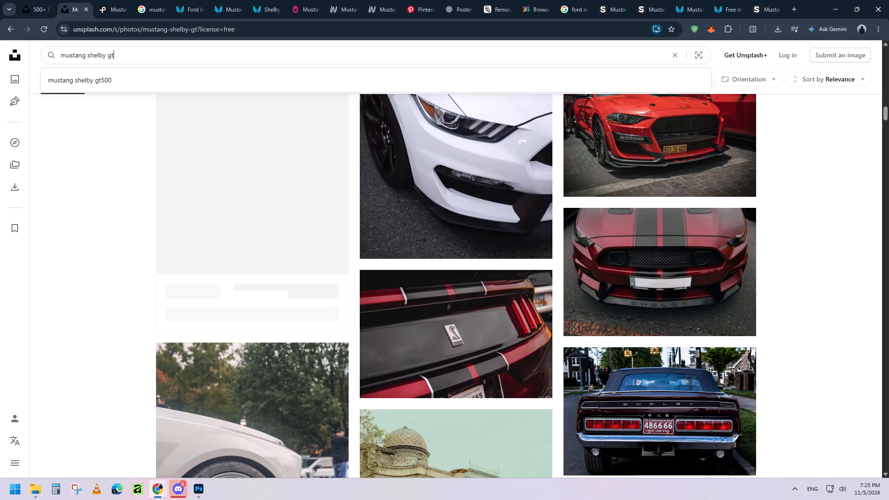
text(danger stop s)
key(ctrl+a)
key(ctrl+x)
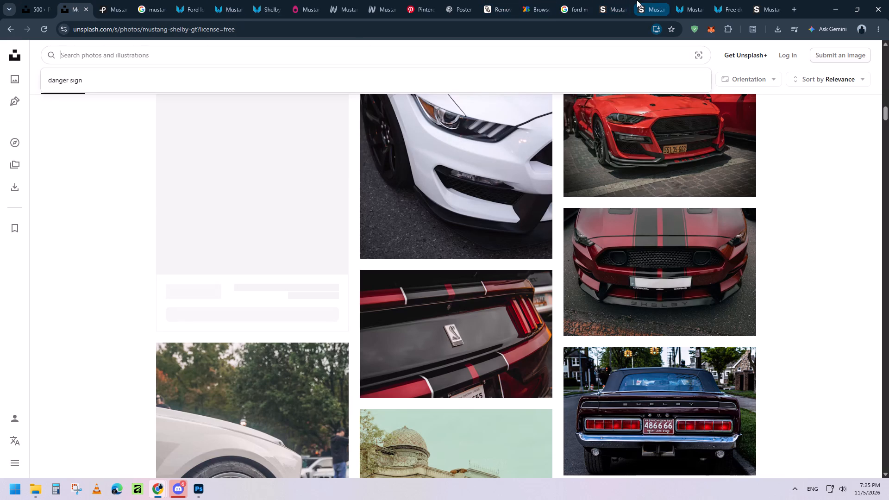
Close the two SeekLogo tabs and search PNGWing for "danger stop sign" from the Mustang logo results page.
click(614, 0)
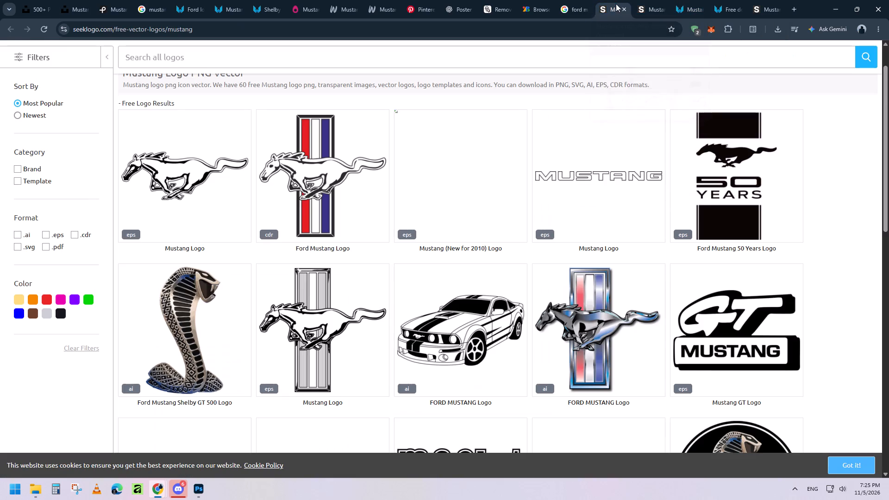
click(621, 8)
click(622, 9)
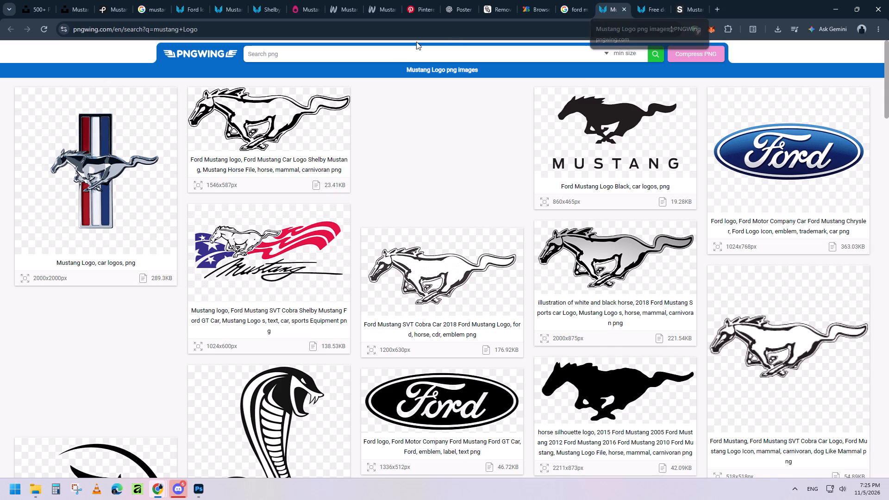
click(398, 55)
text(danger stop sign)
key(Return)
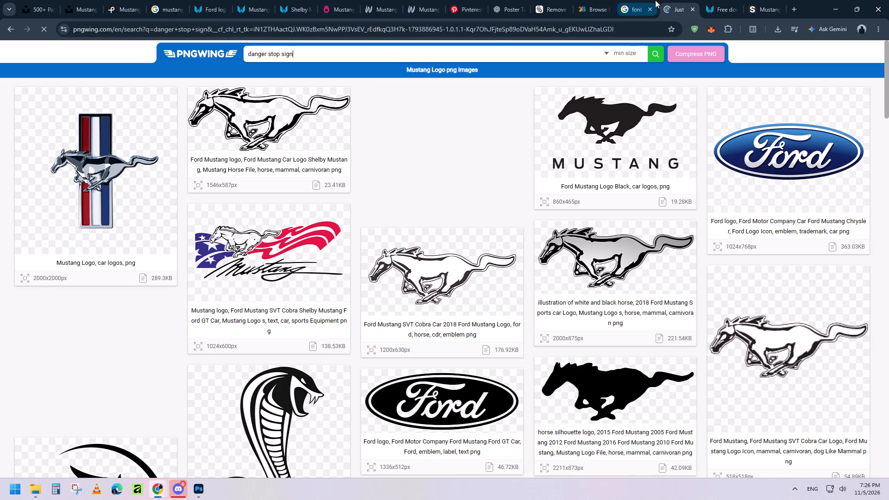
Search PNGWing for "japanese character" from the Mustang logo download page.
click(705, 0)
click(350, 53)
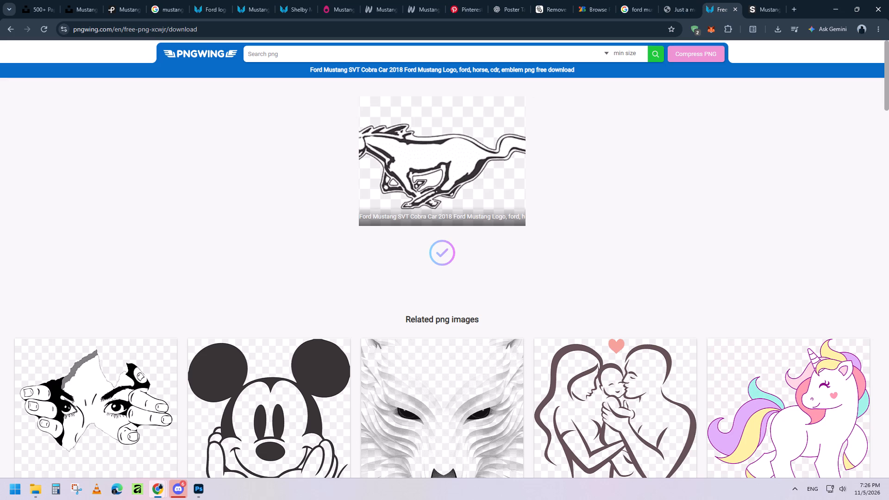
text(japanese character)
key(Return)
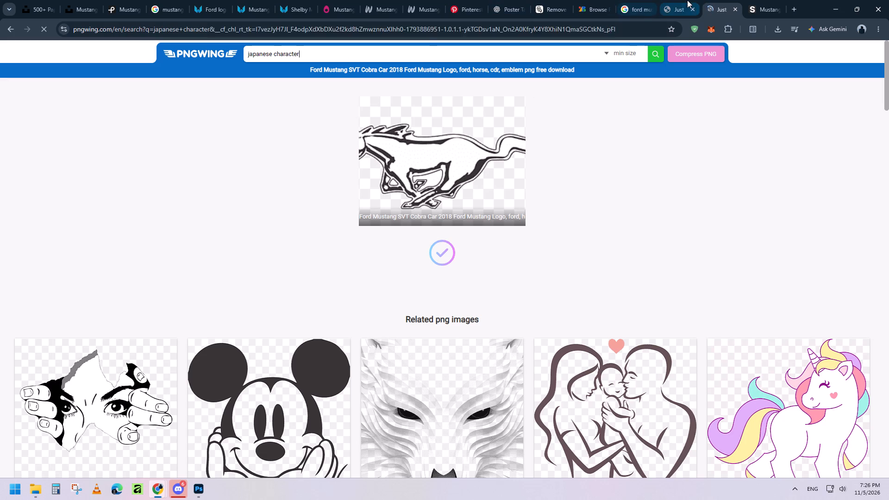
Check the danger stop sign results page, and close the Mustang and Shelby PNGWing tabs and the PNGEgg tab.
click(677, 0)
click(571, 283)
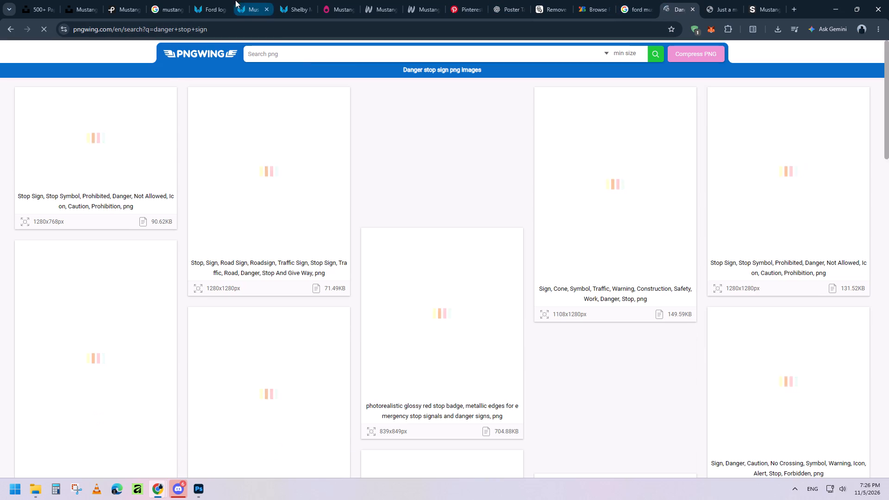
click(225, 0)
click(240, 0)
click(265, 10)
click(265, 10)
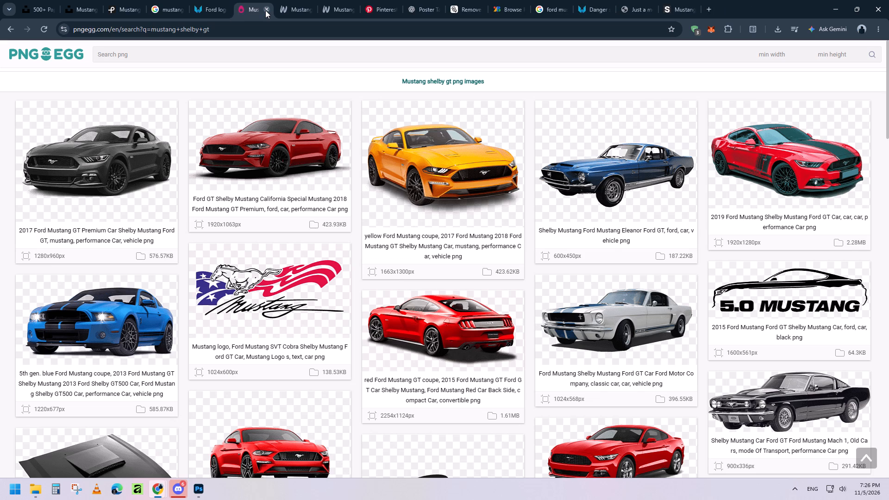
click(265, 10)
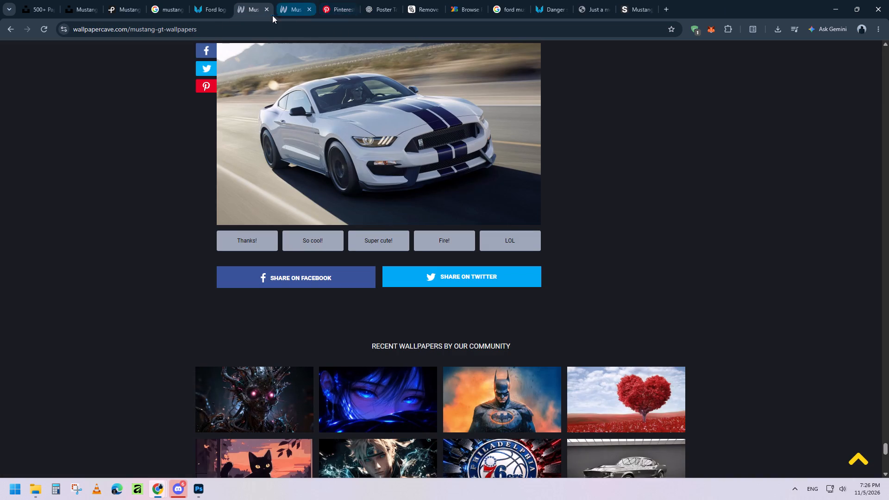
Open the WallpaperCave home page, and close the duplicate WallpaperCave tab and the Pinterest tab.
drag(884, 449, 888, 325)
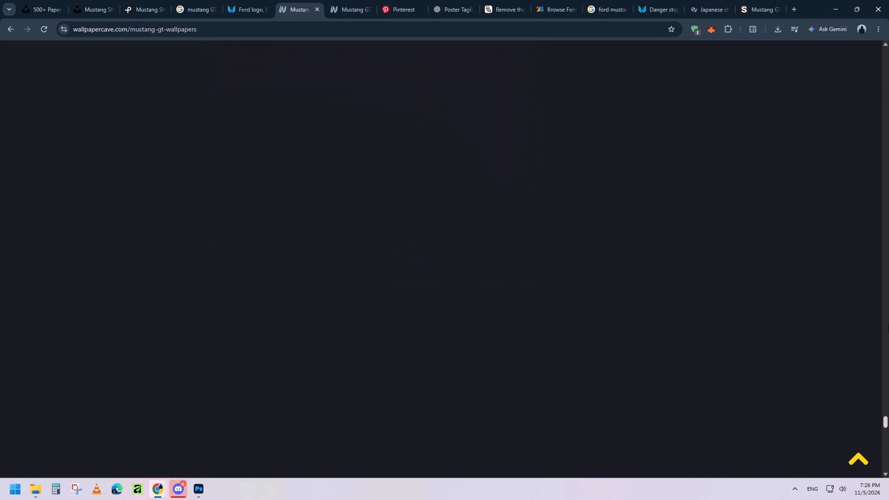
drag(888, 325, 888, 30)
click(237, 56)
click(369, 9)
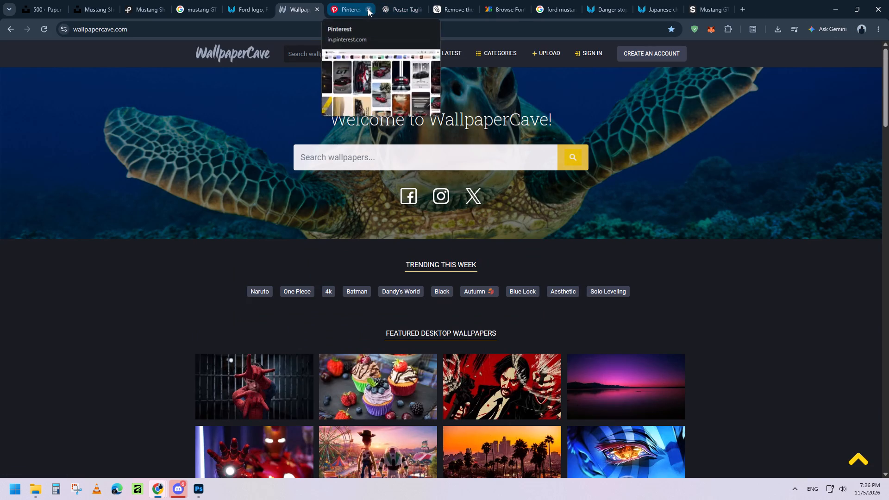
click(368, 8)
Look through the PNGWing "danger stop sign" results for a sign graphic to use on the poster.
click(551, 0)
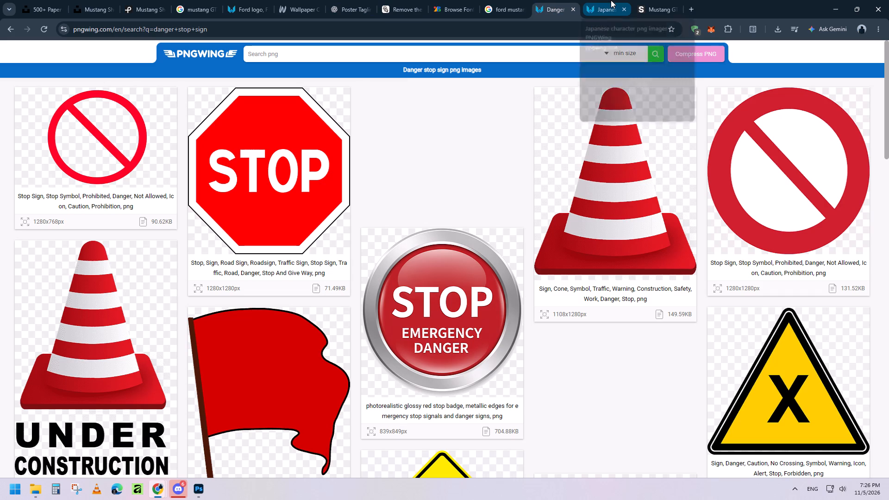
scroll(697, 309, down, 8)
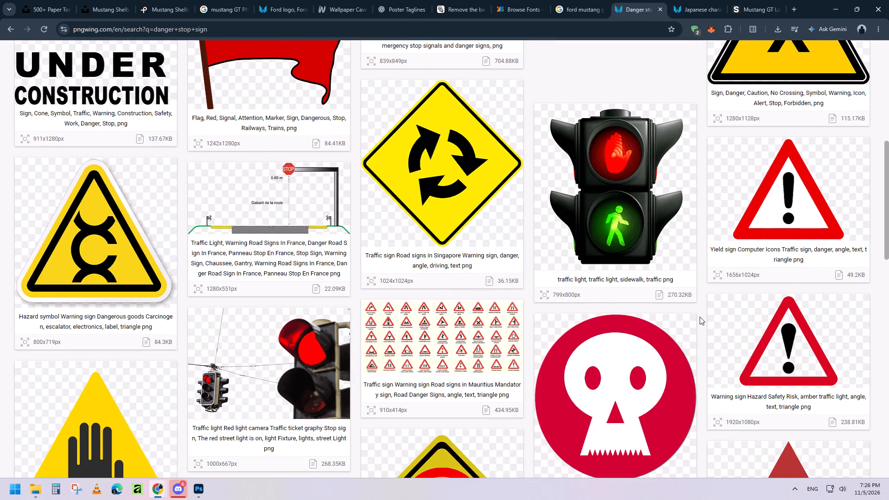
scroll(700, 317, down, 7)
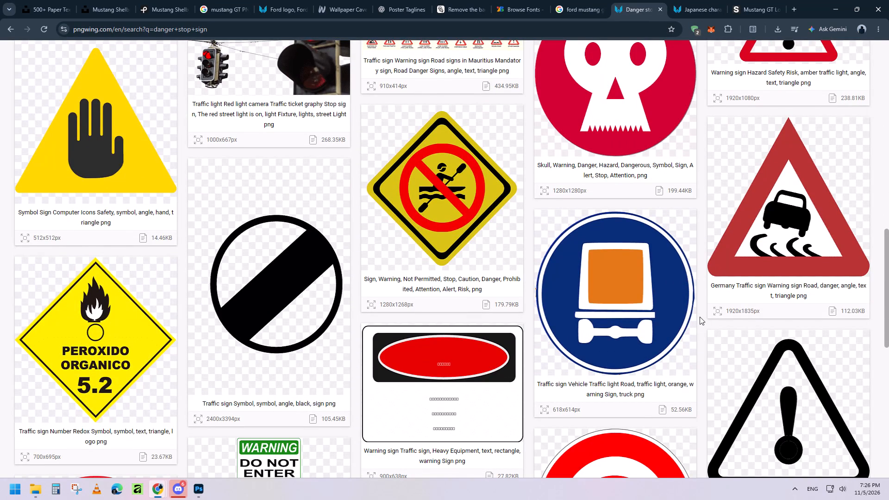
scroll(700, 317, down, 10)
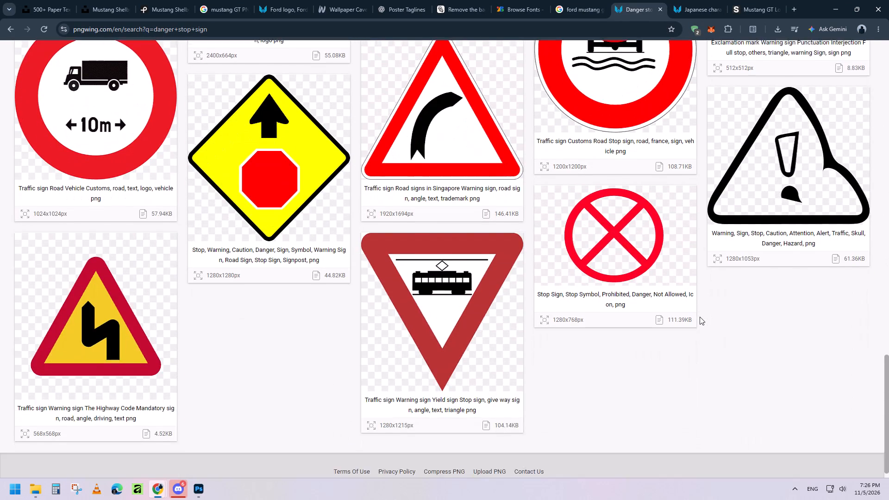
scroll(700, 317, down, 5)
scroll(700, 317, up, 3)
Look through the PNGWing "japanese character" results for a usable kanji graphic.
click(689, 0)
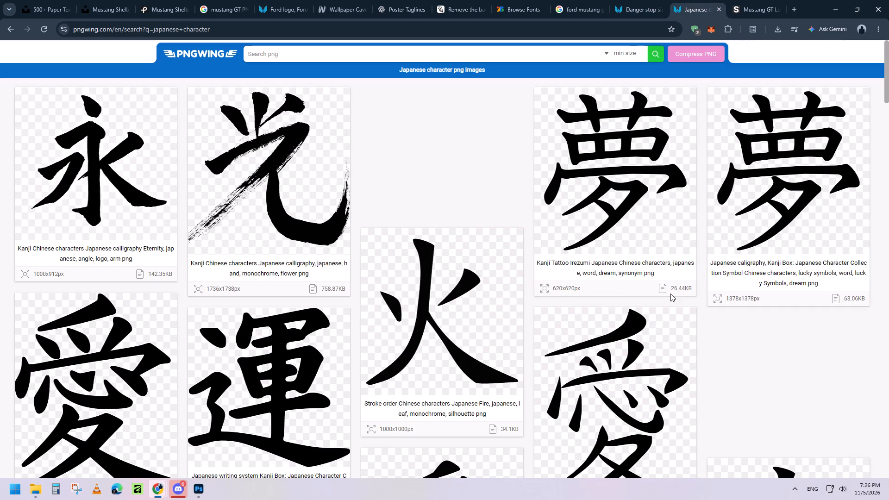
scroll(671, 291, down, 8)
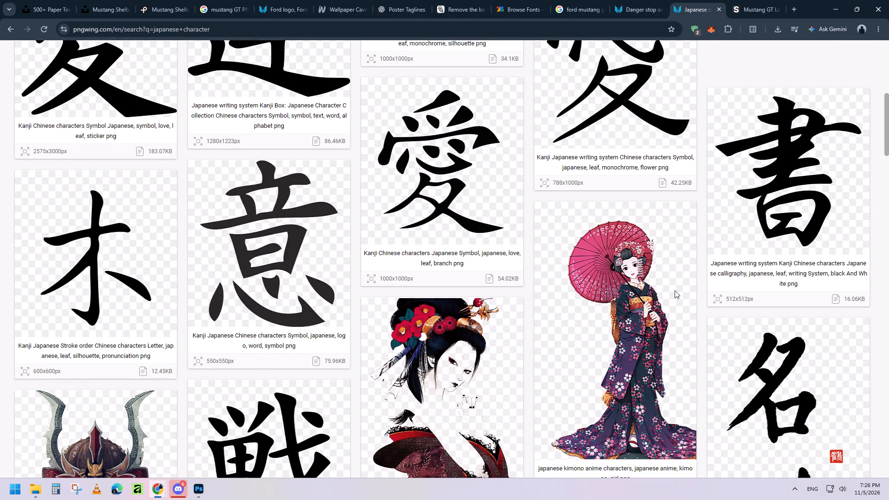
scroll(675, 290, down, 10)
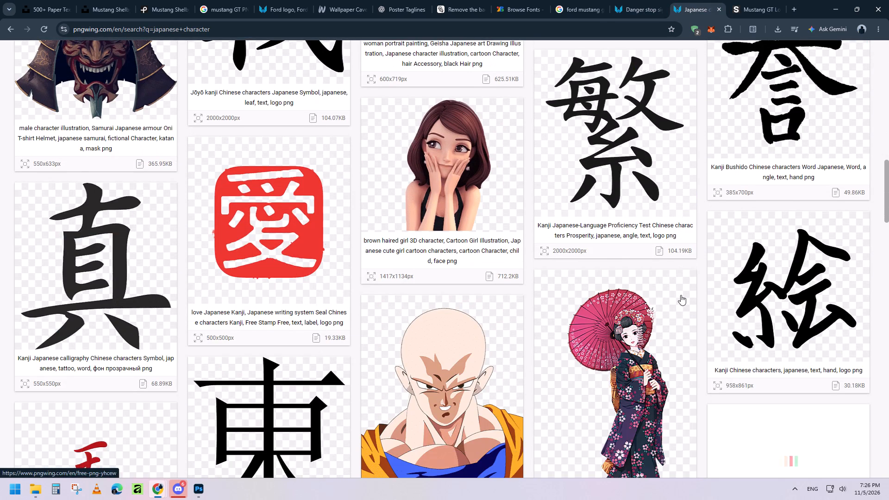
scroll(681, 295, up, 20)
scroll(681, 295, up, 10)
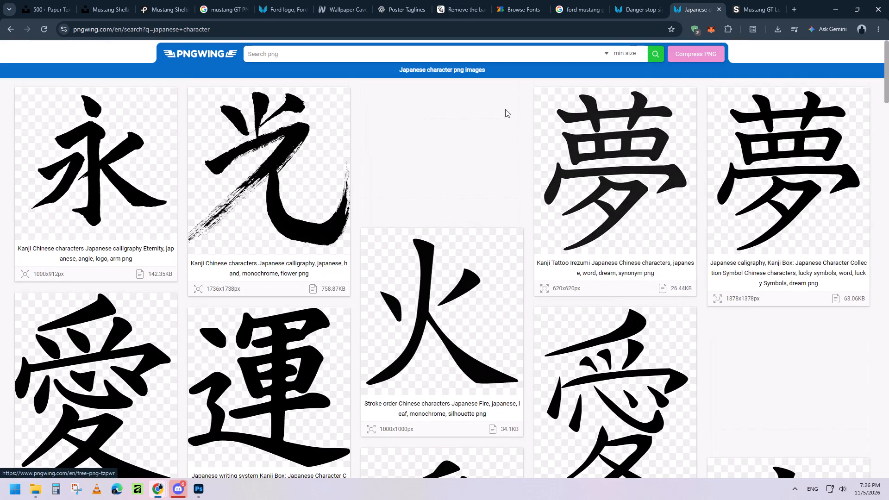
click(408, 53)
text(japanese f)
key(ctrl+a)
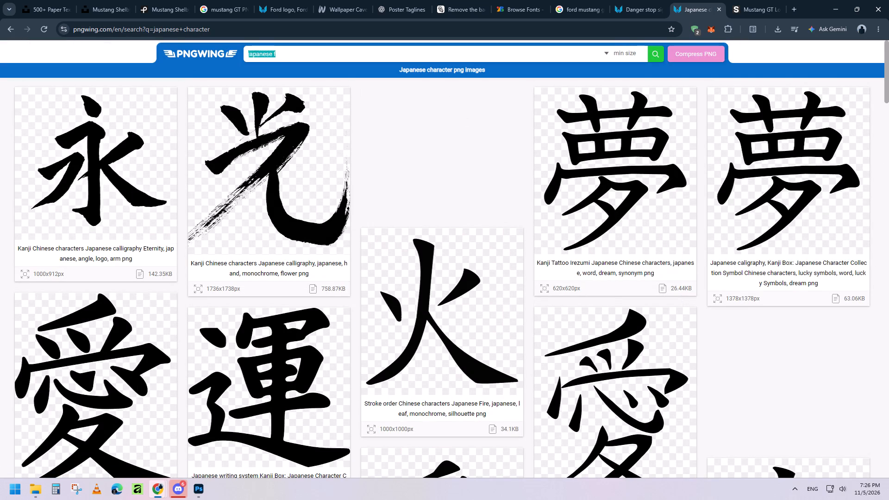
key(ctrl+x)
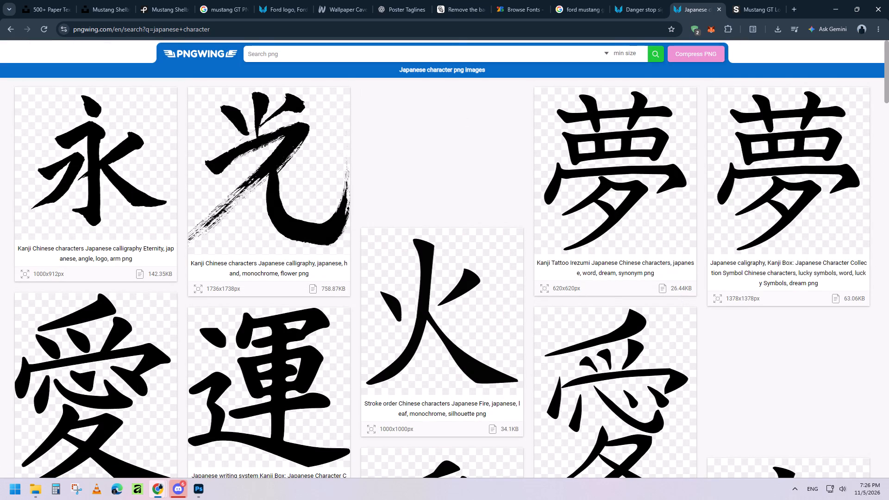
Examine the PNGWing danger stop sign results again, from the end of the page back to the beginning.
click(626, 0)
scroll(432, 275, down, 5)
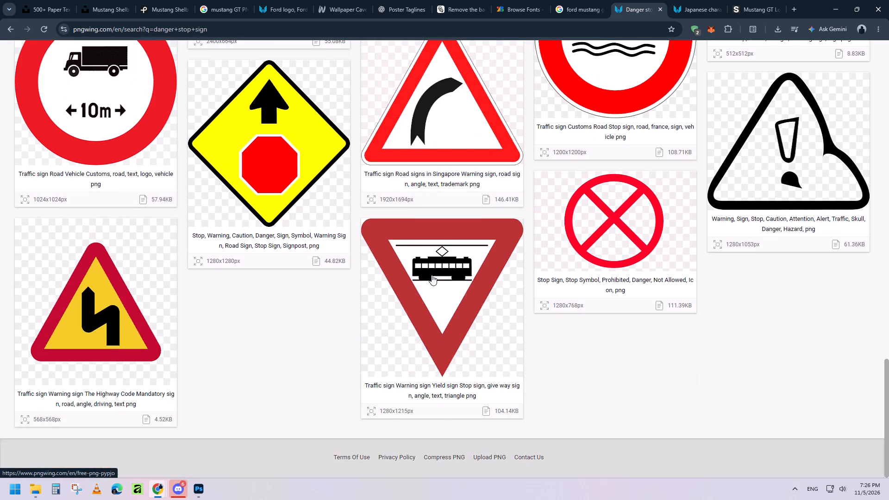
scroll(432, 275, up, 5)
scroll(505, 350, down, 5)
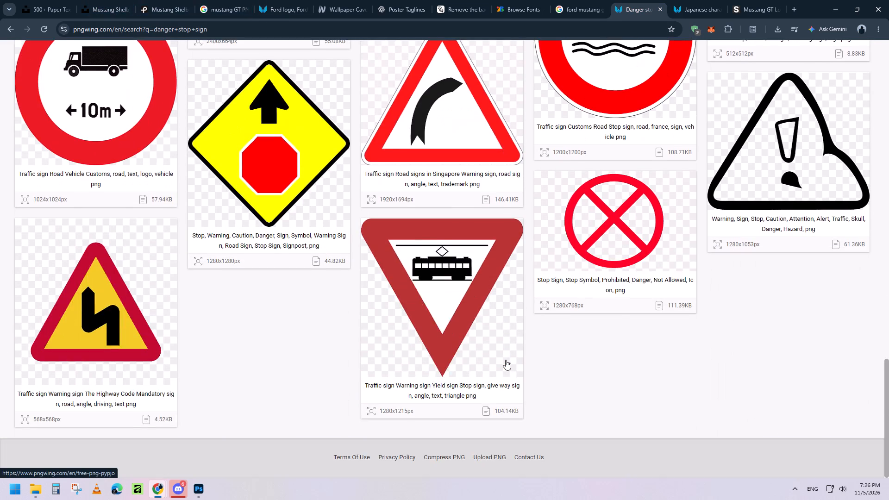
scroll(506, 360, up, 8)
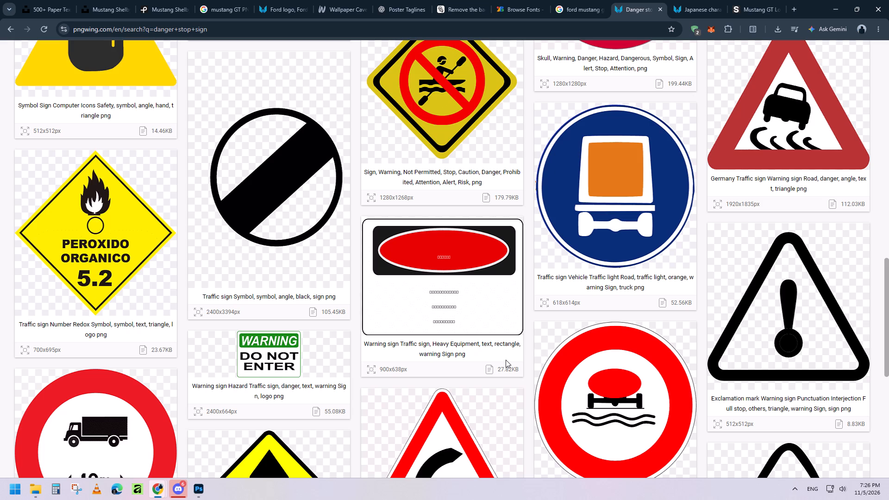
scroll(87, 365, up, 8)
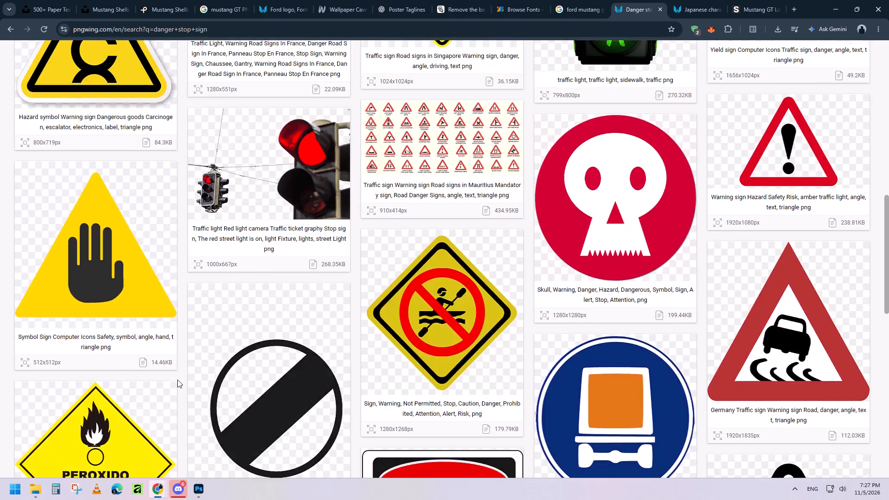
scroll(177, 380, up, 19)
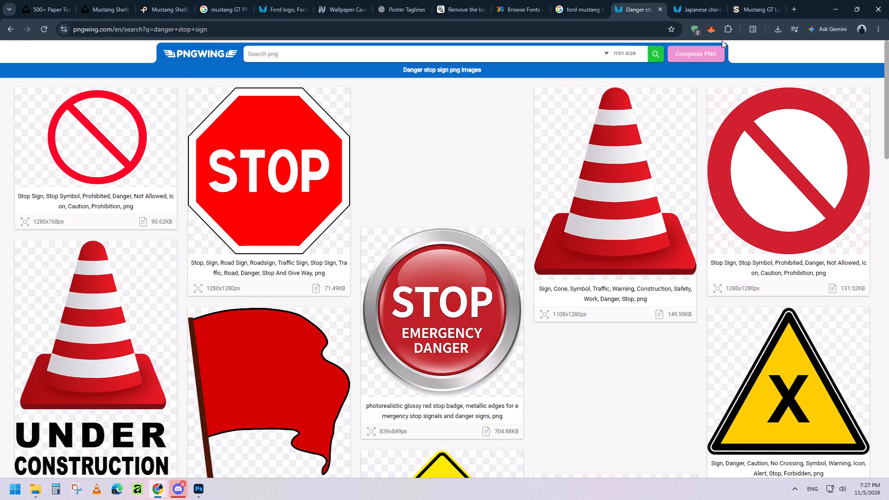
Check the SeekLogo Mustang GT page, and change the Pexels search text to "mustang shipping" and cut it for reuse.
click(751, 0)
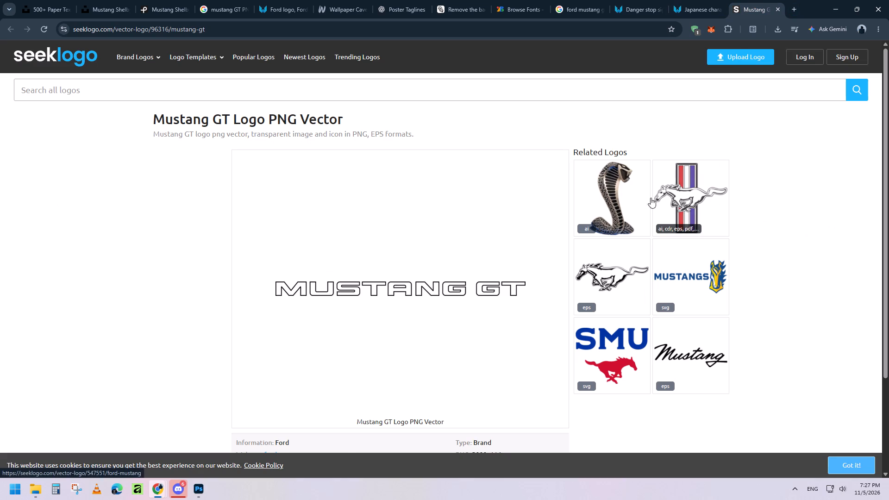
click(138, 0)
click(330, 58)
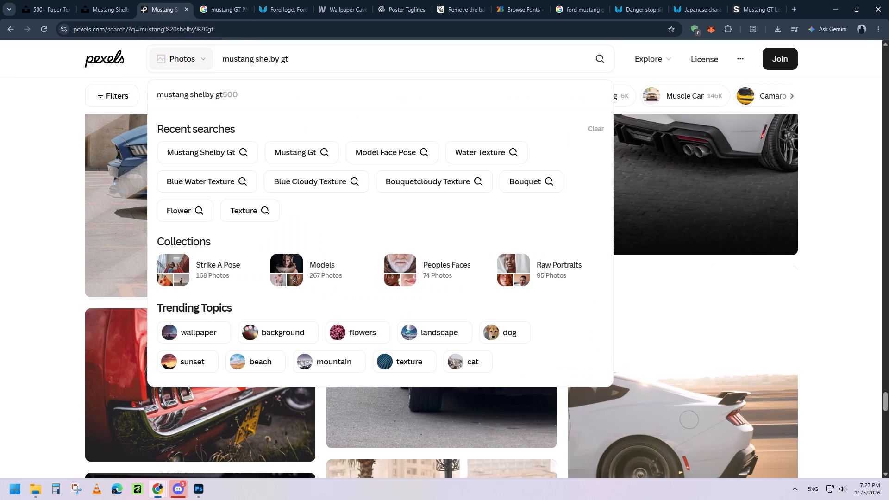
key(BackSpace)
key(BackSpace)
key(BackSpace)
key(BackSpace)
key(BackSpace)
key(BackSpace)
key(BackSpace)
key(BackSpace)
key(BackSpace)
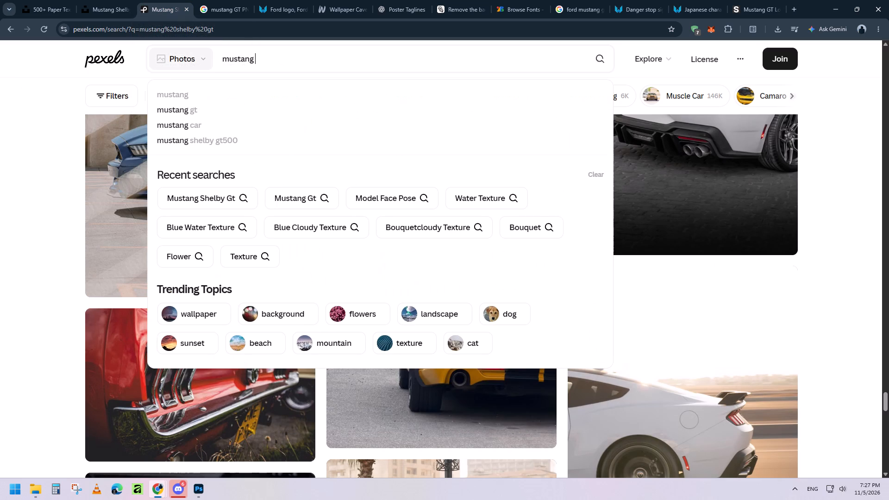
text(shipping)
key(space)
key(ctrl+a)
key(ctrl+x)
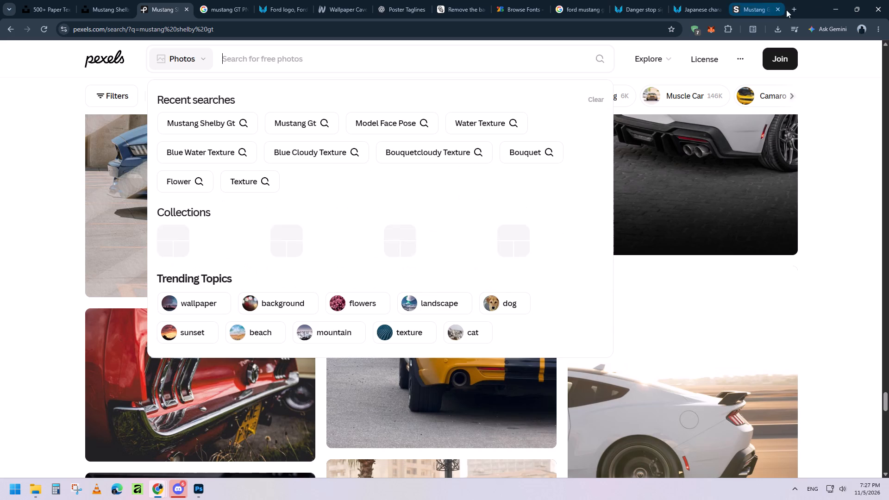
Search Google in a new tab for "mustang shipping sticker", reusing the cut text, and look through the results.
click(793, 6)
key(ctrl+v)
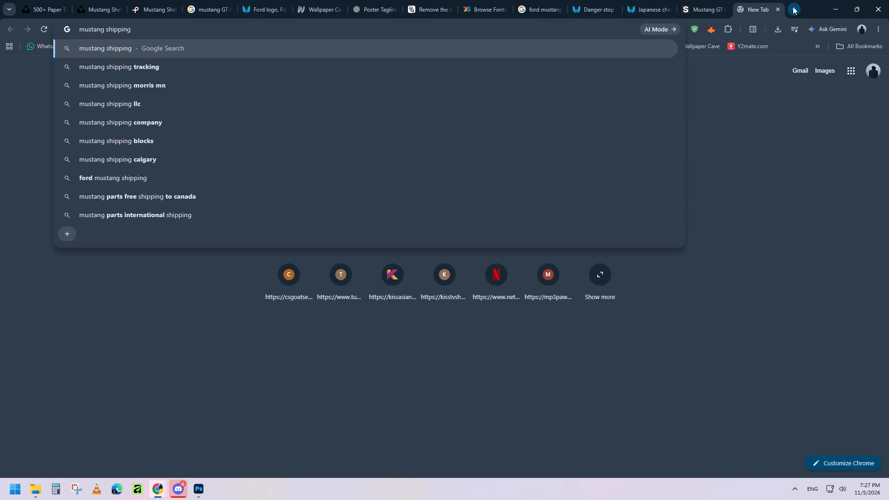
key(space)
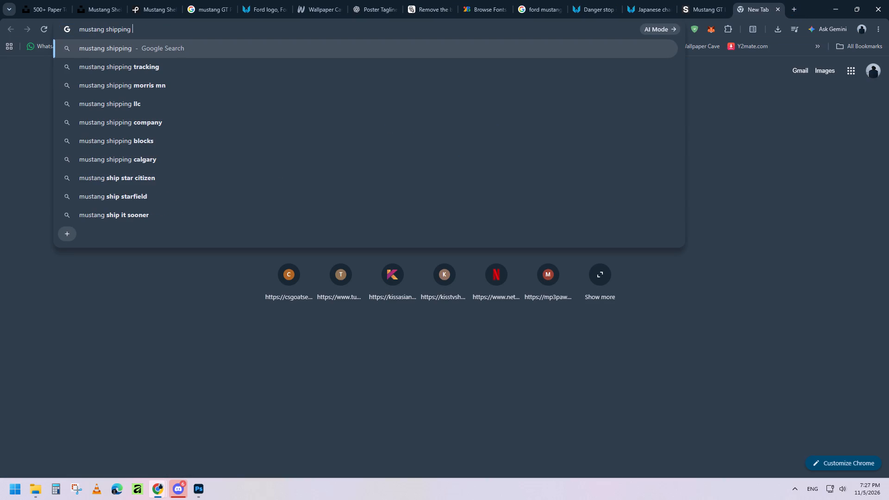
text(sti)
text(cker)
key(Return)
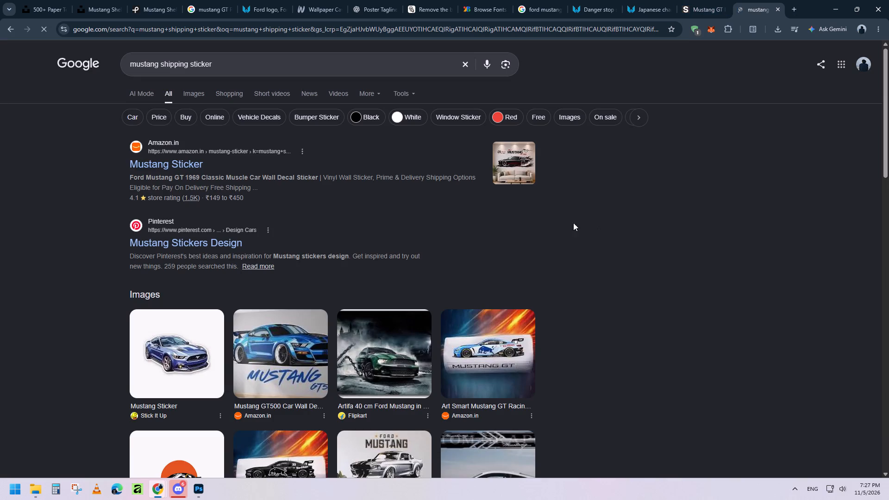
scroll(412, 239, down, 2)
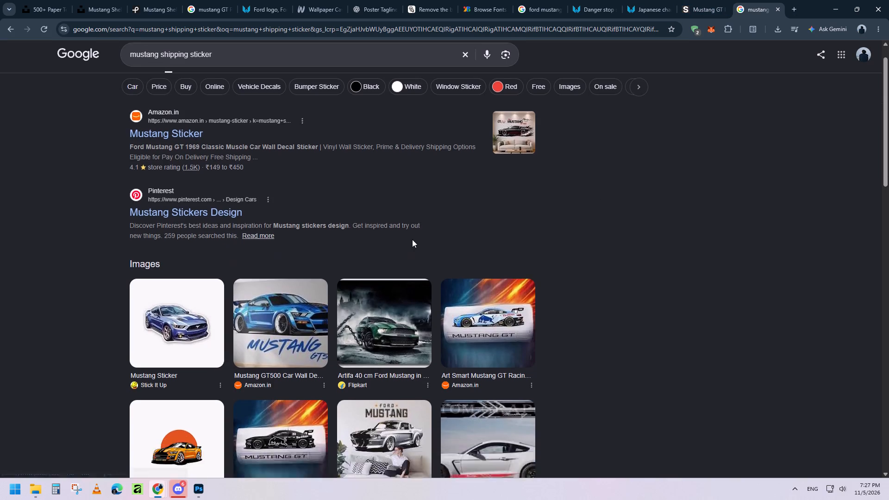
scroll(412, 239, down, 6)
scroll(415, 278, down, 8)
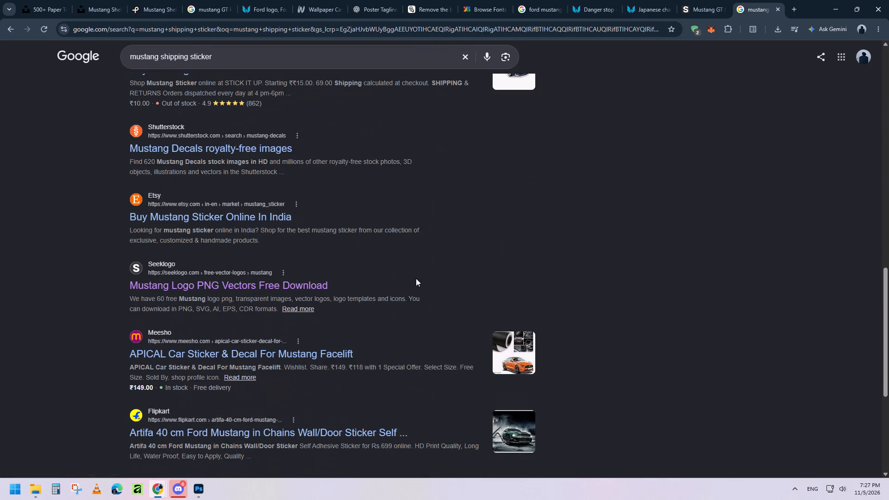
scroll(415, 278, up, 13)
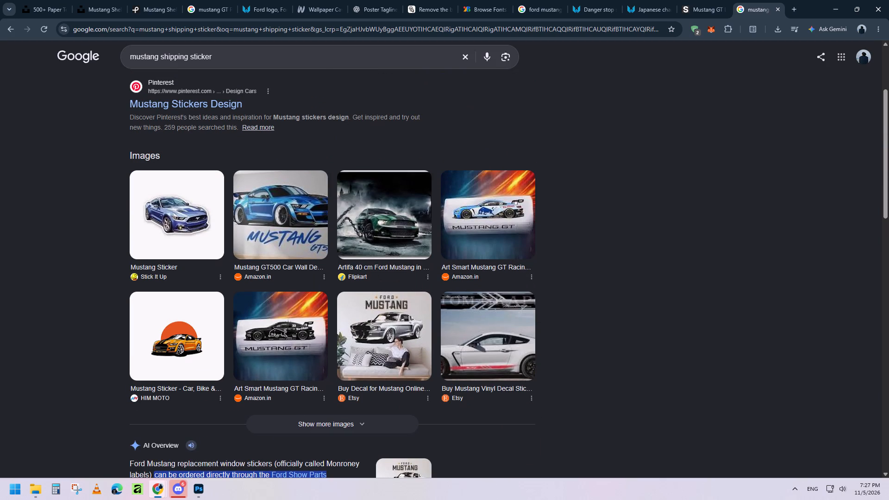
Search Unsplash for "danger stop signs" from the Mustang Shelby GT photos page and look through the free photos.
click(100, 0)
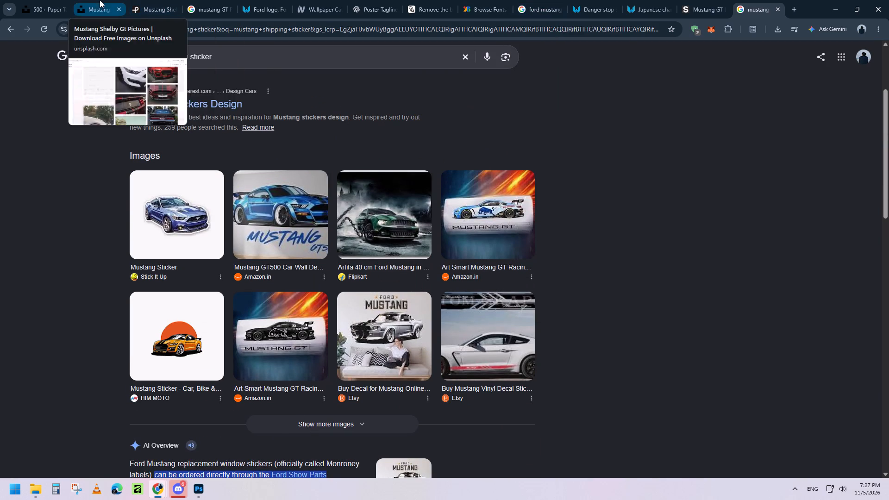
click(55, 0)
click(101, 0)
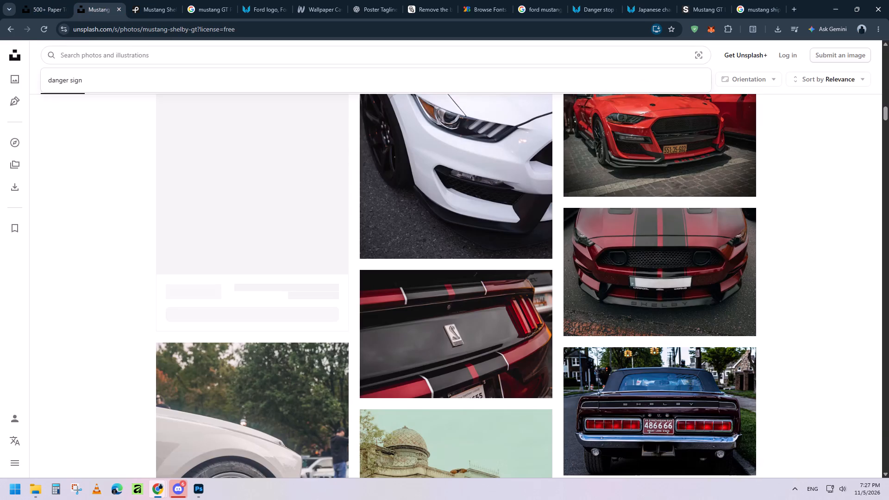
text(danger)
key(space)
text(stop signs)
key(Return)
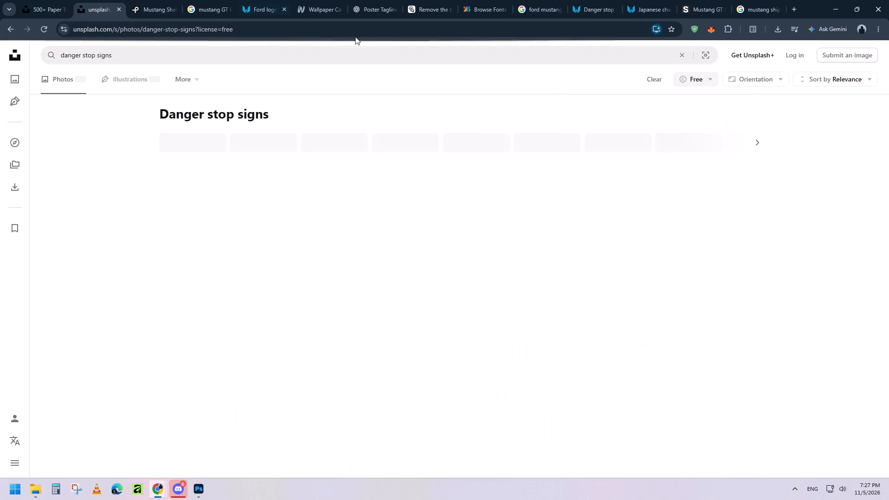
scroll(869, 340, down, 2)
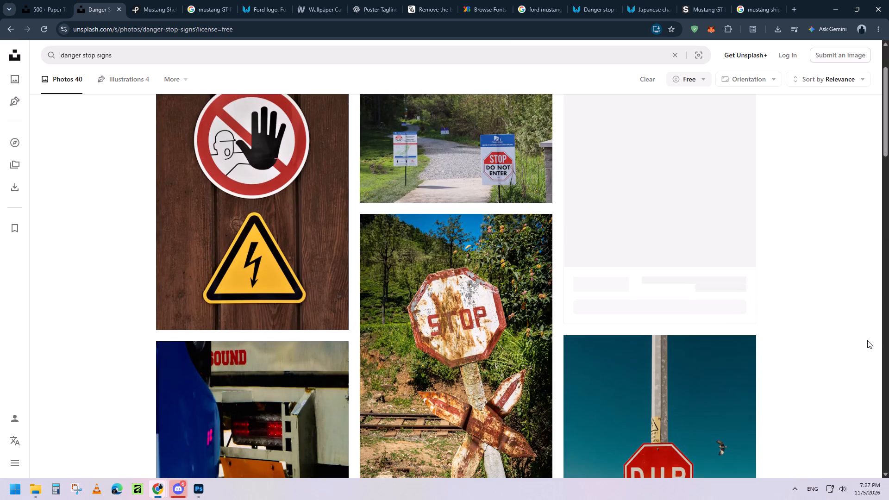
scroll(867, 340, down, 12)
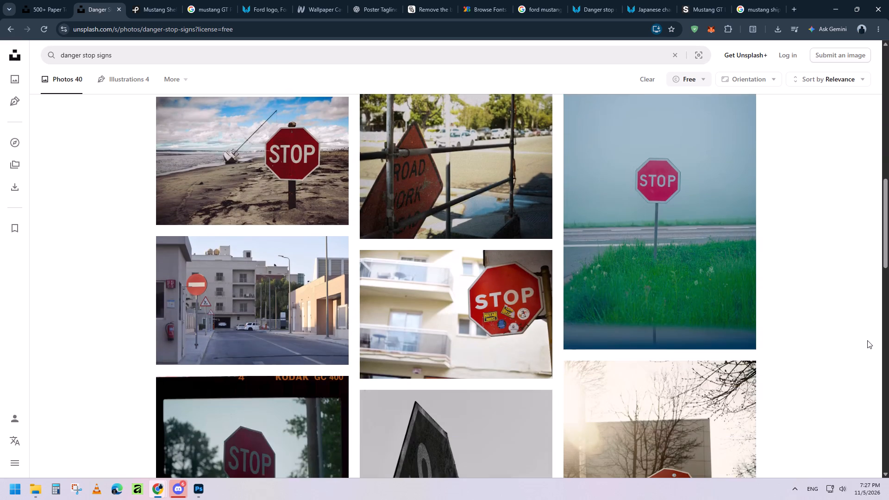
scroll(867, 340, down, 5)
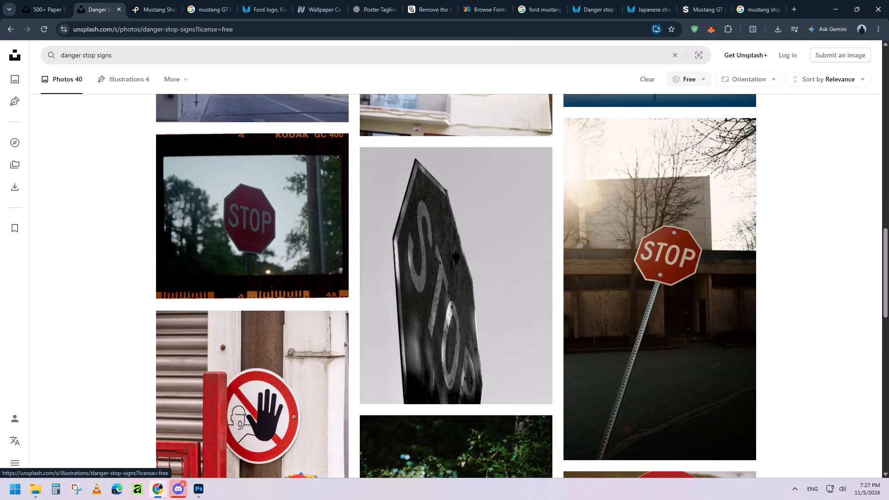
Shorten the Unsplash query to "danger signs", run the search and look through the photos.
click(95, 55)
key(BackSpace)
key(BackSpace)
key(BackSpace)
key(BackSpace)
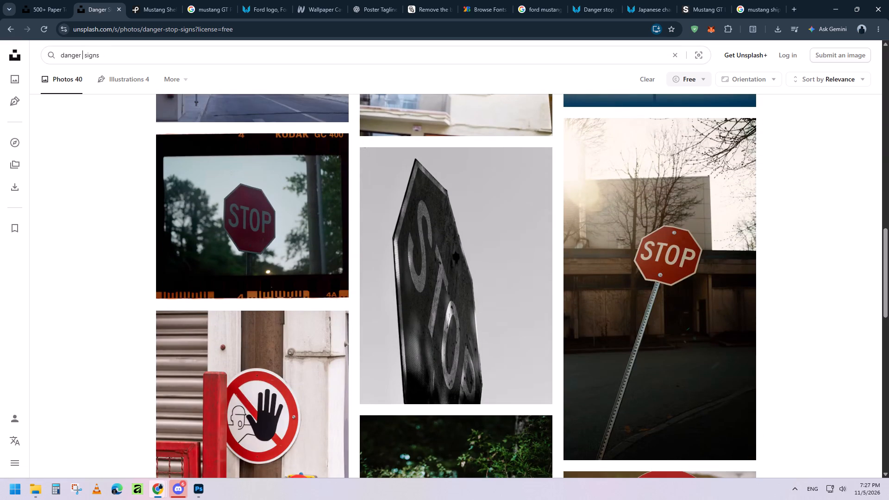
key(BackSpace)
key(Return)
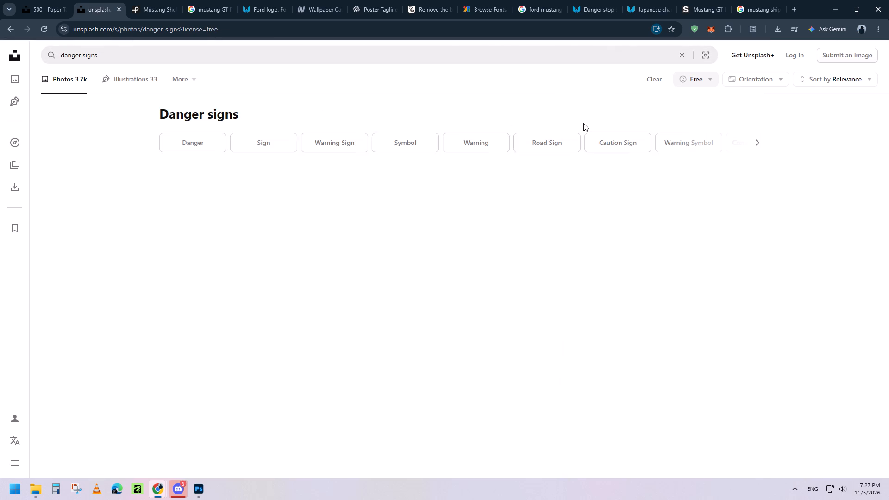
scroll(583, 123, down, 4)
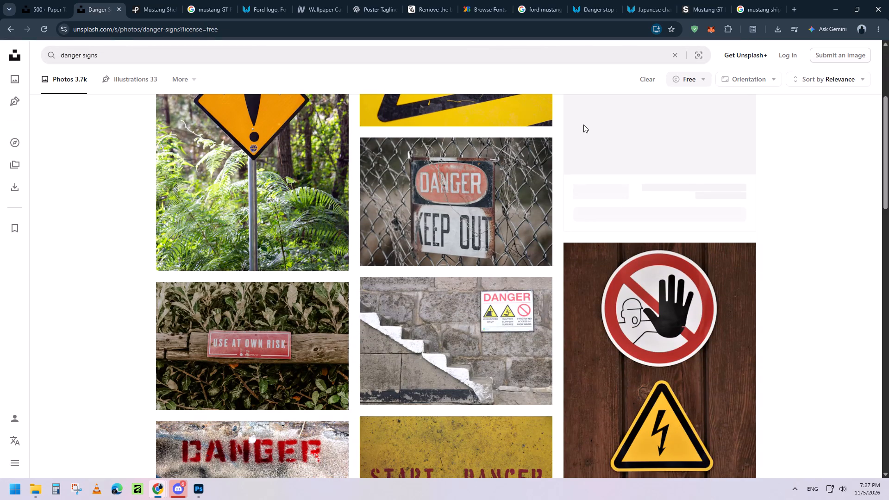
Look further down the free Unsplash photos for "danger signs".
scroll(583, 125, down, 2)
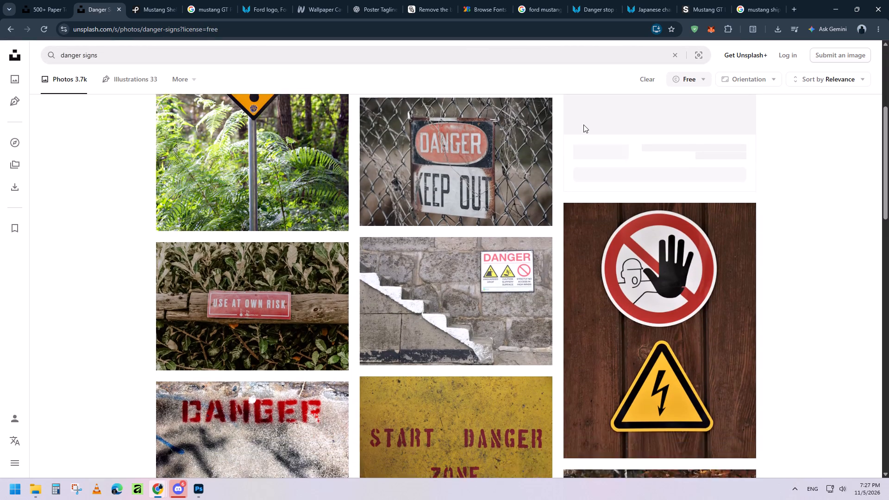
scroll(583, 125, down, 3)
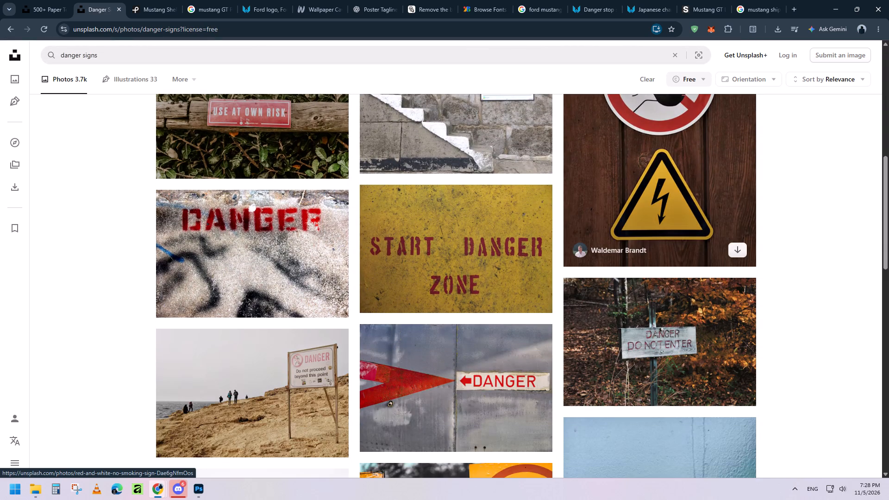
scroll(583, 125, up, 2)
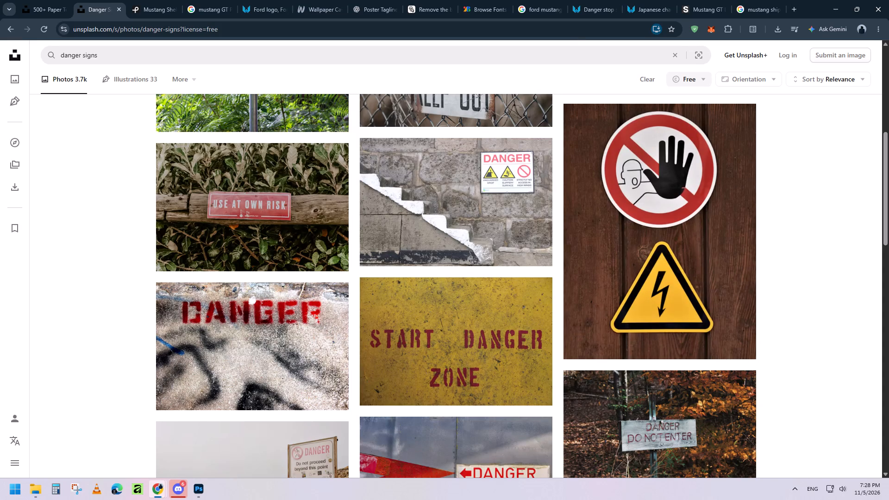
Search PNGWing for "danger signs" from the danger stop sign results page.
click(591, 0)
click(326, 54)
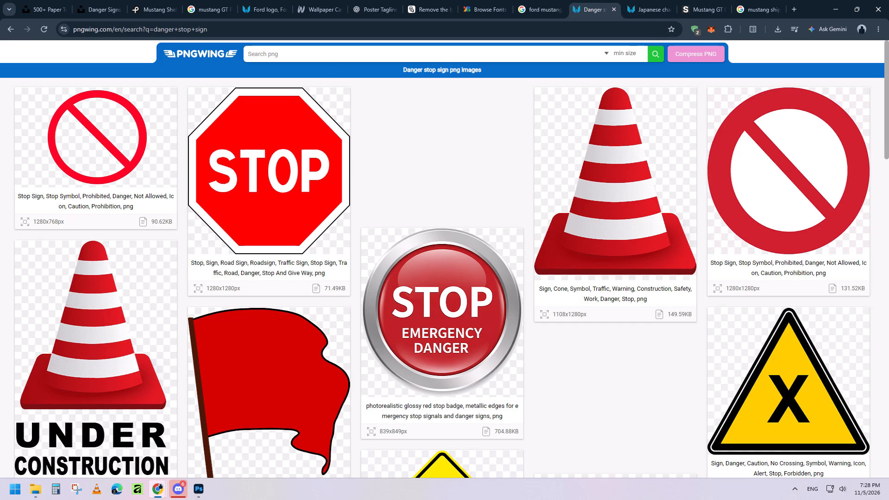
text(danger signs)
key(Return)
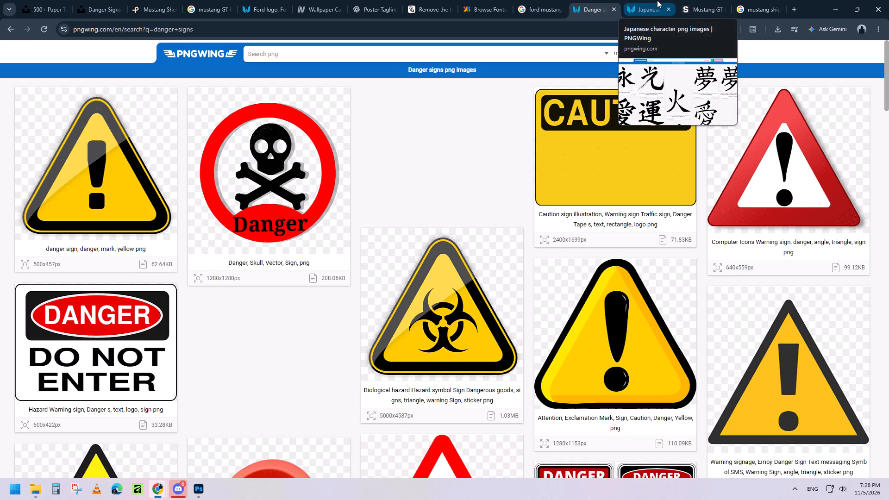
Look through the whole first page of PNGWing danger sign images for graphics that suit the poster.
scroll(885, 237, down, 3)
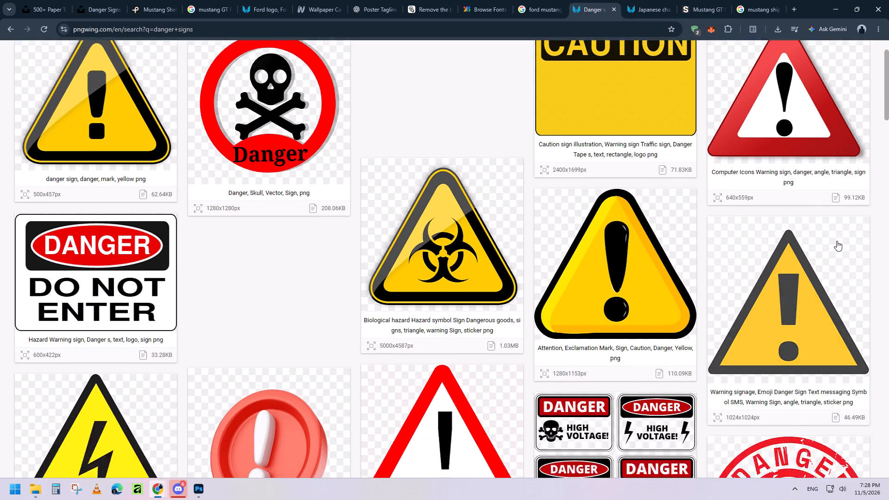
scroll(728, 241, down, 4)
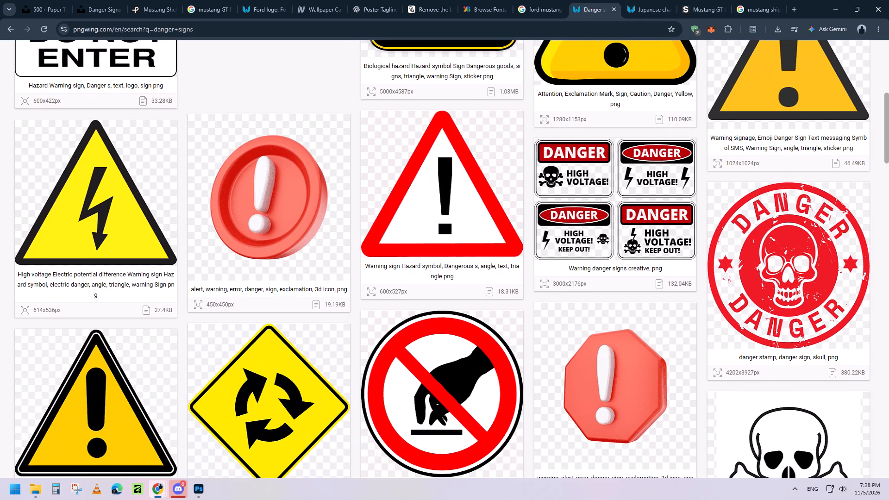
scroll(846, 217, down, 12)
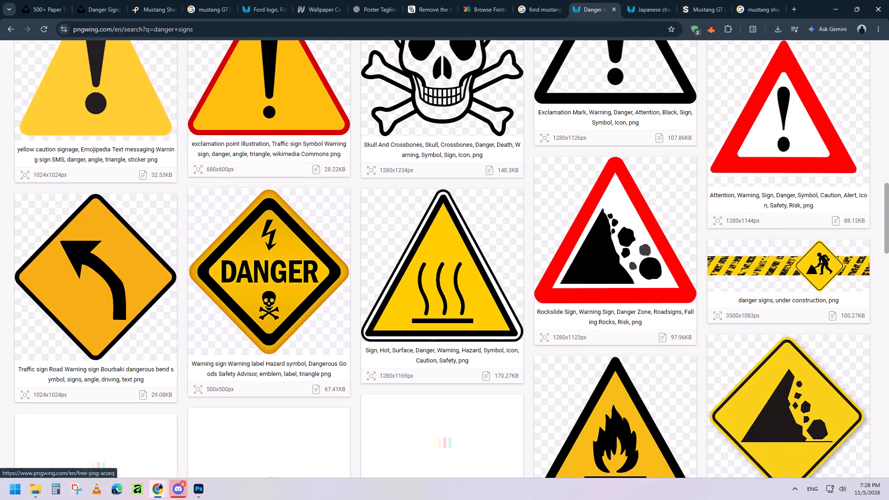
scroll(825, 217, down, 5)
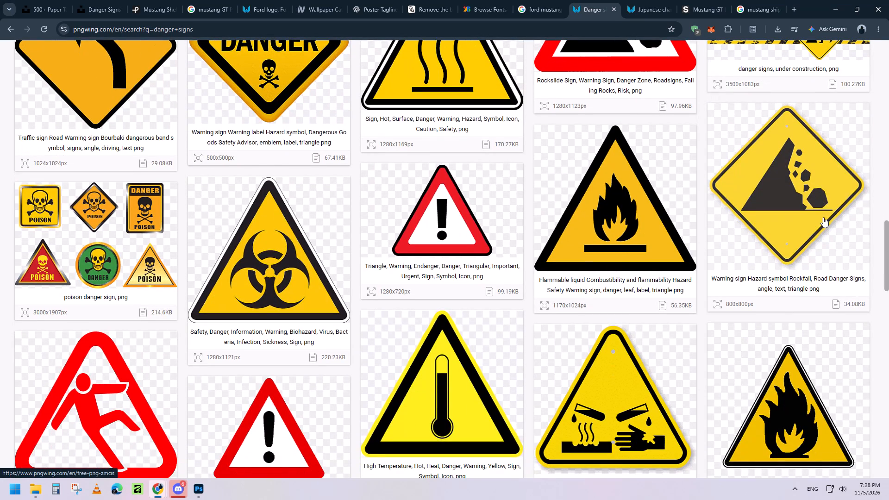
scroll(823, 217, down, 11)
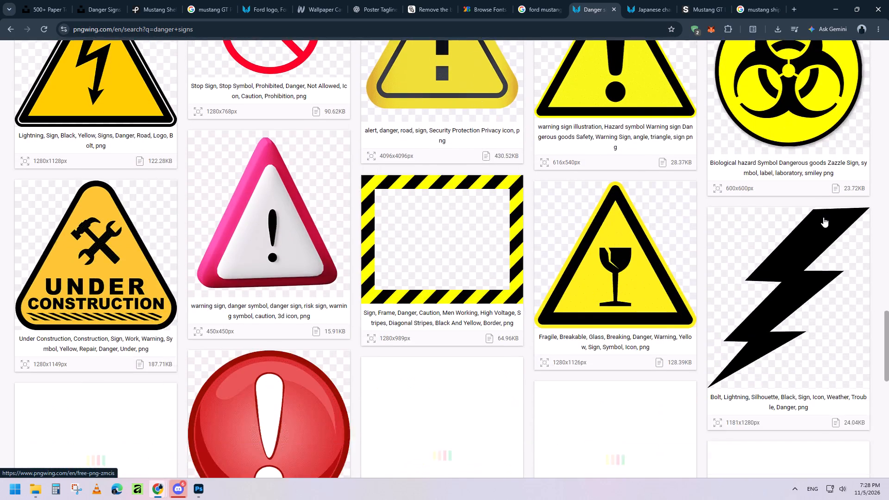
scroll(823, 217, down, 8)
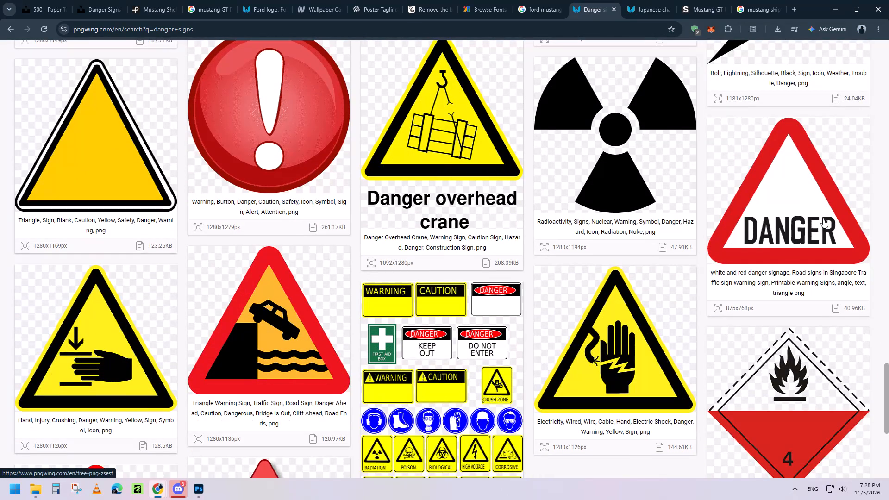
scroll(823, 218, down, 8)
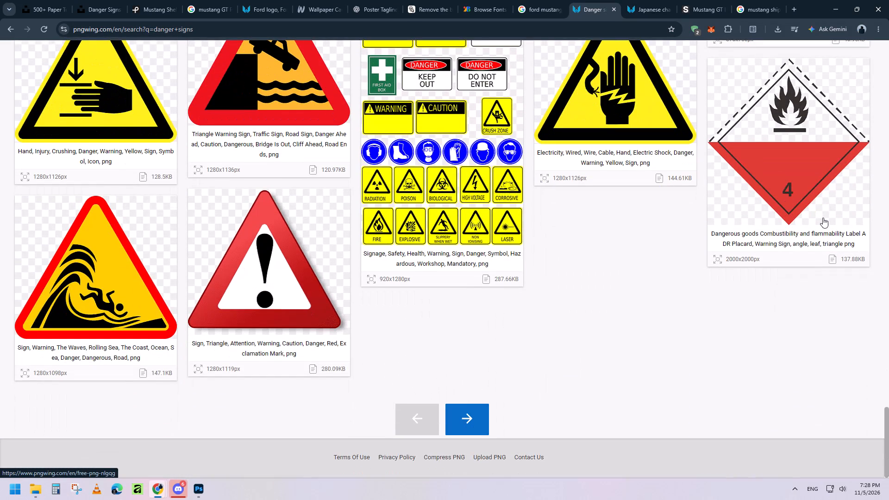
scroll(823, 218, down, 3)
Open the second page of PNGWing danger sign results and look through all its images.
click(472, 413)
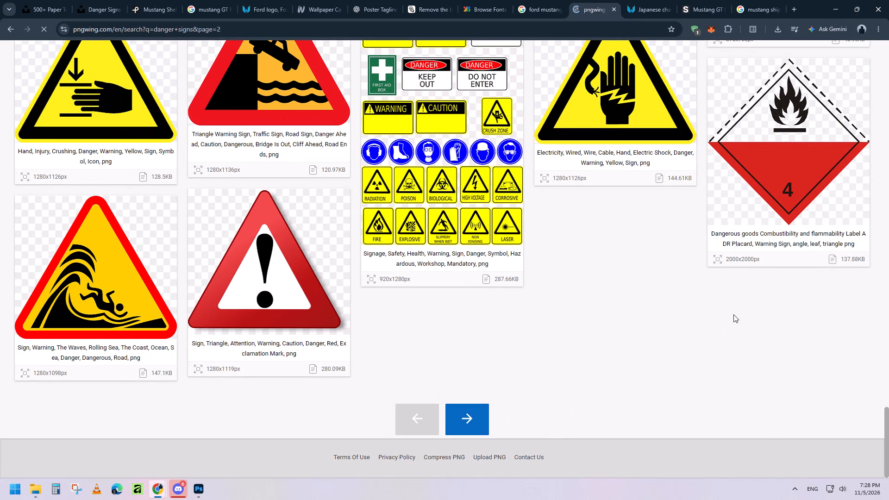
scroll(733, 313, down, 2)
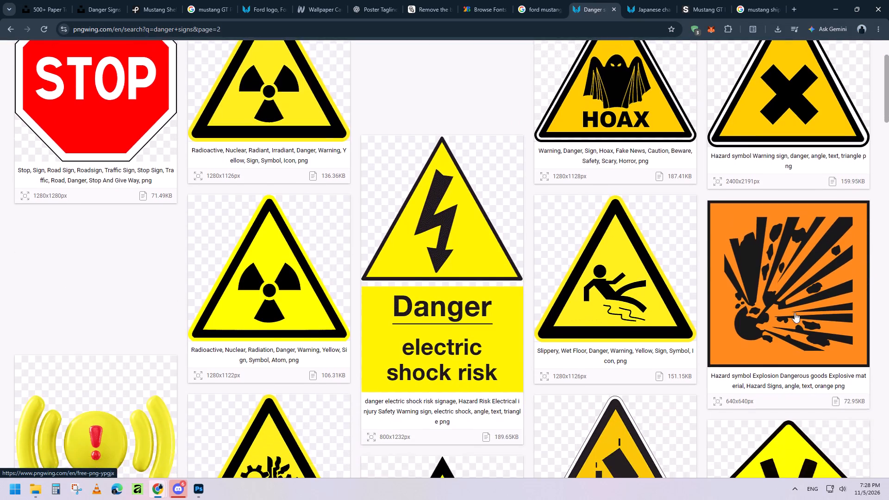
scroll(796, 313, down, 19)
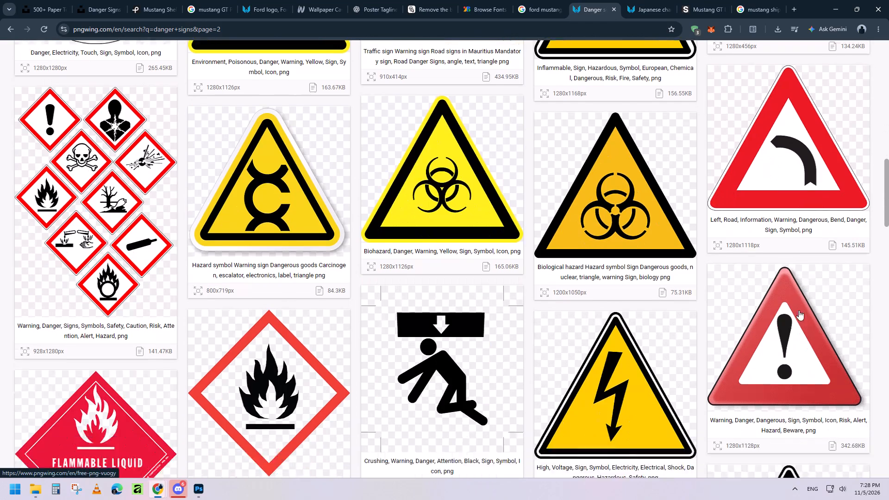
scroll(799, 309, down, 13)
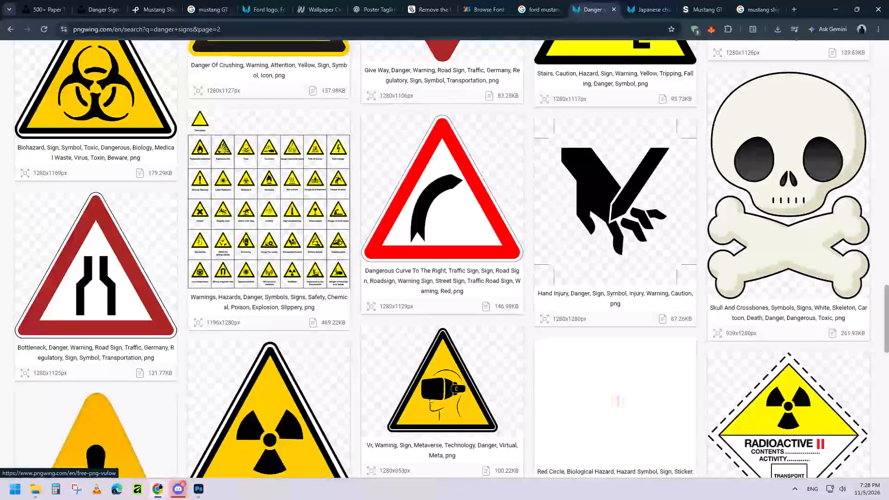
scroll(795, 307, down, 7)
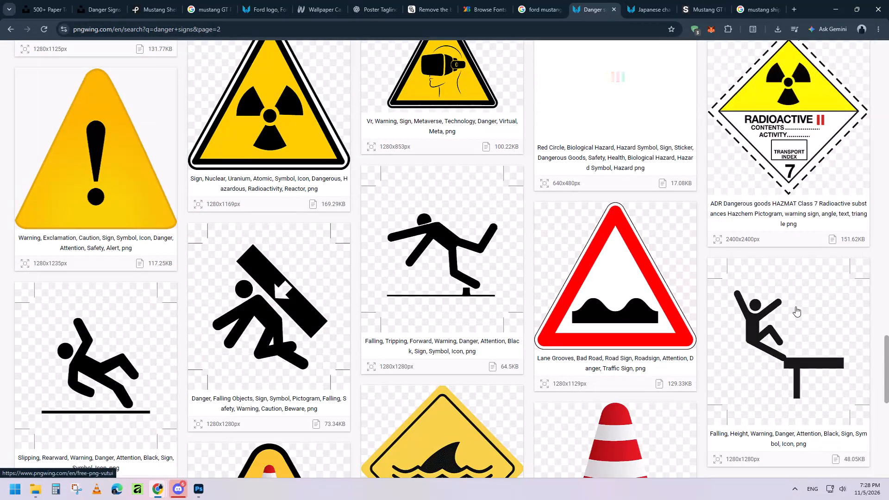
scroll(794, 306, down, 11)
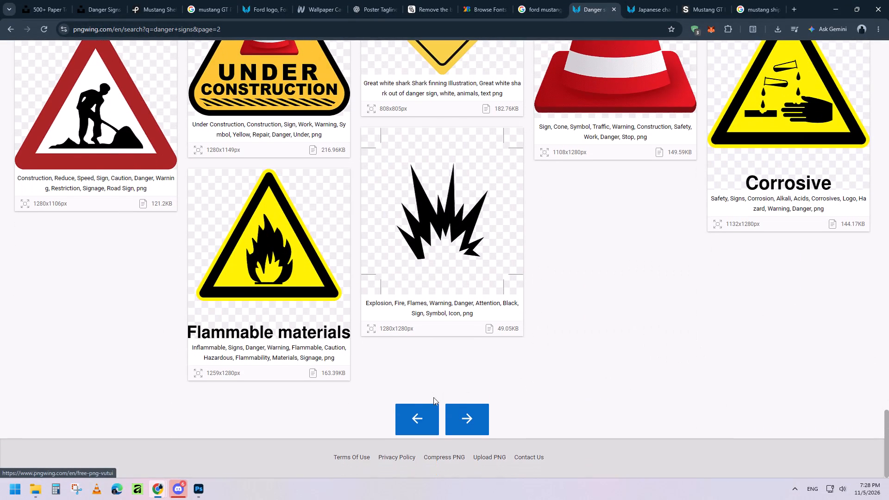
Return to the first page of danger sign results and look over its upper images again.
click(419, 421)
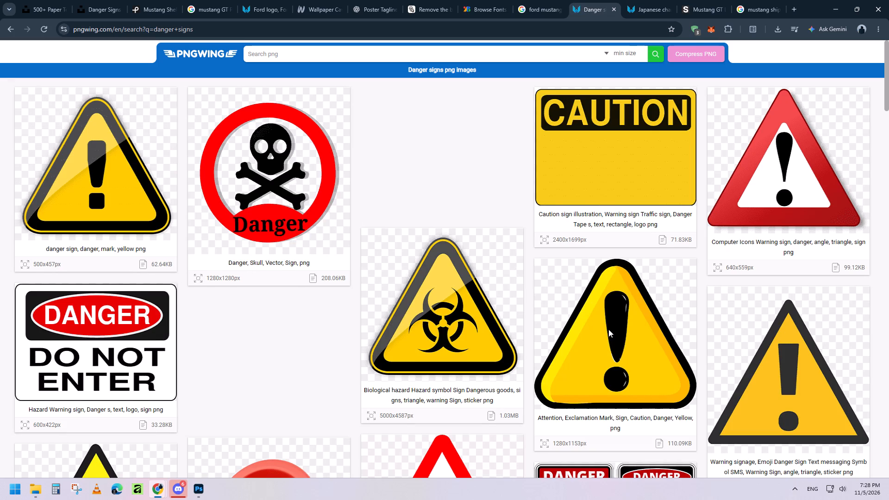
scroll(608, 329, down, 6)
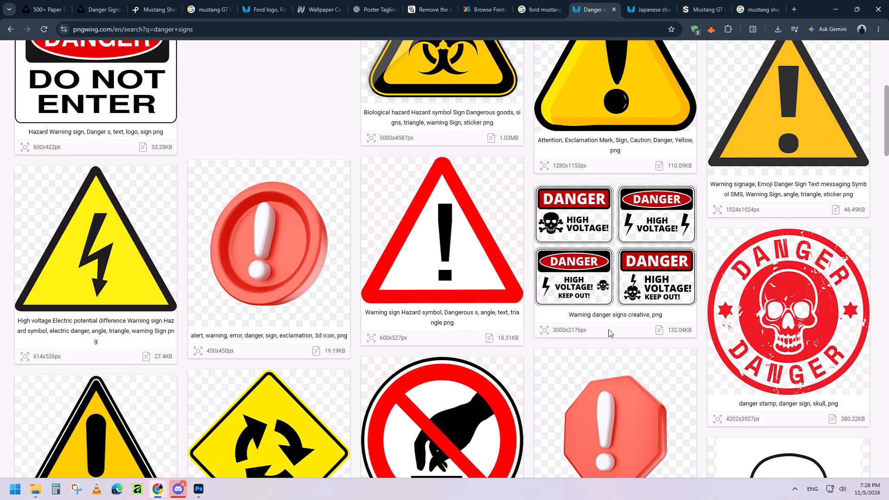
Look through the PNGWing Japanese character images, and close that page.
click(651, 0)
scroll(670, 295, down, 6)
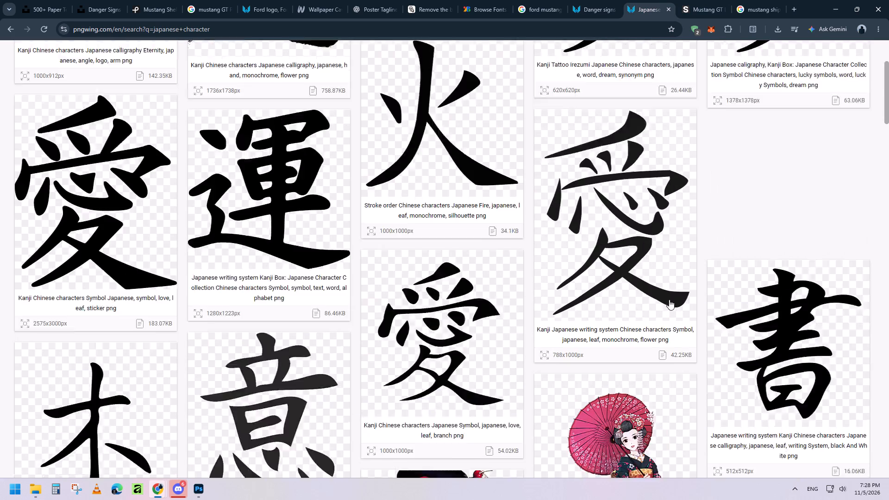
scroll(669, 300, down, 17)
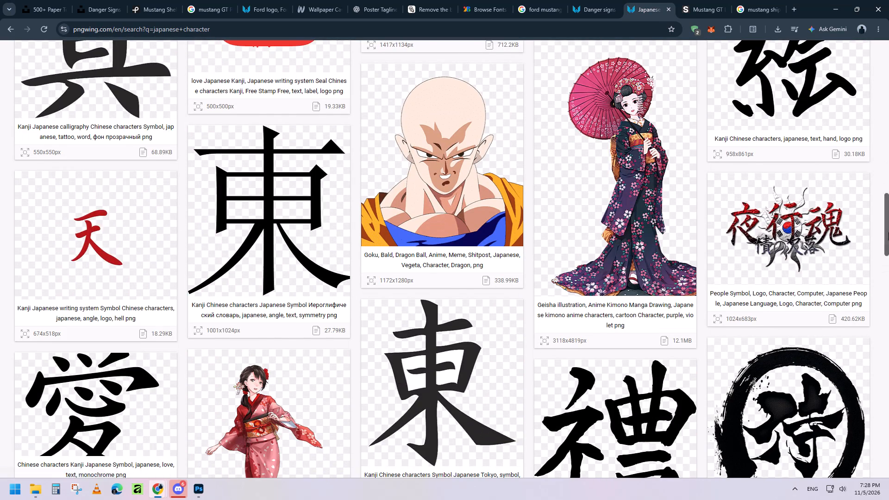
drag(888, 232, 888, 285)
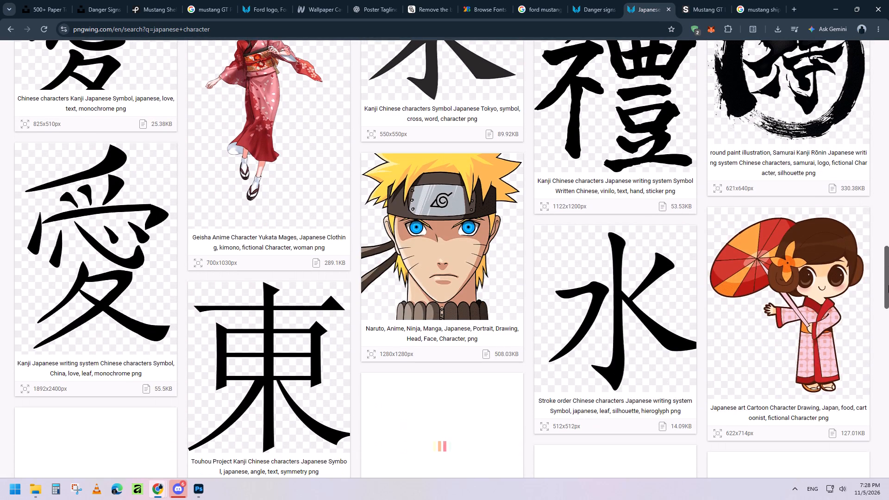
drag(888, 285, 888, 0)
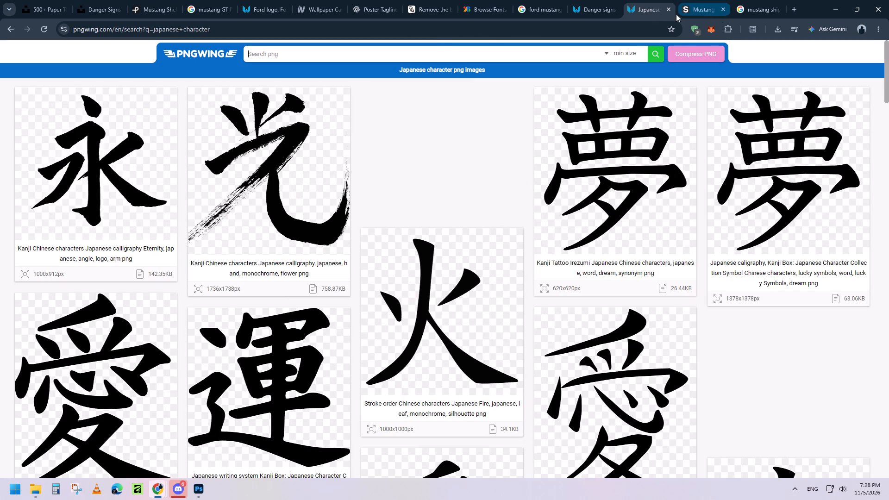
click(668, 10)
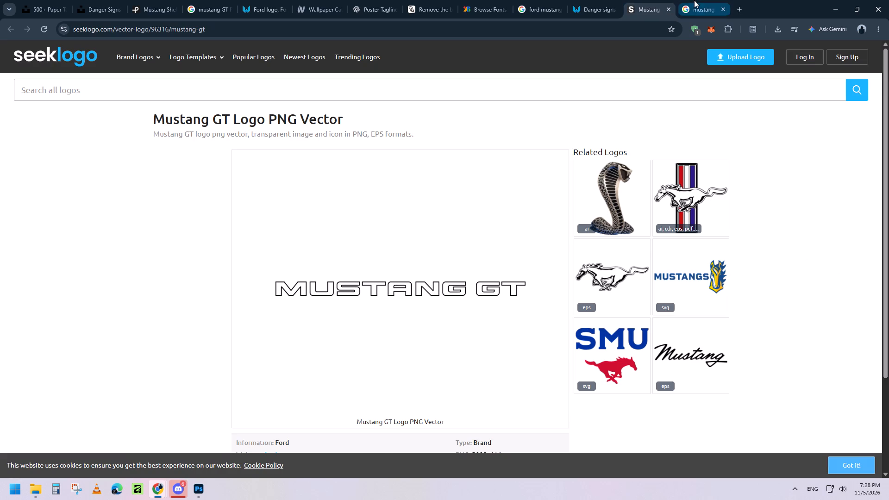
Revisit the Google results for "mustang shipping sticker" and open a new browser tab ready for a search.
click(694, 0)
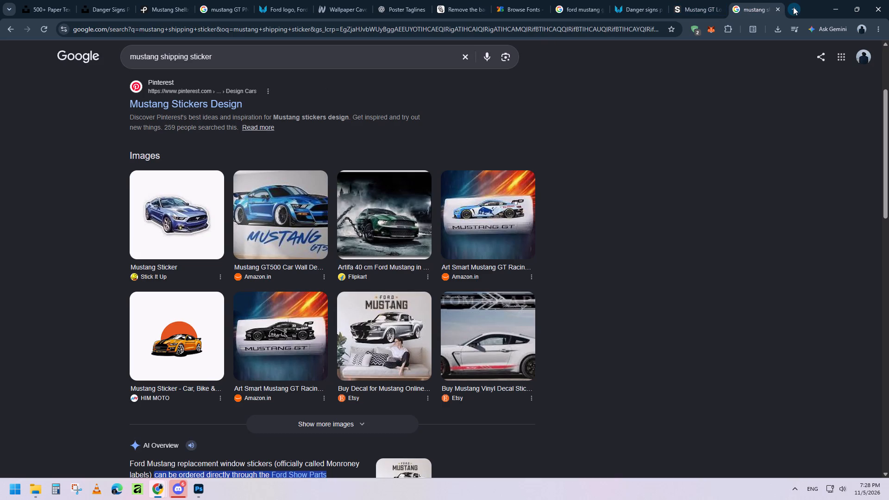
click(793, 7)
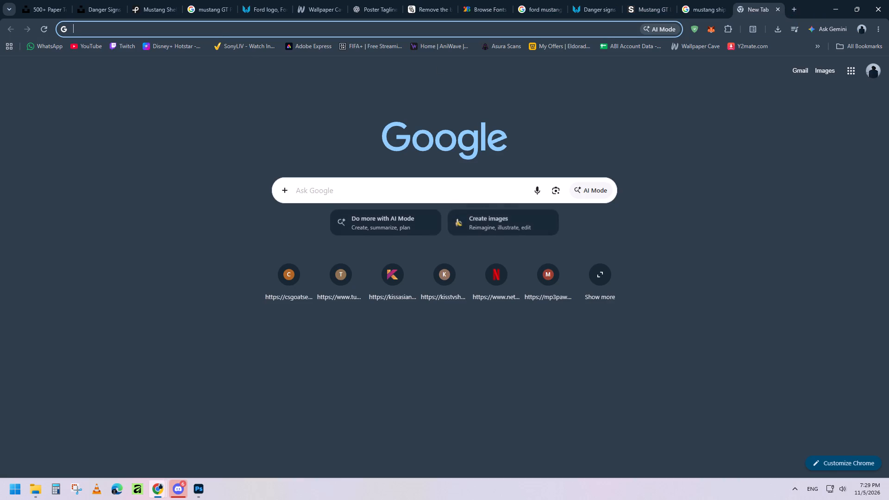
click(214, 28)
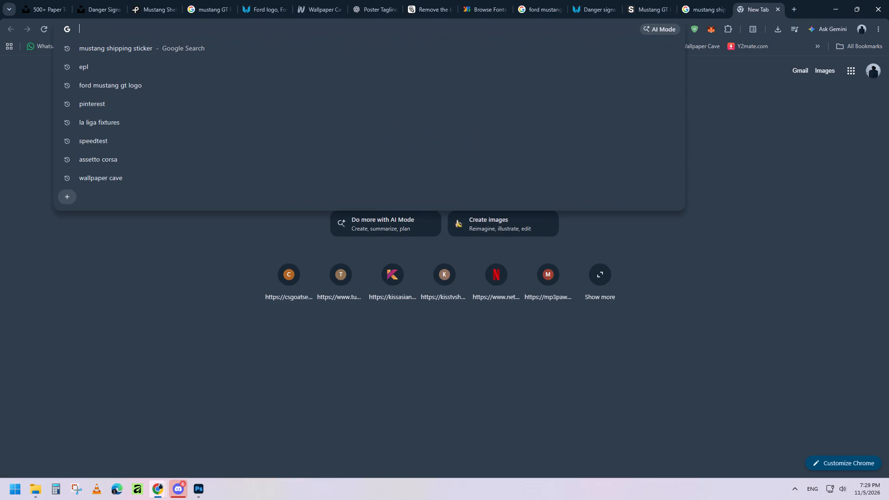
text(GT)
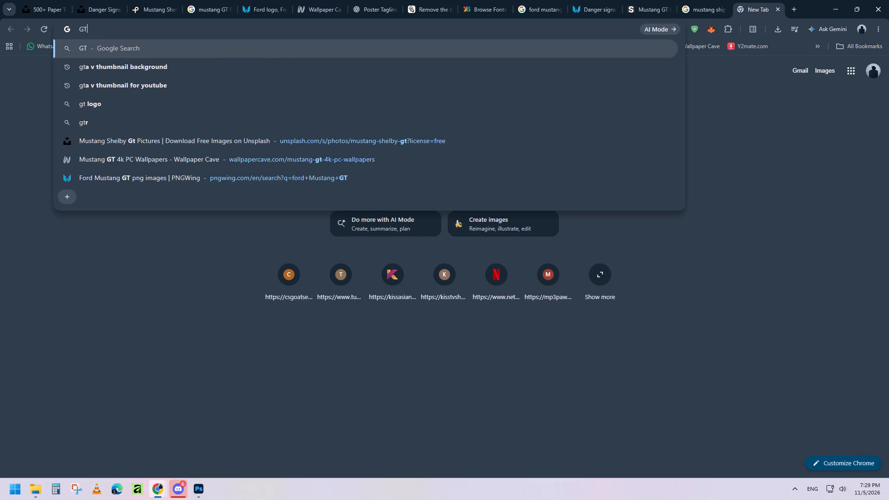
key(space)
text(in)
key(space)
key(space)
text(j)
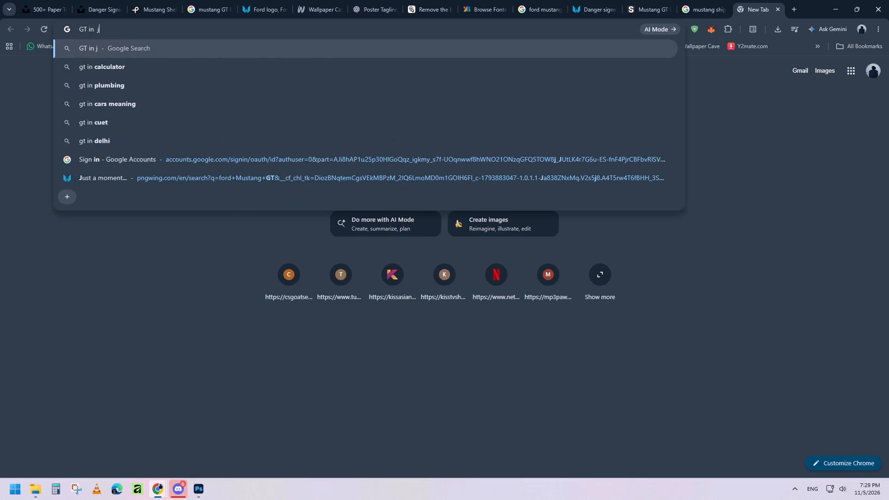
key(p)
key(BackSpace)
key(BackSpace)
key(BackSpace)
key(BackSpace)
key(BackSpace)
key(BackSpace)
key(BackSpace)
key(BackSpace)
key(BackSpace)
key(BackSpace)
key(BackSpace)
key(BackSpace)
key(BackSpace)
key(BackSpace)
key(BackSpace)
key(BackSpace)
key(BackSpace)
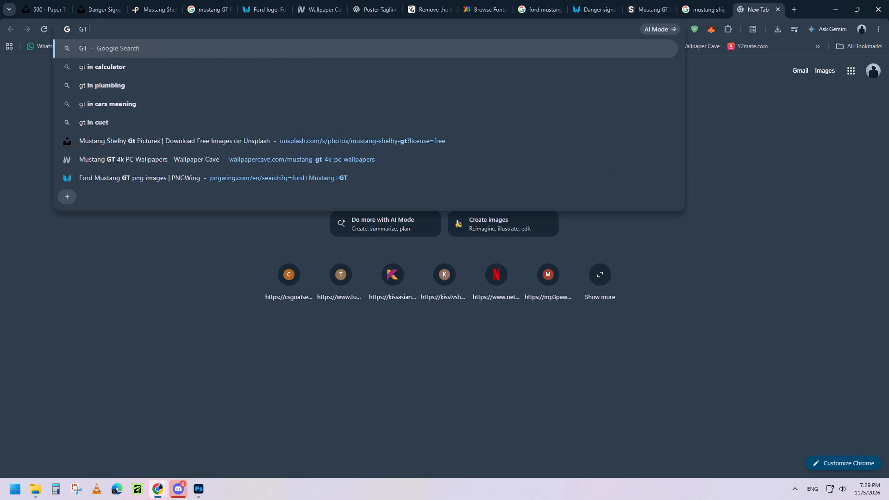
Search Google for "japanese to english".
text(japanese to english)
key(Return)
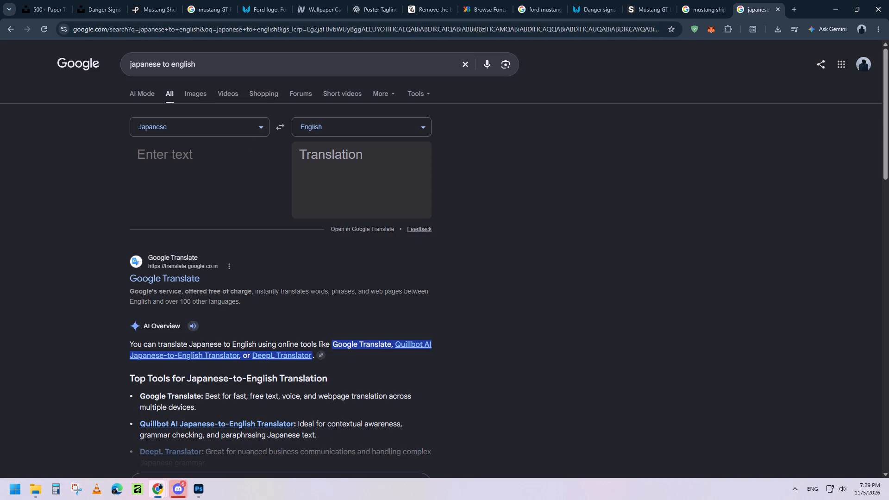
Swap the translator's languages to English to Japanese and enter "G T" as the text to translate.
click(280, 124)
click(218, 159)
key(shift+g)
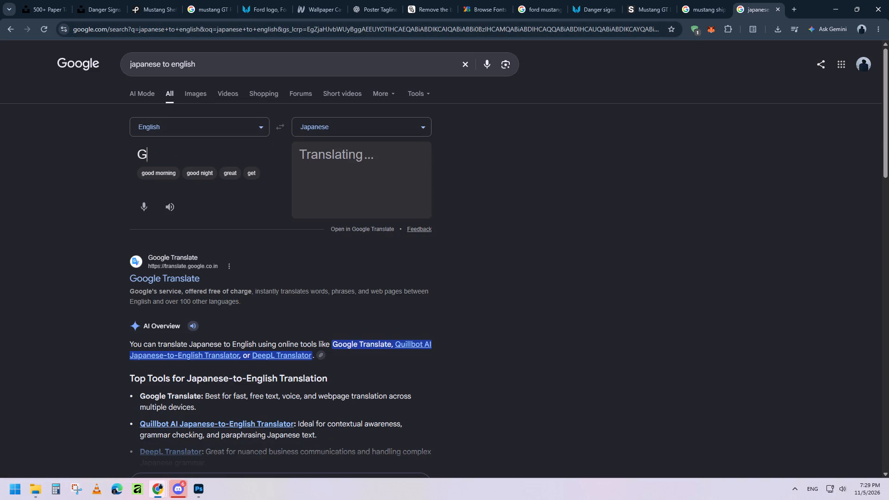
key(space)
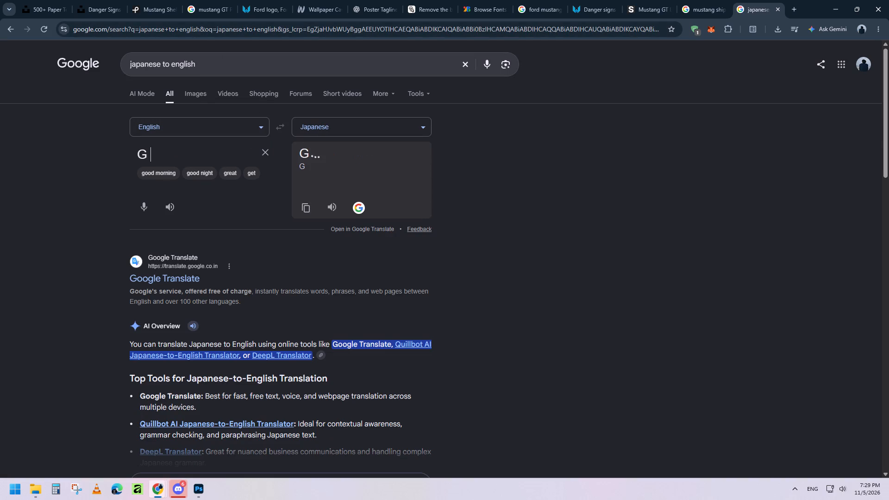
key(shift+t)
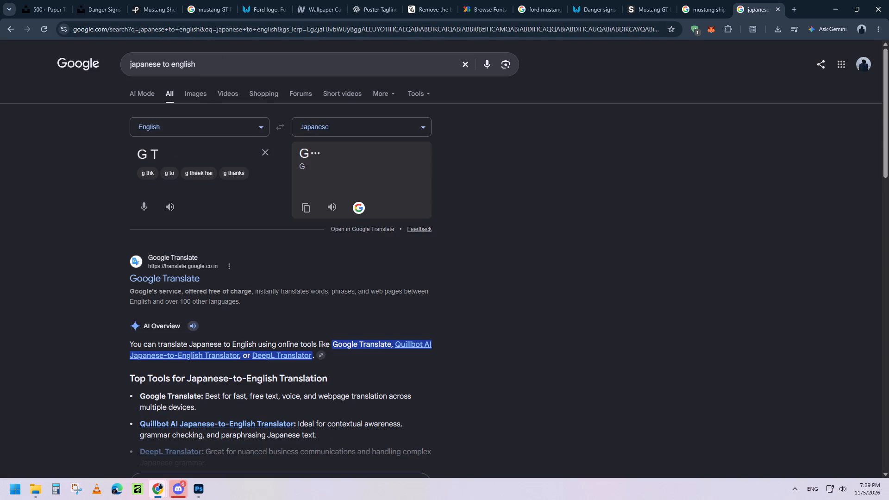
Replace the translator's English text with "Mustang GT" and highlight the Japanese word for Mustang in the result.
click(225, 144)
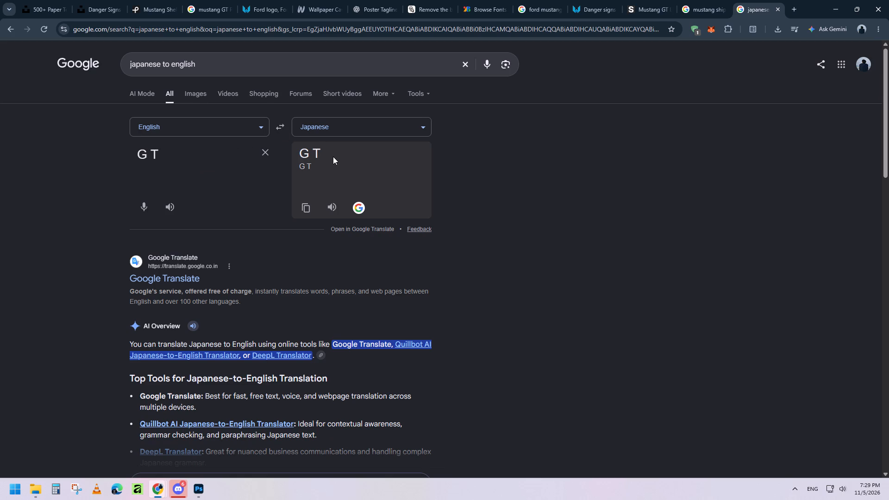
click(172, 156)
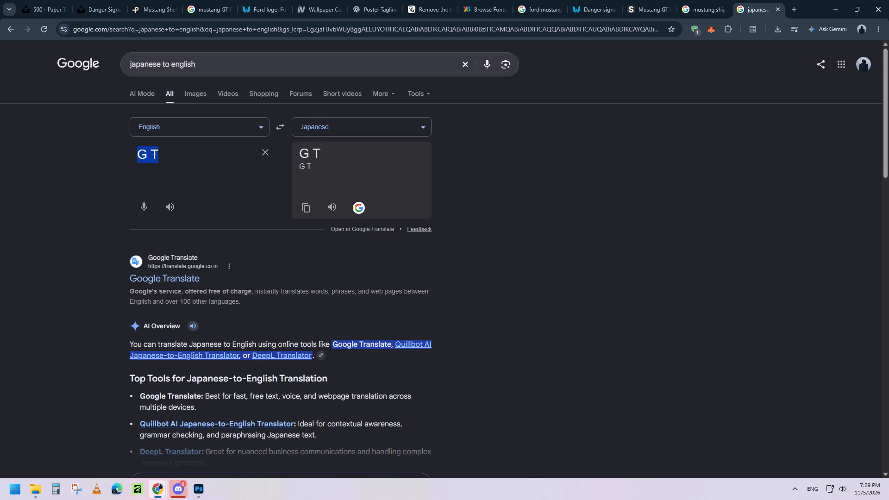
text(MUstanga)
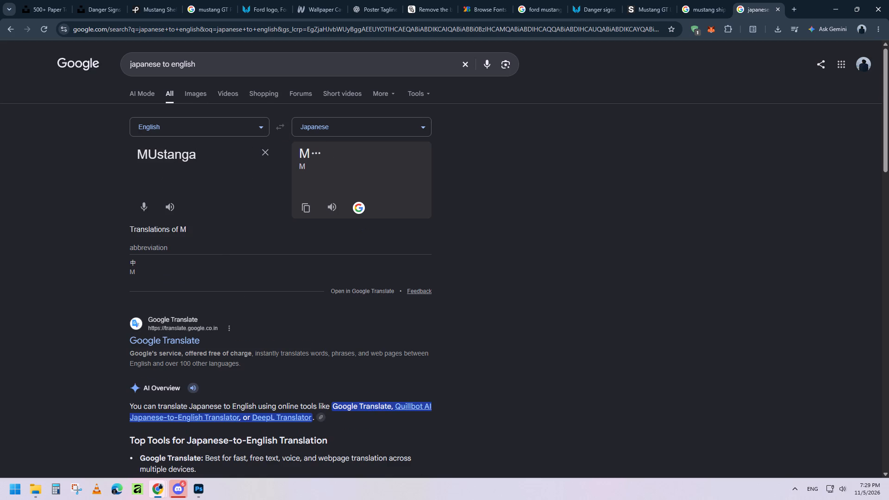
key(BackSpace)
key(BackSpace)
key(BackSpace)
key(BackSpace)
key(BackSpace)
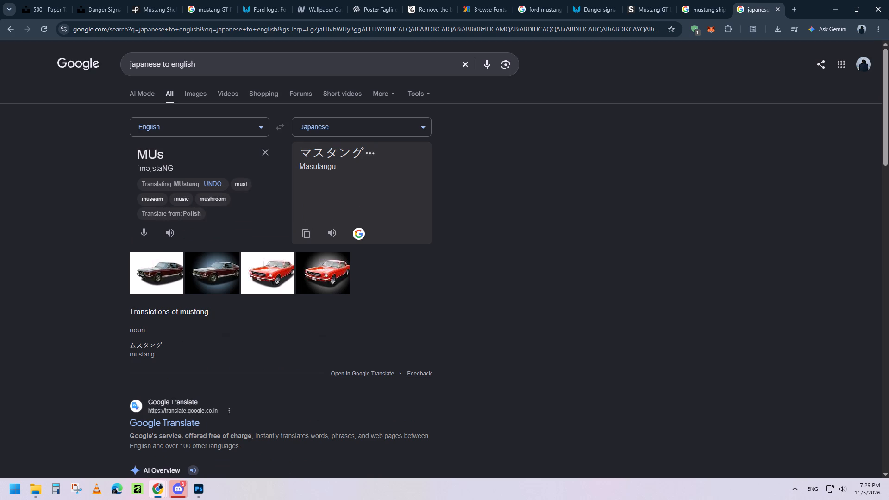
key(BackSpace)
key(s)
key(BackSpace)
key(BackSpace)
text(ustang GT)
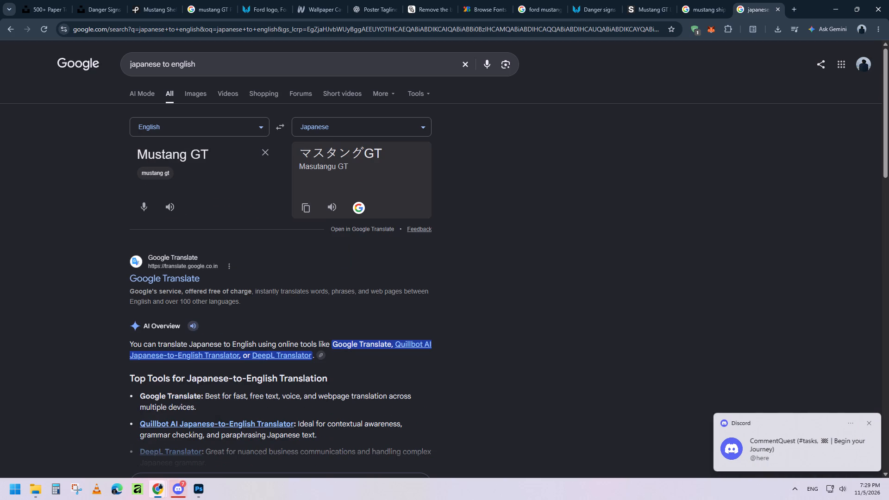
drag(362, 153, 326, 151)
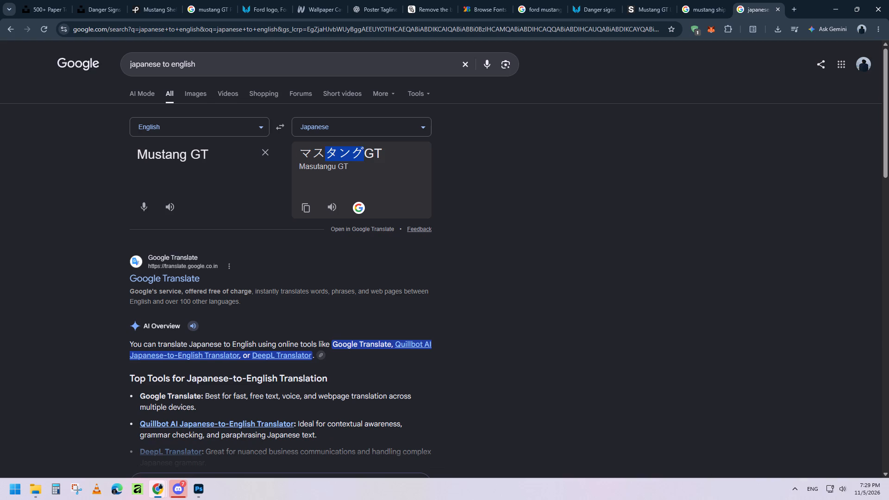
drag(326, 151, 297, 151)
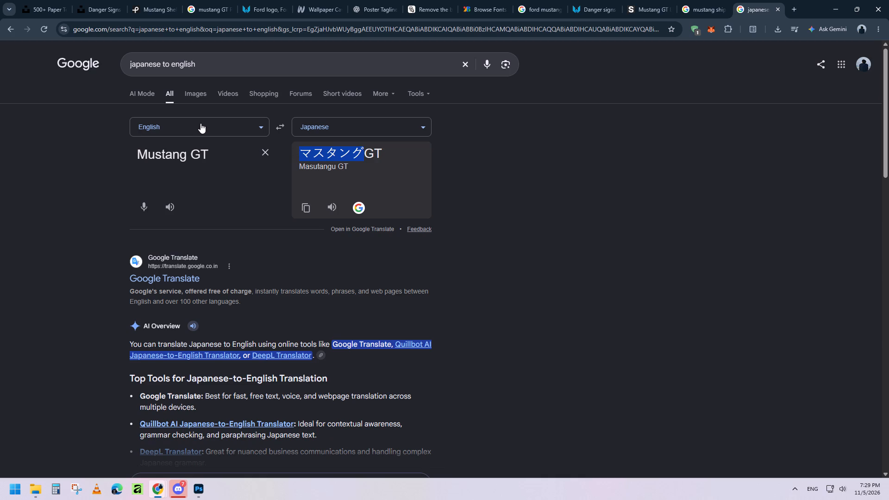
Search Google for "g and t in japanese alphabet" and read through the overview of the T and G rows.
click(228, 62)
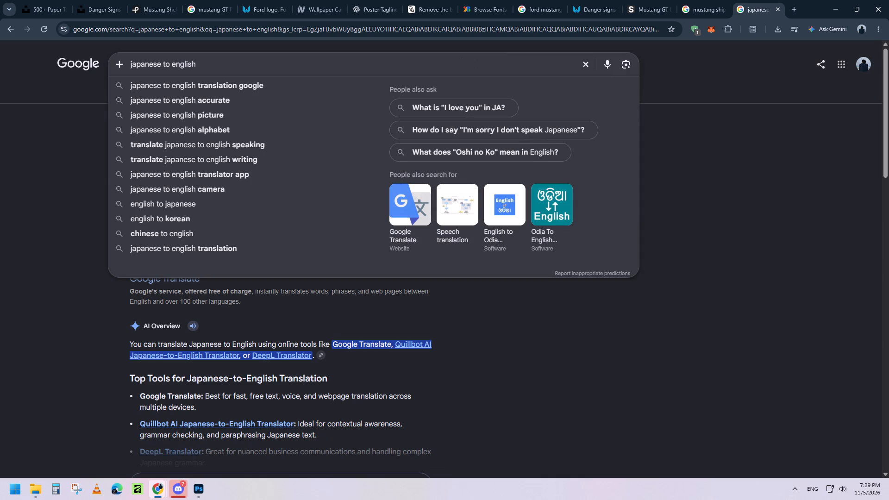
key(BackSpace)
key(BackSpace)
key(BackSpace)
key(BackSpace)
key(BackSpace)
key(BackSpace)
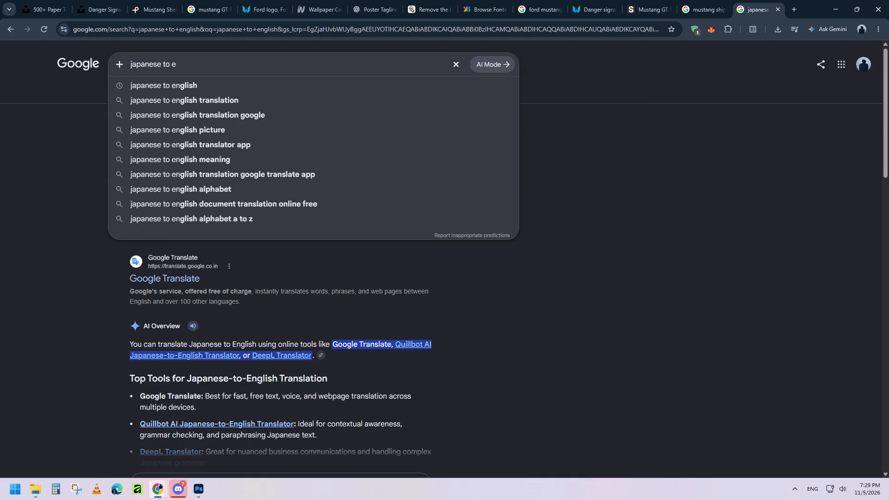
key(BackSpace)
key(BackSpace)
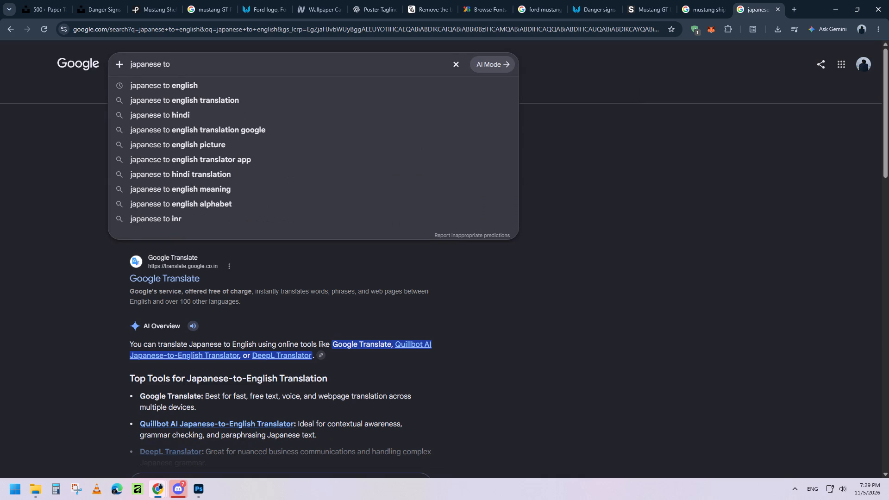
key(BackSpace)
key(BackSpace)
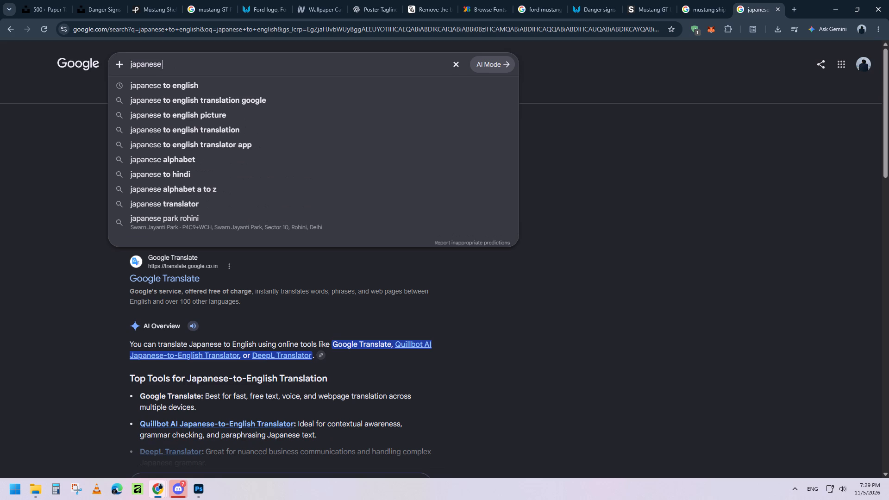
key(BackSpace)
key(BackSpace)
key(BackSpace)
key(BackSpace)
key(BackSpace)
key(BackSpace)
key(BackSpace)
key(BackSpace)
key(BackSpace)
key(BackSpace)
key(BackSpace)
key(BackSpace)
key(BackSpace)
text(G n)
key(space)
key(BackSpace)
key(BackSpace)
text(and T in jap)
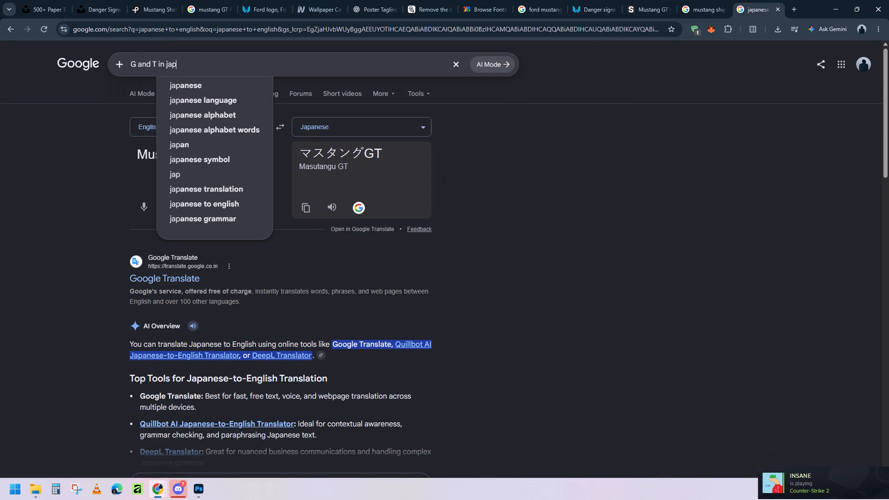
key(Down)
key(Down)
key(Down)
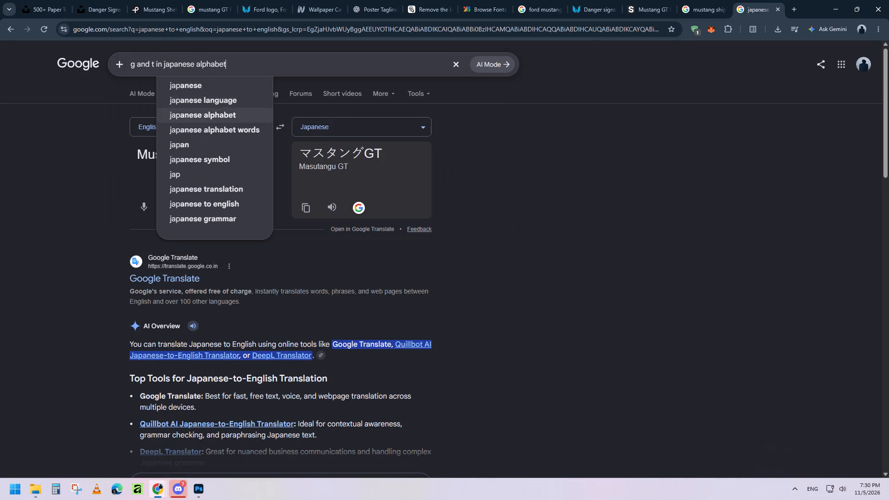
key(Return)
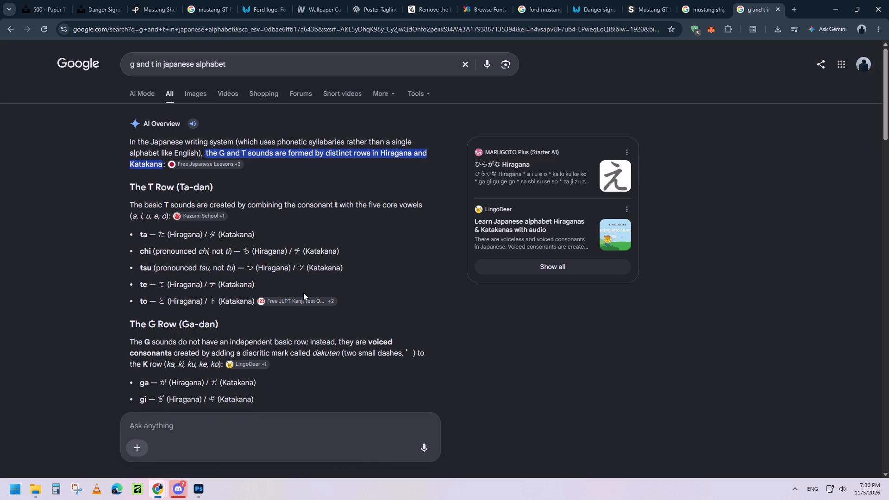
scroll(303, 293, down, 5)
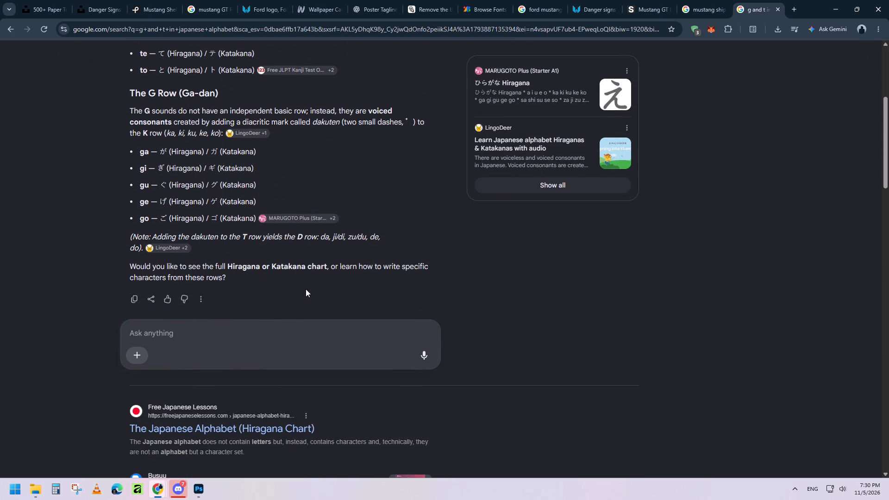
scroll(307, 286, up, 2)
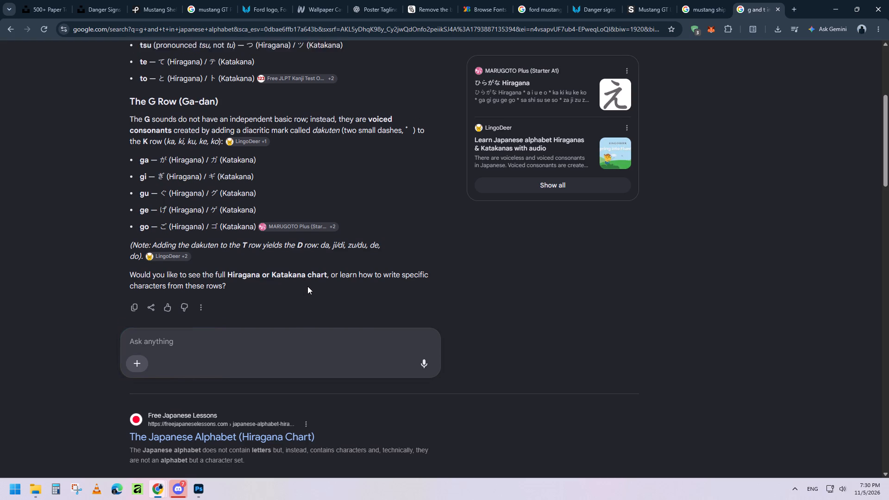
scroll(307, 286, up, 3)
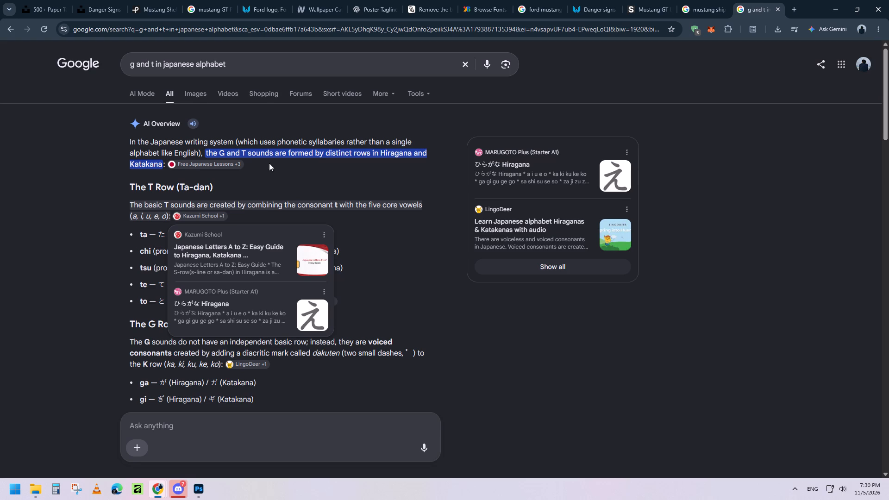
Narrow the Google search to "g in japanese alphabet".
drag(154, 64, 136, 62)
key(BackSpace)
key(Return)
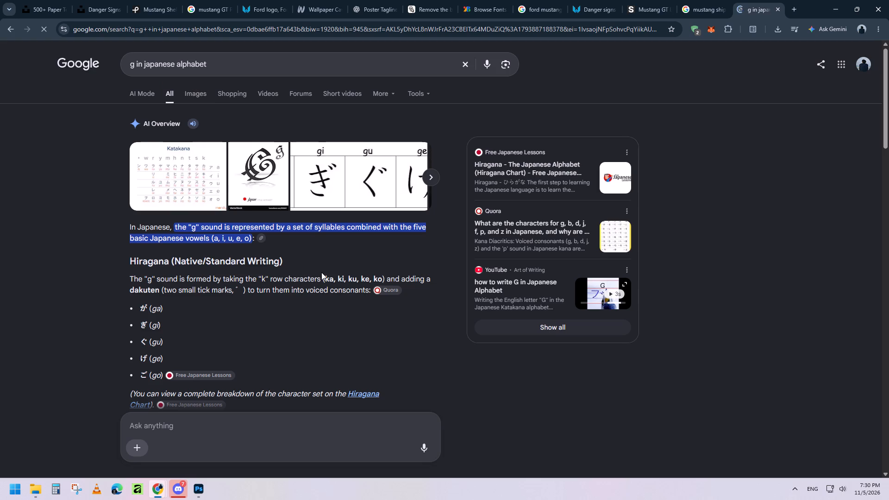
Copy the Hiragana character ぎ (gi) and add it in Photoshop as a text layer below the small car under the title.
scroll(321, 272, down, 1)
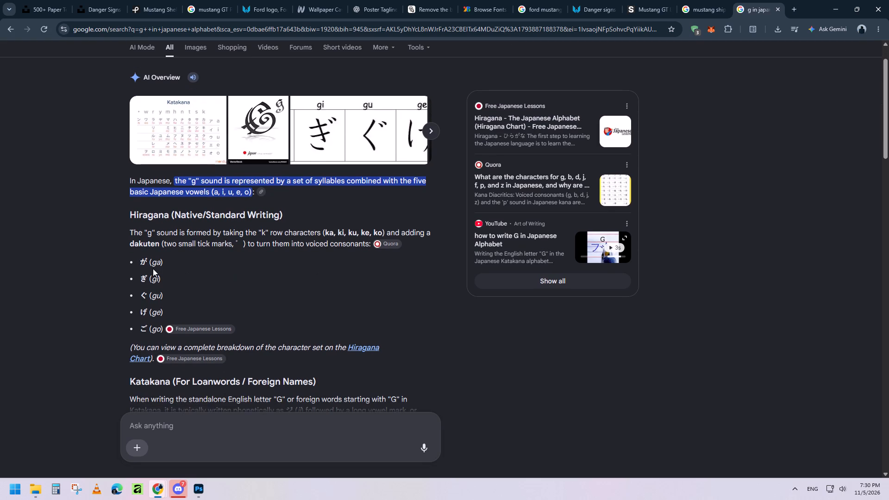
drag(147, 280, 140, 278)
key(ctrl+c)
key(ctrl+c)
key(ctrl+c)
key(ctrl+c)
key(ctrl+c)
click(198, 491)
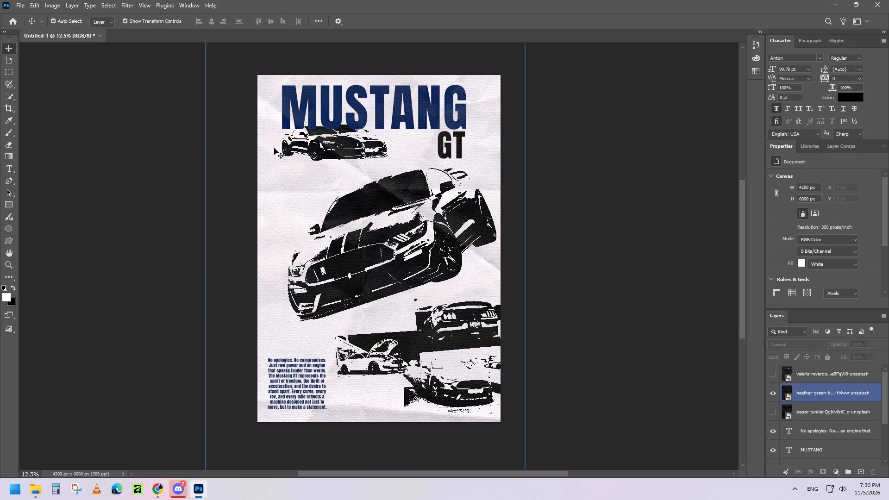
click(6, 168)
click(284, 183)
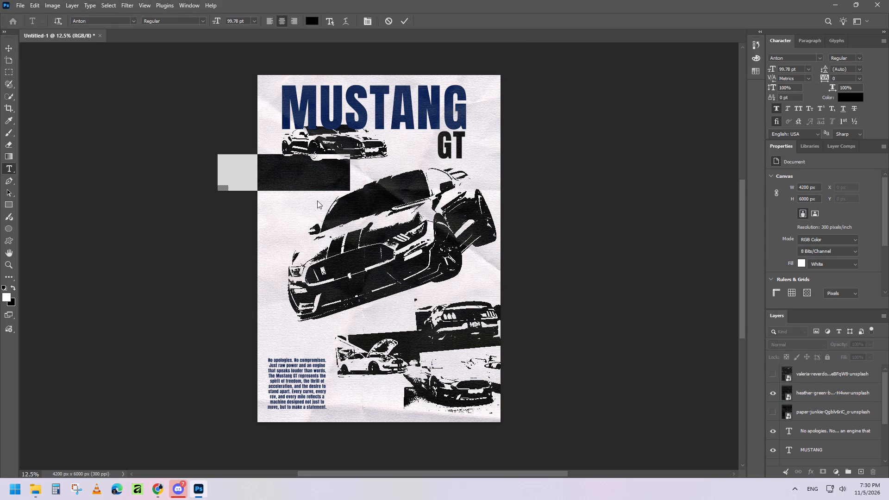
key(ctrl+v)
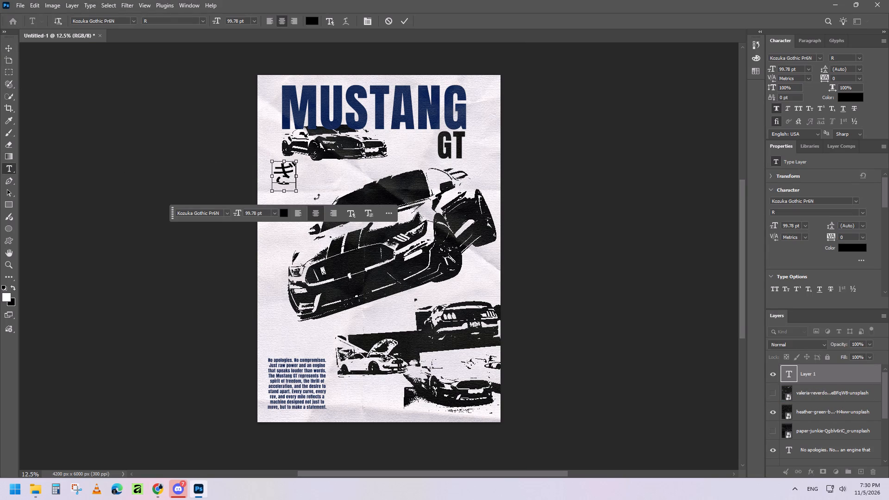
click(406, 20)
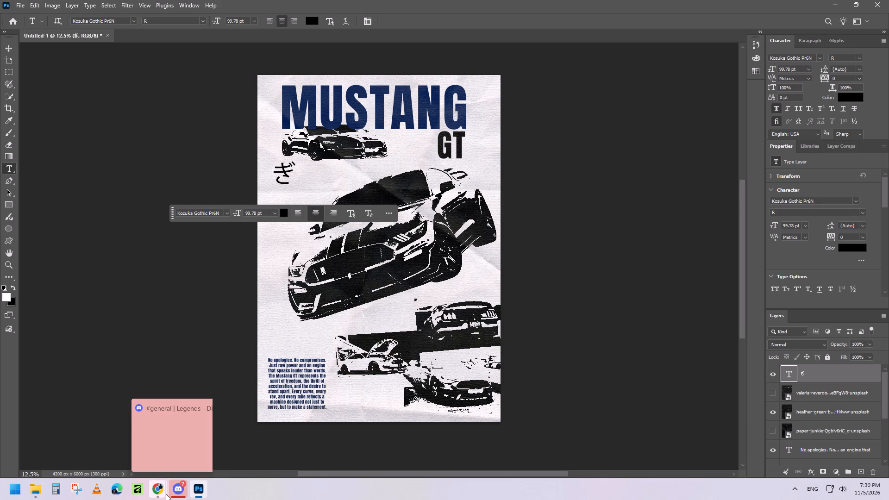
Return to the browser and search Google for "t in japanese alphabet".
click(212, 451)
scroll(234, 212, up, 5)
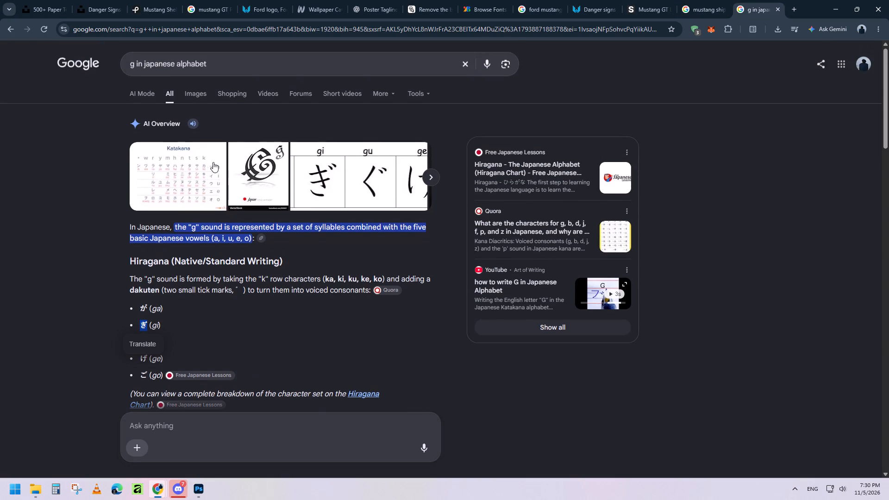
scroll(213, 162, up, 2)
drag(134, 65, 106, 65)
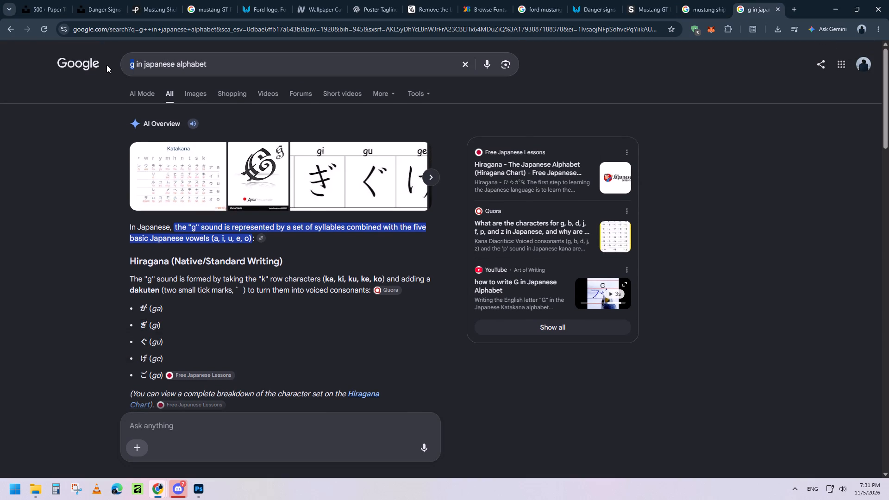
key(BackSpace)
key(t)
key(Return)
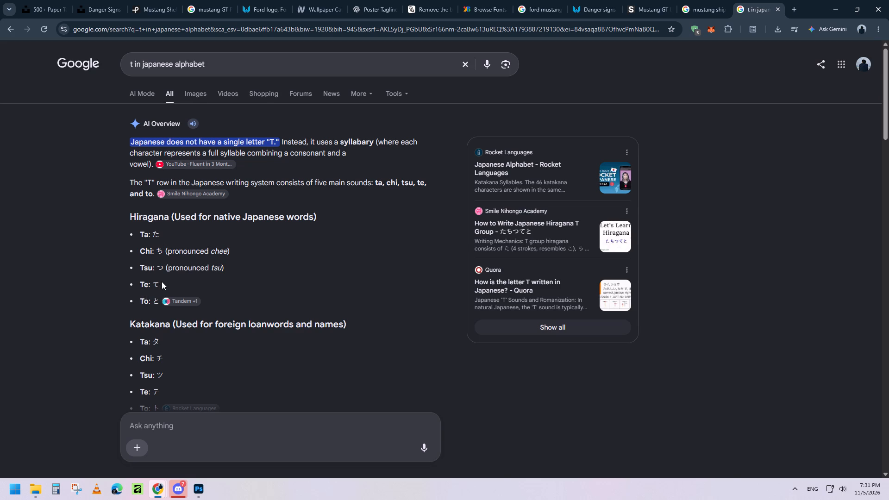
Copy the Hiragana character て (te) and paste it in Photoshop as new text beside the ぎ character.
drag(161, 283, 154, 281)
key(ctrl+c)
key(ctrl+c)
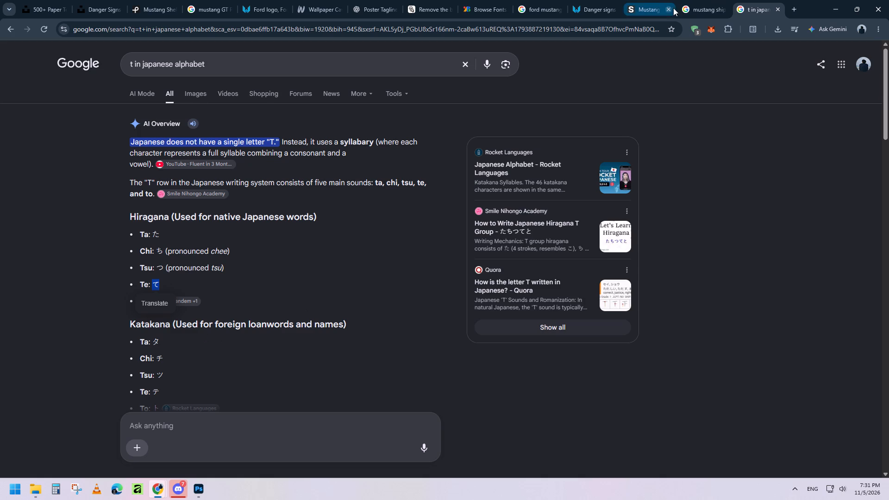
click(197, 489)
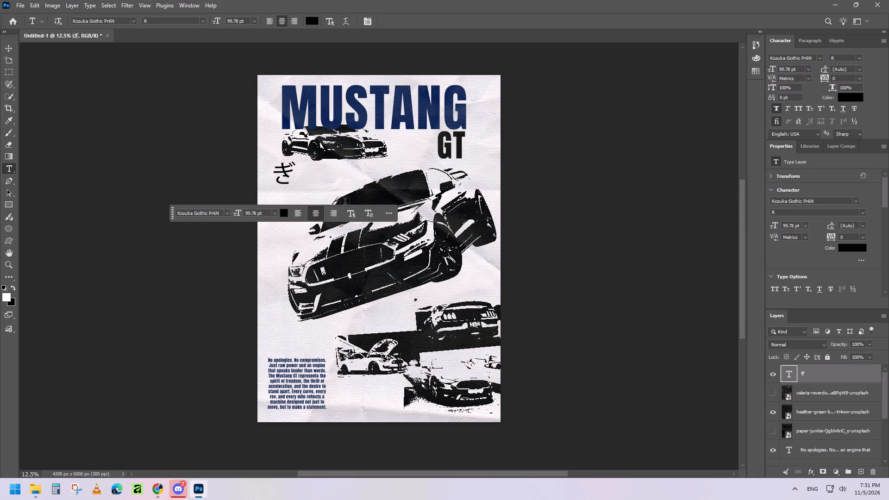
click(324, 180)
key(ctrl+v)
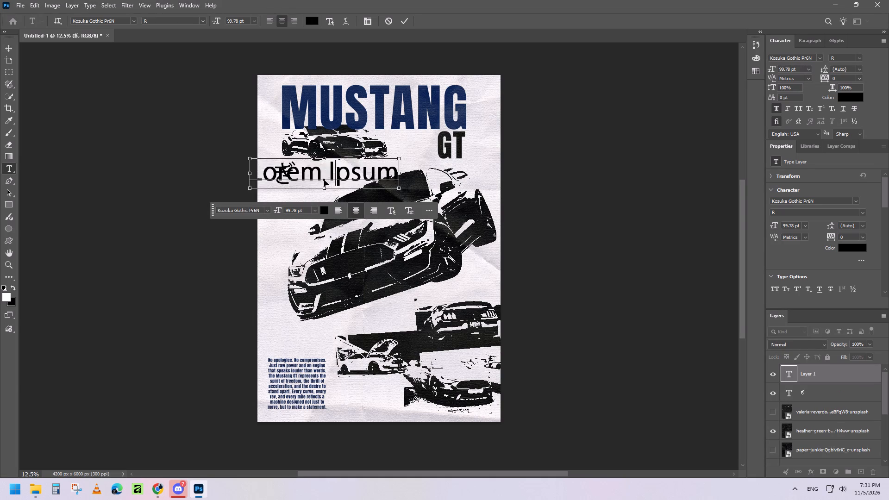
Recolor the て character to navy 0e2756, sampled from the MUSTANG title.
drag(330, 176, 319, 170)
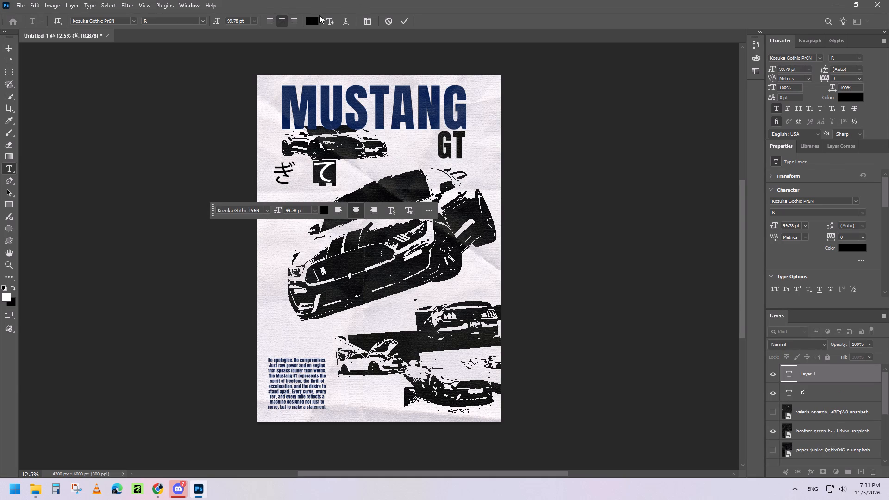
click(311, 20)
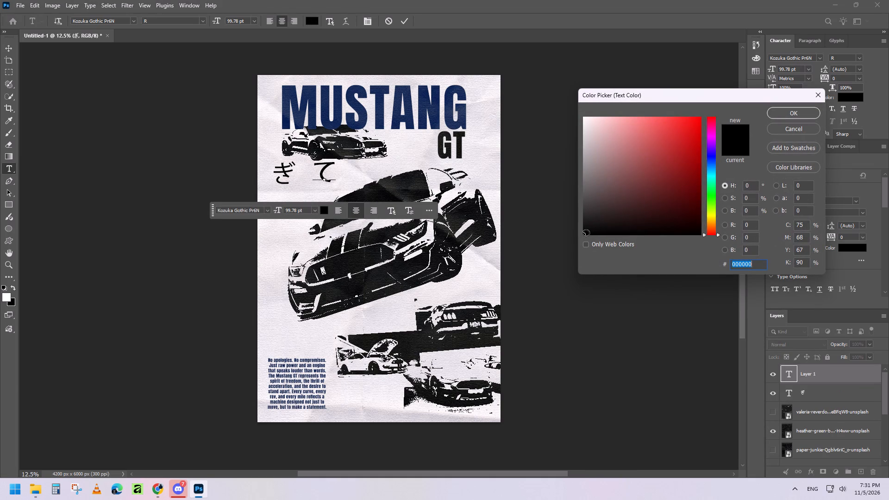
click(339, 90)
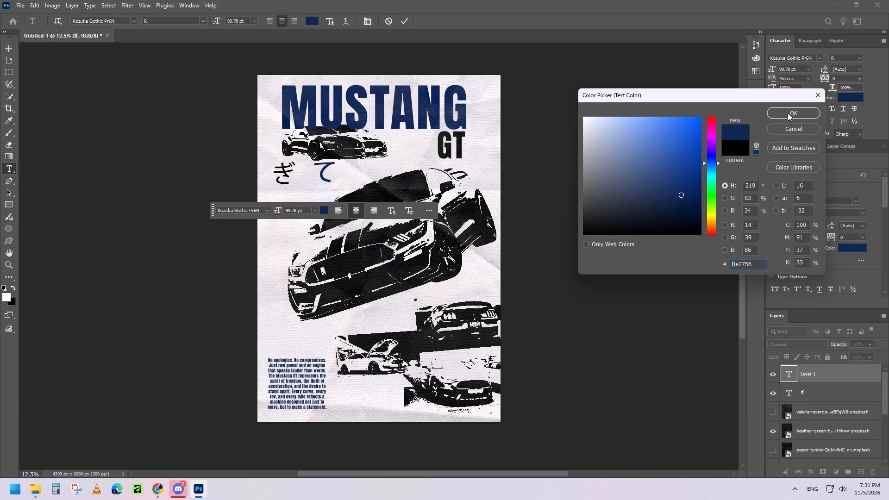
click(788, 113)
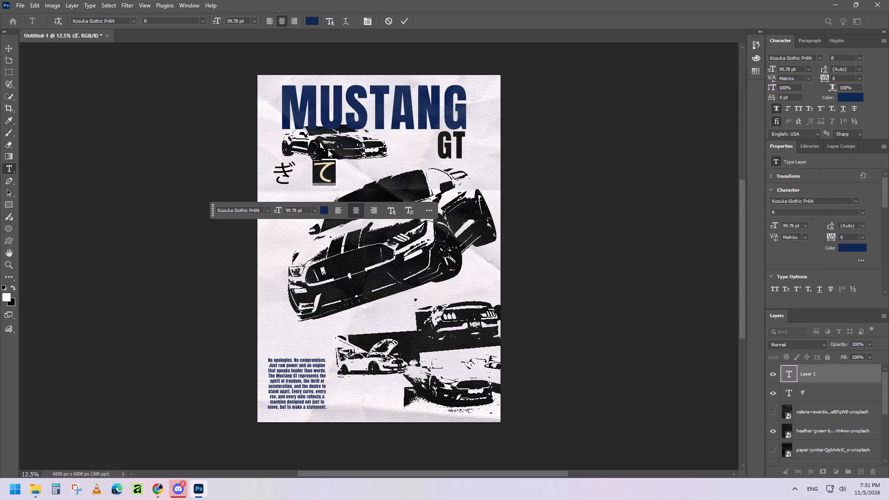
Recolor the ぎ character to navy 1c2f5a, sampled from the MUSTANG title.
click(406, 17)
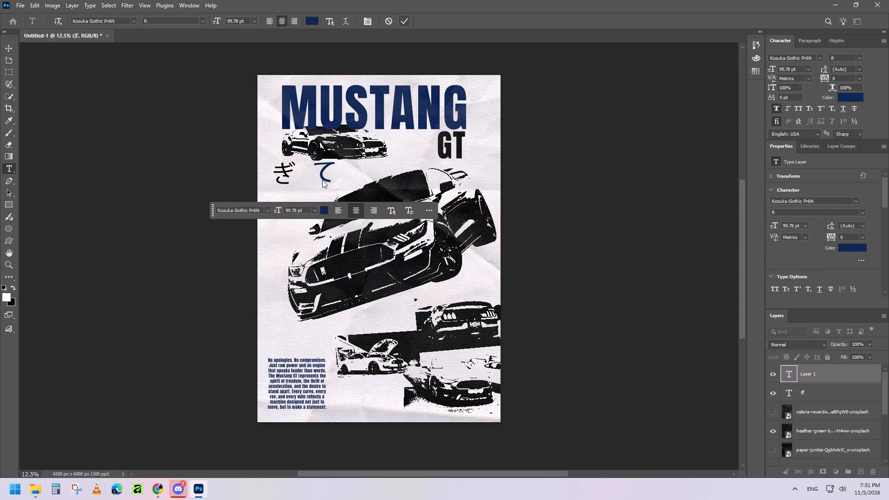
click(285, 174)
drag(284, 174, 274, 174)
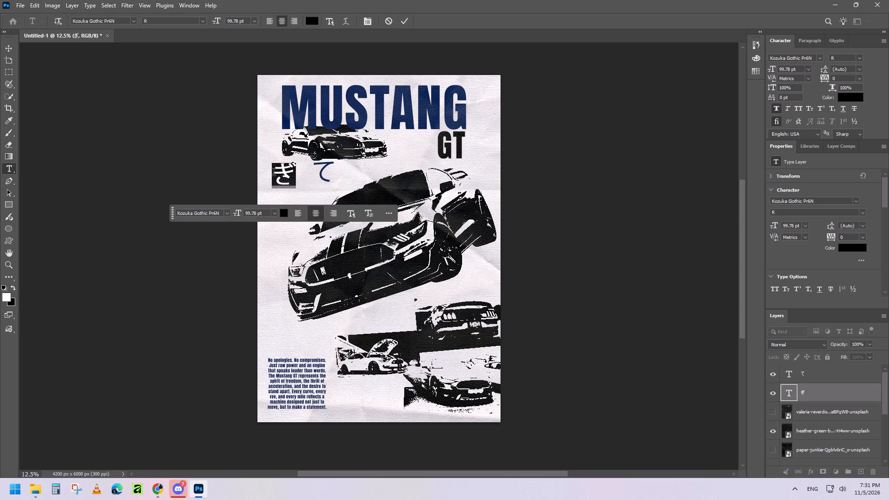
drag(274, 174, 273, 173)
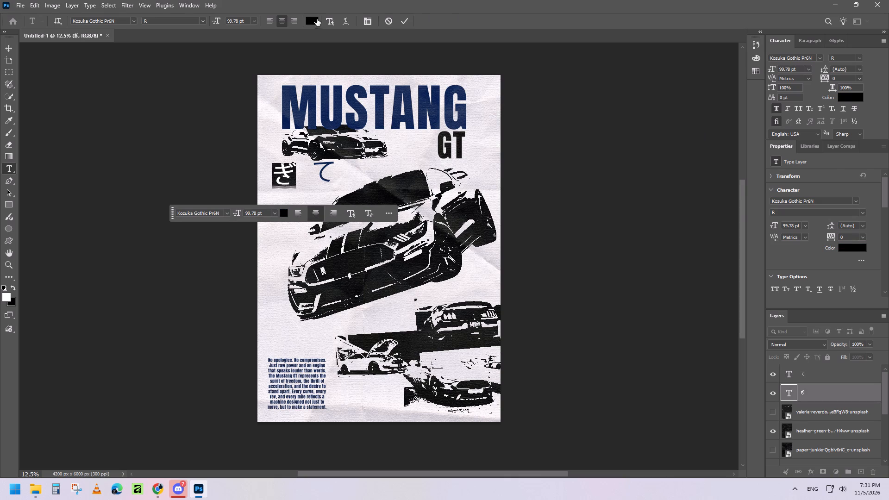
click(317, 19)
click(285, 94)
click(783, 113)
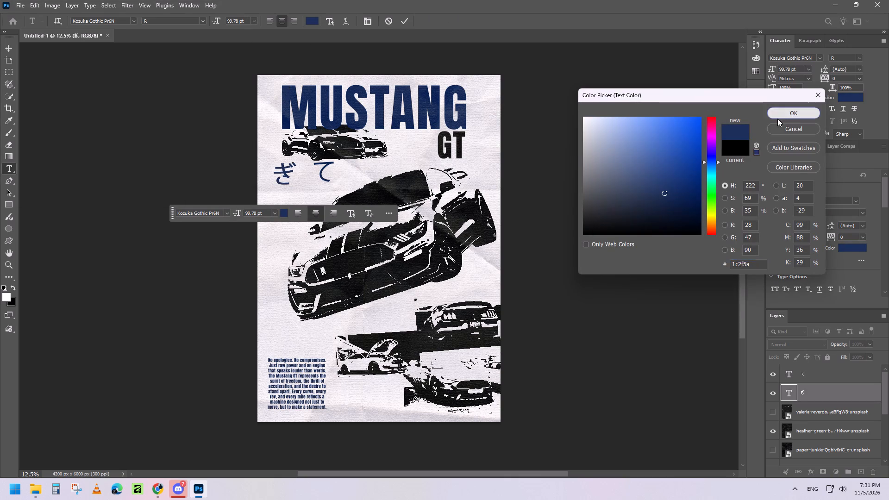
click(406, 23)
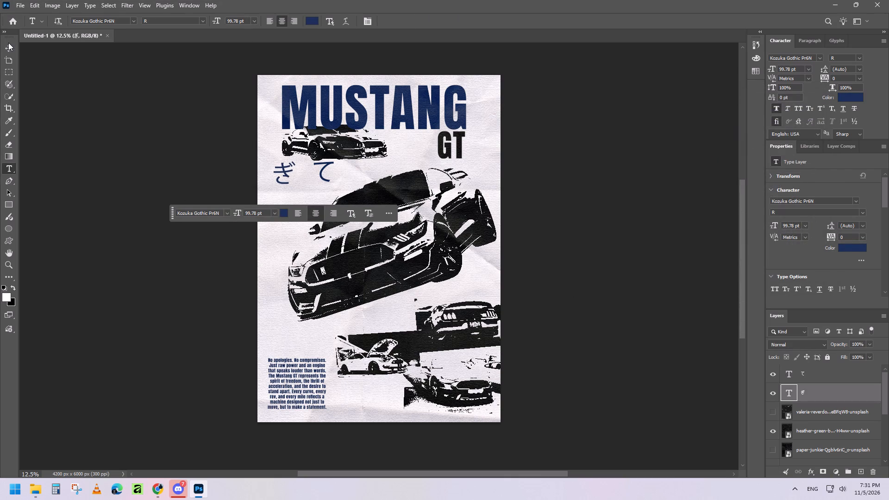
Set the ぎ character's font style to B in Kozuka Gothic Pr6N.
click(8, 44)
click(283, 174)
double_click(283, 174)
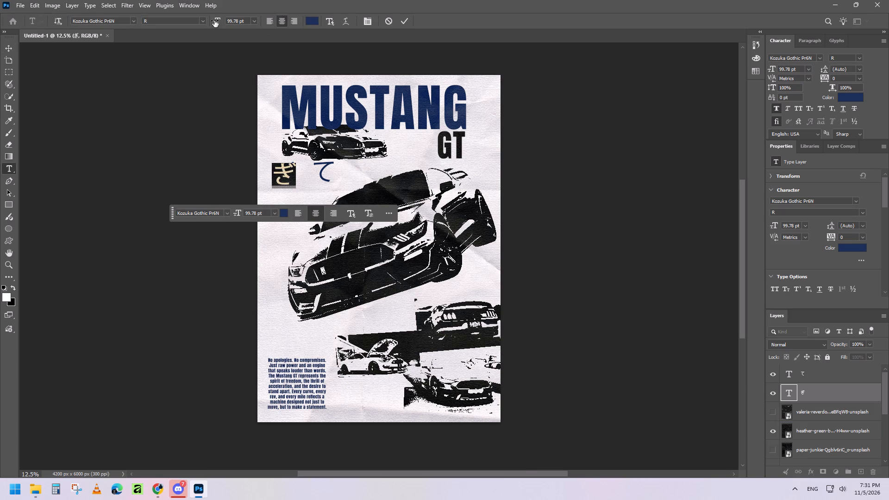
click(134, 19)
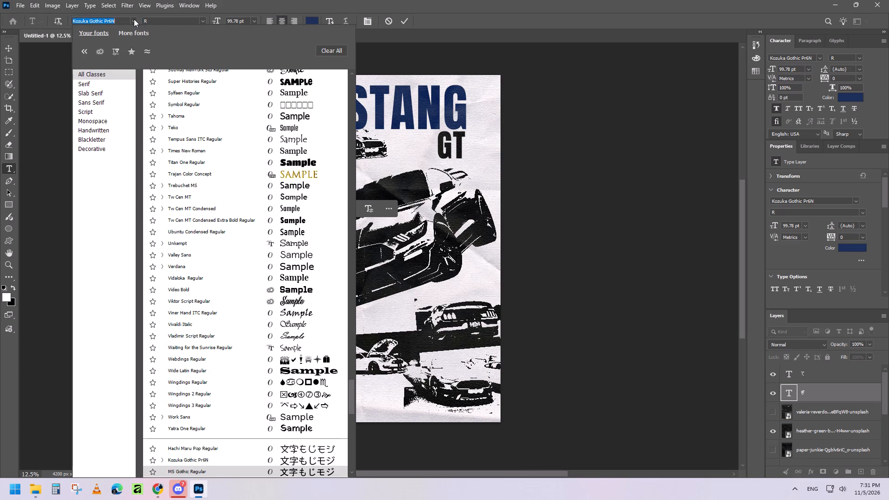
click(134, 19)
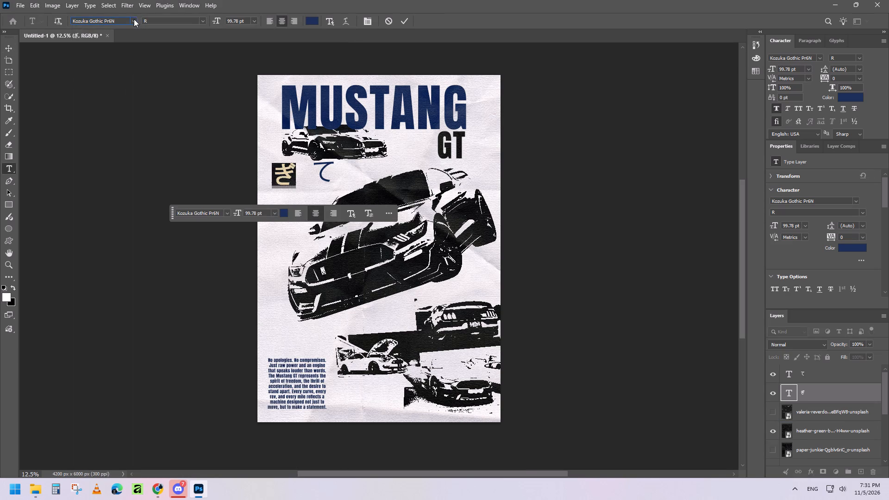
click(201, 20)
click(199, 48)
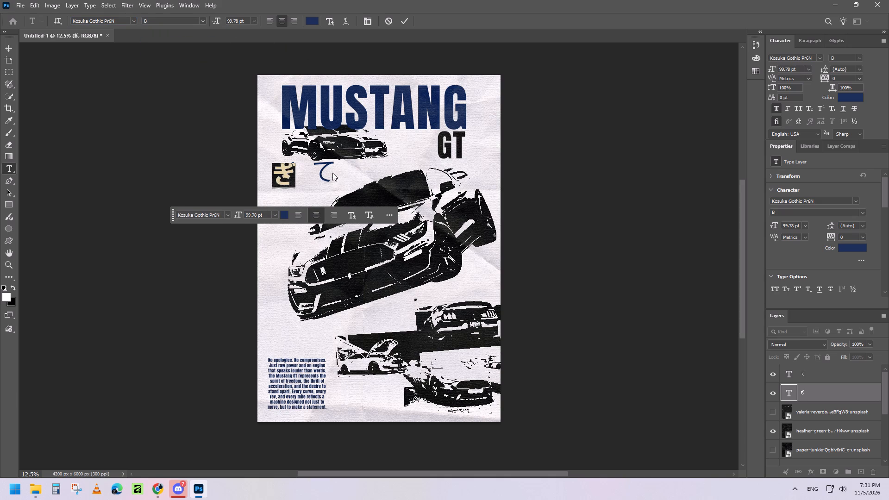
Set the て character's font style to B in Kozuka Gothic Pr6N.
click(327, 171)
click(329, 170)
double_click(324, 170)
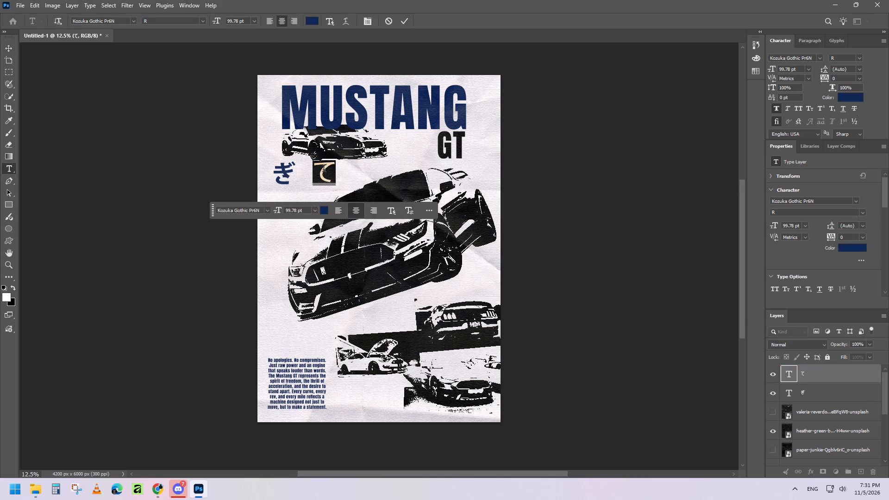
click(203, 23)
click(196, 45)
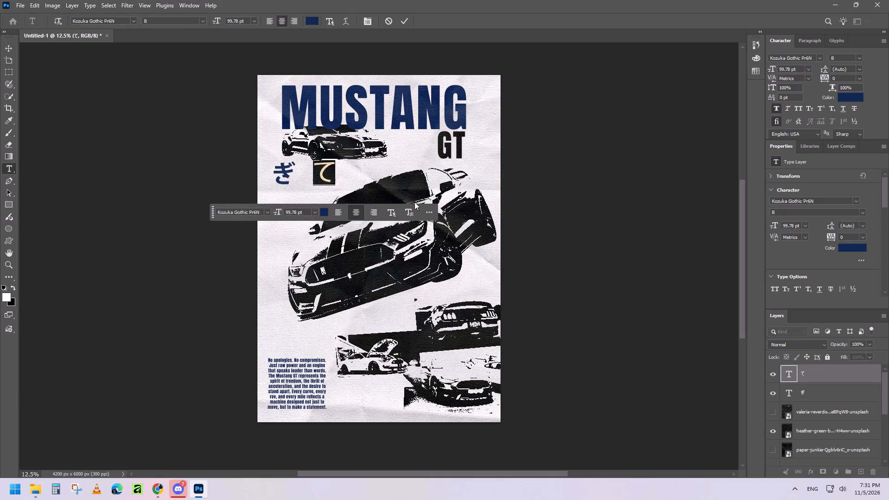
click(402, 21)
click(555, 215)
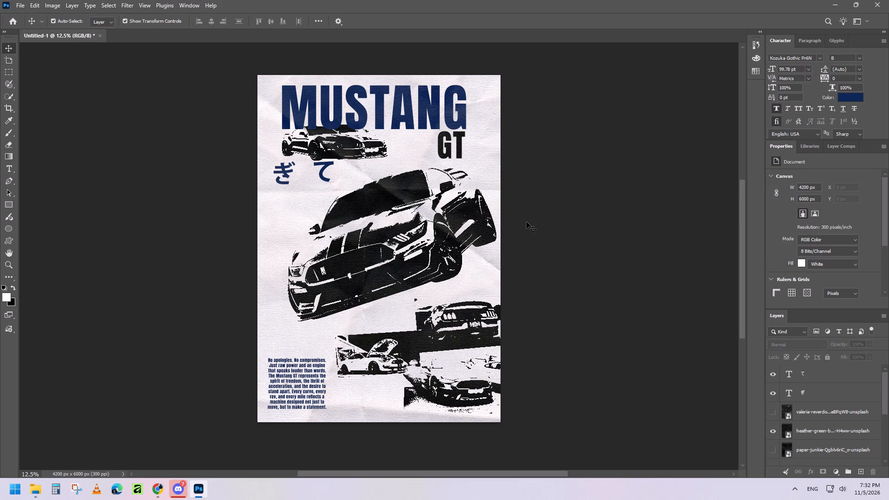
Enlarge the ぎ character to about 336% and place it over the front of the main car, near the poster's left edge.
click(289, 170)
drag(298, 194, 330, 211)
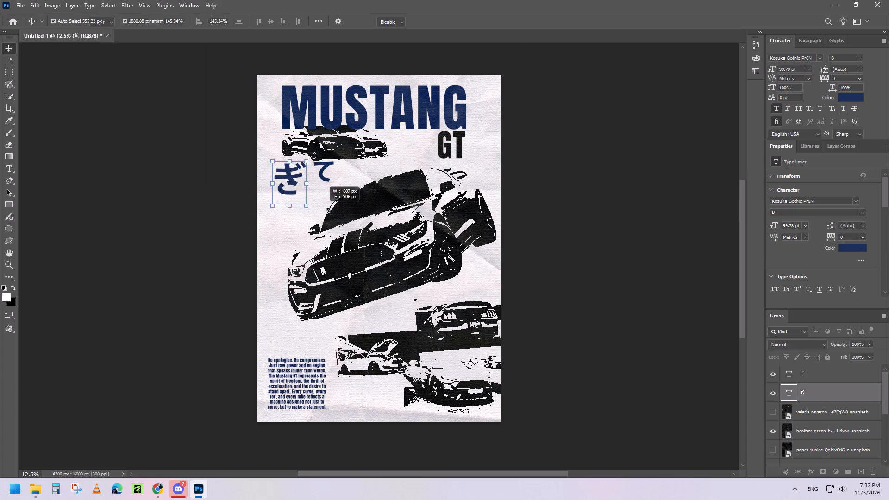
drag(330, 211, 401, 232)
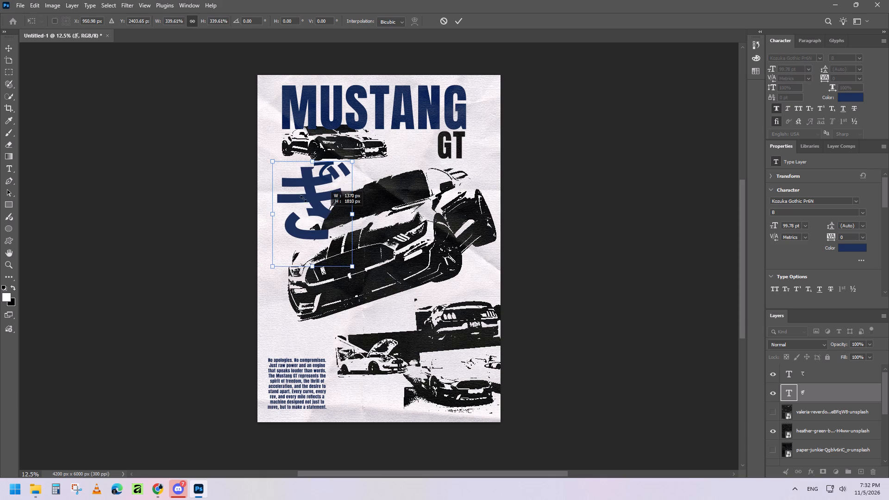
drag(313, 201, 302, 236)
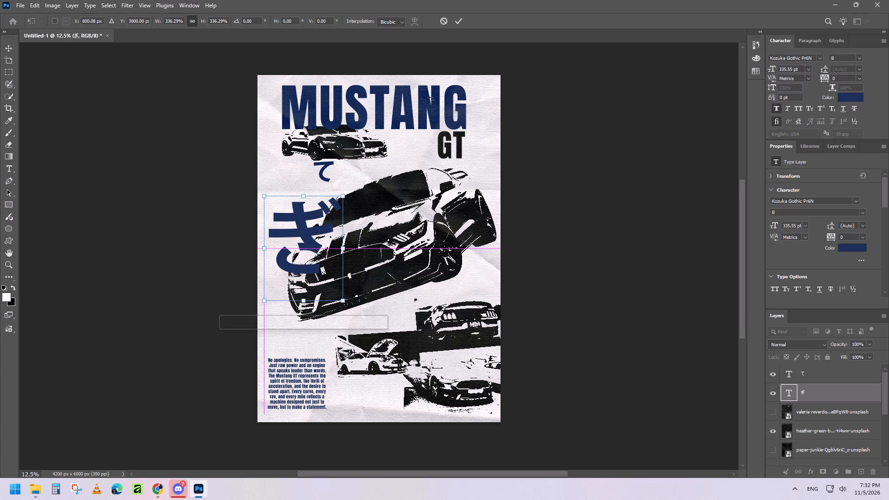
click(458, 20)
Enlarge the て character to about 395% and place it by the poster's right edge, overlapping the main car's rear and the car below.
drag(325, 170, 419, 259)
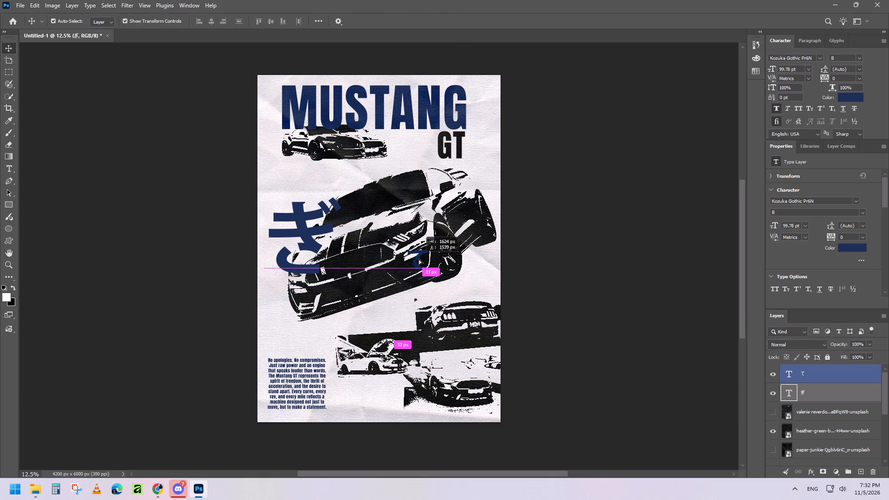
drag(419, 259, 420, 264)
drag(432, 284, 531, 339)
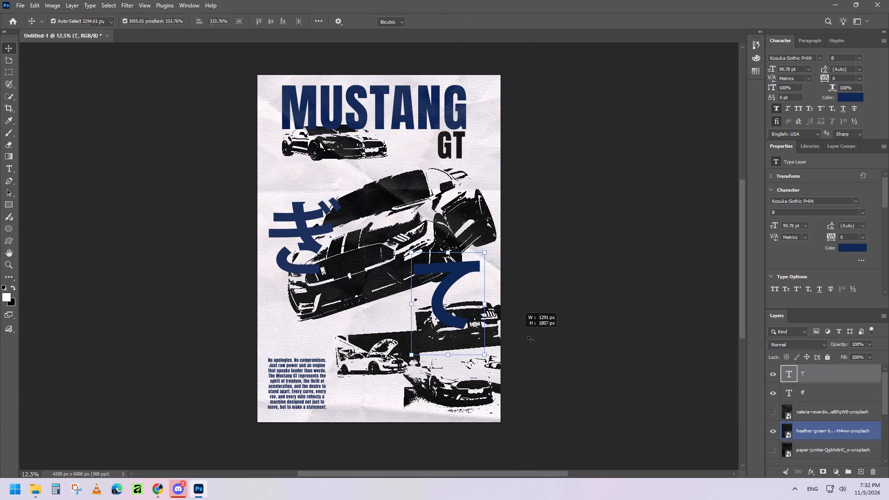
drag(531, 339, 541, 344)
drag(462, 279, 438, 233)
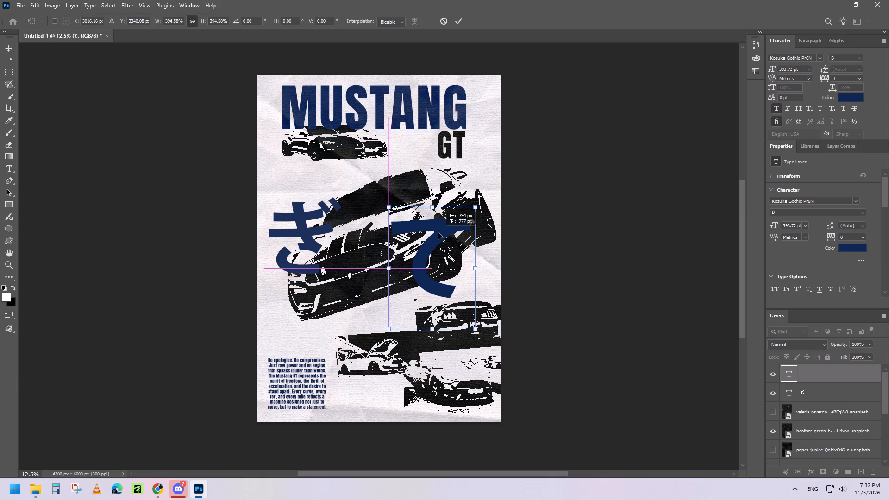
drag(438, 233, 470, 269)
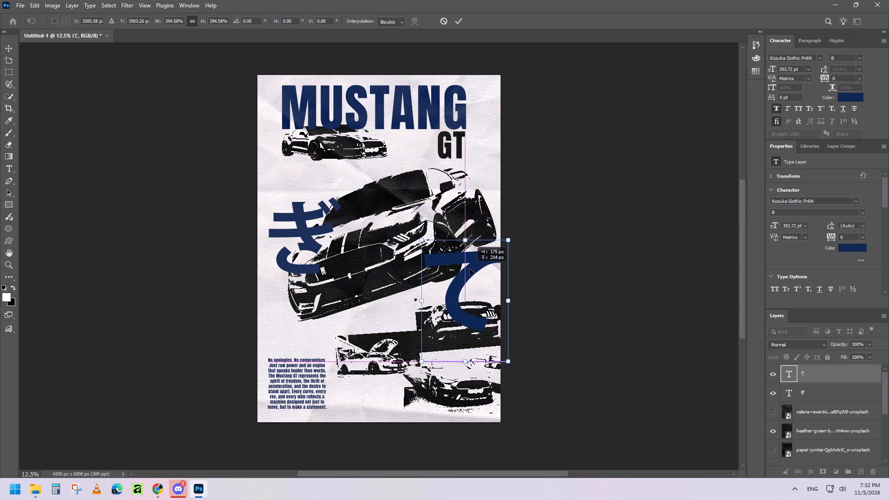
drag(470, 269, 468, 268)
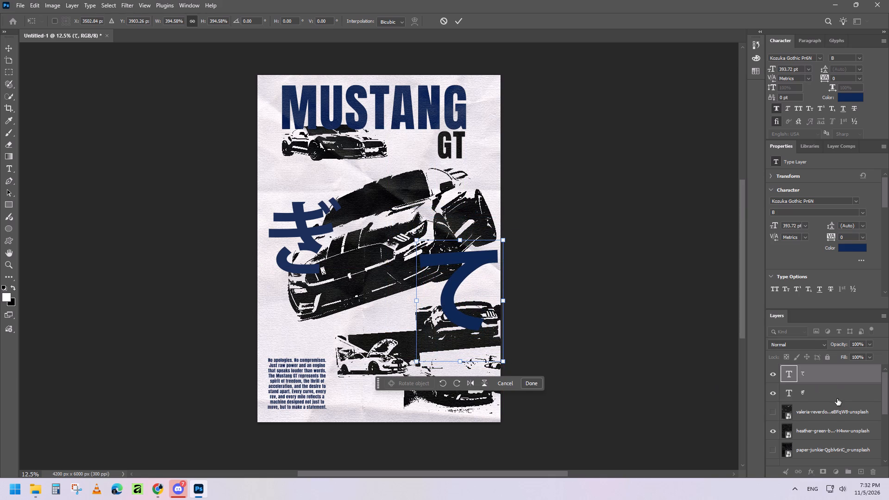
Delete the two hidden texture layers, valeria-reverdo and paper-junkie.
click(840, 417)
key(Delete)
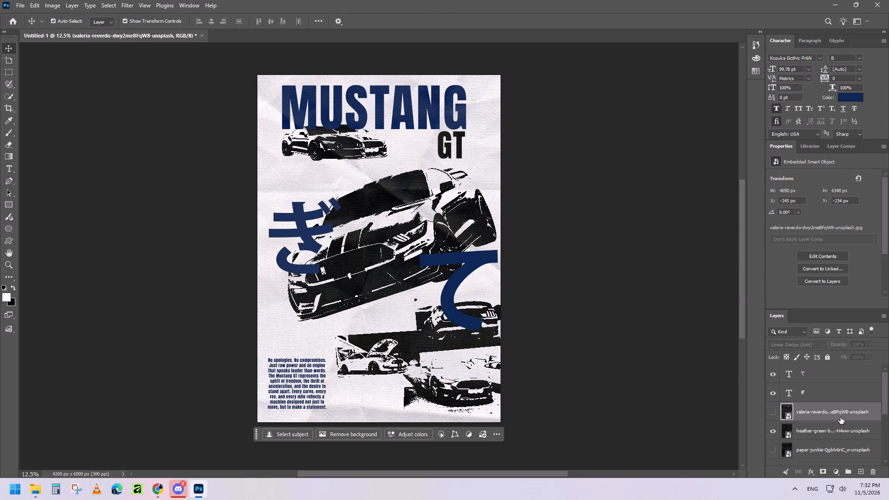
click(830, 433)
key(Delete)
Rename the heather-green image layer as Texture.
double_click(835, 411)
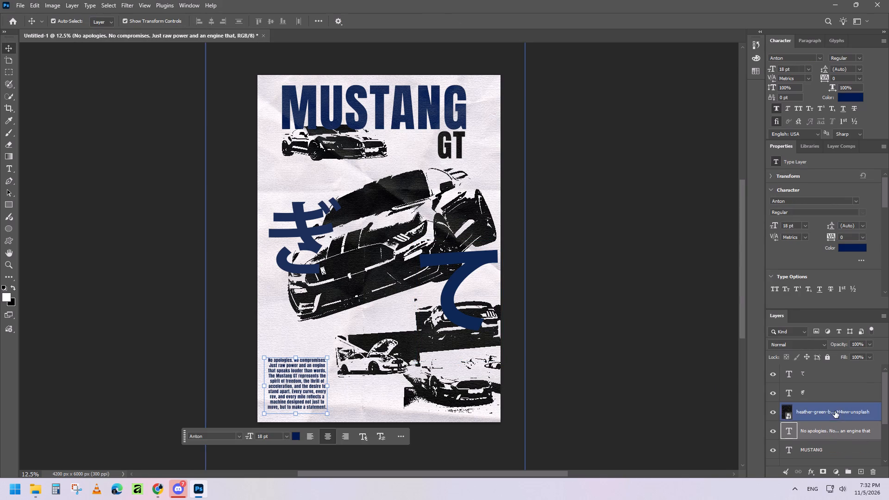
text(Texture)
key(Return)
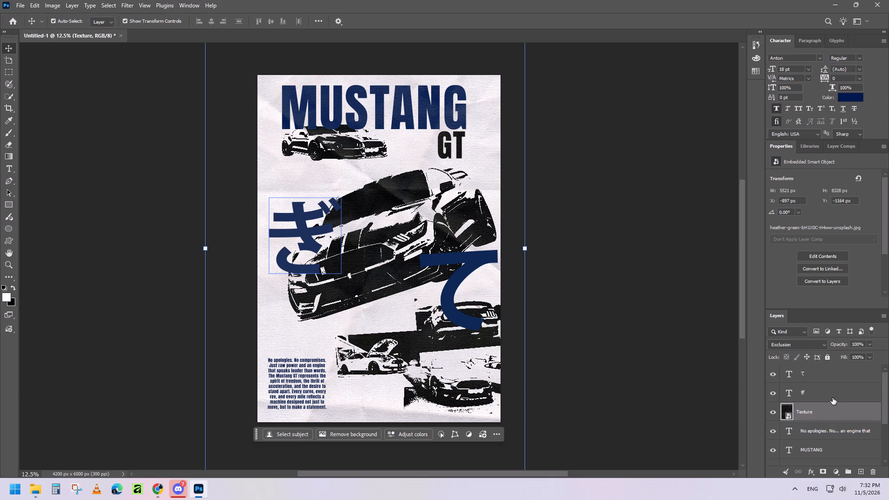
Move the て and ぎ text layers together below the Main group, directly above the Bottom mustangs group.
click(839, 375)
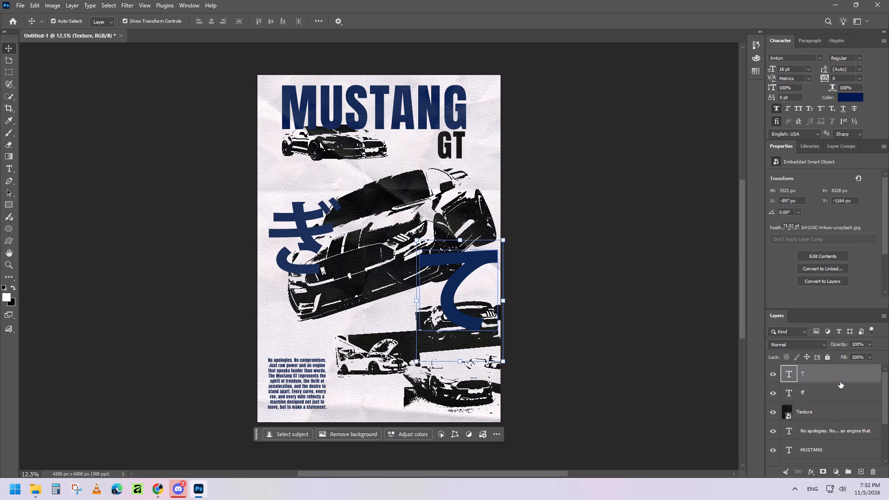
ctrl+click(840, 392)
drag(846, 395, 846, 460)
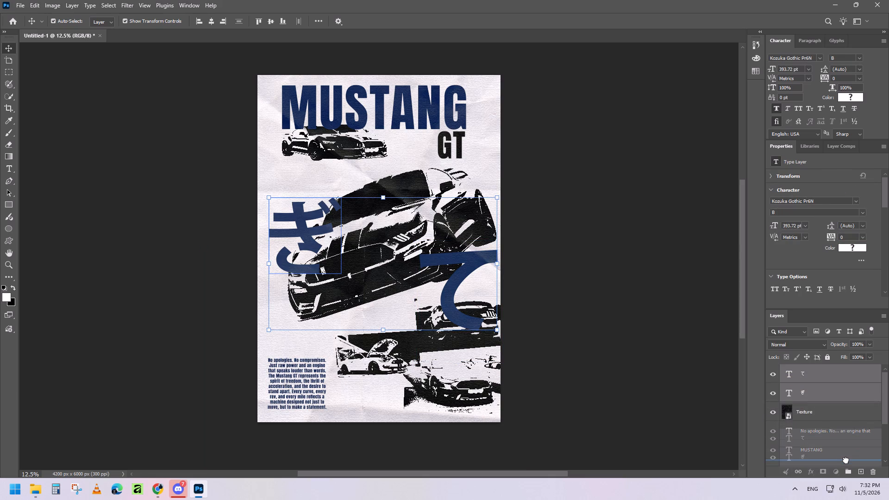
drag(846, 460, 847, 487)
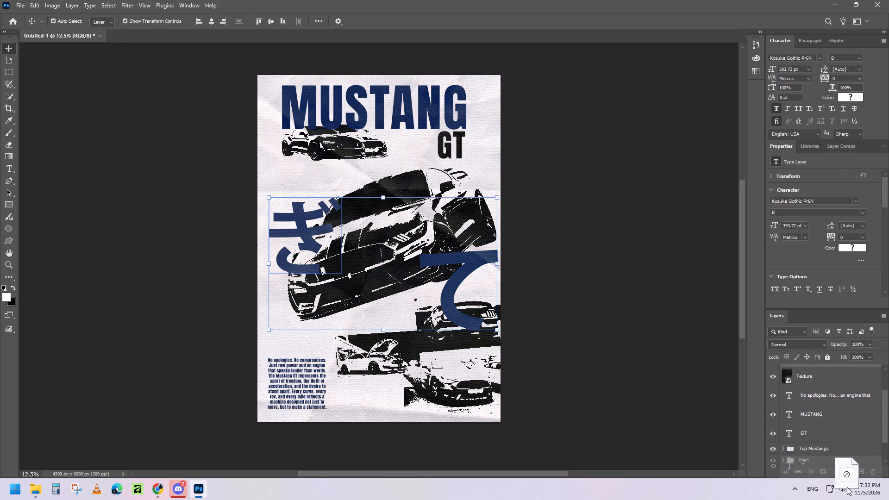
drag(847, 487, 843, 433)
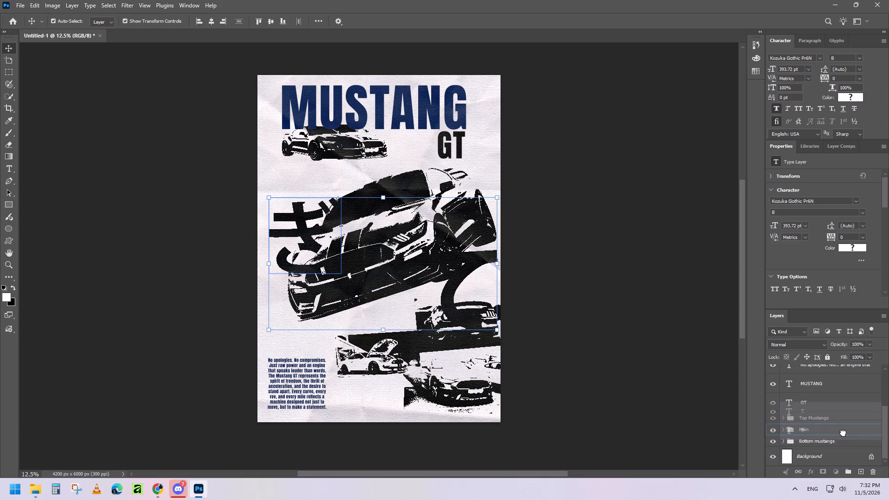
drag(843, 433, 843, 436)
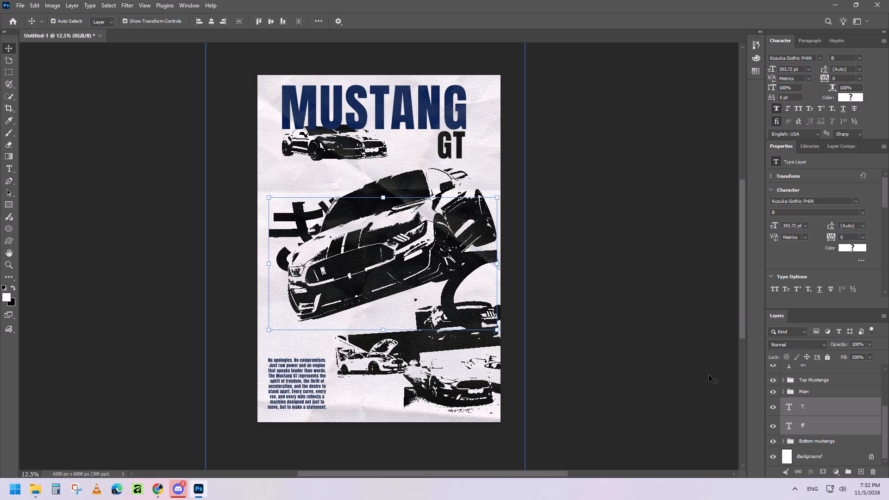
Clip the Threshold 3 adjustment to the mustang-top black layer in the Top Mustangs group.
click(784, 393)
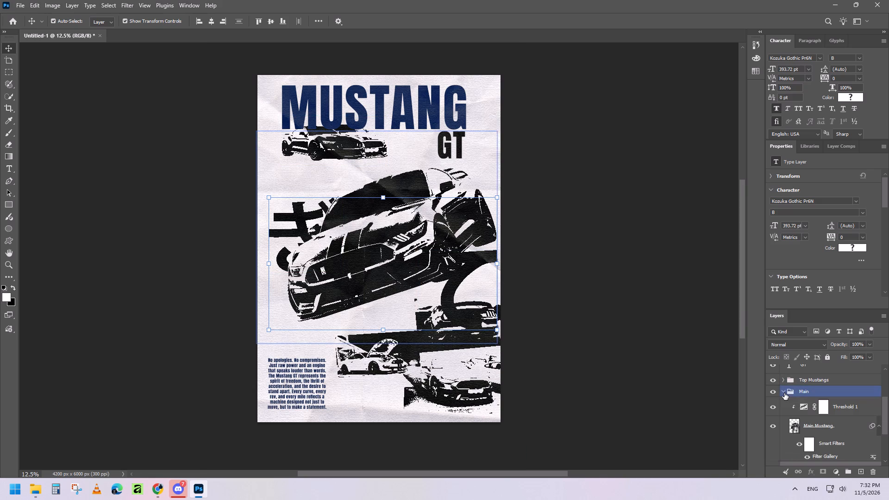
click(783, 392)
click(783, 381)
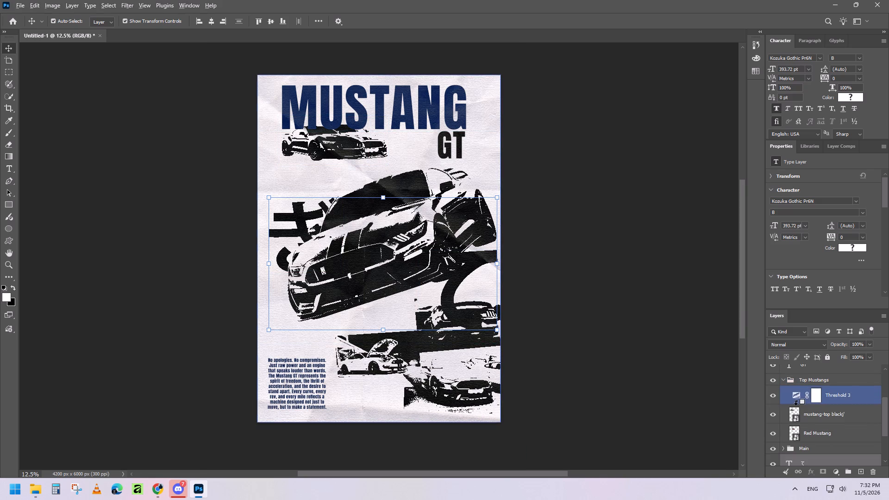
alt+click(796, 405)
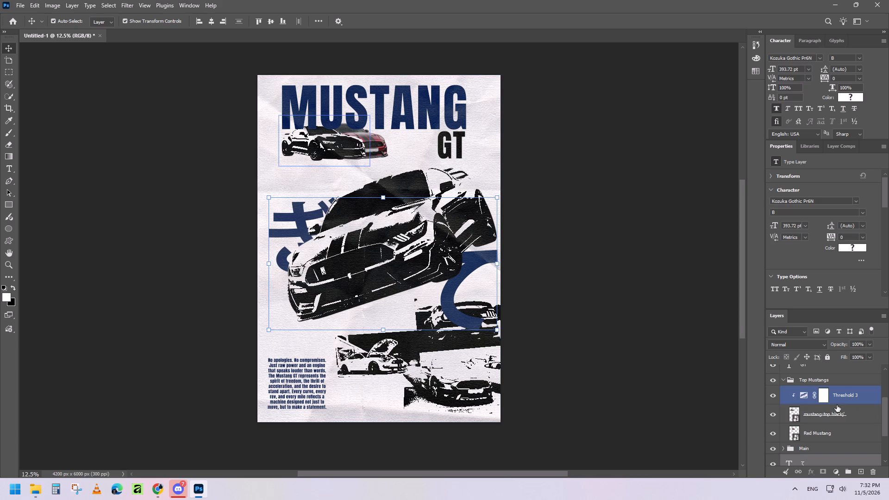
Move Threshold 3 below the mustang-top black layer and clip it to the Red Mustang layer.
drag(862, 397, 862, 425)
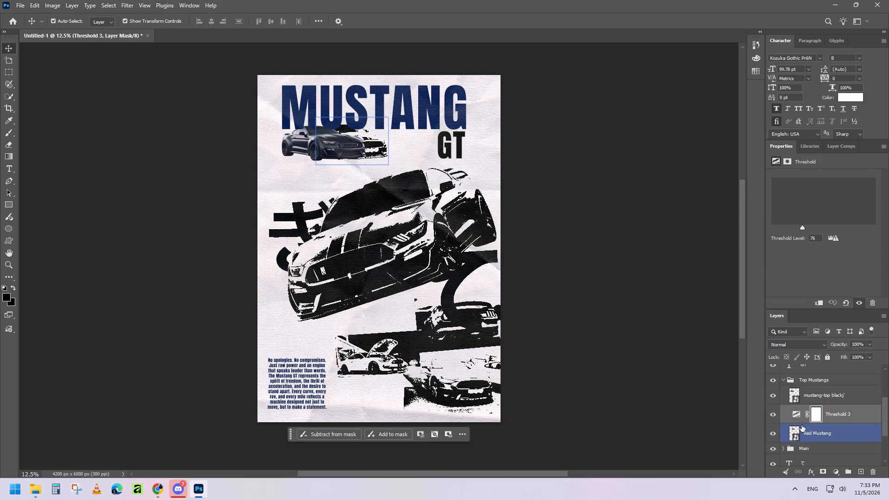
alt+click(796, 423)
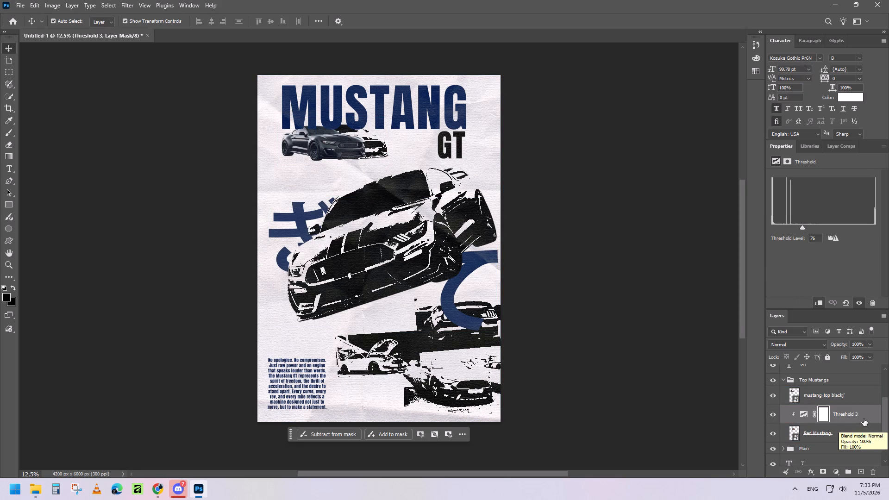
Duplicate the Threshold 3 adjustment, move the copy above the mustang-top black layer, and clip it to that layer.
drag(862, 417, 851, 419)
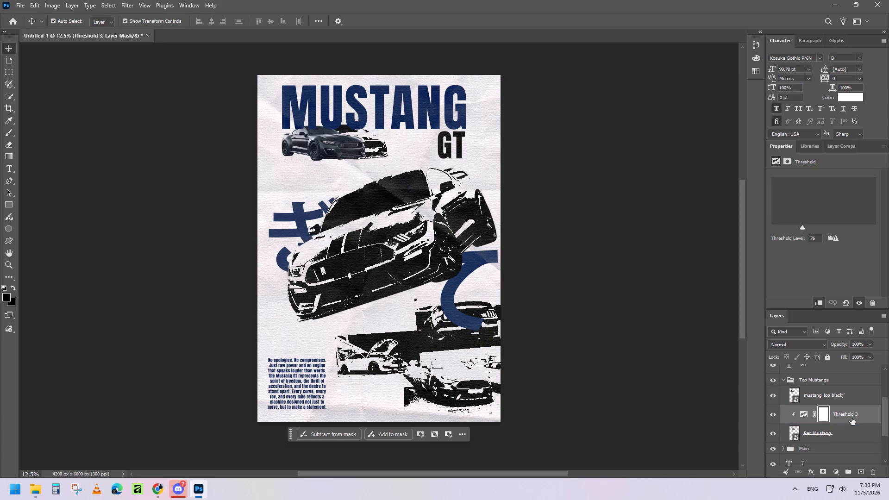
key(ctrl+j)
drag(855, 414, 851, 388)
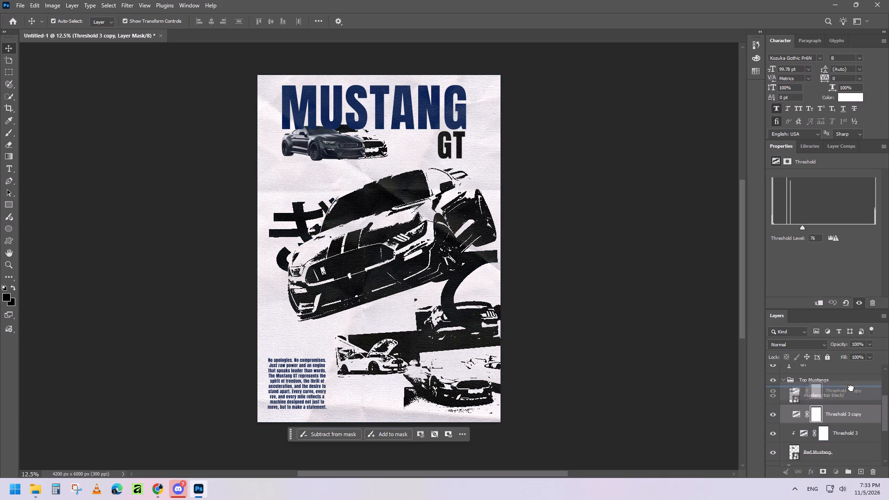
drag(851, 388, 851, 386)
alt+click(796, 404)
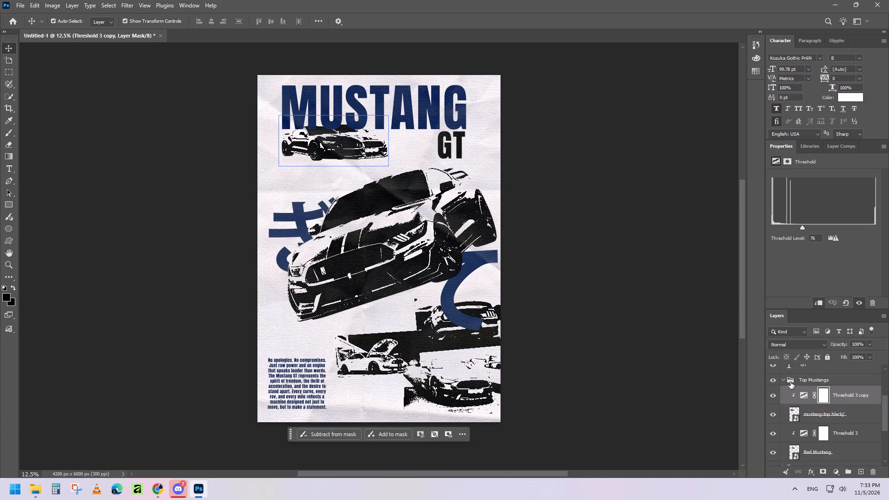
Collapse the Top Mustangs group and move it directly below the Texture layer, above the paragraph and title text layers.
click(784, 380)
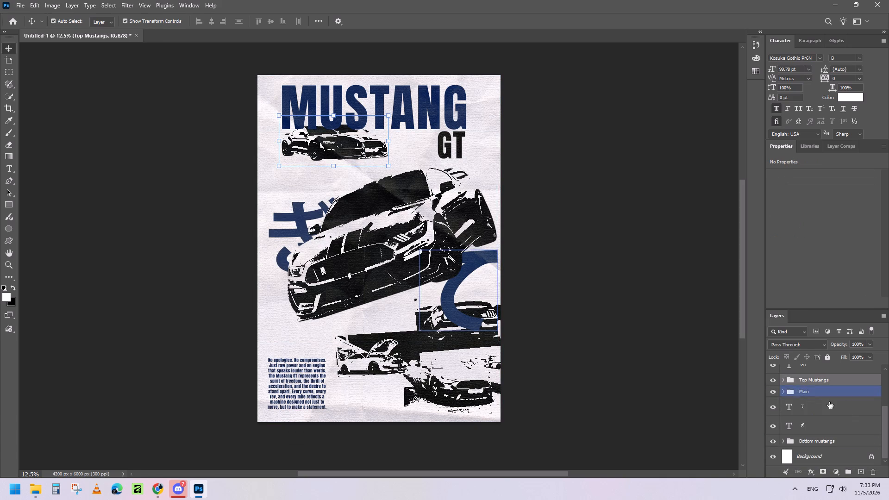
scroll(843, 402, up, 4)
drag(816, 447, 818, 442)
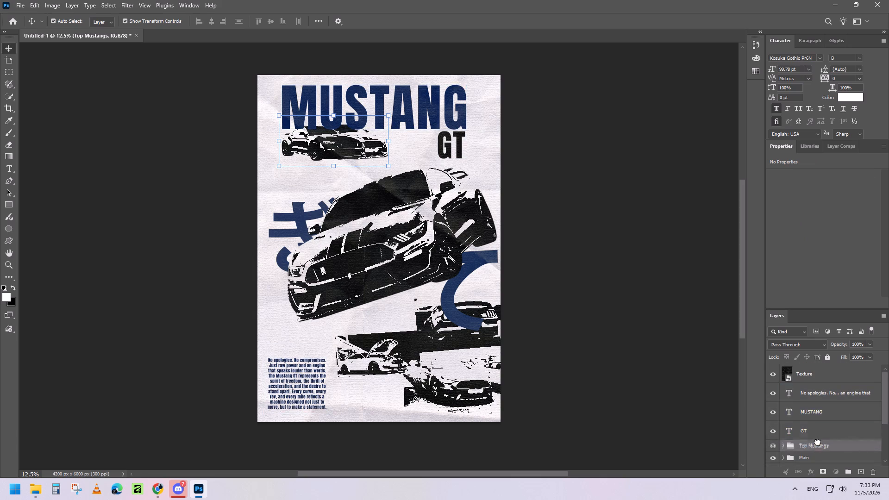
drag(818, 442, 819, 383)
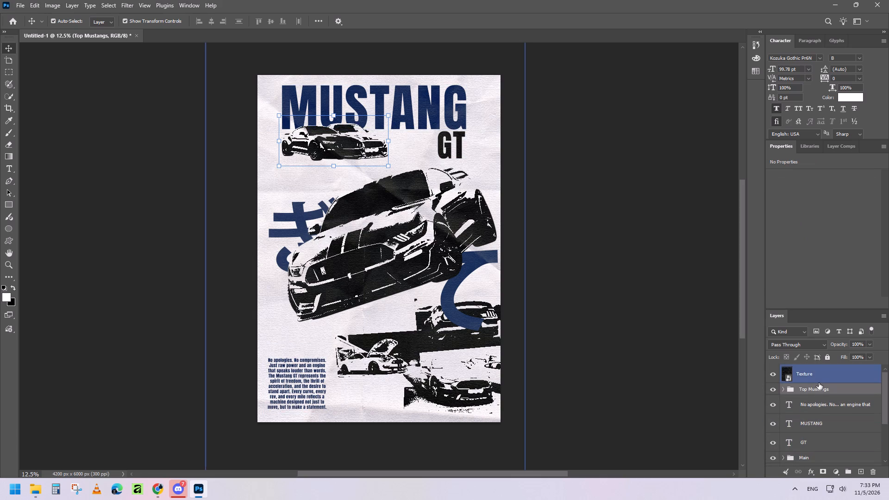
Scale the ぎ character to about 129%, rotate it about -16.5°, and place it below the top cars, partly behind the main car.
scroll(833, 443, down, 1)
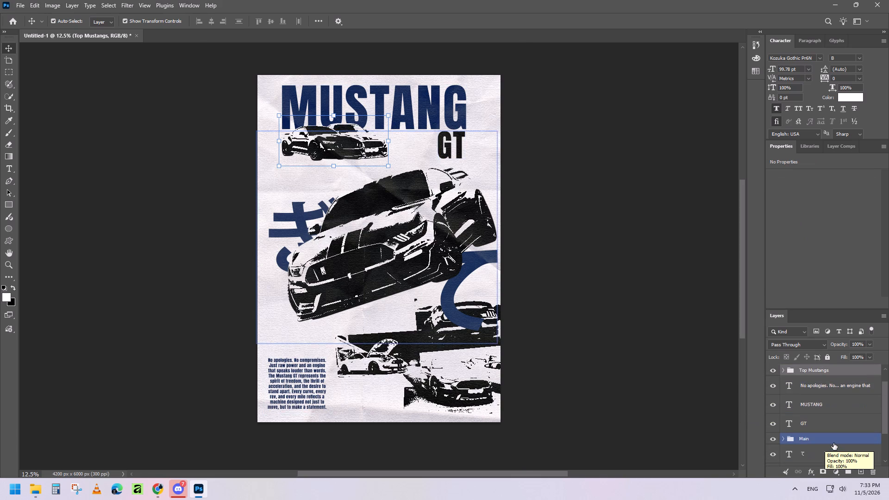
scroll(833, 443, down, 2)
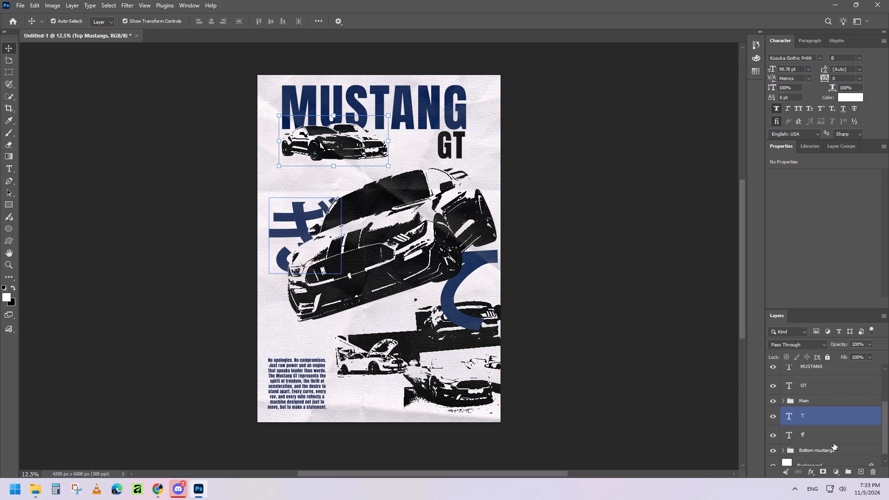
click(298, 217)
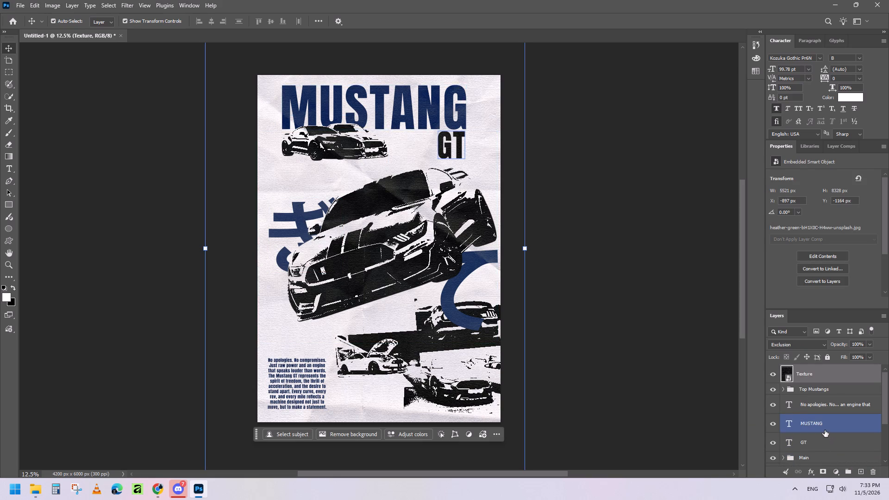
scroll(831, 446, down, 2)
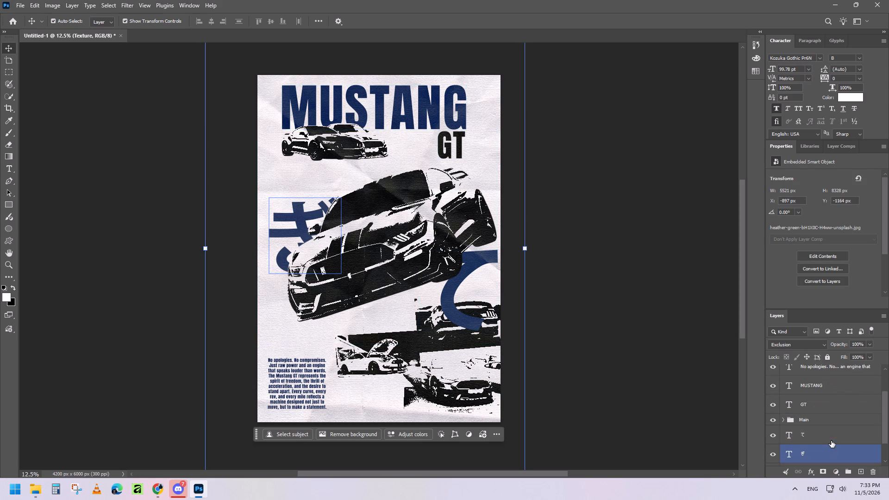
click(826, 452)
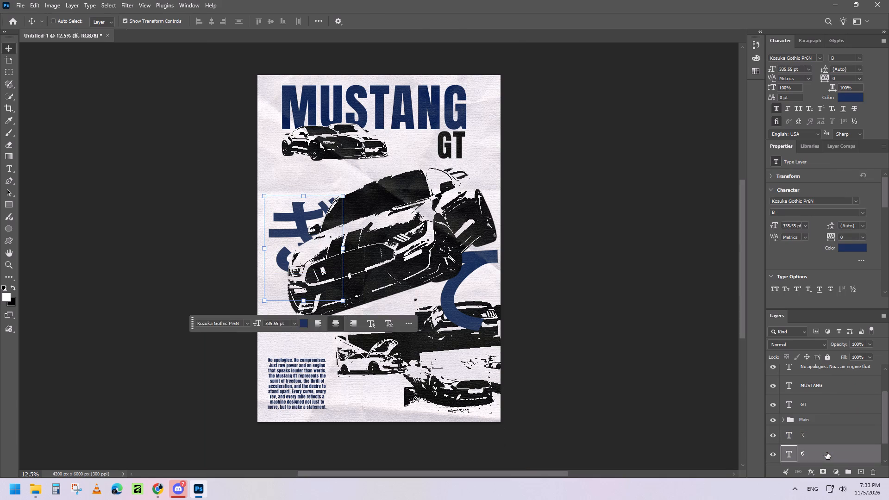
key(ctrl+t)
drag(304, 195, 301, 182)
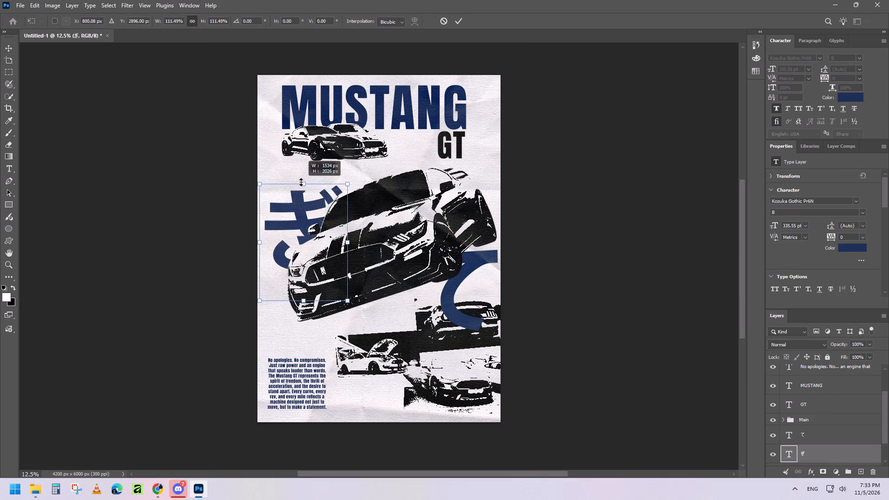
drag(301, 182, 301, 166)
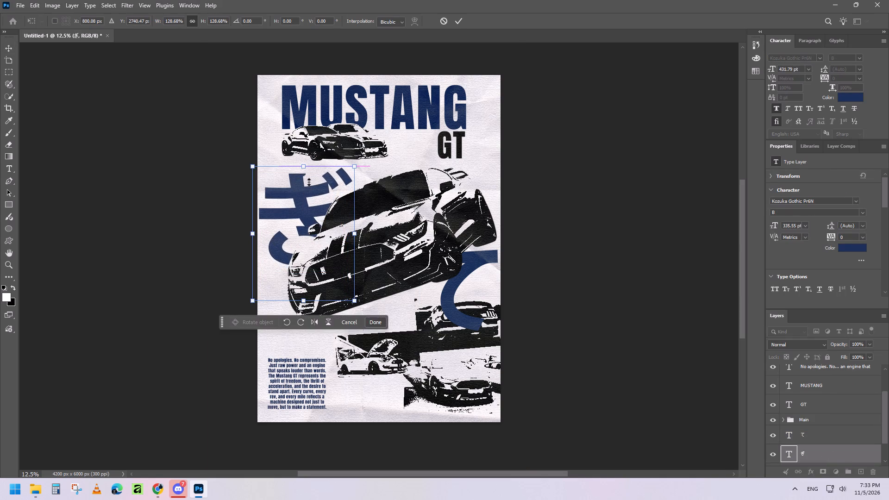
drag(308, 191, 320, 174)
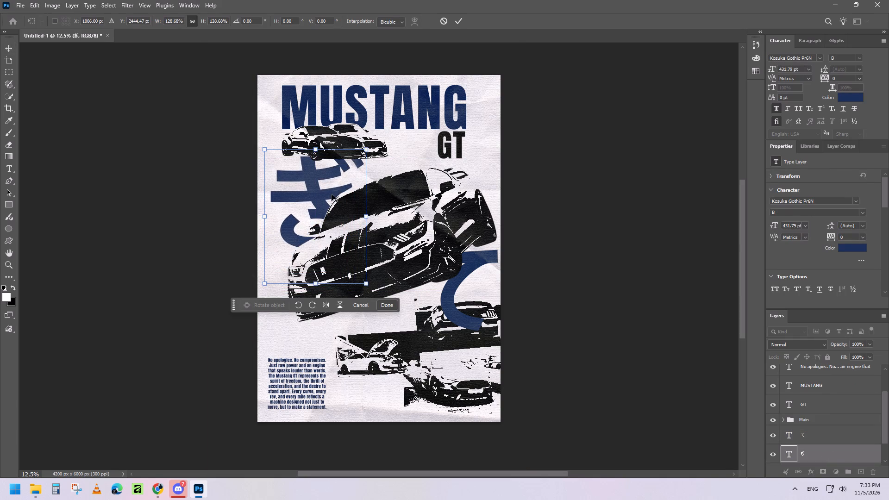
drag(318, 192, 319, 187)
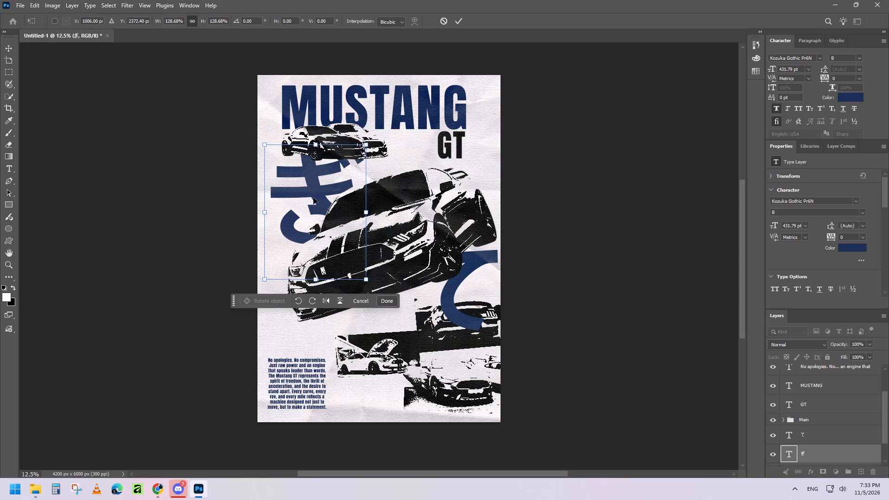
drag(258, 142, 236, 158)
drag(304, 186, 311, 194)
drag(313, 196, 308, 193)
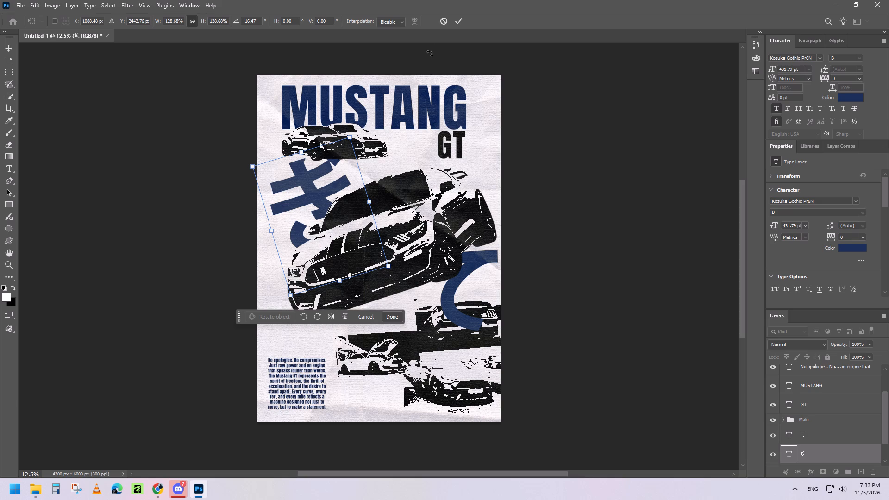
click(459, 20)
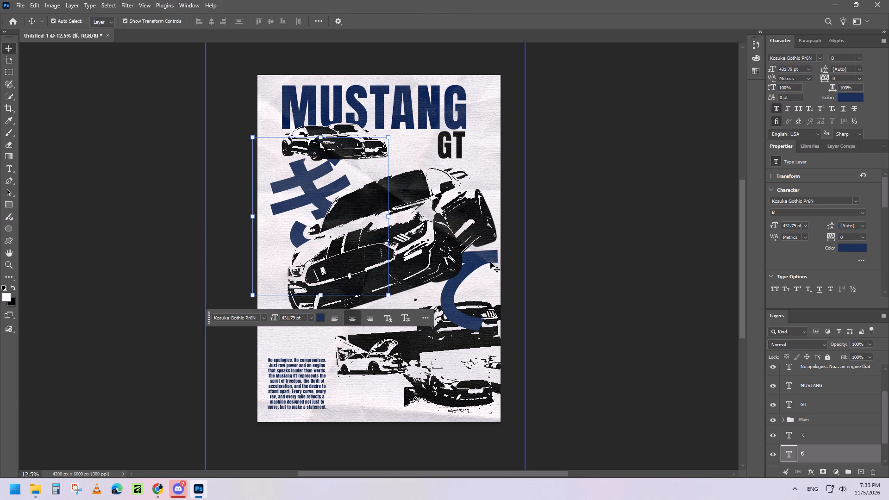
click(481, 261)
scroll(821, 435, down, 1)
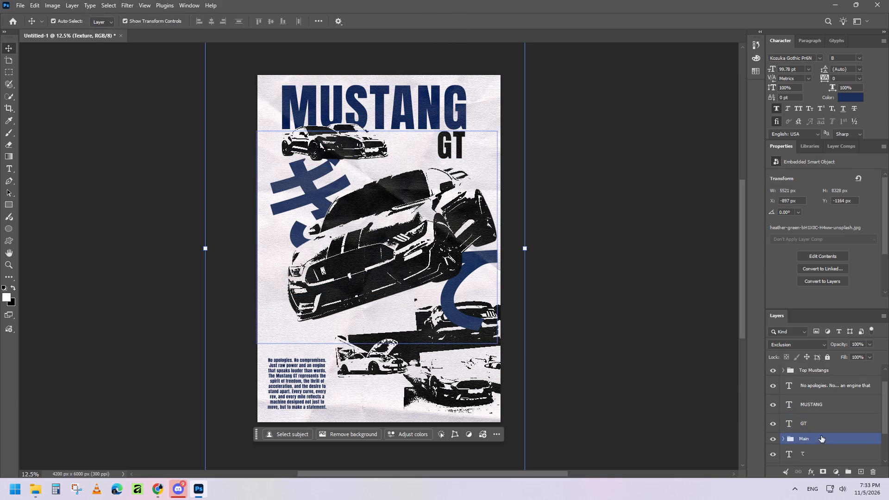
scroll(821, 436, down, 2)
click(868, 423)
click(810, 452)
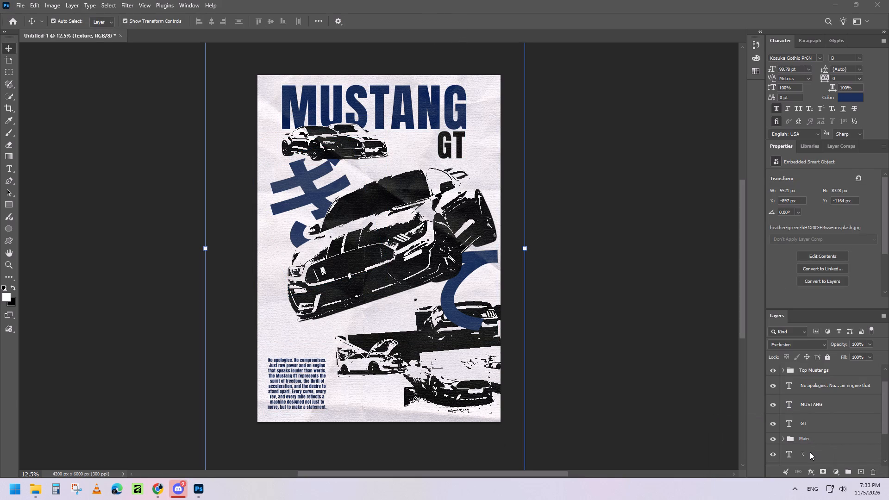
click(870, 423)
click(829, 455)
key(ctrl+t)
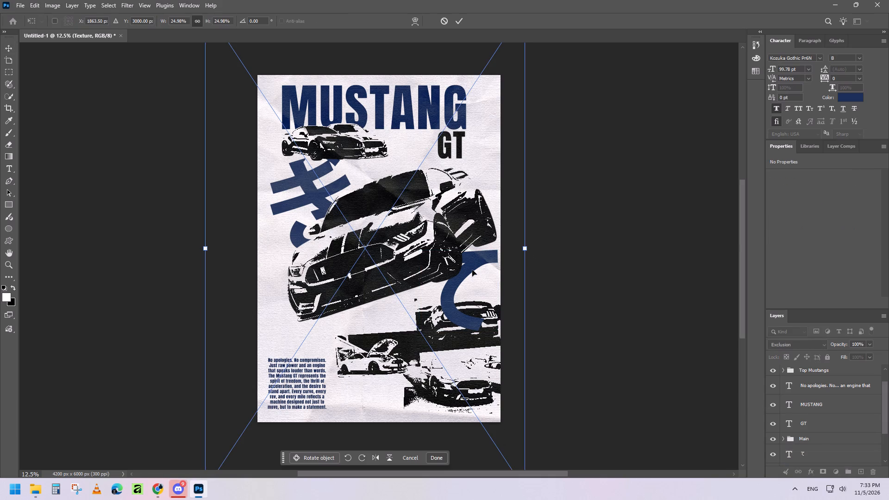
Scale the て character down to about 82% and position it just inside the poster's right edge, beneath the main car's rear.
click(826, 455)
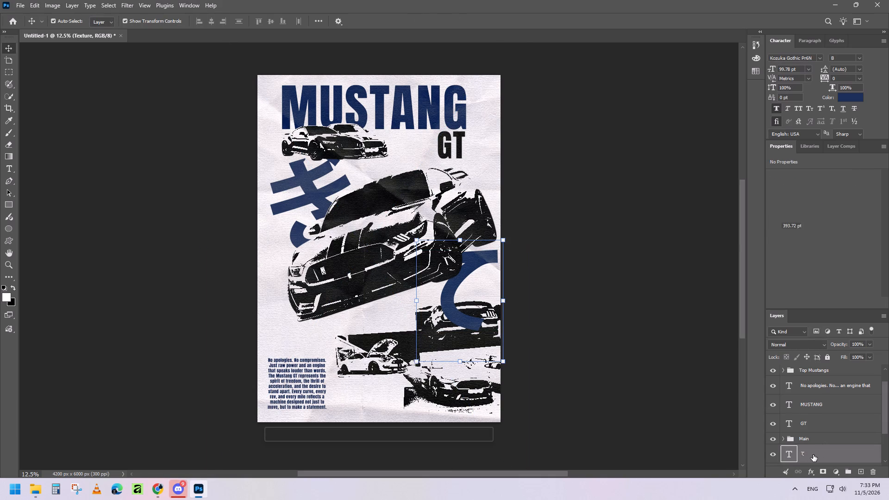
scroll(813, 455, down, 2)
key(ctrl+t)
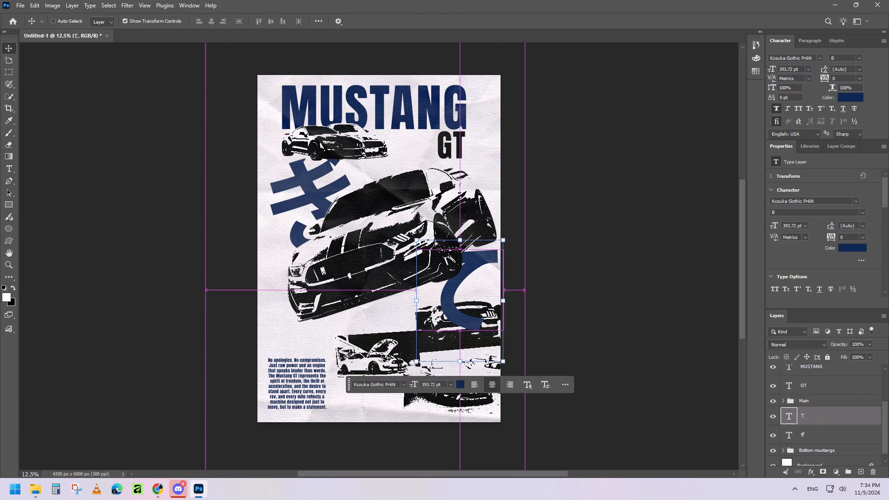
drag(417, 242, 428, 256)
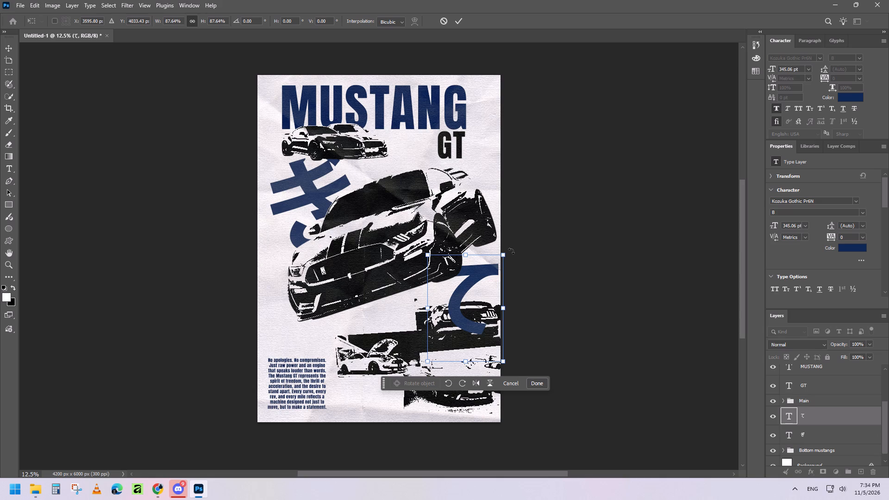
drag(469, 279, 466, 262)
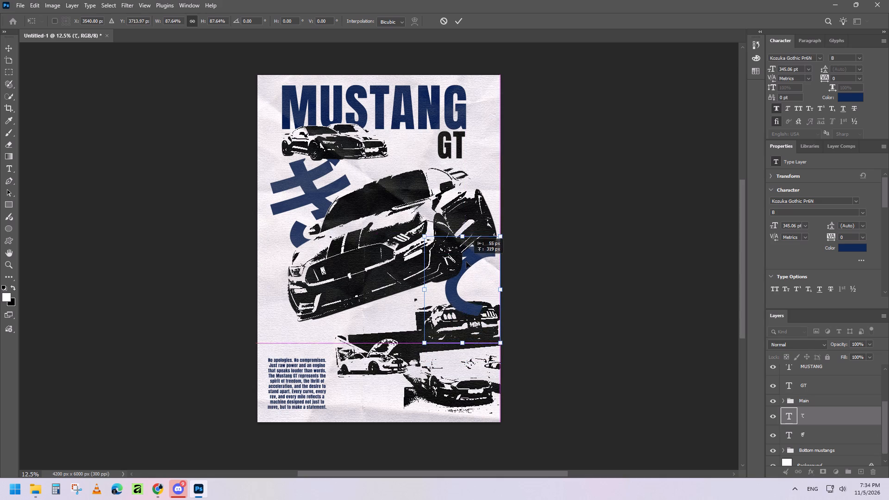
drag(466, 262, 466, 262)
drag(503, 236, 496, 241)
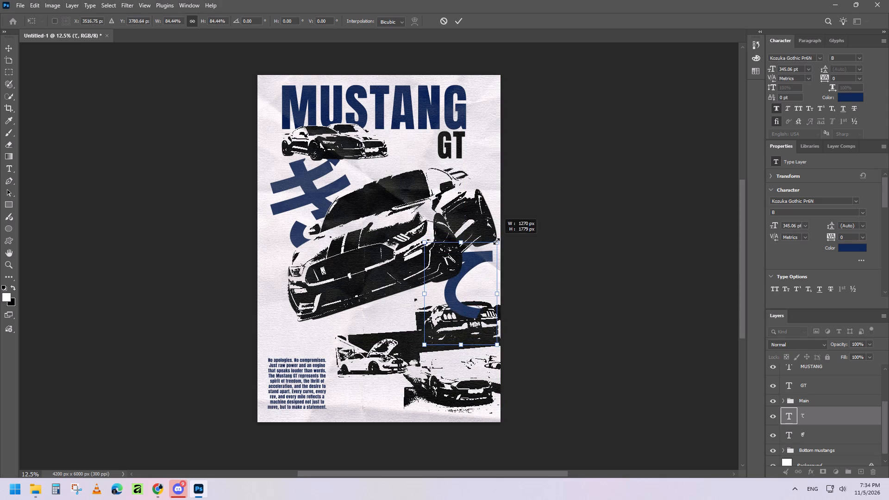
drag(496, 241, 496, 242)
click(471, 266)
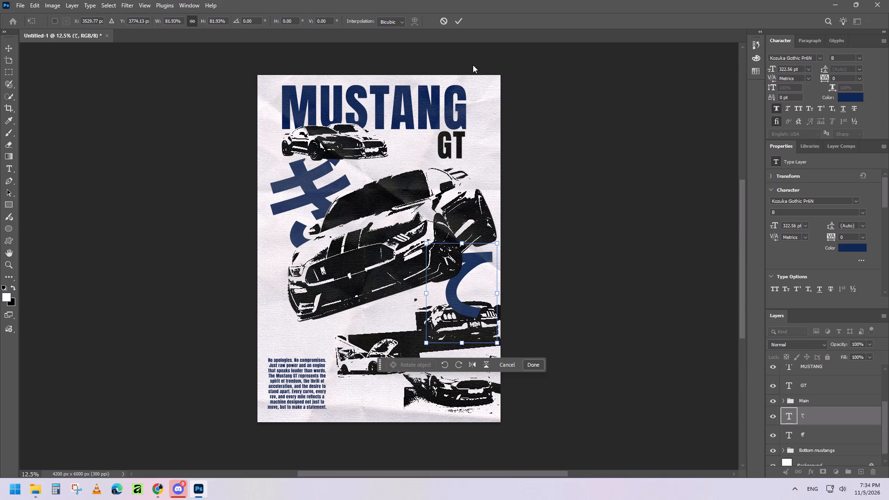
click(456, 19)
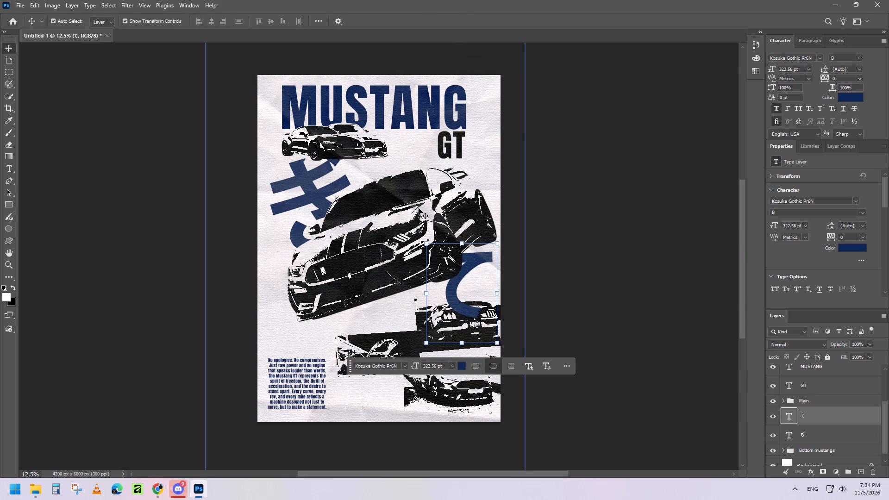
Hide the Texture layer.
click(392, 94)
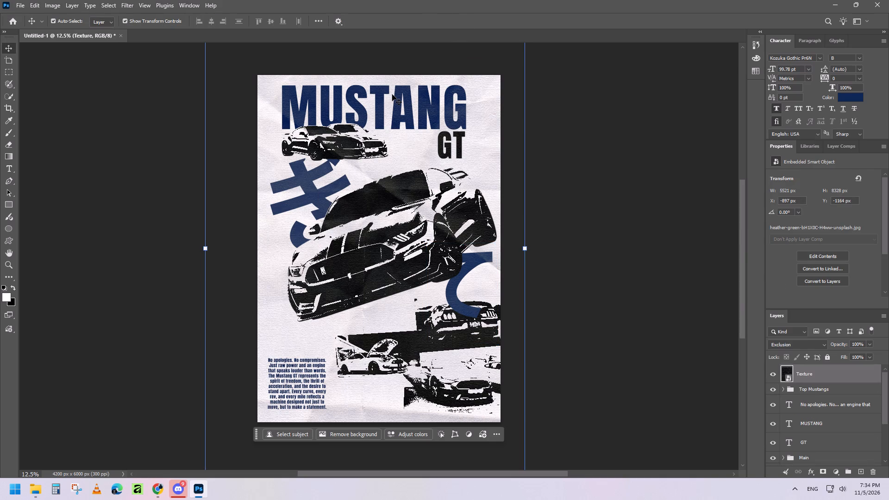
click(773, 373)
Nudge the MUSTANG title up toward the poster's top edge and slightly to the right.
click(400, 102)
key(Up)
key(Up)
key(Up)
key(Right)
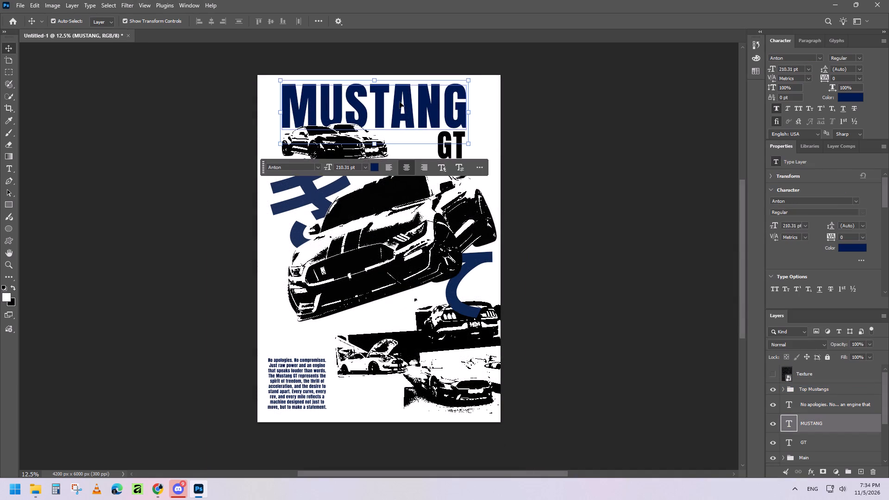
key(Up)
key(Up)
key(Up)
key(Right)
key(Up)
key(Up)
key(Up)
key(Right)
key(Right)
key(Right)
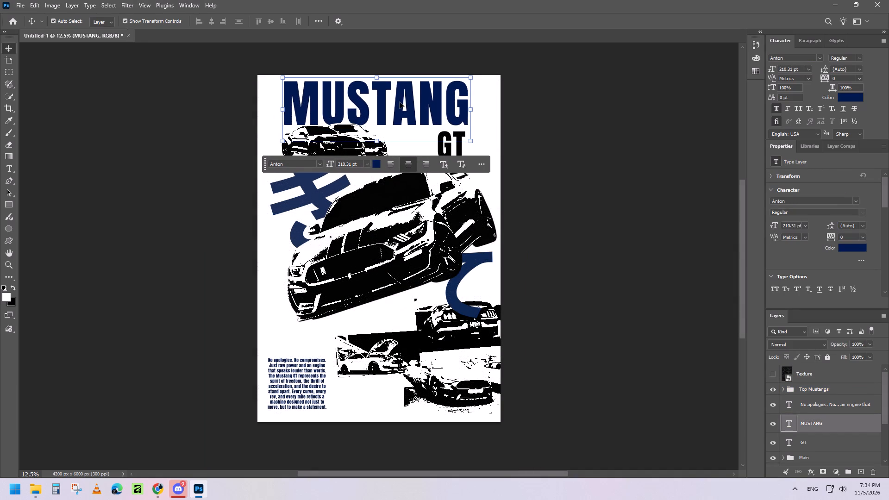
key(Right)
click(383, 102)
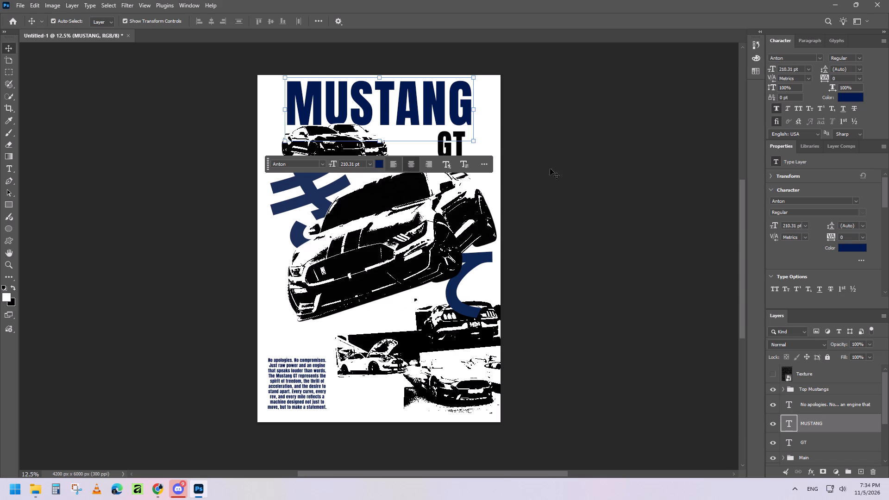
Nudge the Top Mustangs group up and slightly right so the cars overlap the bottom of the MUSTANG title.
click(831, 387)
key(Up)
key(Up)
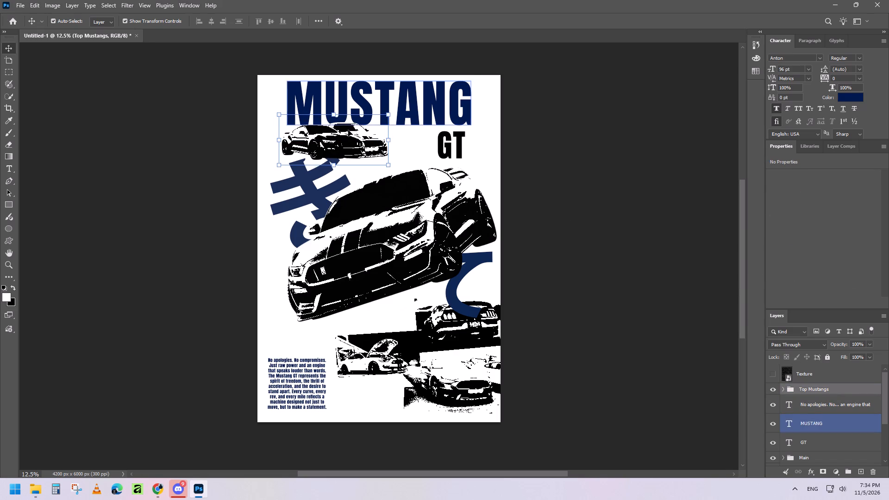
key(Up)
key(Up)
key(Up)
key(Up)
key(Right)
key(Up)
key(Up)
key(Up)
key(Up)
key(Right)
key(Right)
key(Right)
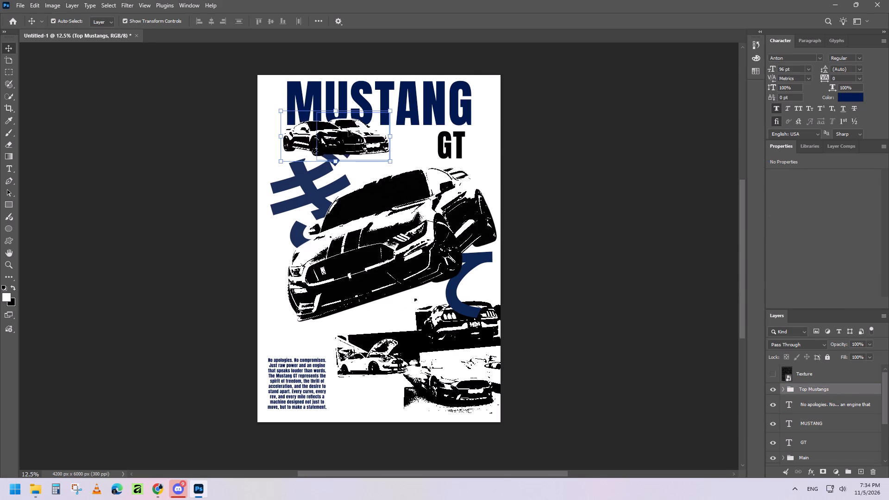
Nudge the Top Mustangs group left and slightly up so the left car extends past the M of the MUSTANG title.
key(Right)
key(Up)
key(Up)
key(Up)
key(Right)
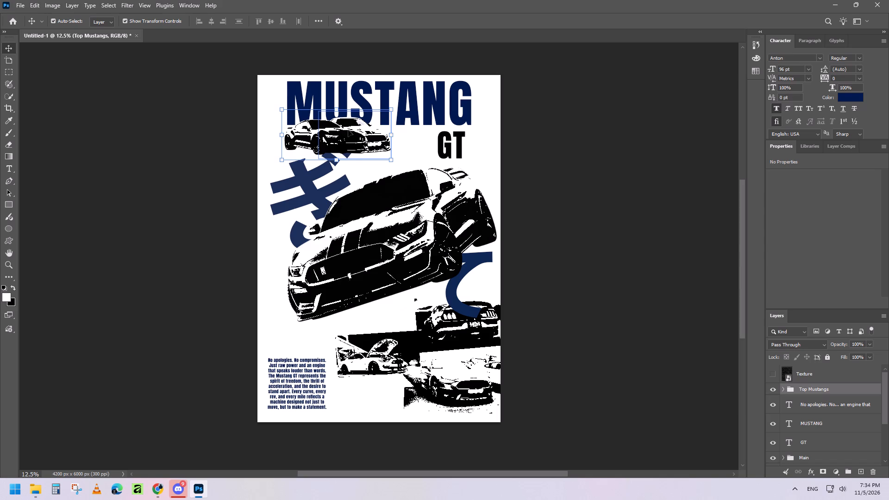
key(Left)
key(Left)
key(Left)
key(Left)
key(Left)
key(Left)
key(Left)
key(Left)
key(Left)
key(Left)
key(Left)
key(Left)
key(Left)
key(Left)
key(Left)
key(Left)
key(Left)
key(Left)
key(Left)
key(Left)
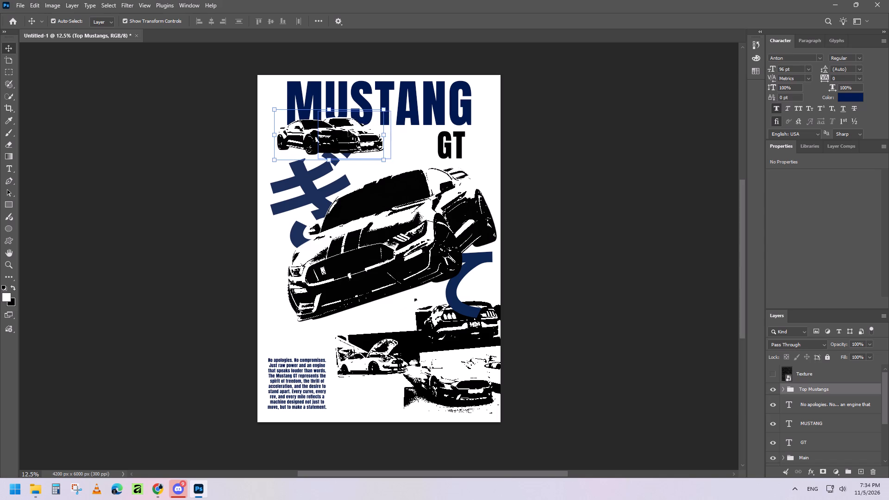
key(Up)
key(Up)
key(Left)
key(Left)
key(Up)
key(Up)
key(Left)
key(Up)
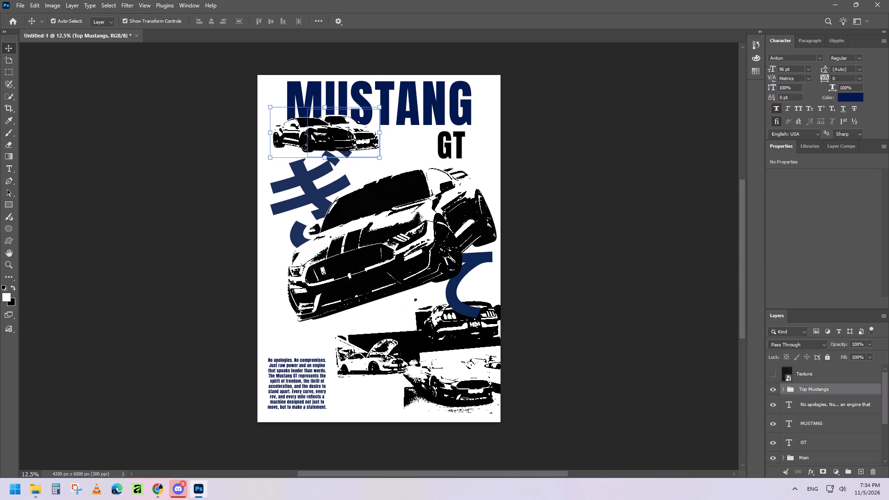
key(Up)
key(Left)
key(Up)
key(Up)
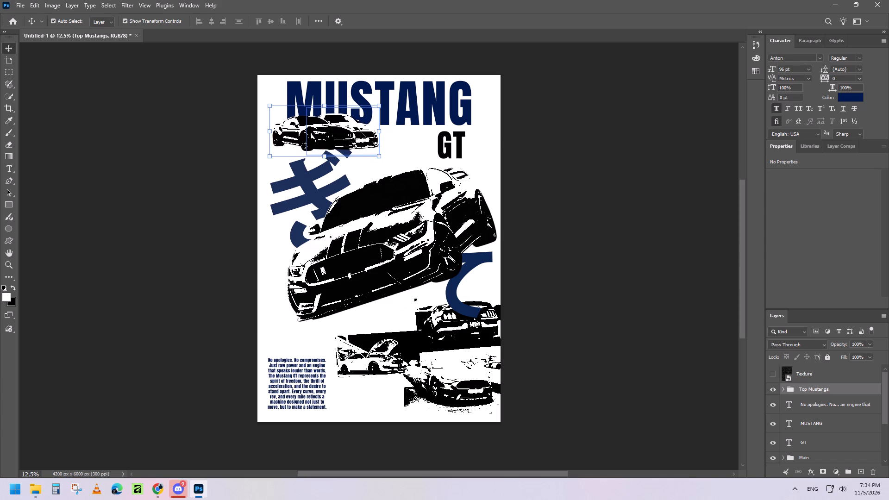
key(Up)
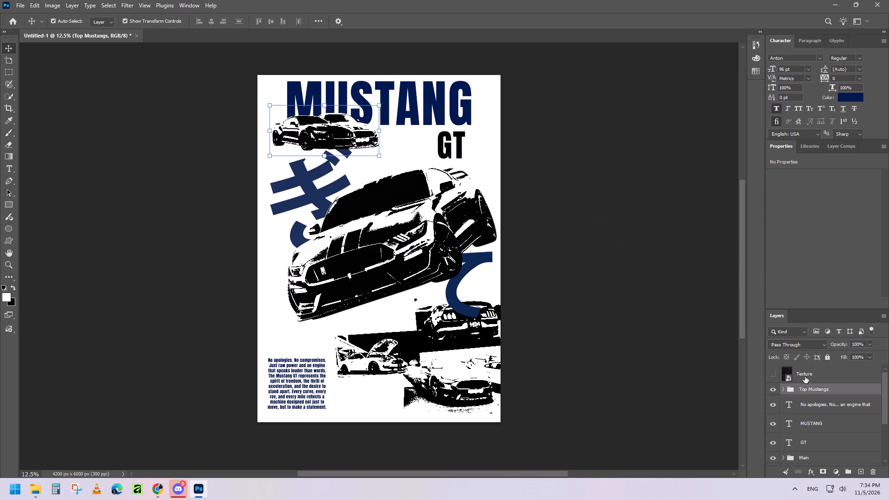
Nudge the GT text up until it sits just beneath the NG of the MUSTANG title.
click(820, 446)
key(Up)
key(Up)
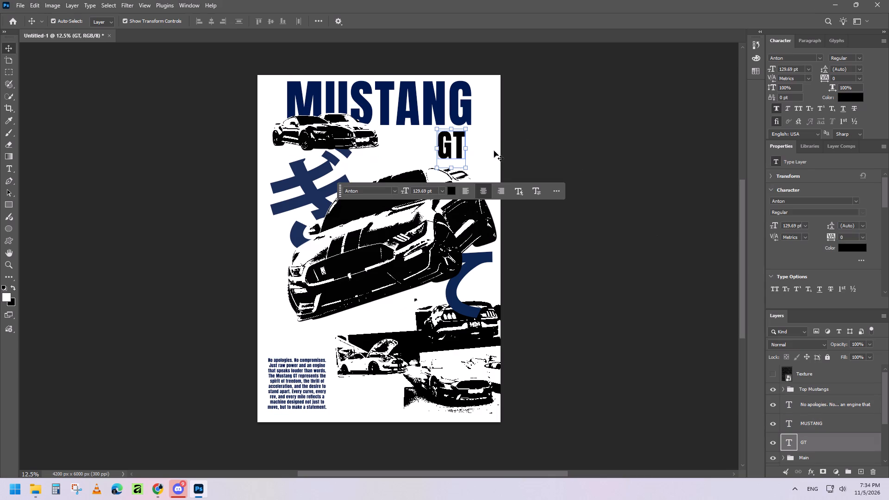
key(Up)
key(Left)
key(Up)
key(Up)
key(Up)
key(Right)
key(Up)
key(Up)
key(Up)
key(Right)
key(Right)
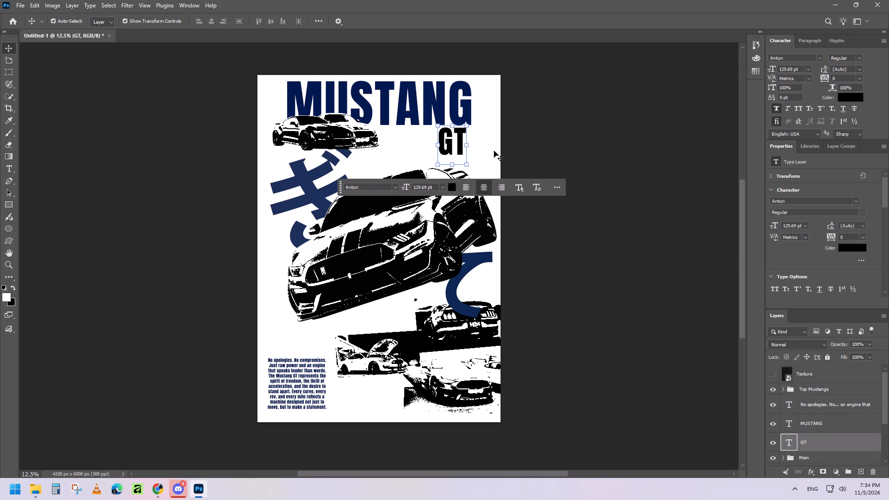
key(Up)
key(Up)
key(Right)
key(Up)
key(Left)
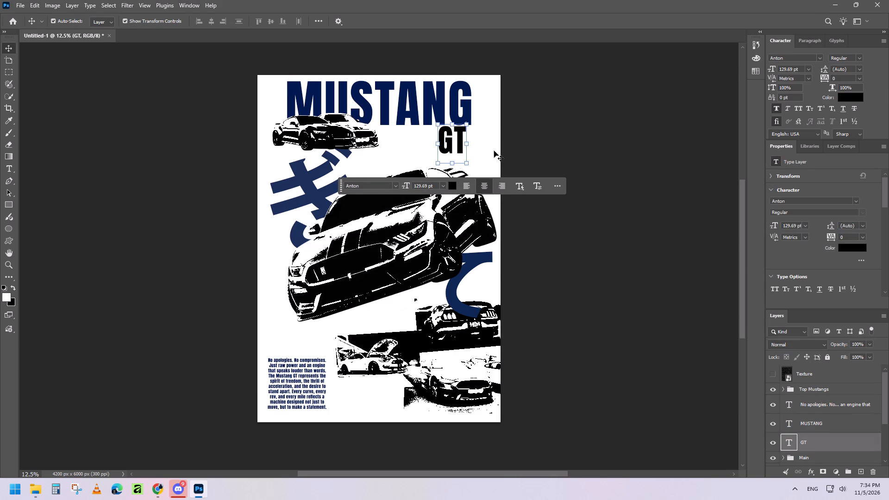
key(Left)
click(555, 147)
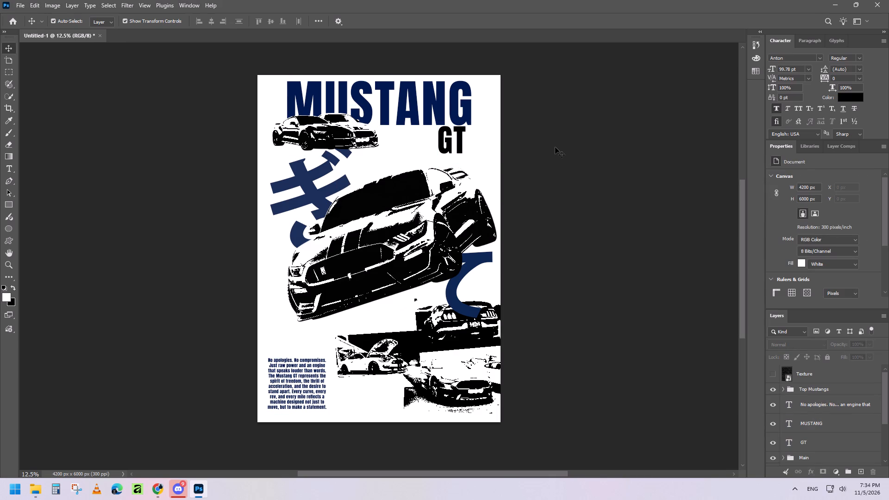
Nudge the ぎ character slightly down and left, closer to the poster's left edge.
click(298, 190)
key(Left)
key(Down)
key(Down)
key(Left)
key(Down)
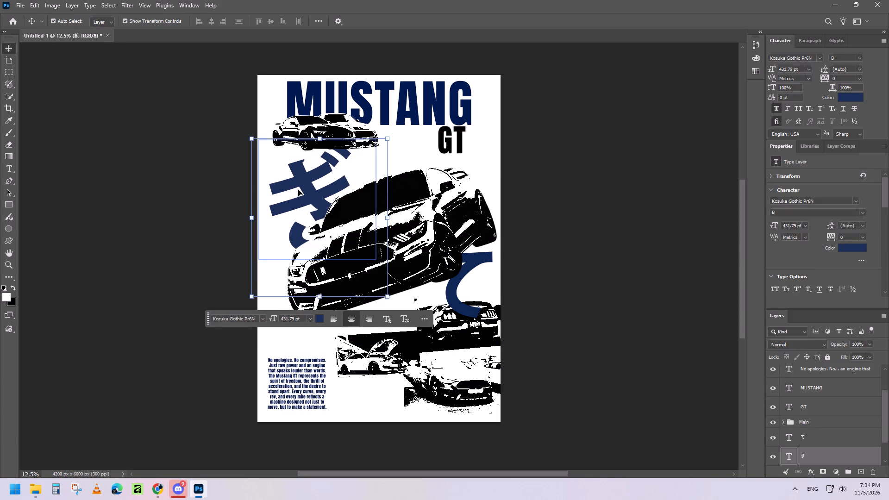
key(Down)
key(Left)
key(Left)
key(Left)
key(Down)
key(Left)
key(Down)
key(Down)
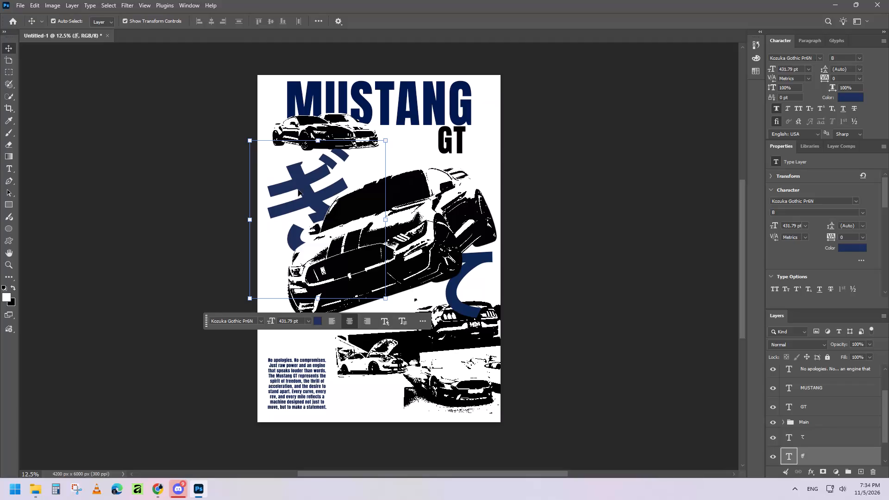
Move the て character from the main car's rear to the space above its windshield, beside ぎ.
click(475, 256)
key(Up)
key(Up)
key(Up)
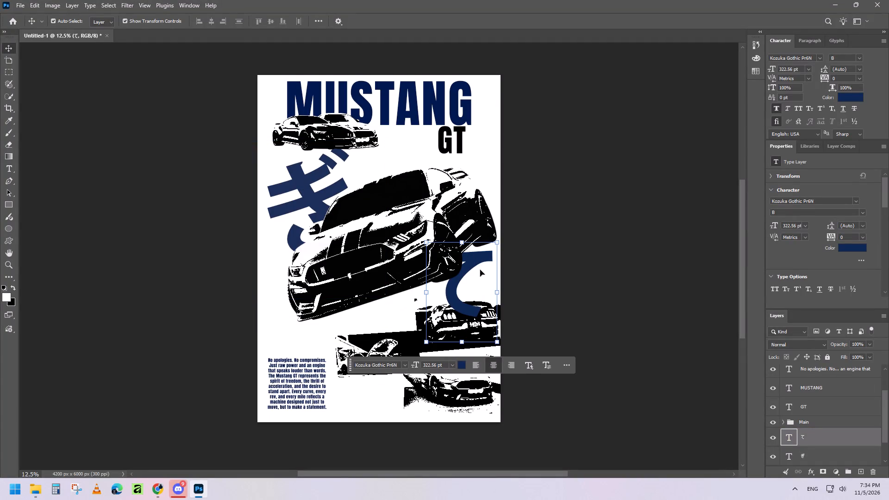
drag(473, 260, 378, 159)
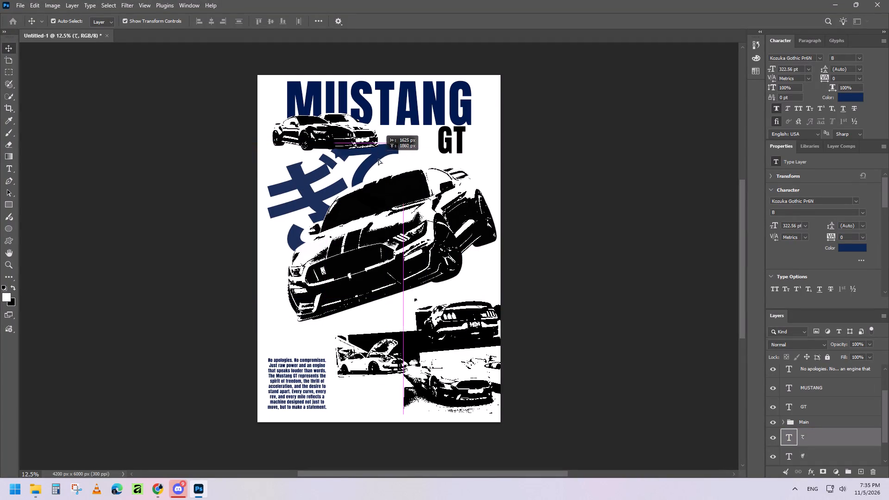
drag(378, 159, 390, 159)
Scale the ぎ character down to about 77.5% and position it near the poster's left edge, beside the main car's windshield.
click(301, 195)
drag(386, 138, 386, 139)
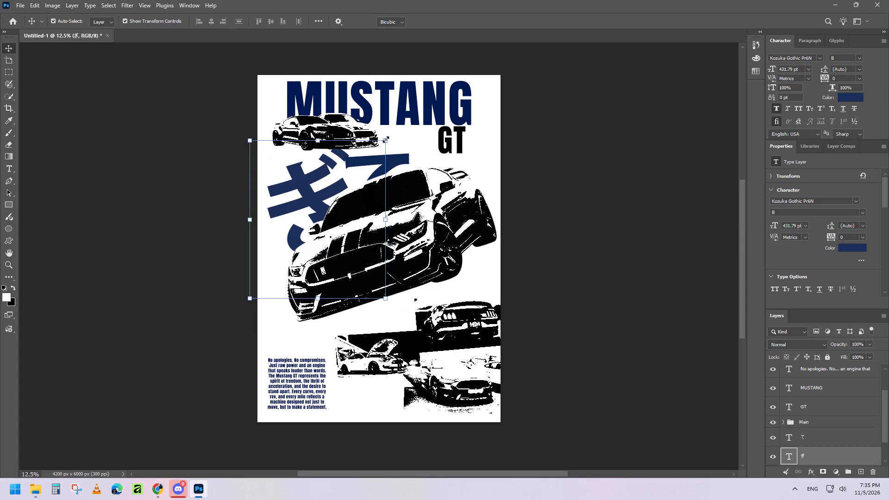
drag(386, 139, 345, 165)
key(Up)
key(Up)
key(Up)
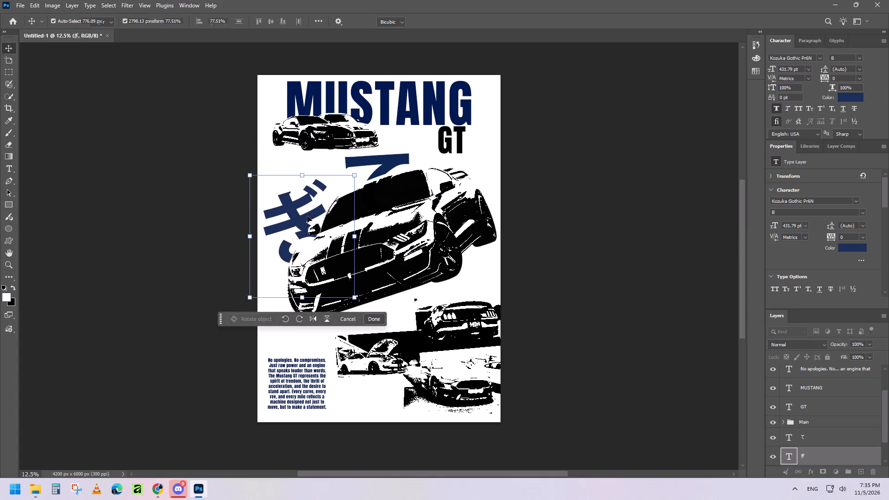
key(Up)
key(Up)
key(Up)
key(Up)
key(Up)
key(Up)
key(Up)
key(Up)
key(Up)
key(Up)
key(Up)
key(Up)
key(Up)
key(Up)
key(Up)
key(Up)
key(Up)
key(Up)
key(Up)
key(Up)
key(Up)
drag(301, 216, 301, 209)
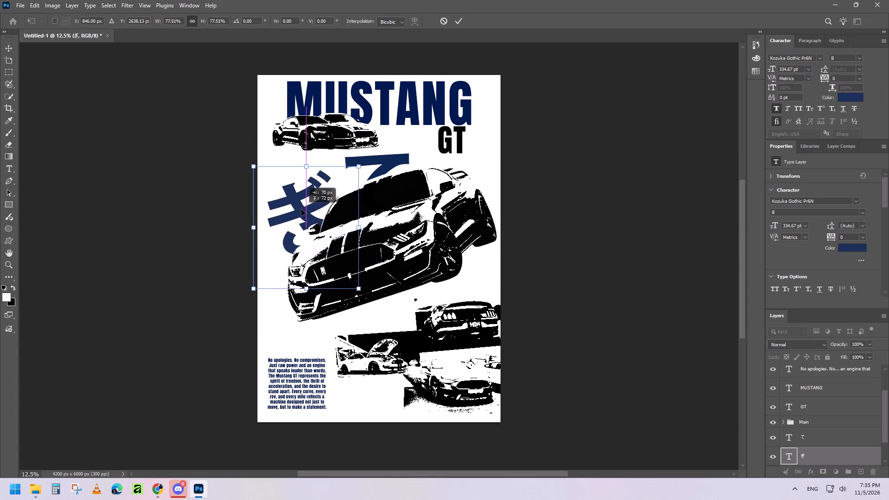
drag(301, 209, 300, 206)
click(391, 162)
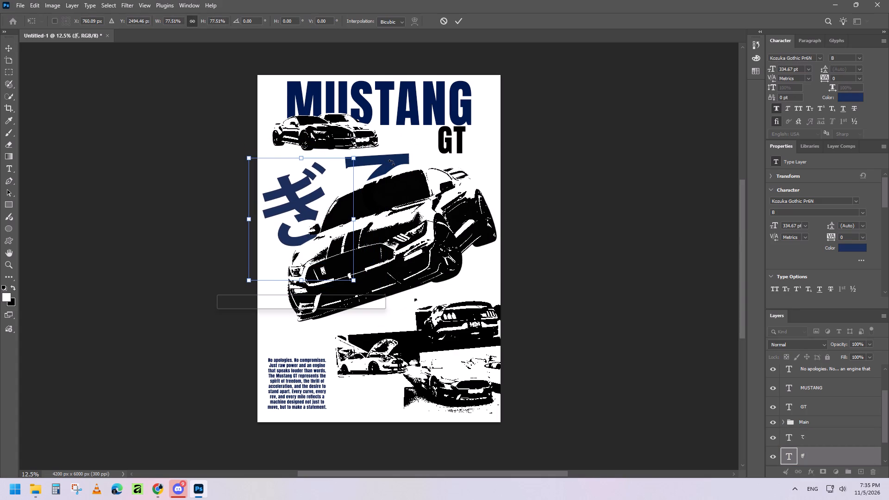
click(456, 18)
Scale the て character down to about 92% and place it directly beneath the top cars, against the upper right of ぎ.
click(397, 160)
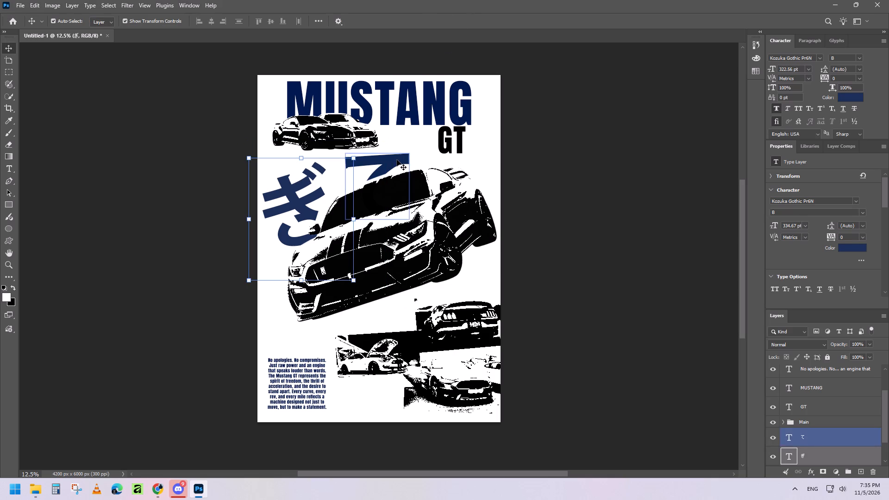
key(Left)
key(Up)
drag(414, 144, 405, 150)
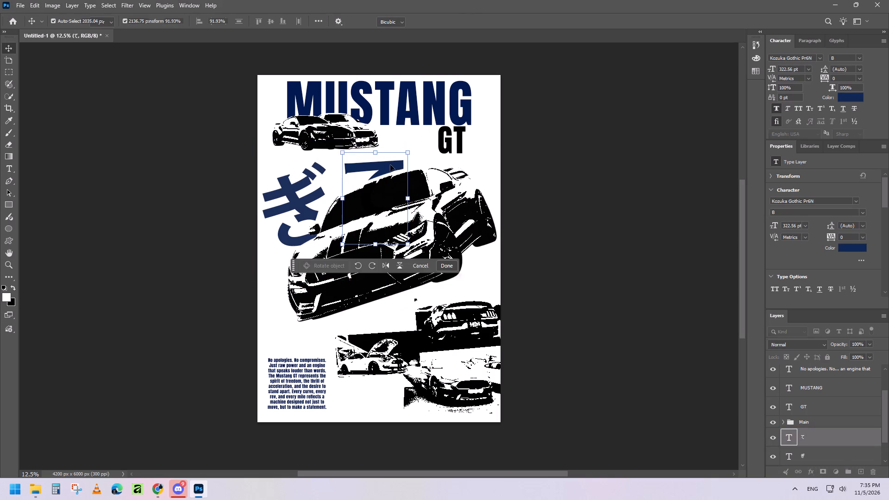
drag(387, 168, 353, 152)
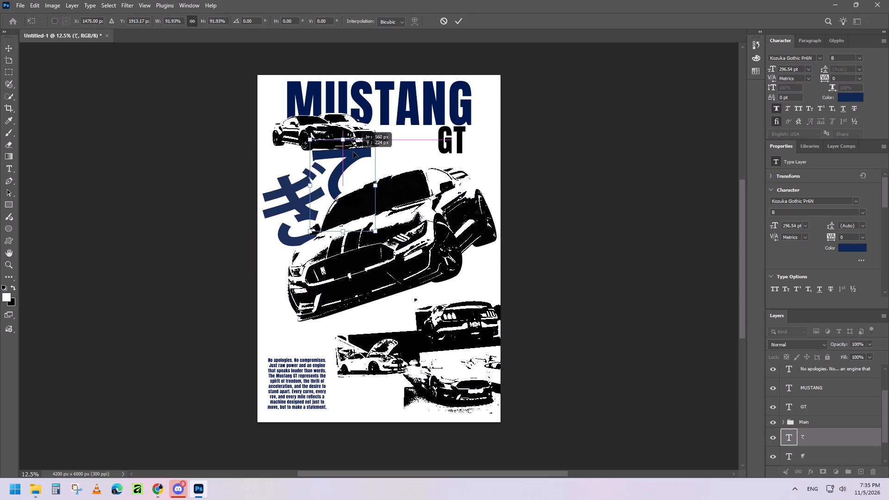
drag(353, 152, 355, 150)
key(Right)
key(Up)
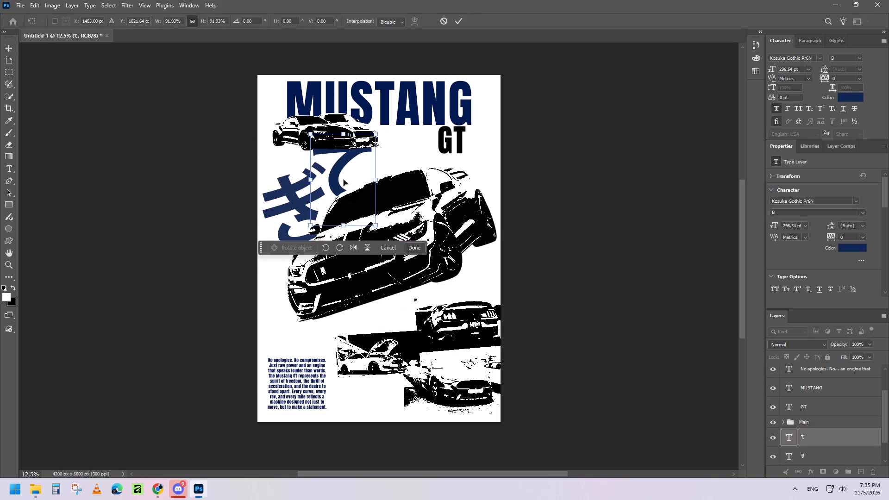
key(Up)
key(Right)
key(Down)
key(Down)
key(Down)
key(Down)
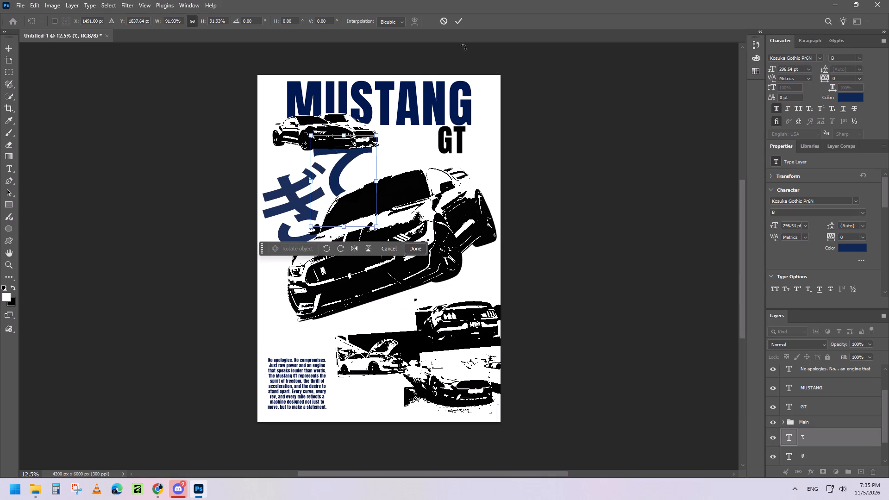
key(Down)
Rotate the て character about -17° and nudge it up to fit between the top cars and ぎ.
drag(383, 131, 365, 124)
key(Right)
key(Right)
key(Down)
key(Up)
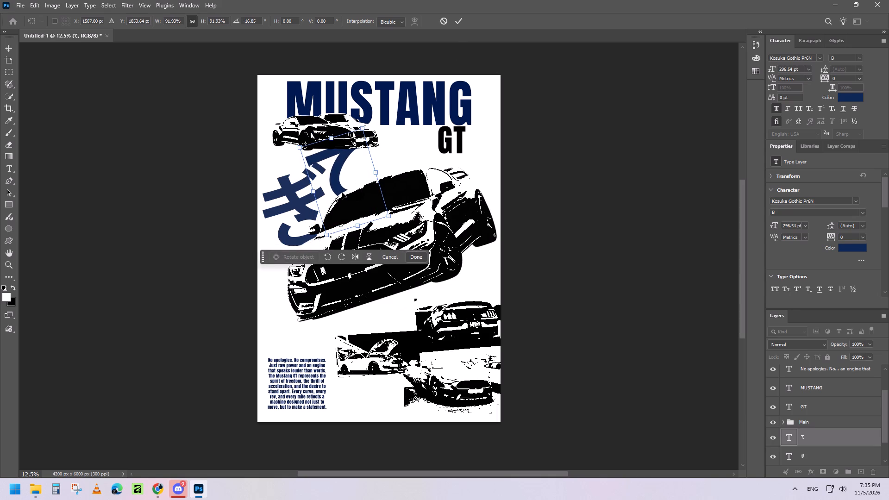
key(Up)
key(Up)
key(Up)
key(Left)
key(Left)
key(Up)
key(Left)
key(Left)
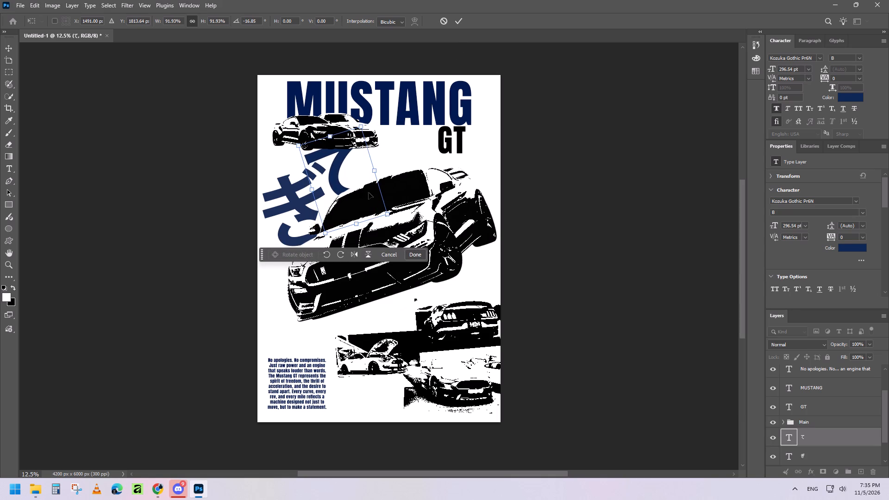
key(Left)
key(Right)
key(Right)
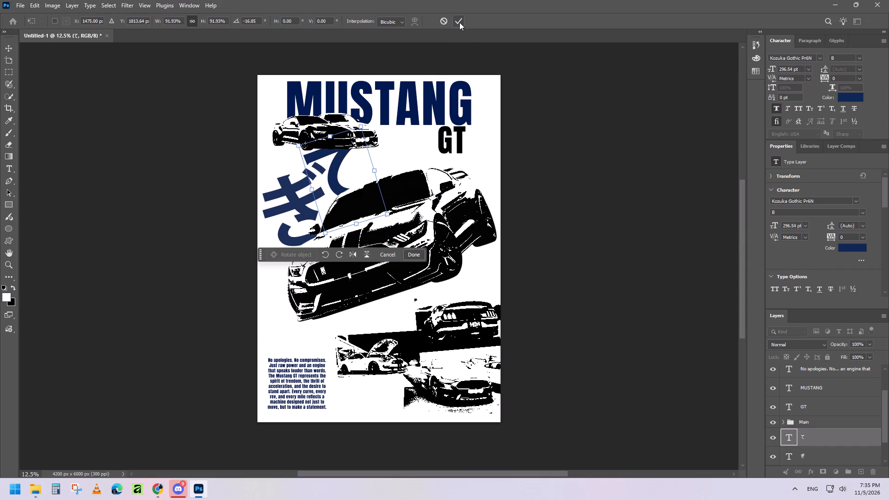
key(Right)
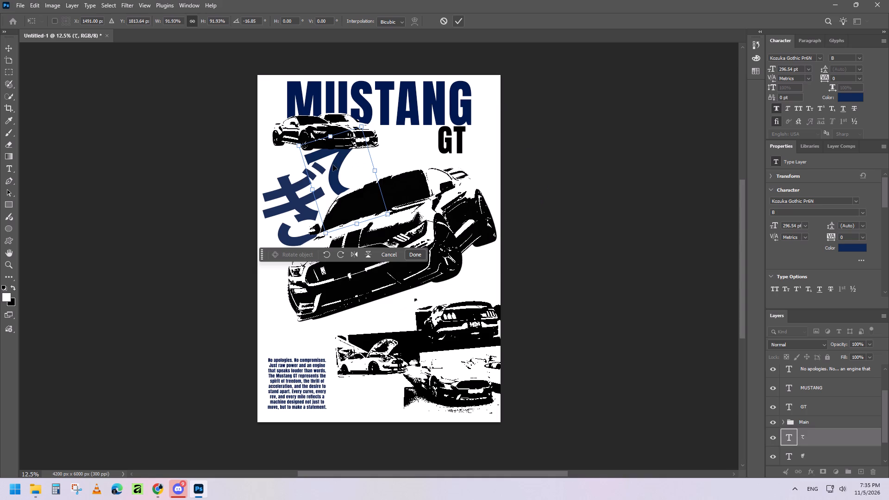
click(462, 18)
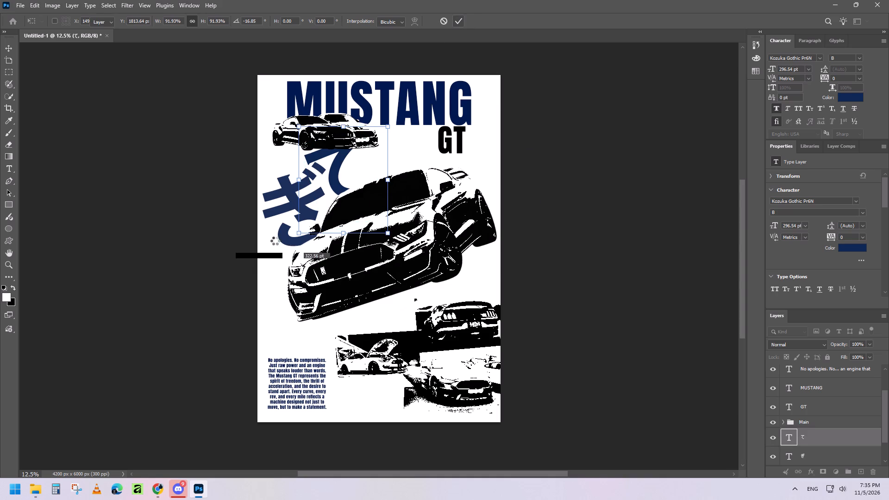
Nudge the ぎ character slightly up and right, closer to て.
click(283, 207)
key(Up)
key(Up)
key(Up)
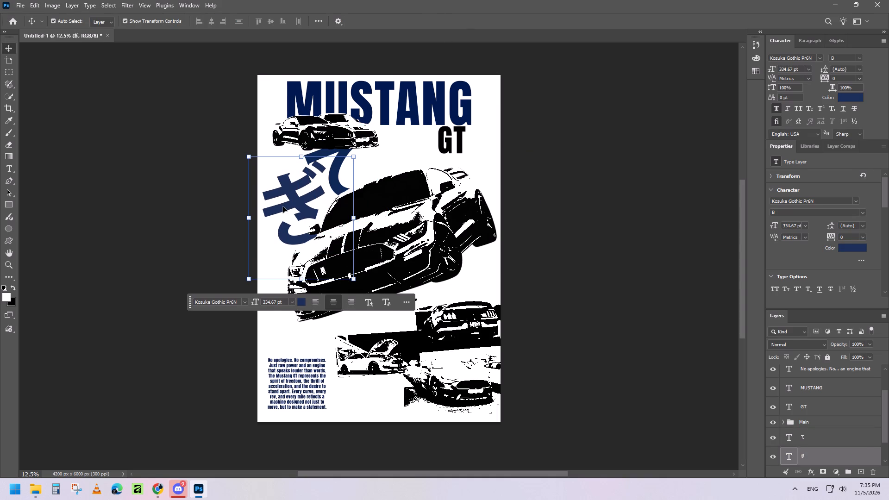
key(Right)
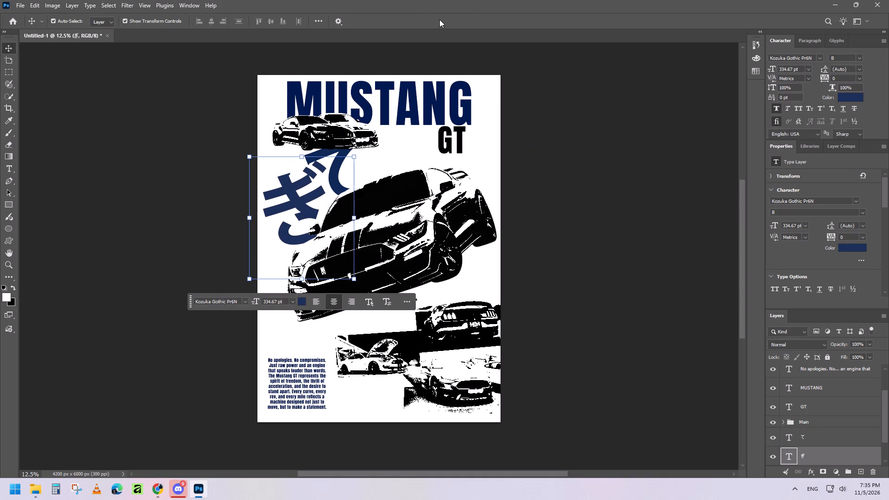
Show the Texture layer to check the whole composition, and hide it again.
scroll(782, 399, up, 7)
click(773, 376)
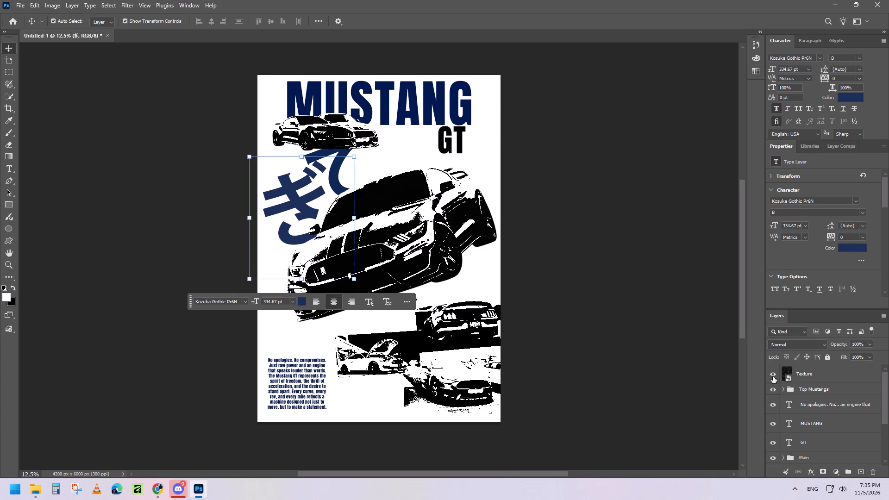
click(642, 250)
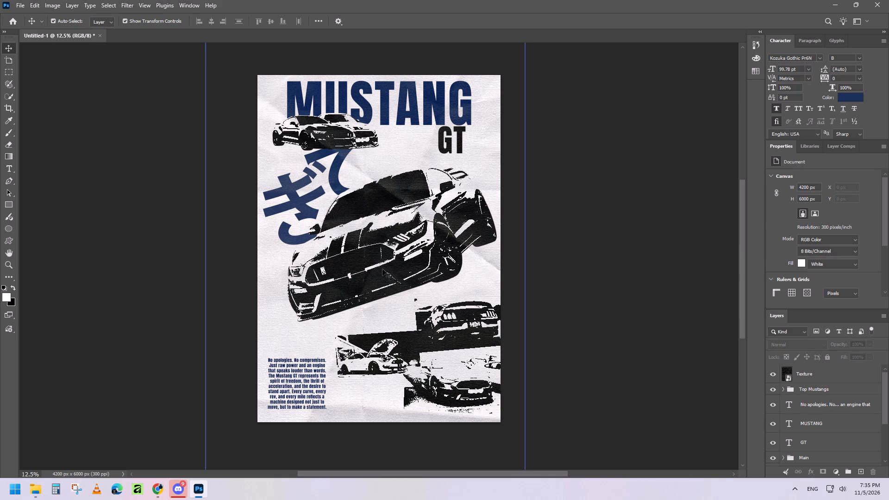
click(771, 374)
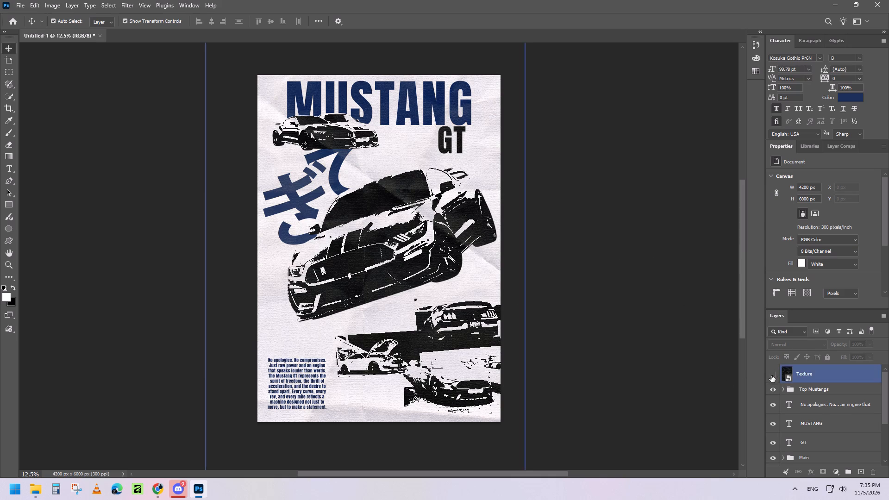
scroll(821, 437, down, 1)
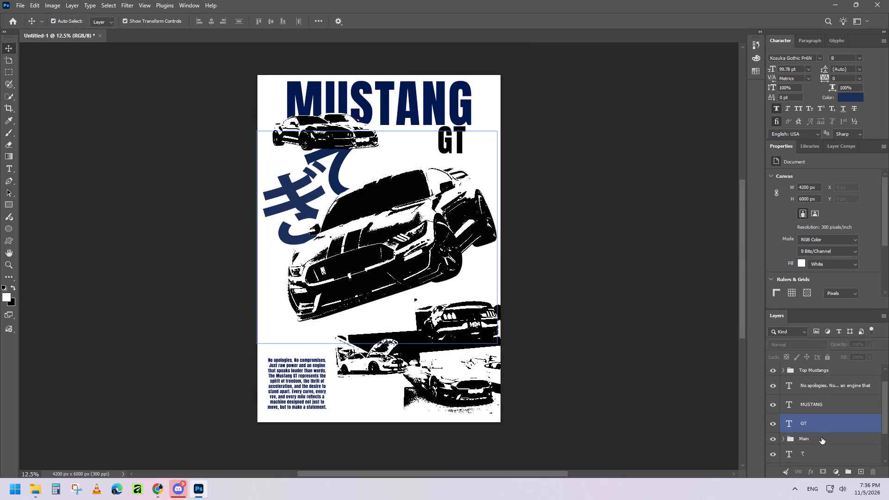
Nudge the main Mustang down and slightly left to about X -26 px, Y 1146 px, away from the Japanese characters.
click(405, 223)
key(Down)
key(Down)
key(Down)
key(Down)
key(Right)
key(Right)
key(Down)
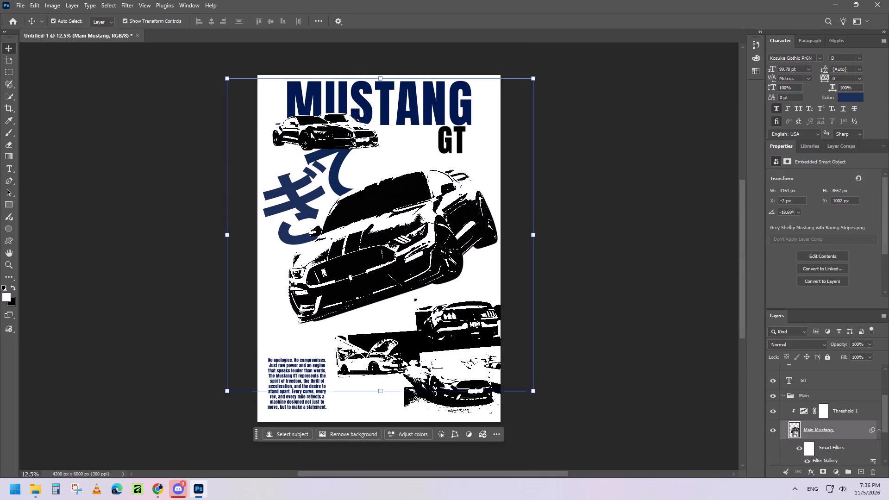
key(Down)
key(Down)
key(Down)
key(Right)
key(Right)
key(Down)
key(Down)
key(Down)
key(Down)
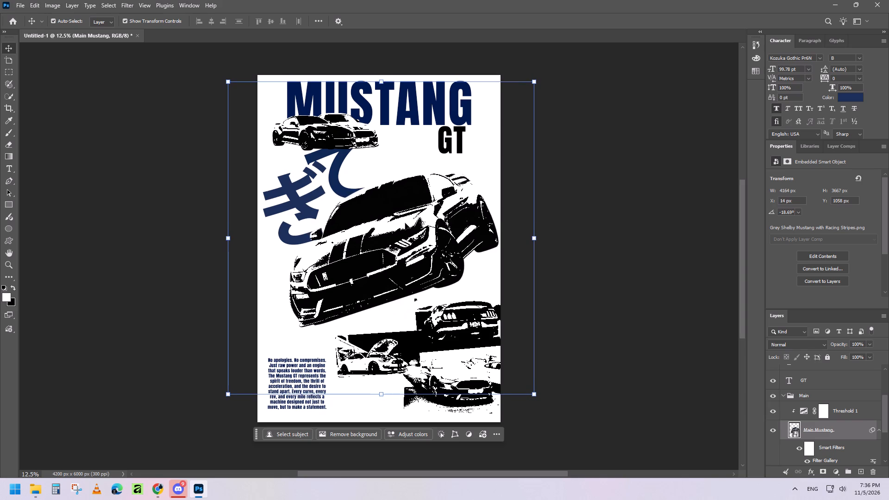
key(Left)
key(Down)
key(Down)
key(Down)
key(Down)
key(Down)
key(Left)
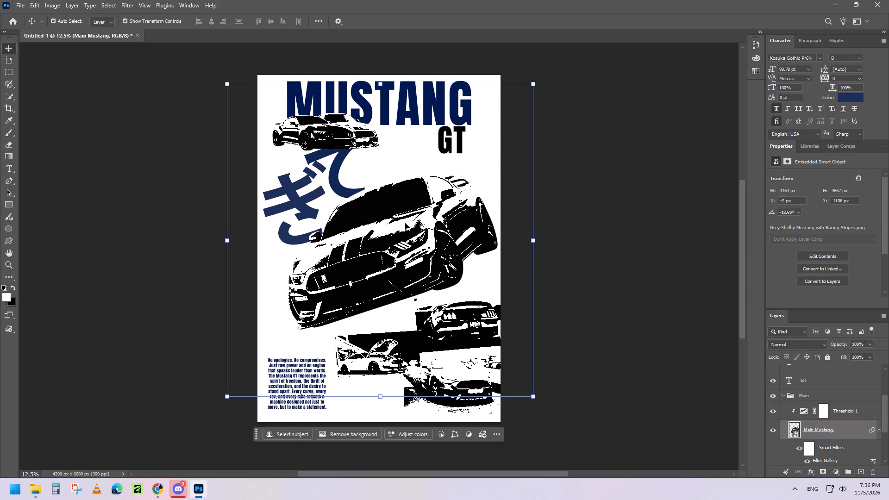
key(Down)
key(Down)
key(Left)
key(Down)
key(Down)
key(Left)
key(Down)
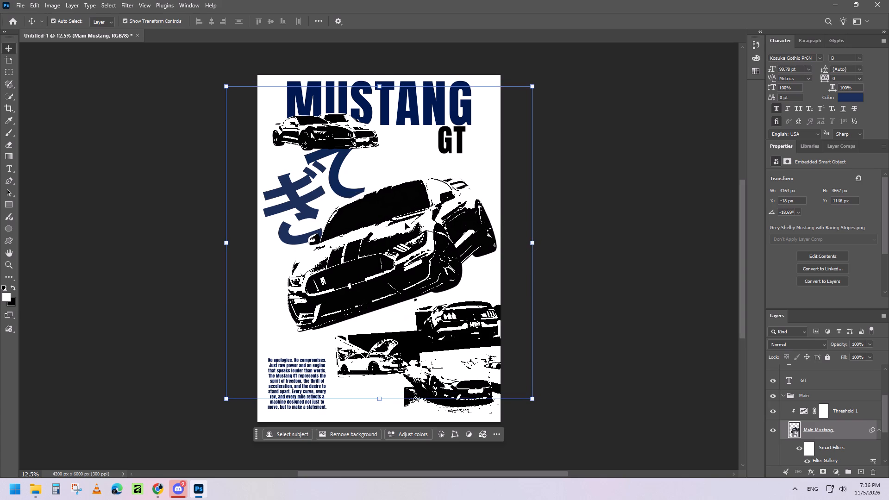
key(Left)
Nudge the ぎ character slightly down towards the main car.
click(293, 202)
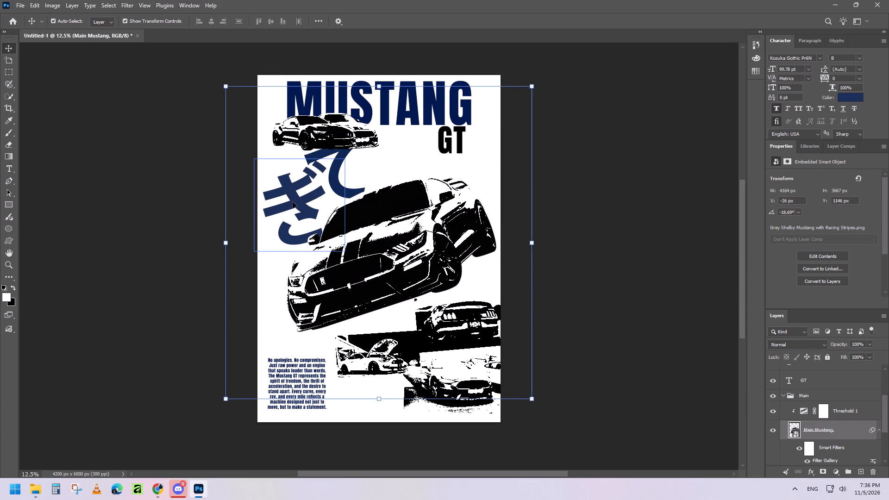
key(Down)
key(Down)
Fine-tune the て character's position, settling it slightly lower between the top cars and the main car's roof.
click(336, 185)
key(Down)
key(Down)
key(Down)
key(Right)
key(Right)
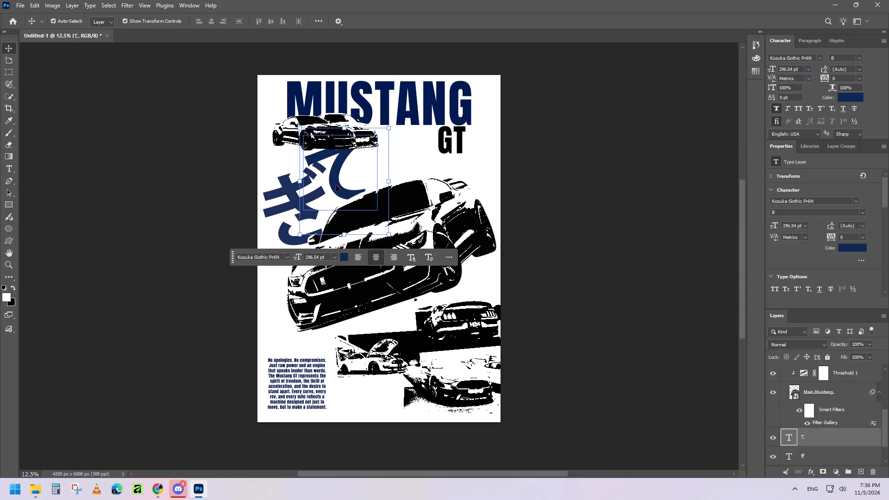
key(Down)
key(Down)
key(Down)
key(Right)
key(Up)
key(Up)
key(Right)
key(Right)
key(Up)
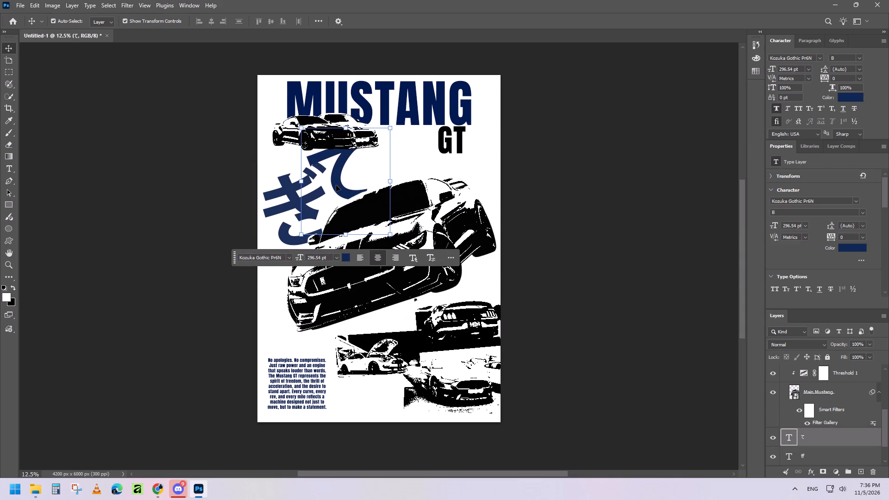
key(Up)
key(Up)
key(Left)
key(Left)
key(Left)
key(Down)
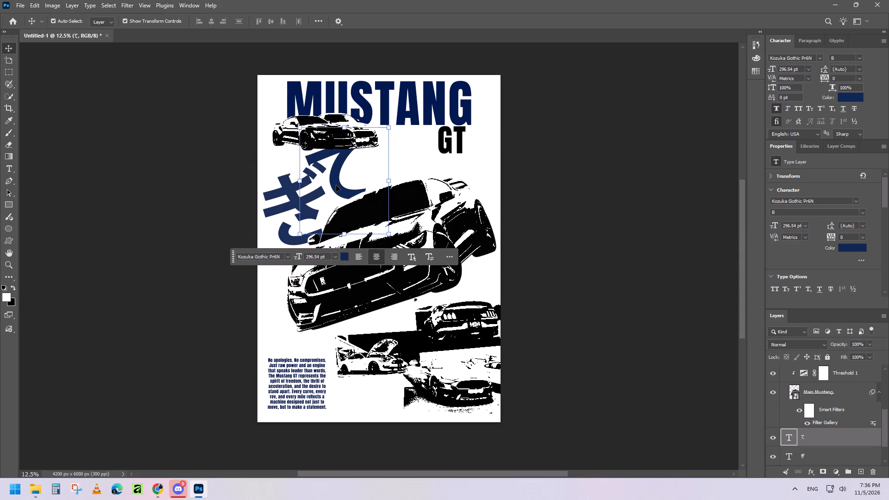
key(Left)
key(Left)
key(Down)
key(Down)
Nudge the ぎ character slightly down and right, closer to て and the main car.
click(287, 206)
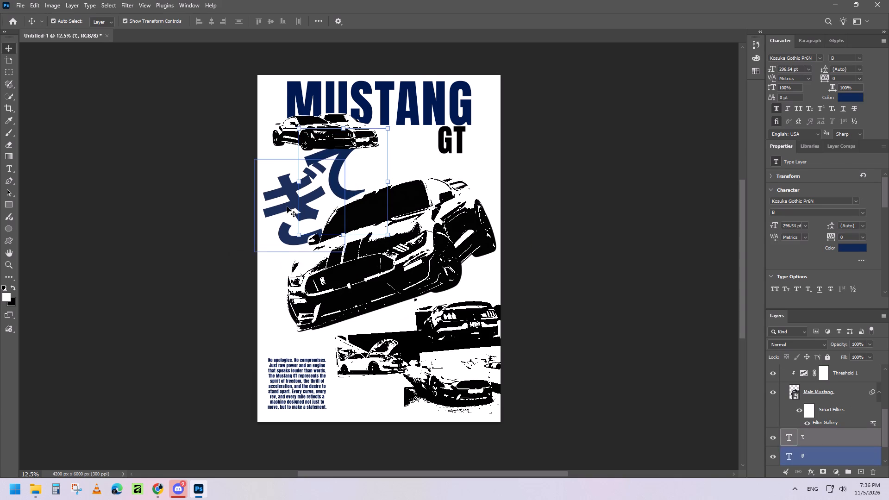
key(Down)
key(Right)
key(Right)
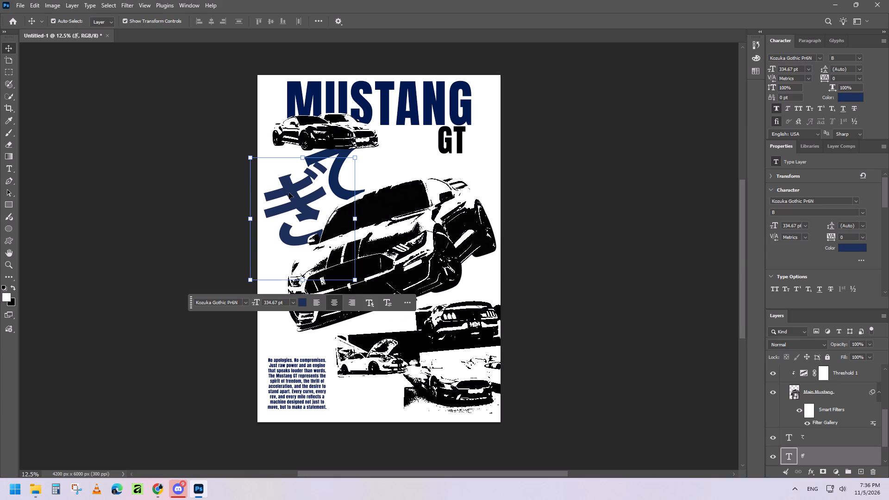
key(Down)
Nudge the て character slightly down and right to keep its spacing from ぎ.
click(342, 185)
key(Down)
key(Down)
key(Right)
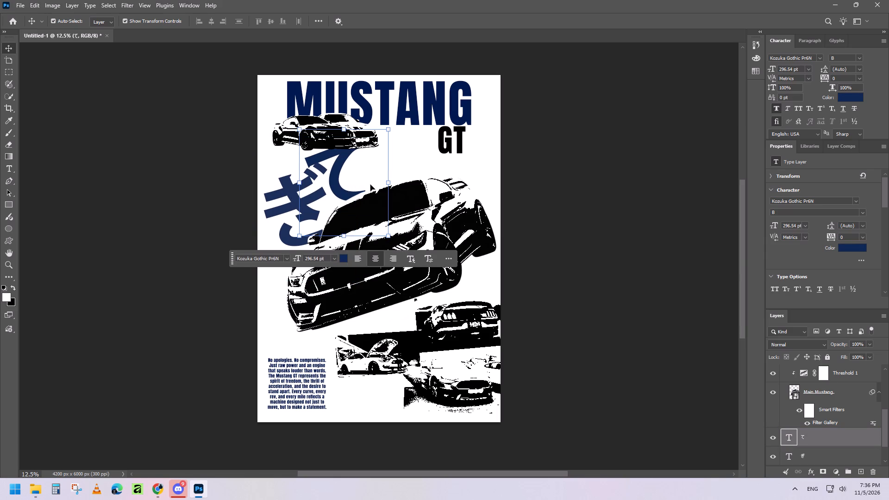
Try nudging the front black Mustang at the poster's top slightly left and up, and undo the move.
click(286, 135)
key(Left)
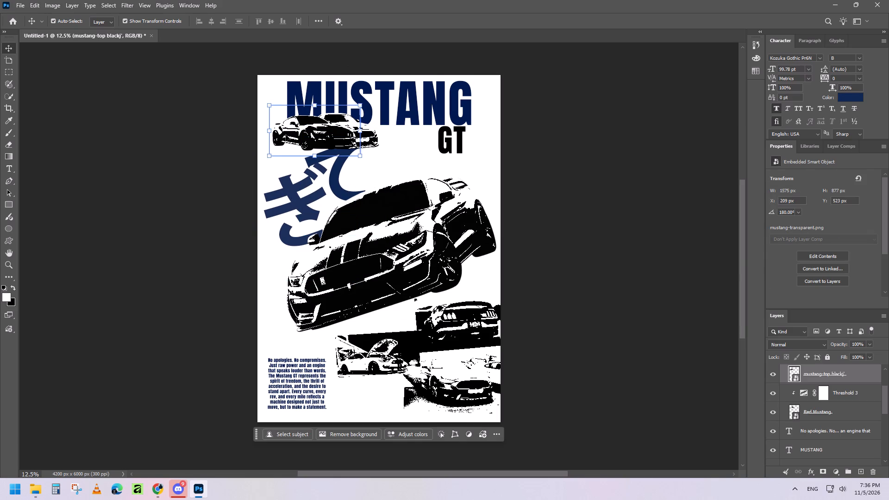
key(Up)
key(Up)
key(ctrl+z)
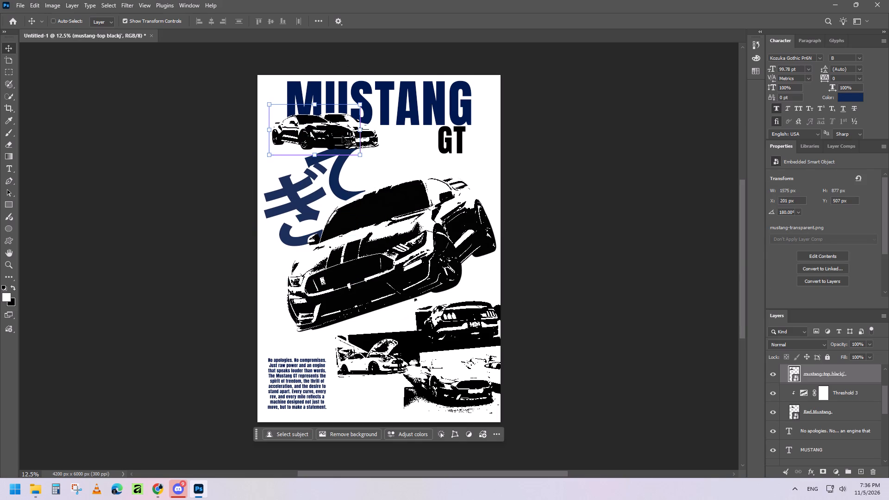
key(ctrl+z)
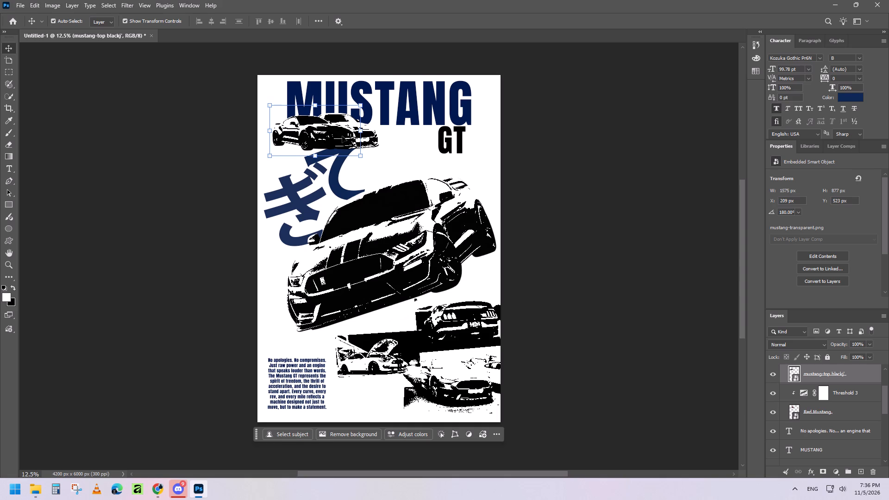
Nudge the て character slightly further down and right, and leave it deselected.
click(340, 193)
key(Down)
key(Down)
key(Right)
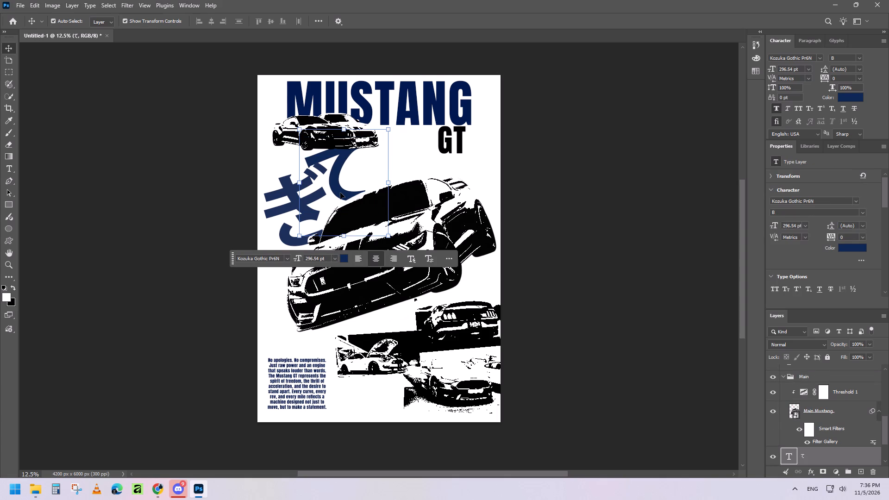
key(Down)
click(620, 242)
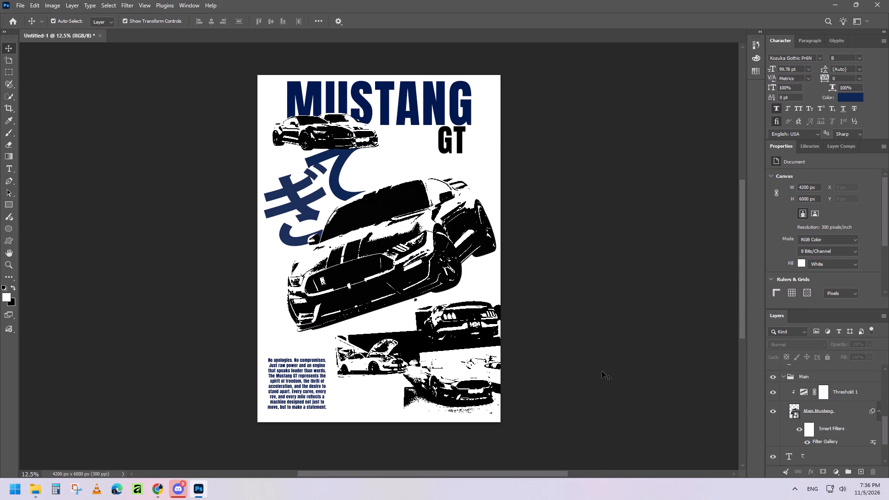
Collapse the Main layer group and show the Texture layer over the poster.
click(783, 377)
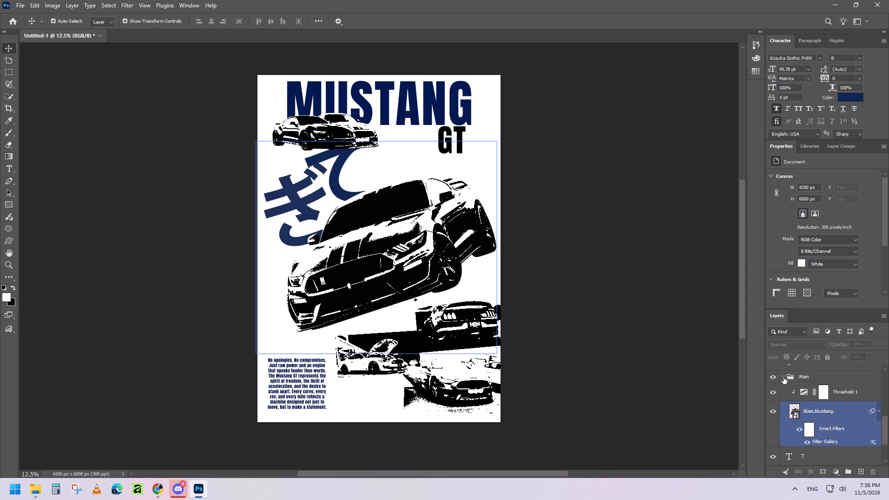
scroll(807, 391, up, 3)
scroll(774, 373, up, 3)
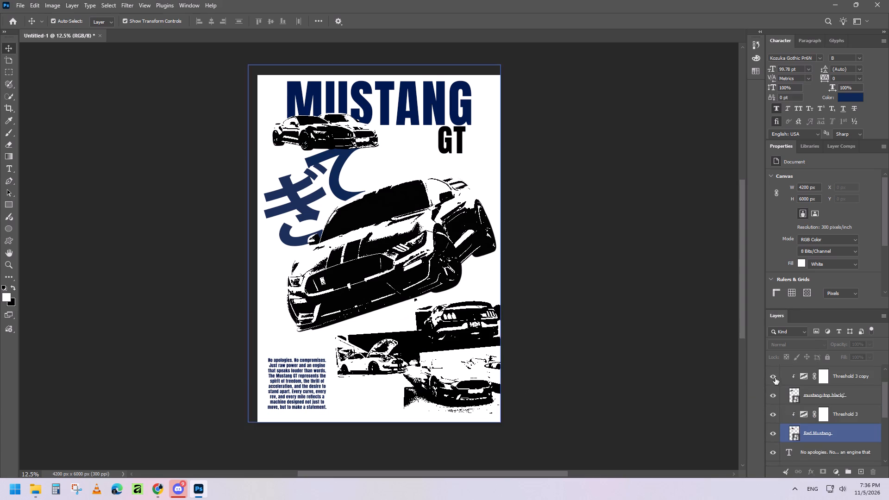
scroll(775, 381, up, 3)
click(775, 374)
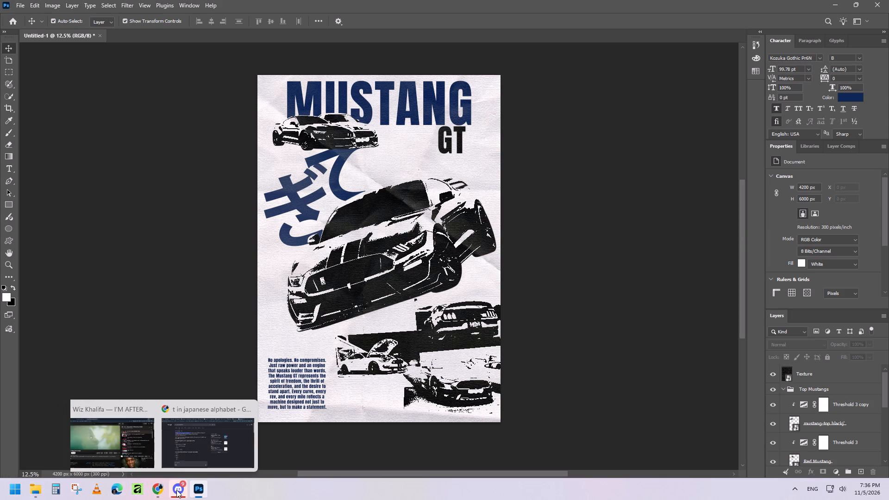
Switch to Chrome and look through the PNGWing danger signs results for a graphic that suits the poster.
click(185, 442)
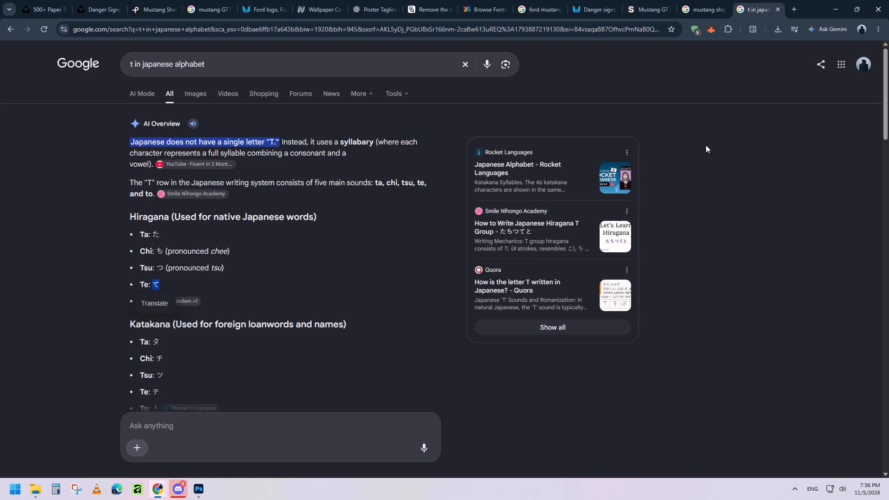
click(634, 0)
click(612, 0)
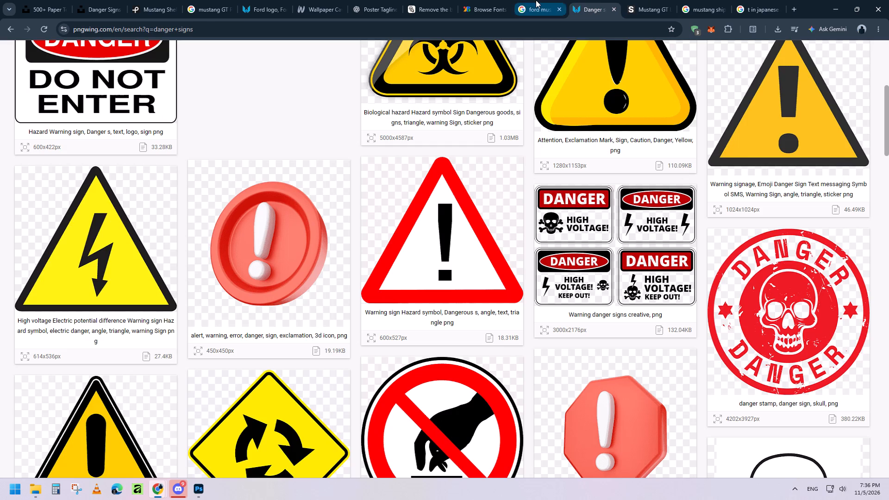
click(536, 0)
click(605, 0)
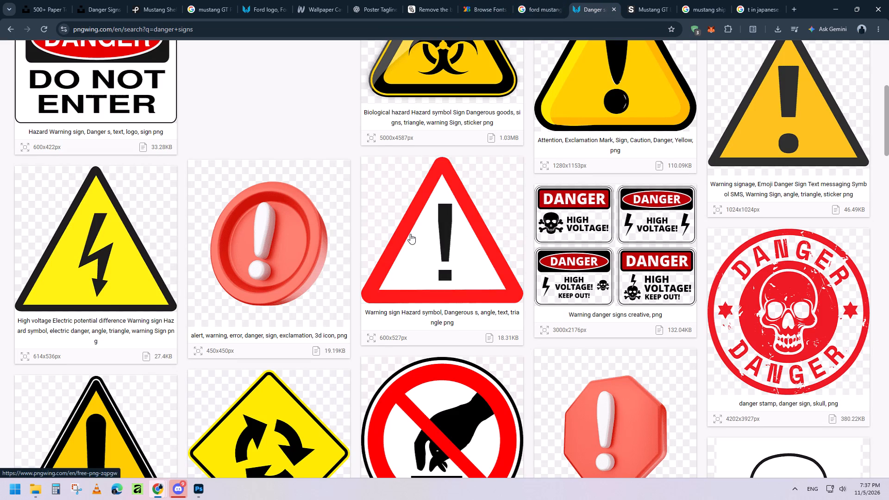
scroll(410, 234, down, 4)
scroll(427, 236, up, 7)
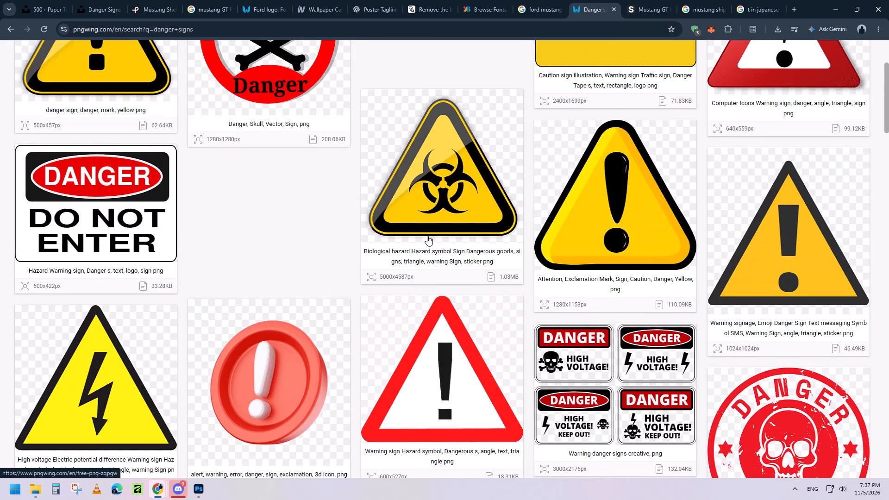
scroll(427, 236, up, 4)
scroll(427, 236, down, 4)
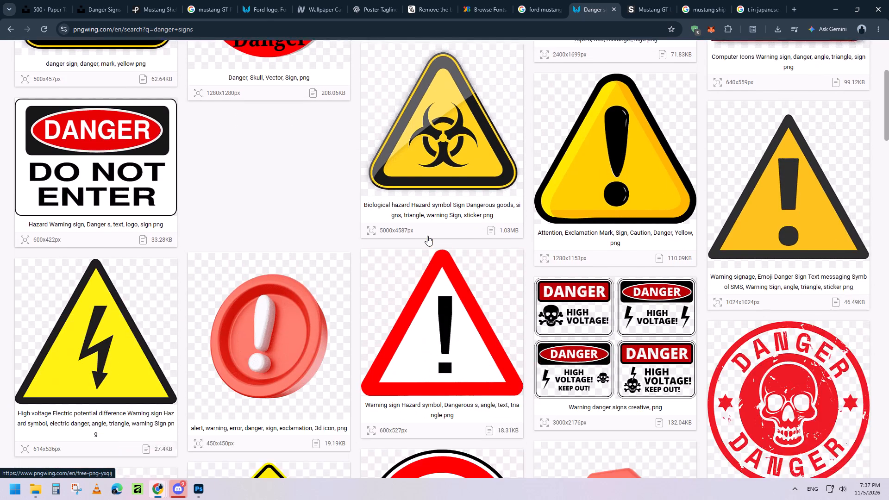
scroll(427, 236, down, 5)
scroll(427, 236, up, 11)
scroll(427, 236, down, 1)
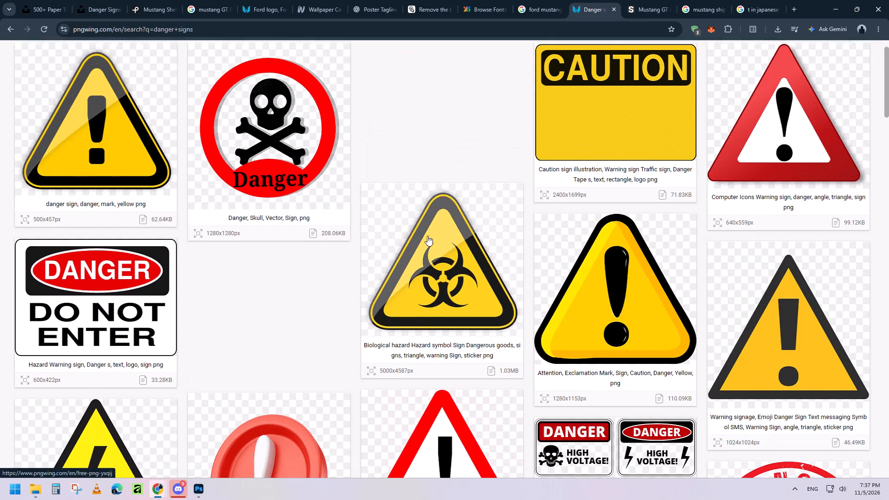
scroll(427, 236, down, 18)
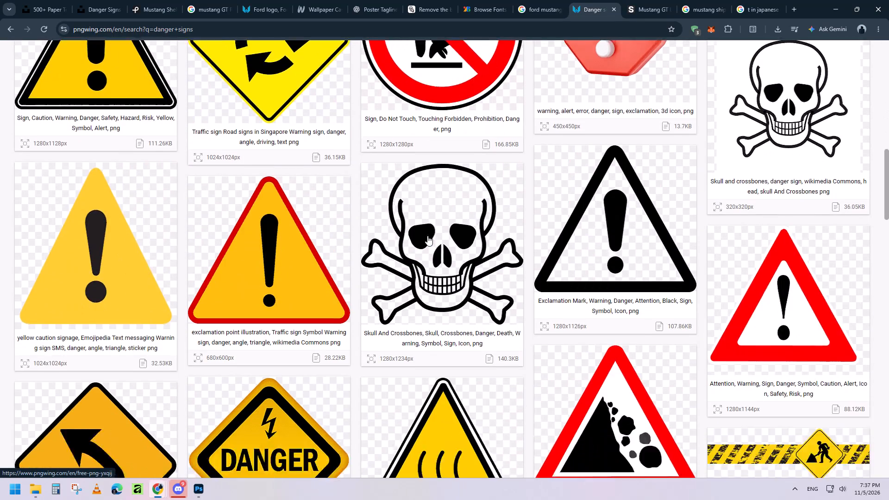
scroll(427, 236, down, 6)
scroll(427, 236, up, 14)
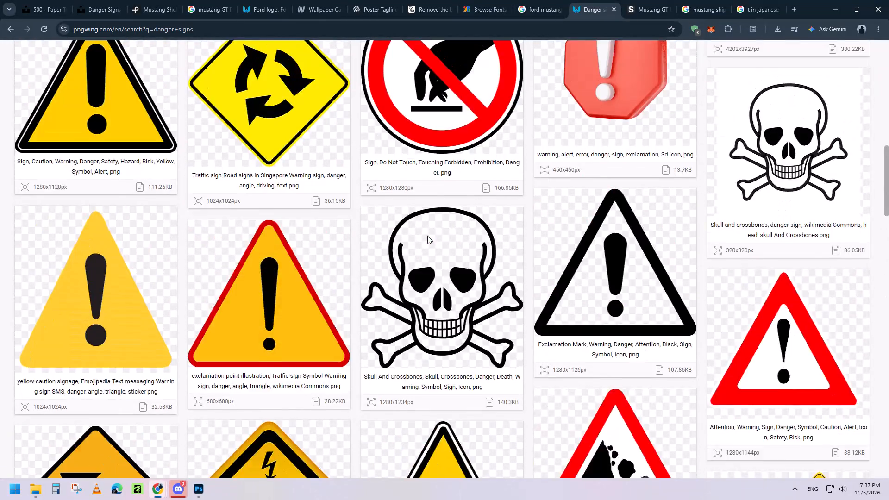
scroll(427, 236, up, 8)
scroll(364, 96, up, 9)
Search PNGWing for "car wreck sign".
click(287, 53)
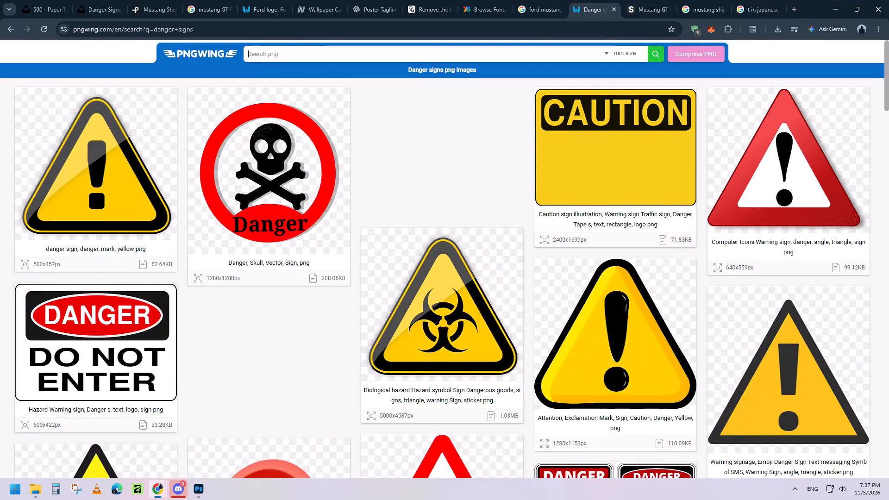
text(car wreck sign)
key(Return)
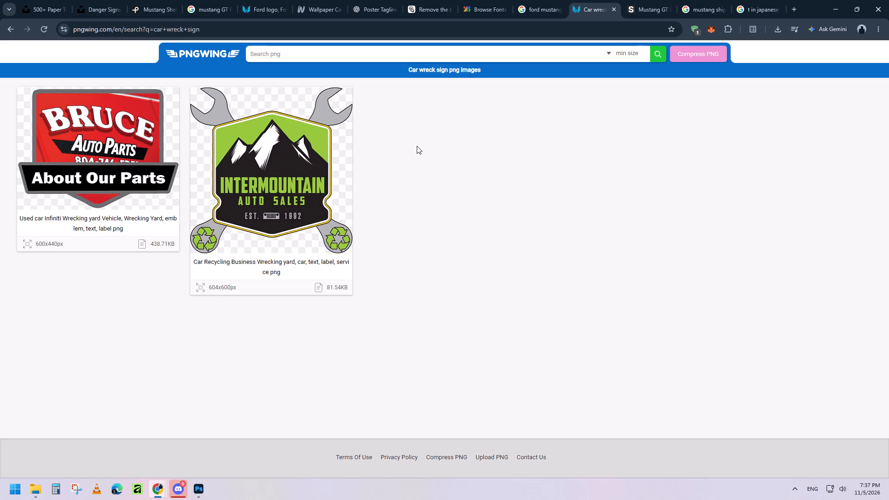
Search PNGWing for "car signs" and look through the resulting traffic sign graphics.
click(290, 58)
text(car signs)
key(Return)
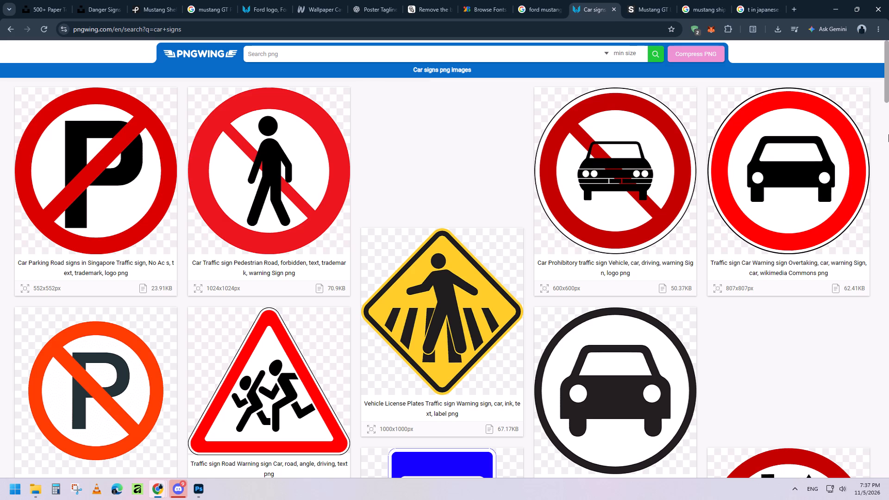
scroll(671, 135, down, 4)
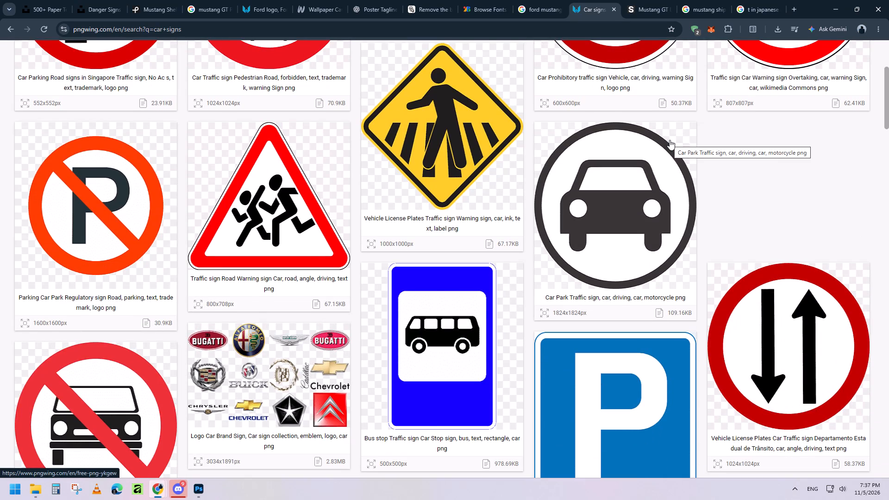
scroll(670, 140, down, 7)
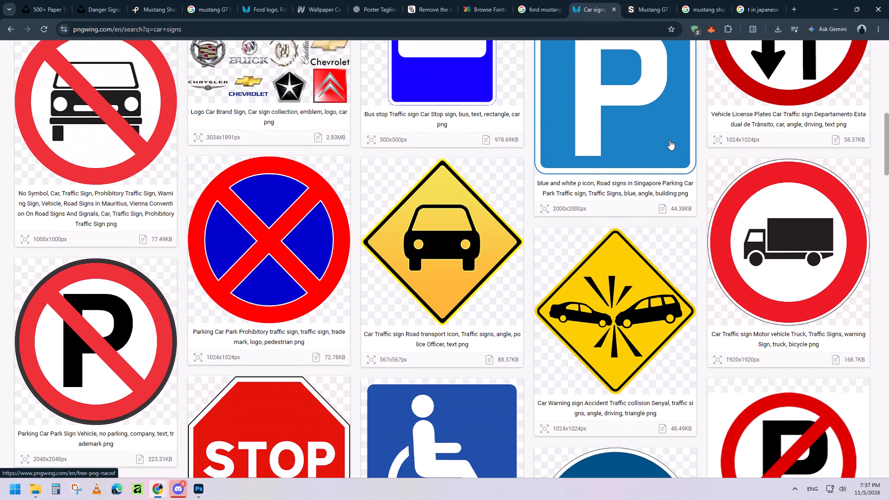
scroll(670, 140, down, 4)
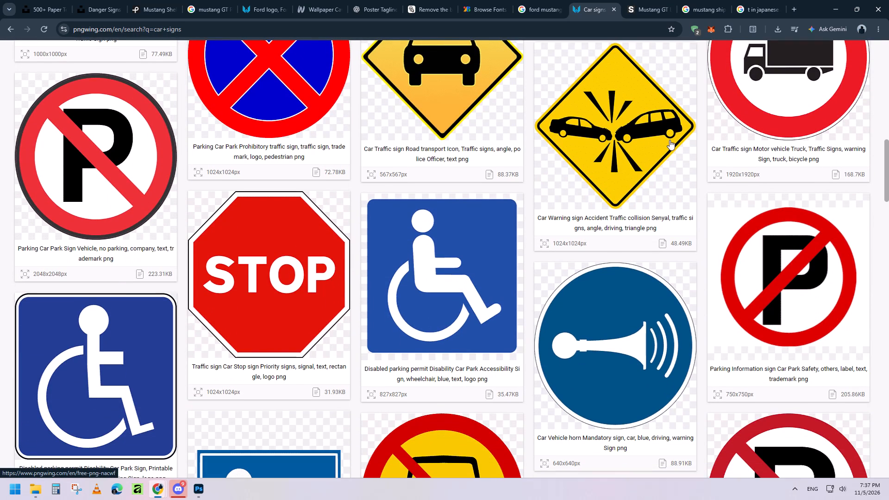
scroll(670, 140, down, 2)
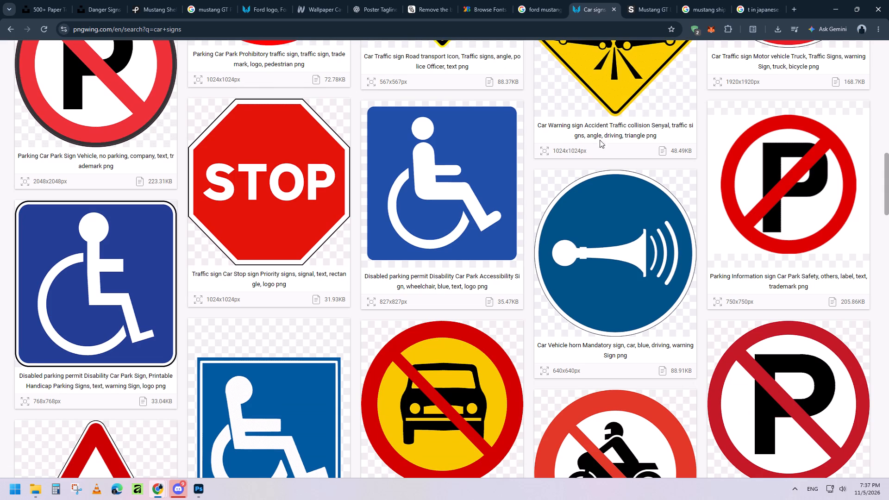
Open the red octagonal STOP sign's page in a new tab.
right_click(285, 176)
click(302, 186)
Open the round red-and-blue no-stopping sign's page in a new tab.
scroll(436, 176, up, 3)
scroll(436, 176, down, 9)
scroll(431, 180, up, 11)
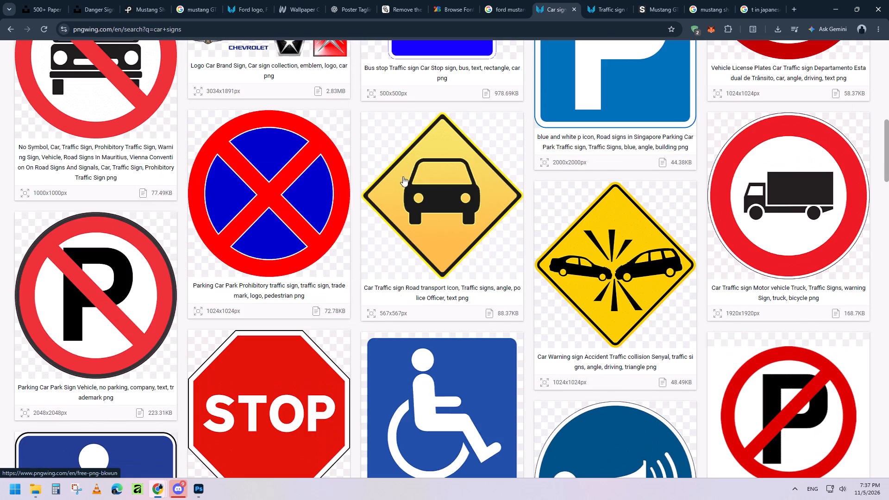
right_click(294, 178)
click(313, 186)
Look through the remaining car signs results and their second page for further road-sign graphics that suit the poster.
scroll(458, 192, down, 14)
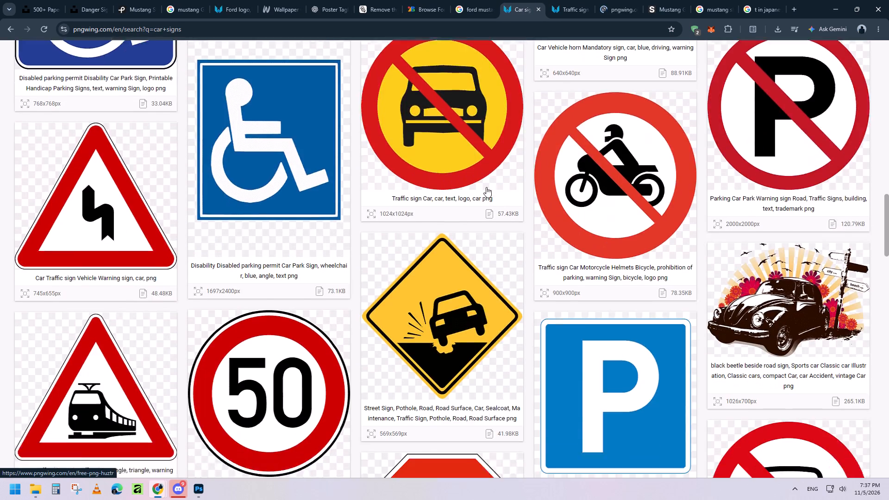
scroll(486, 187, down, 10)
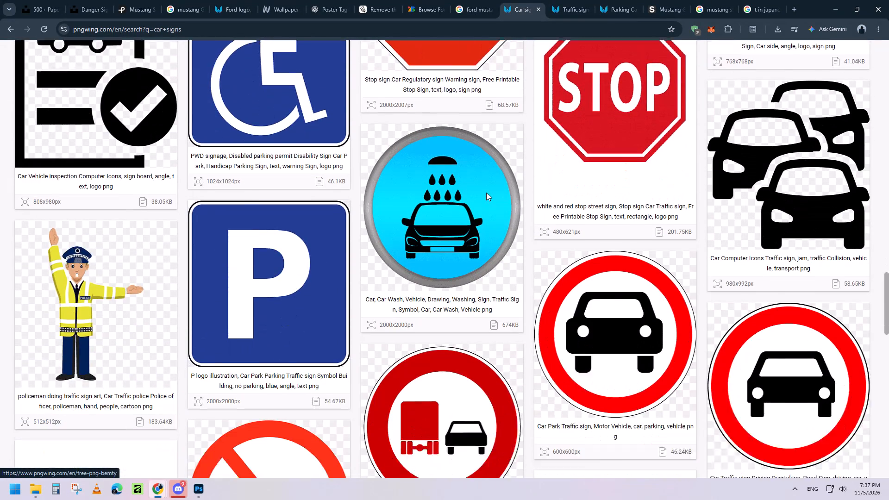
scroll(485, 194, down, 11)
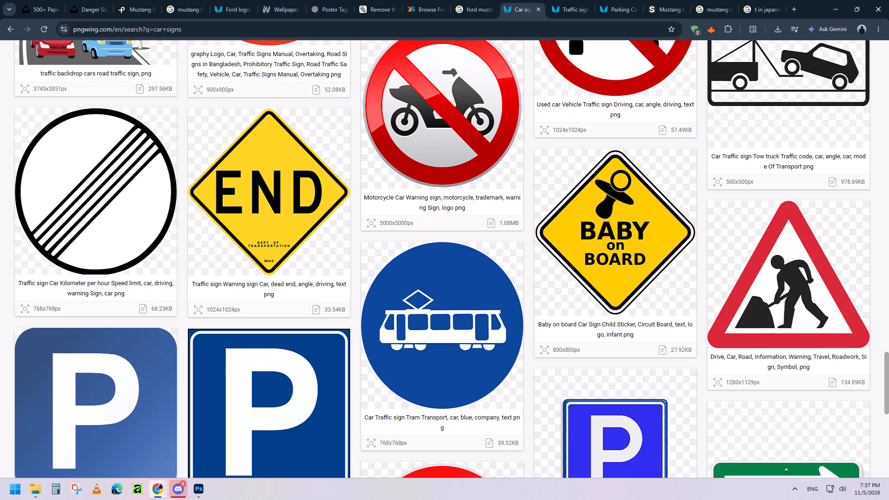
scroll(484, 197, down, 6)
scroll(528, 327, down, 6)
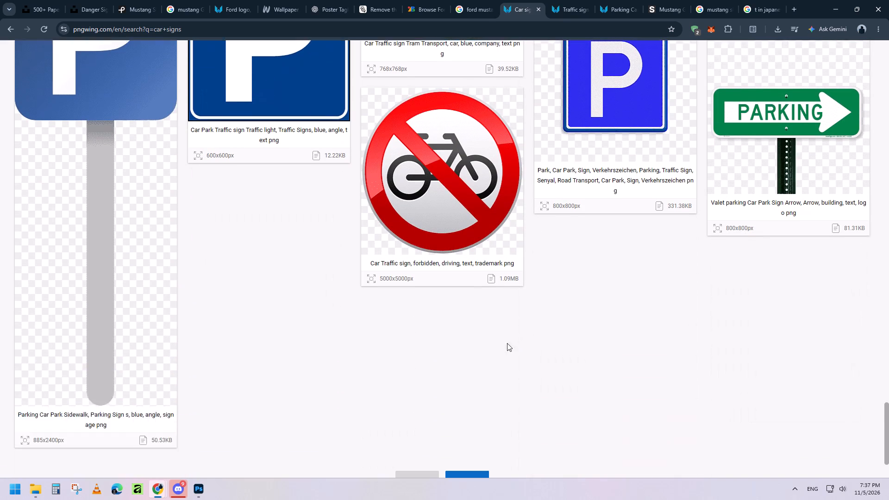
click(475, 413)
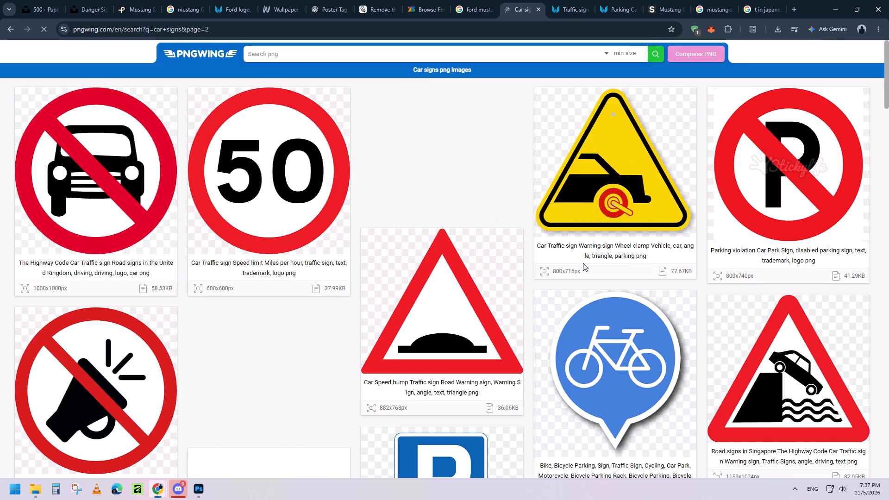
click(566, 0)
click(616, 0)
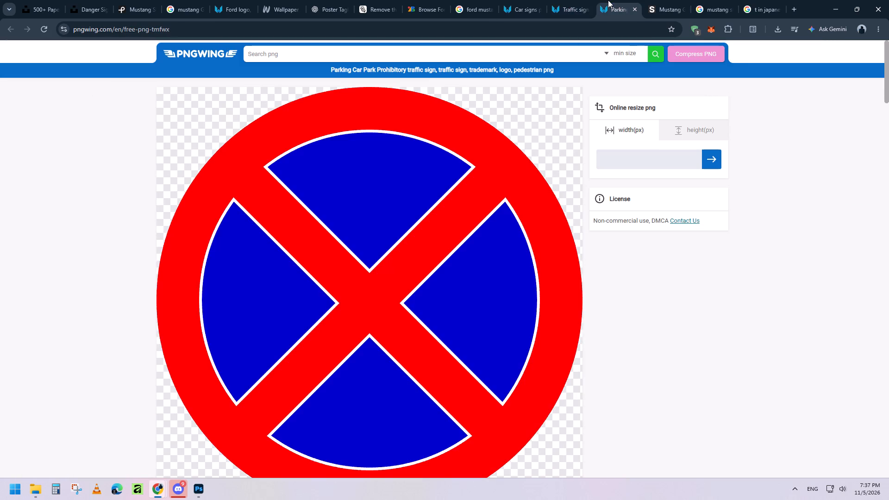
click(581, 0)
click(516, 0)
scroll(535, 262, down, 2)
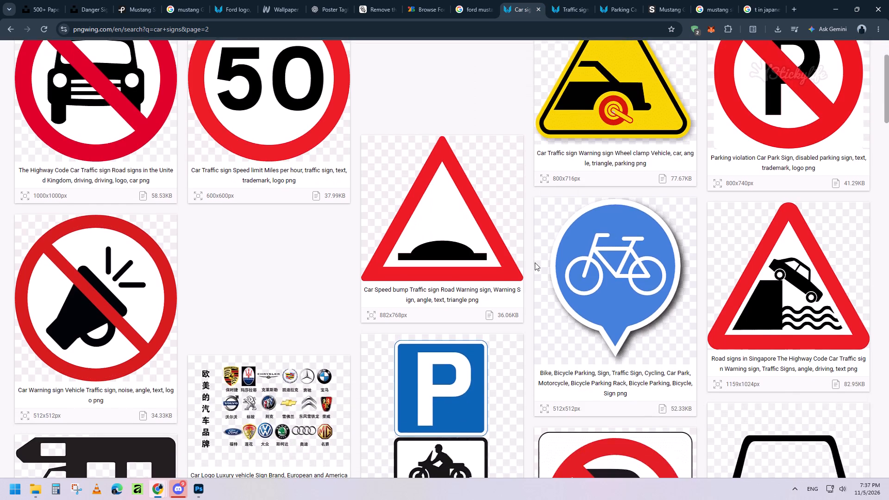
scroll(535, 262, down, 10)
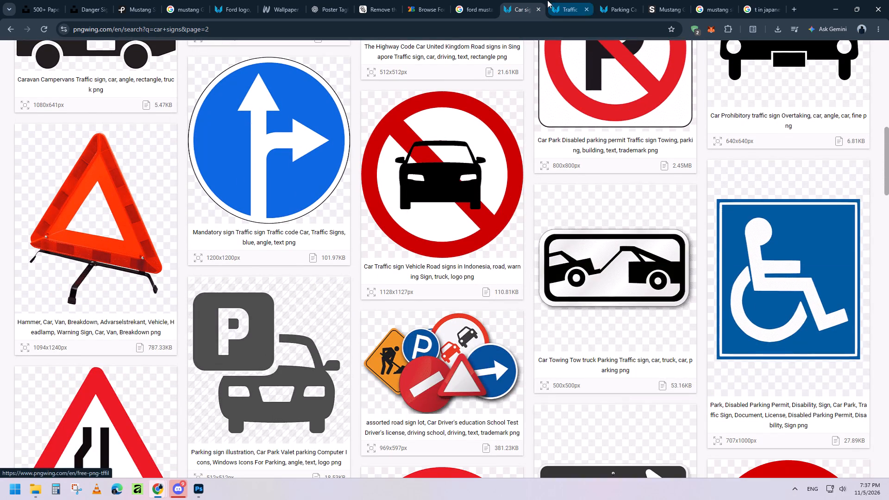
Download the red octagonal STOP sign PNG from its opened page.
click(566, 0)
scroll(428, 307, down, 6)
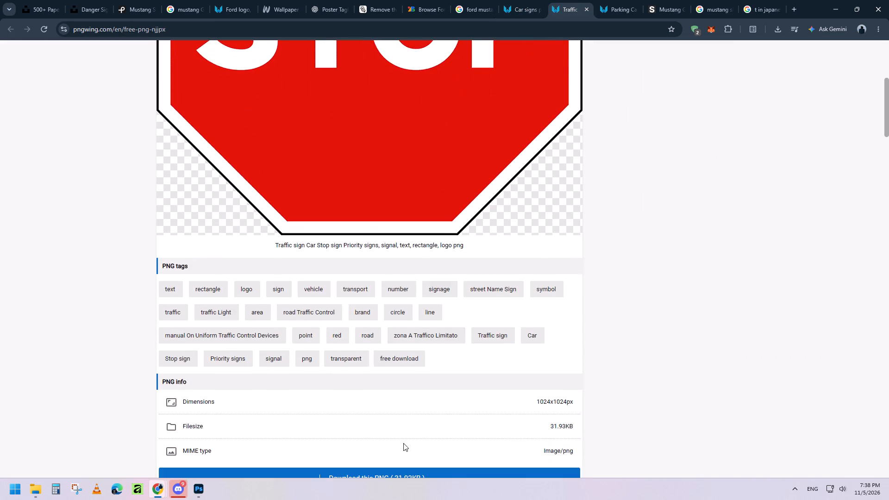
scroll(407, 428, down, 3)
click(407, 337)
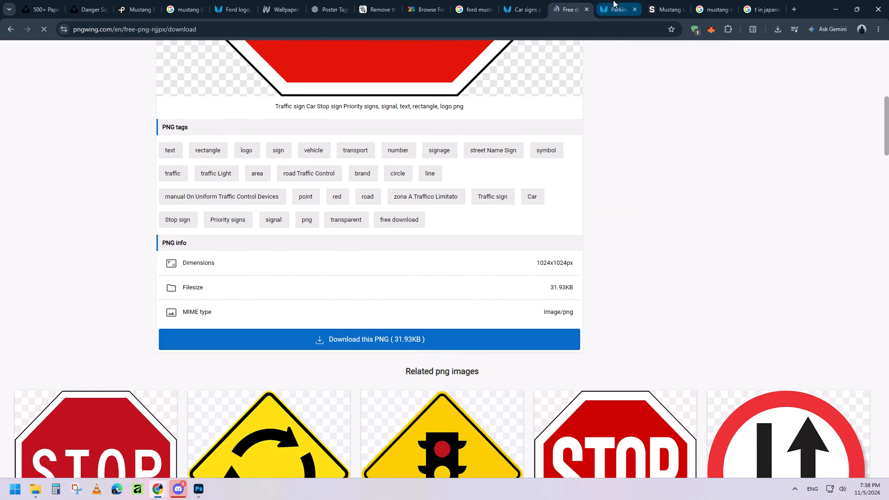
scroll(585, 316, down, 7)
scroll(587, 319, up, 11)
scroll(579, 318, down, 9)
scroll(558, 294, up, 5)
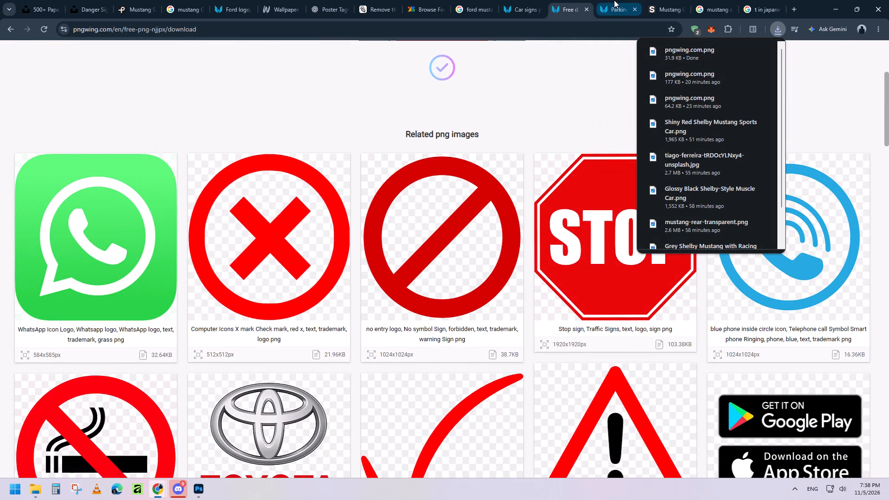
Download the round red-and-blue no-stopping sign PNG from its opened page.
click(614, 0)
scroll(481, 311, down, 5)
scroll(458, 344, down, 5)
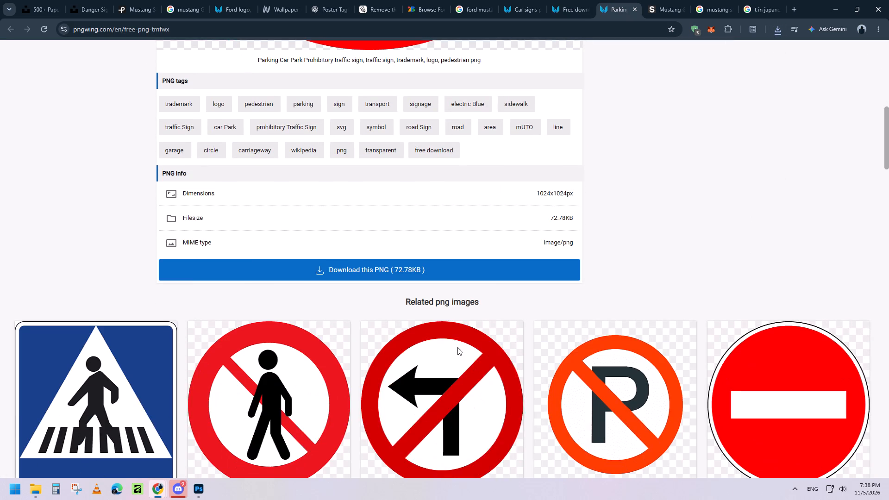
scroll(458, 325, down, 5)
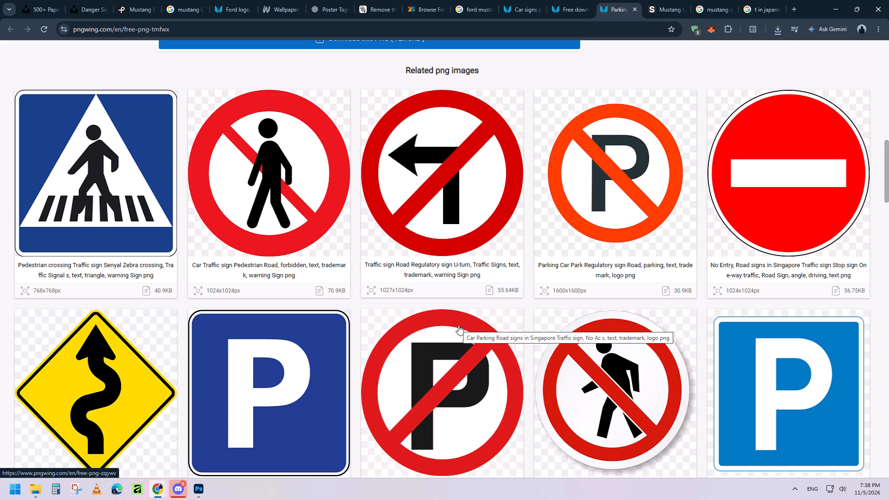
scroll(458, 325, up, 6)
click(416, 311)
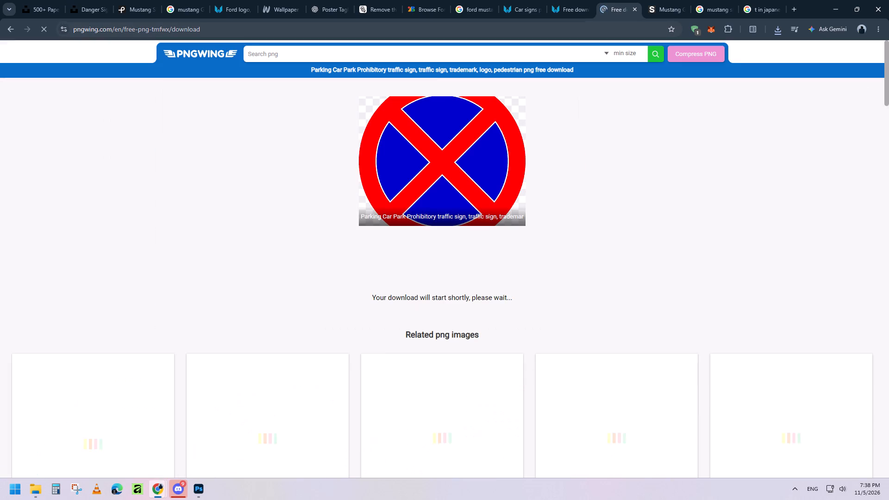
Place both downloaded sign PNGs from the Downloads folder into the Mustang poster in Photoshop.
click(833, 0)
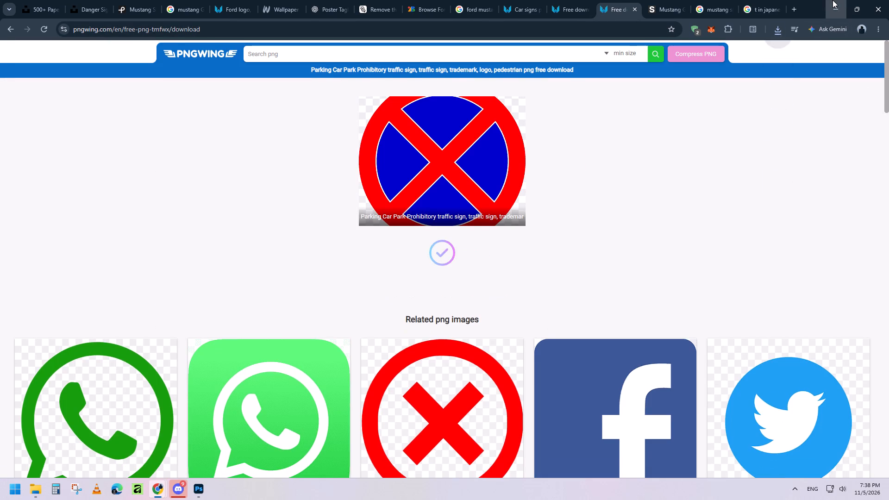
click(42, 489)
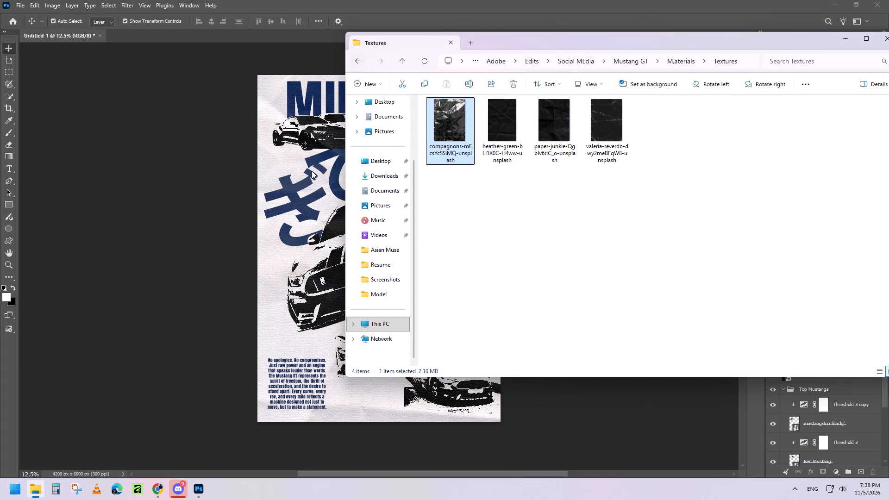
click(839, 39)
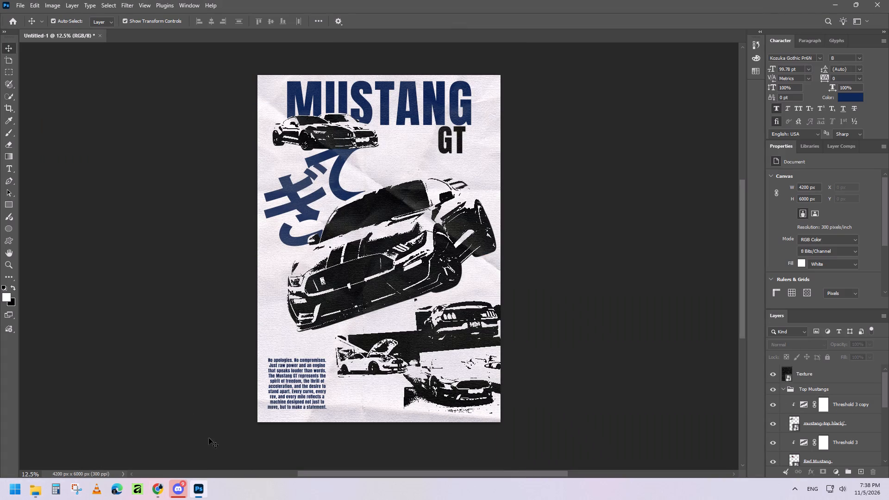
key(super+e)
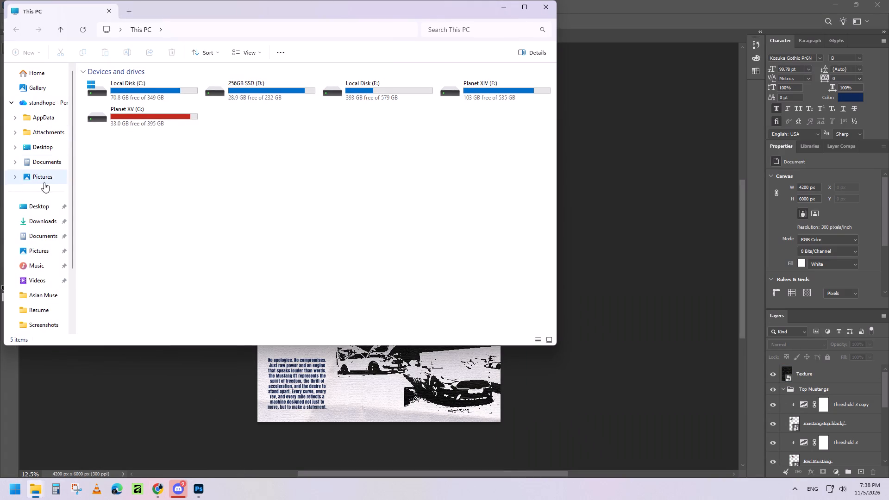
double_click(44, 218)
click(124, 104)
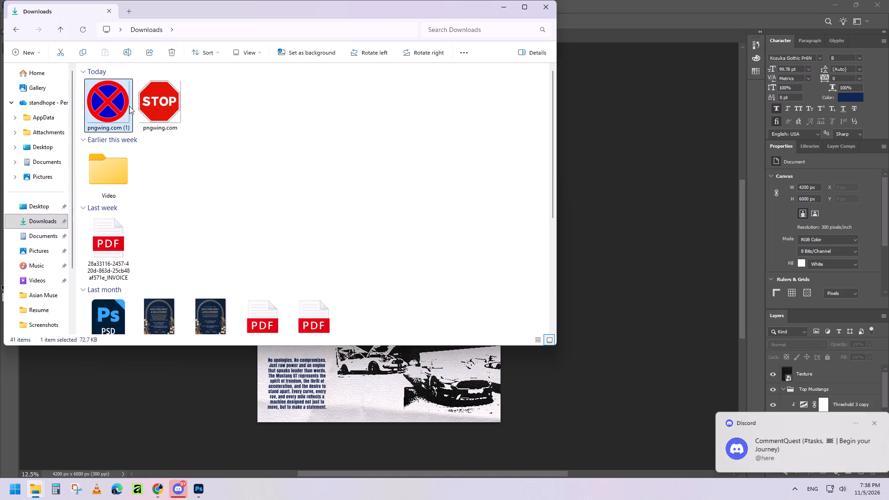
ctrl+click(164, 108)
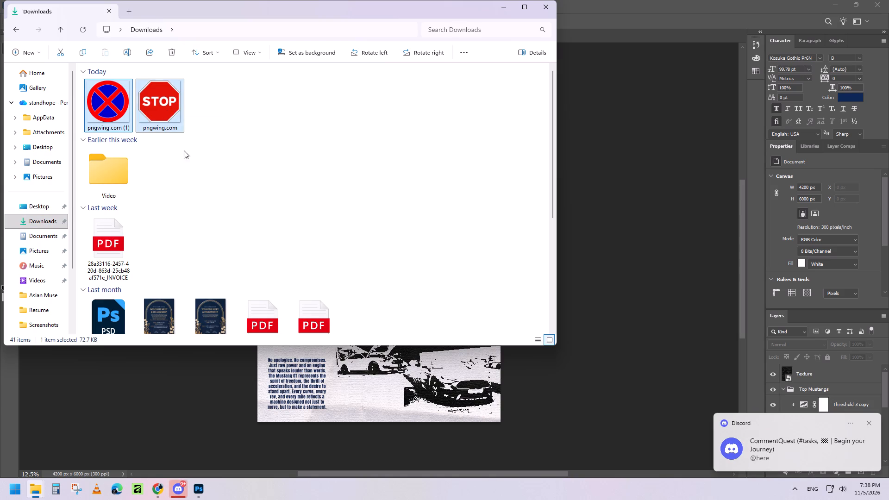
drag(159, 91, 426, 396)
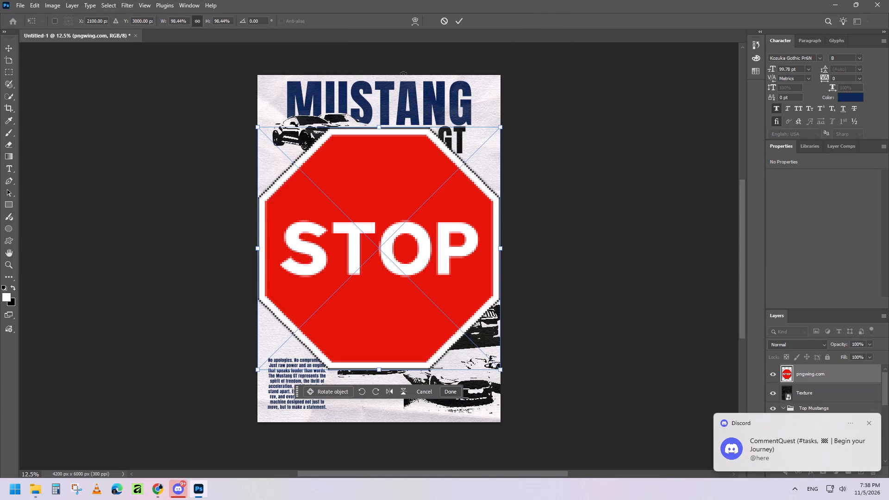
Scale the placed STOP sign to about 1952 px and the no-stopping sign to about 2084 px, committing both placements.
drag(260, 127, 428, 219)
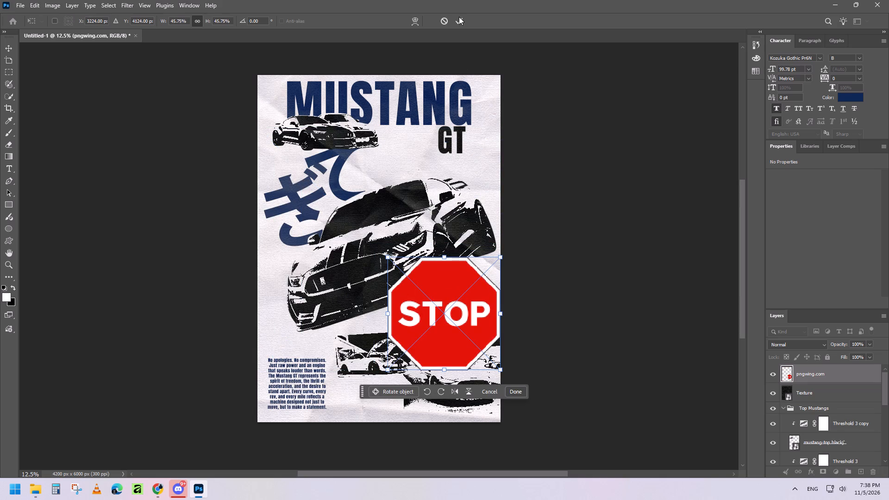
click(457, 22)
drag(257, 128, 415, 214)
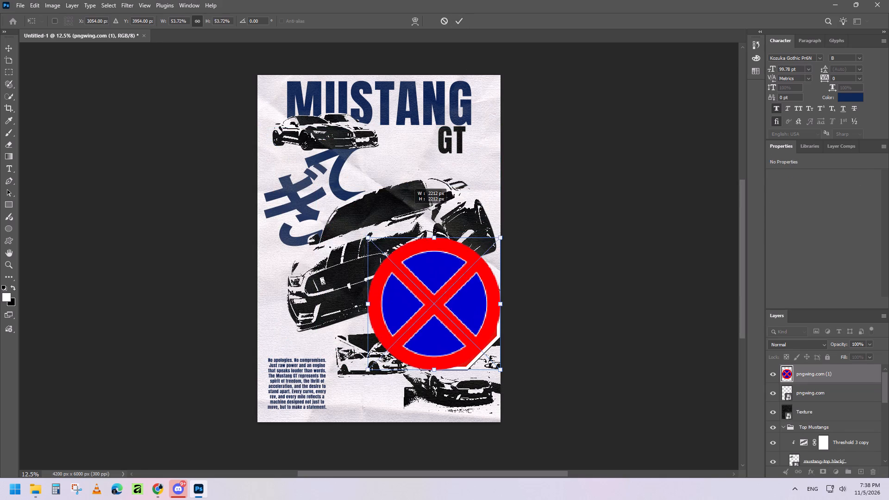
drag(415, 214, 416, 214)
click(459, 20)
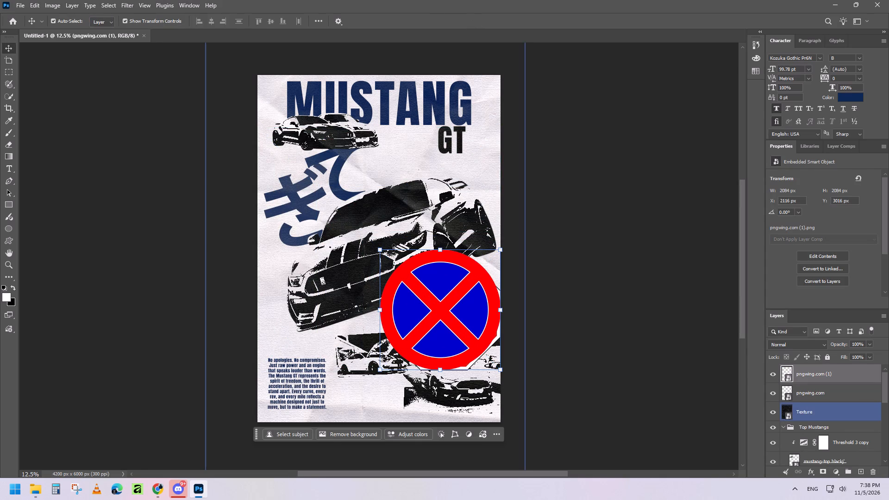
Scale the no-stopping sign down to about 988 px and move it just below the GT text.
drag(382, 250, 451, 308)
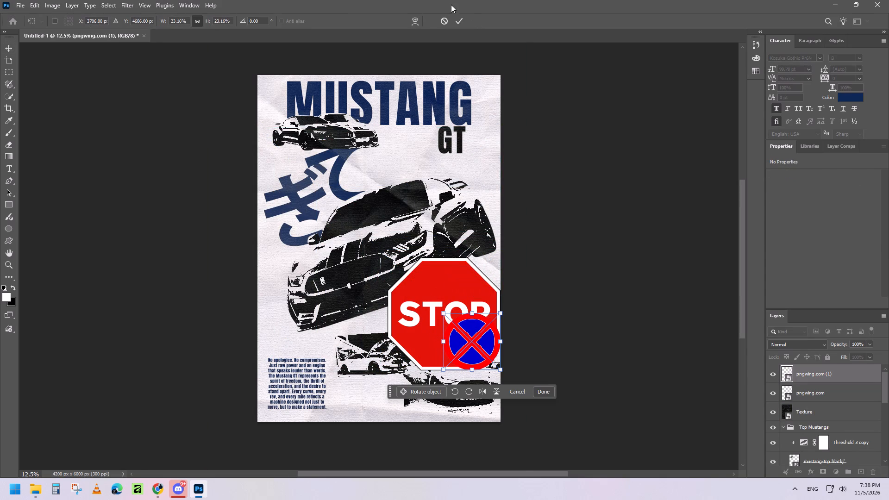
drag(478, 336, 465, 173)
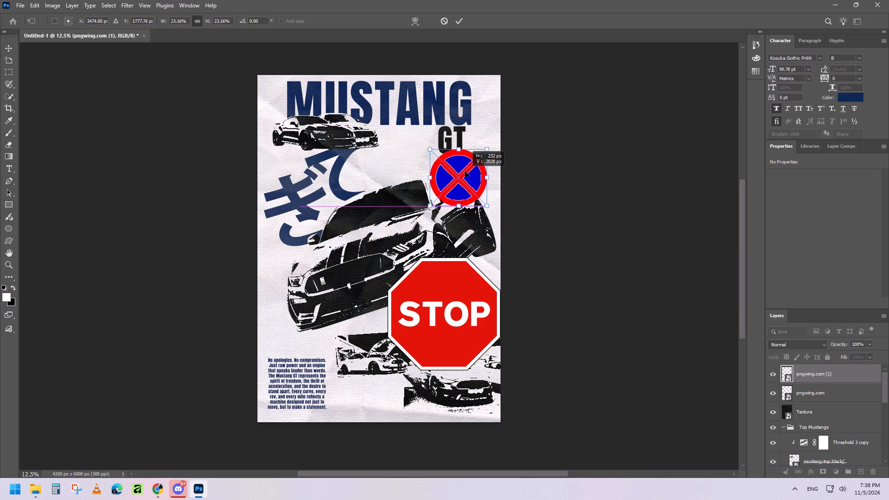
click(460, 24)
Shrink the STOP sign to about 636 px and position it between the main car's rear and the rear-view Mustang.
click(439, 314)
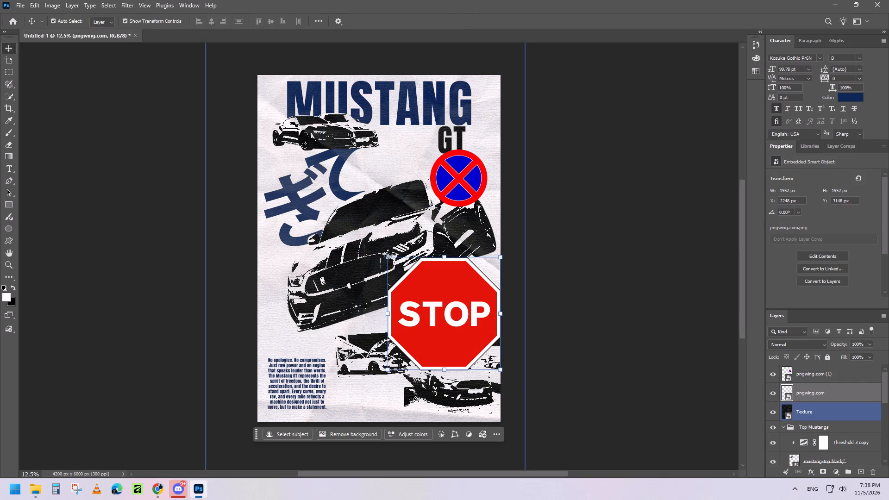
drag(388, 257, 456, 317)
drag(480, 354, 462, 304)
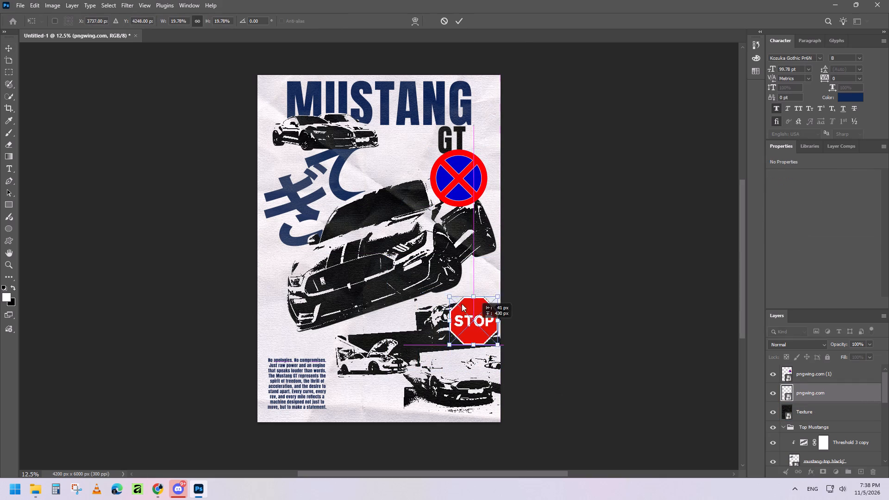
drag(462, 304, 460, 293)
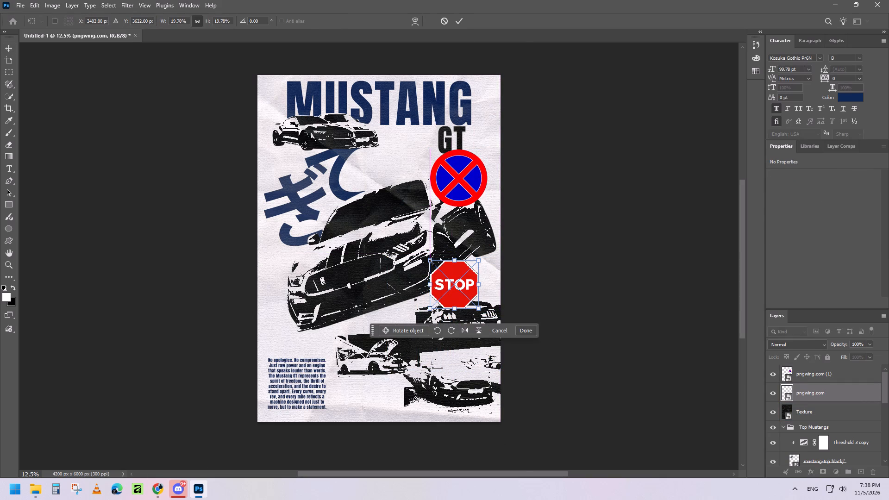
drag(431, 262, 445, 271)
drag(456, 291, 452, 284)
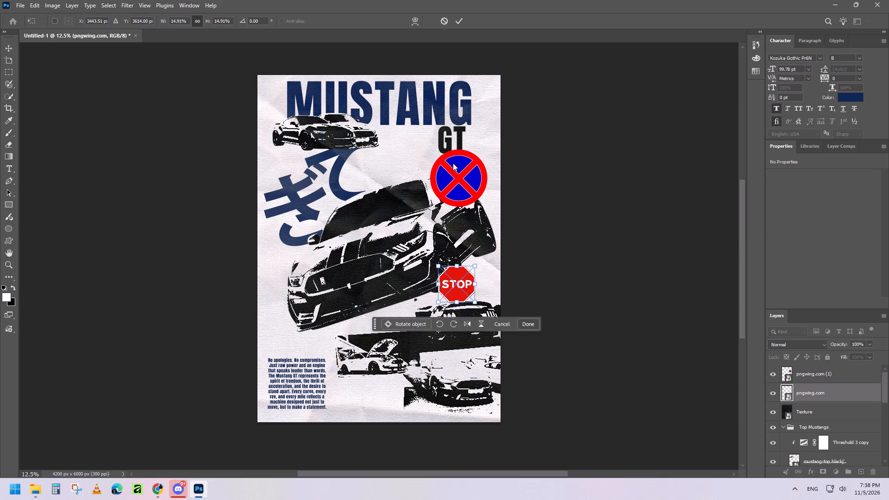
Shrink the no-stopping sign to about 628 px and move it beside the STOP sign near the poster's edge.
drag(458, 167, 485, 245)
click(472, 173)
drag(461, 175, 482, 244)
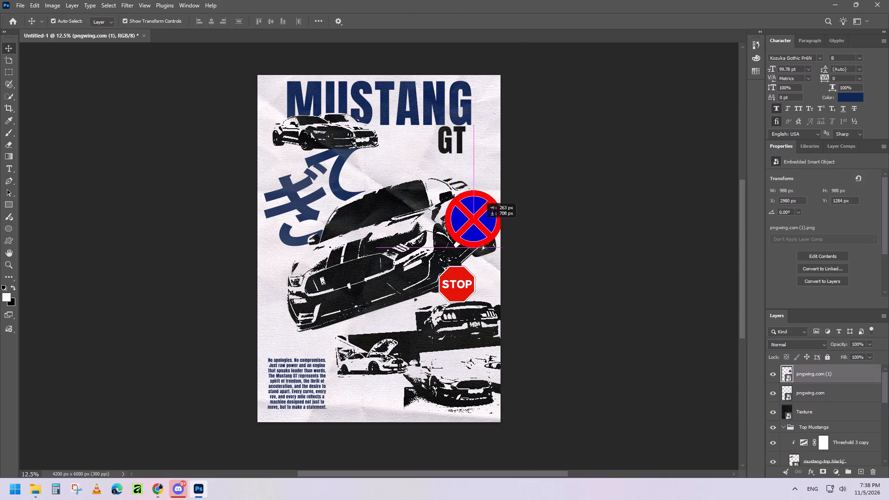
drag(482, 244, 482, 265)
drag(455, 237, 477, 256)
drag(489, 275, 478, 265)
Stack the STOP sign layer above the no-stopping sign and shift the no-stopping sign slightly down so they overlap.
drag(845, 394, 840, 371)
drag(488, 271, 488, 276)
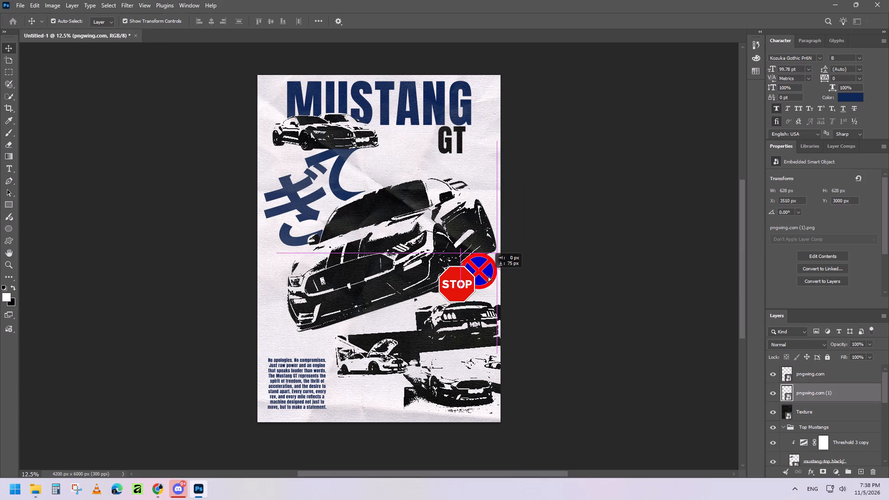
drag(488, 276, 489, 279)
Shrink the STOP sign to about 12.84% scale, rotate it about -21.8° and nudge it against the no-stopping sign.
click(451, 277)
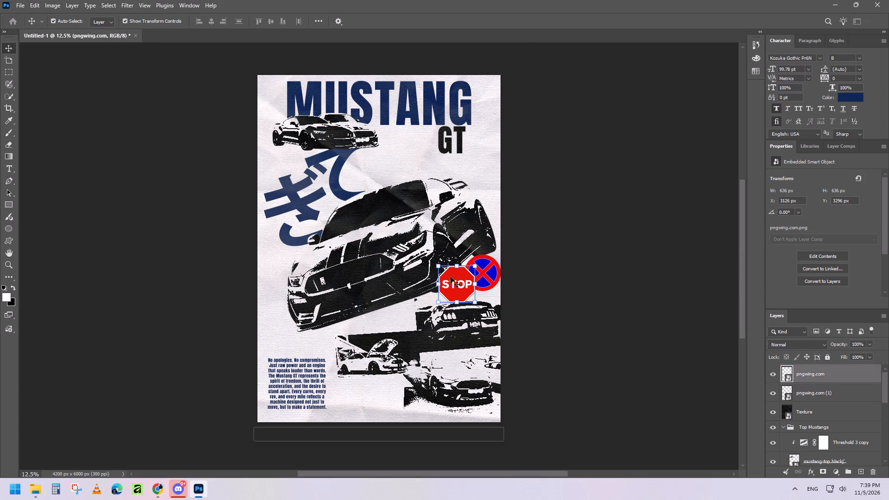
drag(433, 263, 441, 261)
drag(438, 264, 444, 272)
drag(459, 262, 457, 262)
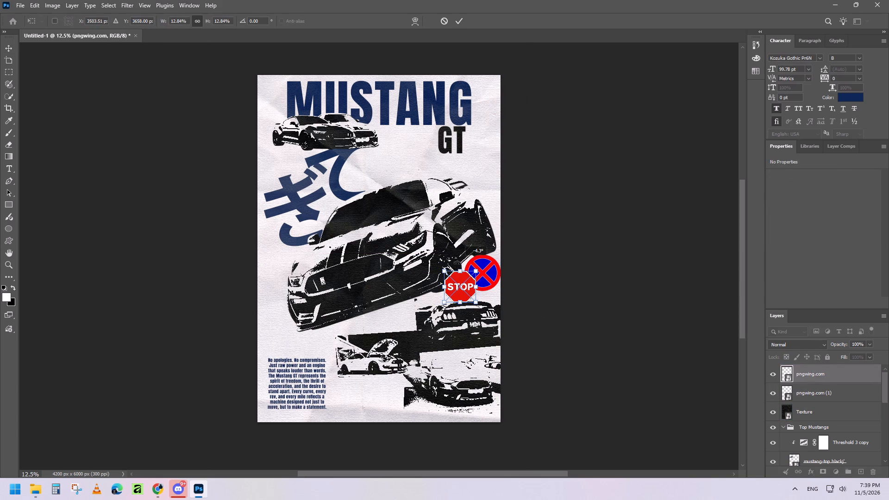
drag(457, 262, 450, 263)
drag(456, 283, 455, 278)
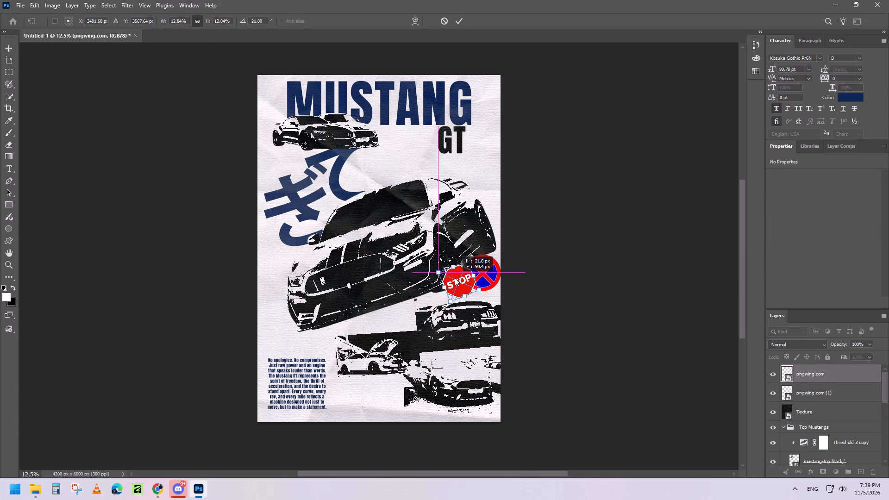
drag(455, 278, 455, 277)
click(460, 22)
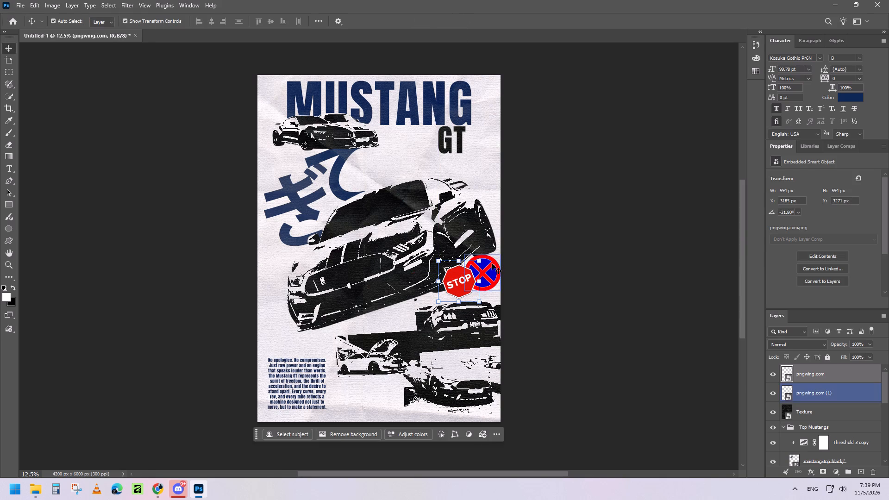
Shrink the no-stopping sign to about 516 px, rotate it about 19.24° and tuck it behind the STOP sign's upper edge.
click(492, 263)
drag(459, 250, 451, 250)
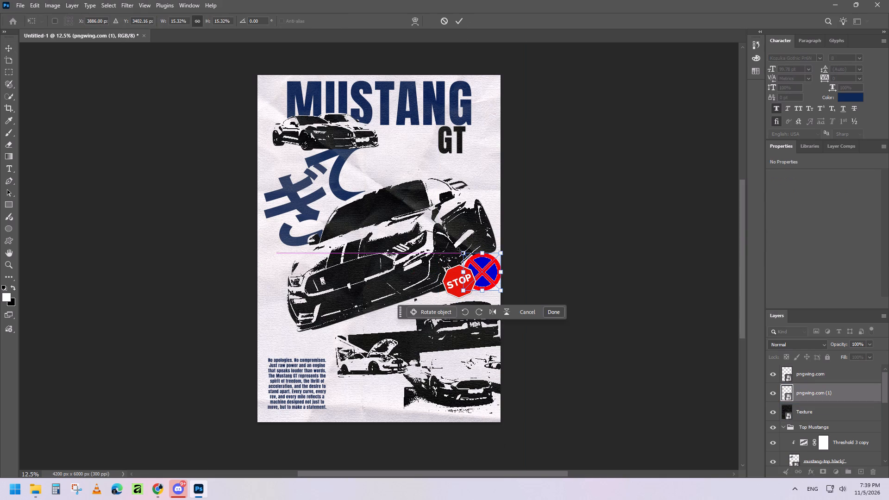
drag(462, 252, 470, 261)
click(507, 256)
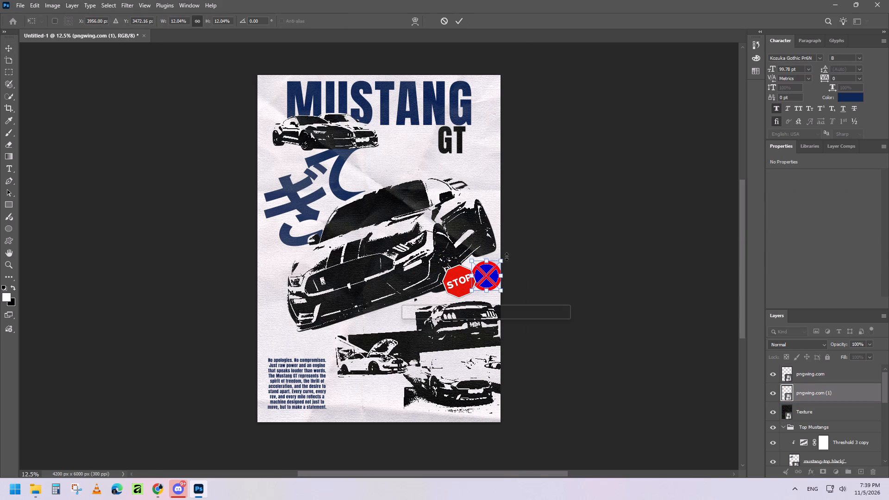
drag(504, 255, 510, 262)
drag(488, 275, 482, 266)
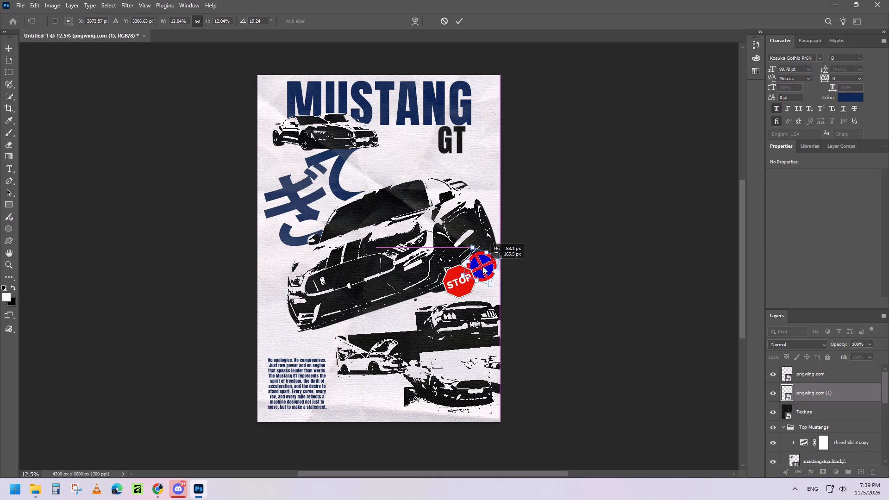
drag(482, 266, 484, 270)
click(462, 22)
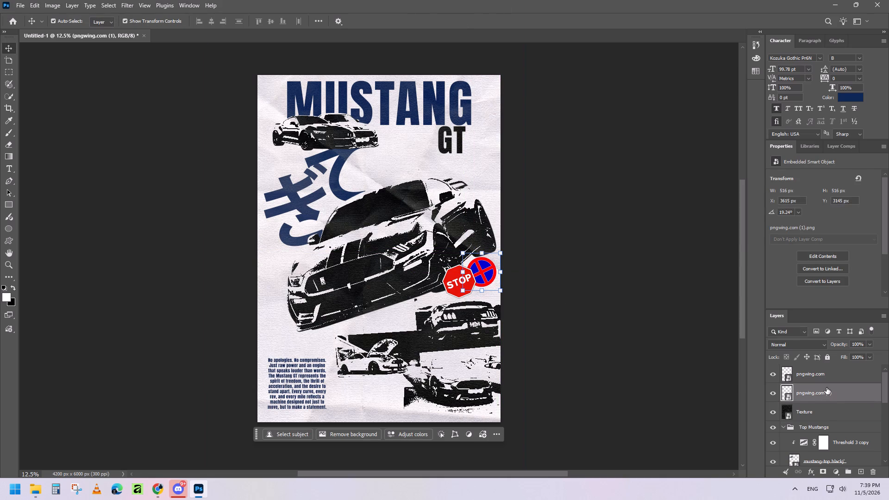
Select both road sign layers and add a Threshold adjustment layer above them.
scroll(829, 390, down, 2)
scroll(829, 390, up, 3)
ctrl+click(837, 372)
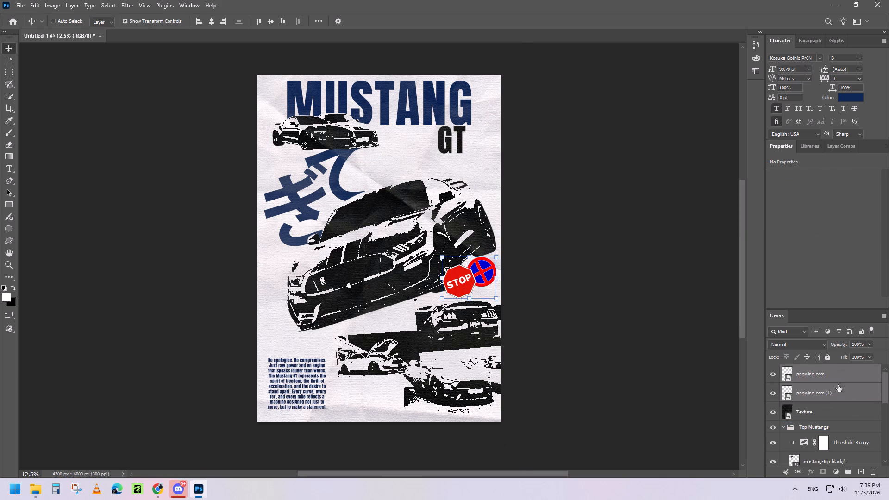
scroll(847, 415, down, 2)
scroll(847, 417, up, 3)
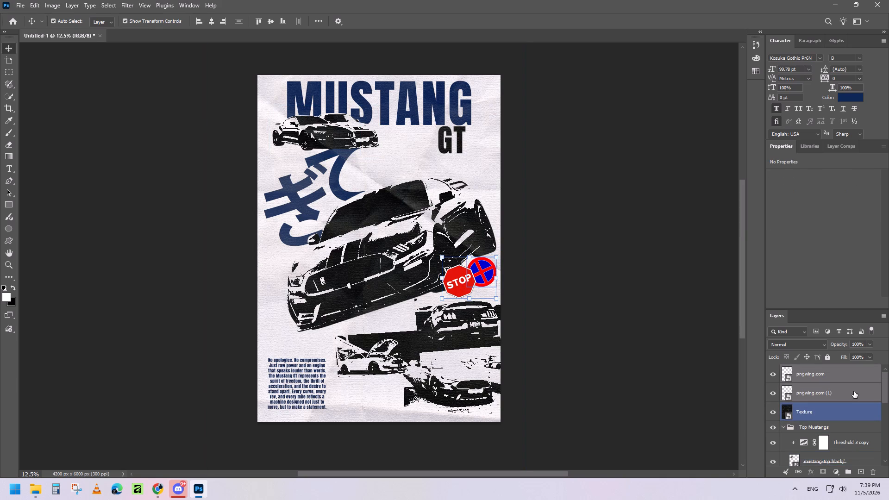
click(836, 472)
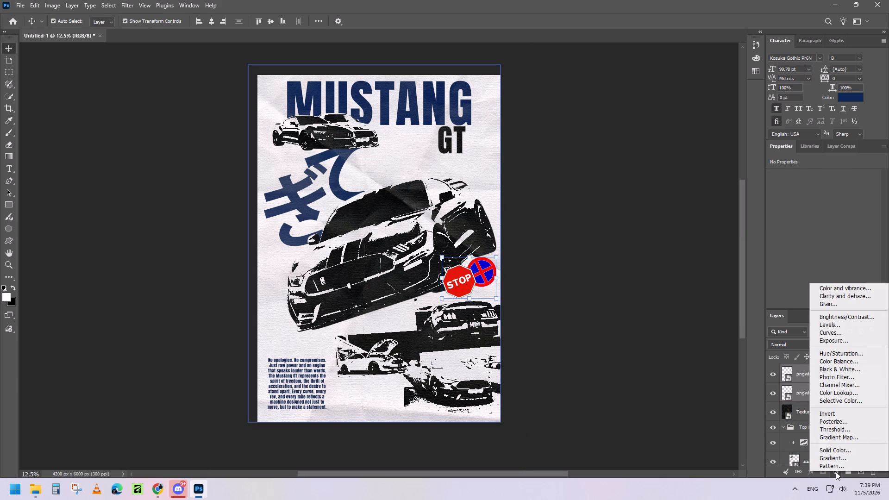
click(836, 429)
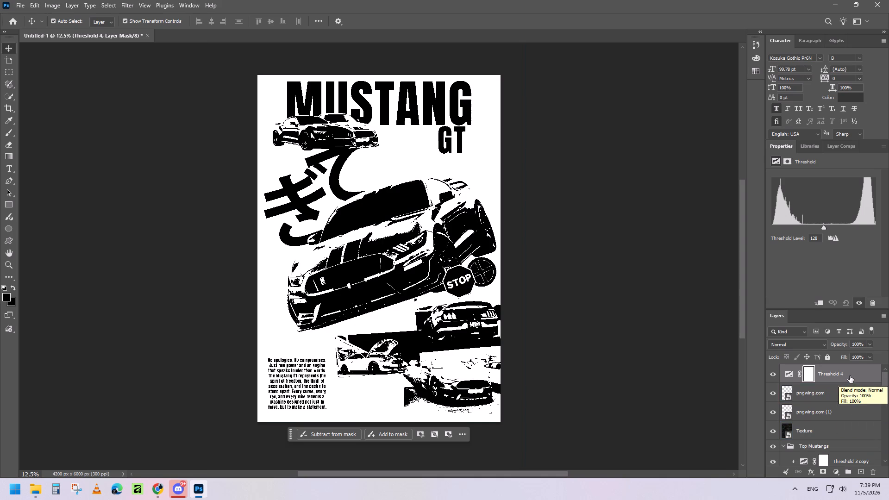
Group the new Threshold adjustment with the STOP and no-stopping sign layers.
ctrl+click(838, 411)
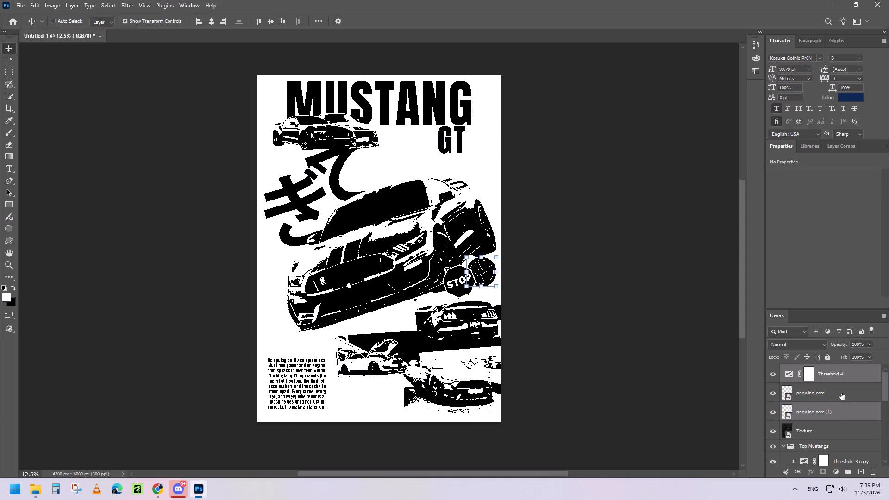
ctrl+click(841, 393)
key(ctrl+g)
Move the road sign group down the layer stack to sit directly above the Bottom mustangs group.
drag(846, 369, 849, 459)
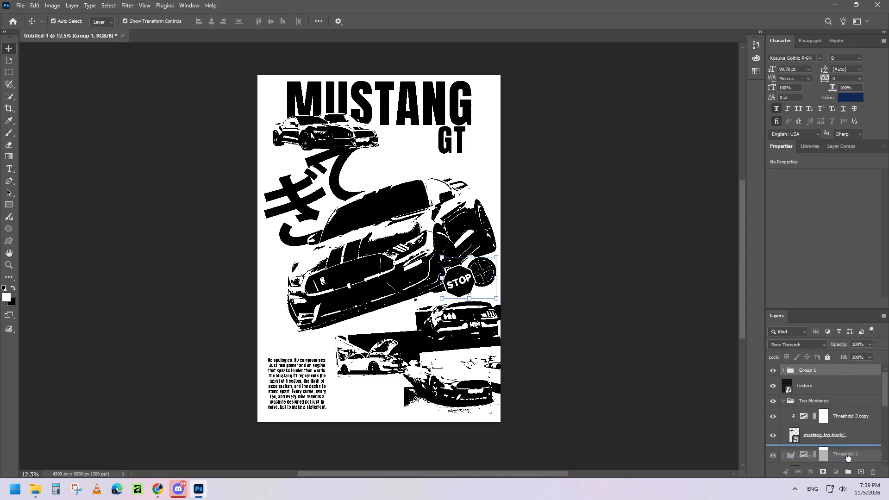
drag(849, 459, 847, 451)
scroll(851, 462, down, 6)
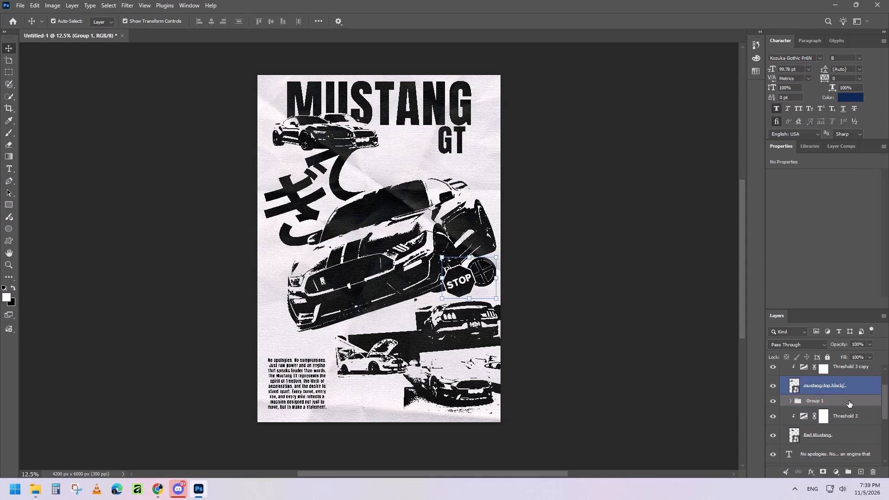
drag(849, 401, 849, 450)
scroll(849, 450, down, 4)
scroll(869, 427, up, 1)
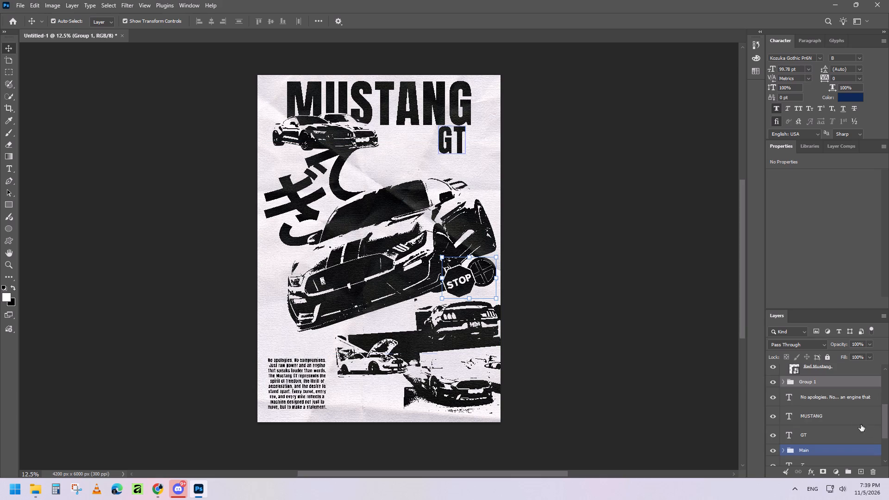
drag(832, 380, 839, 484)
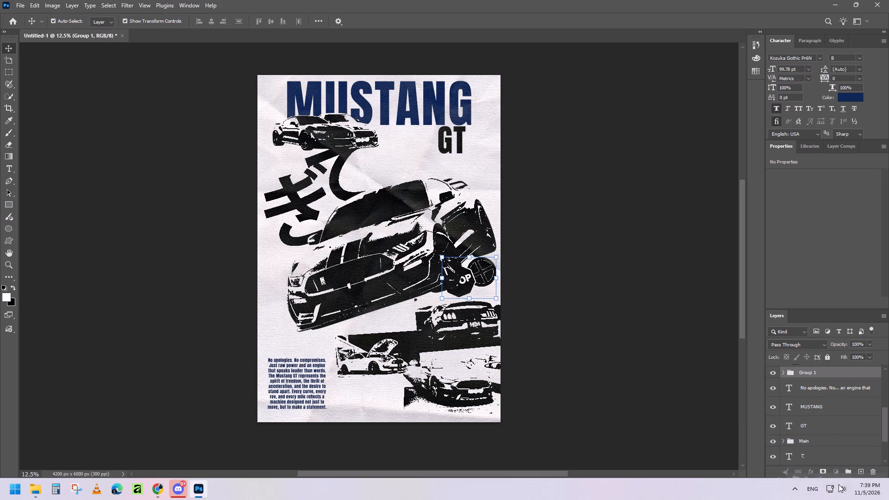
drag(839, 484, 837, 453)
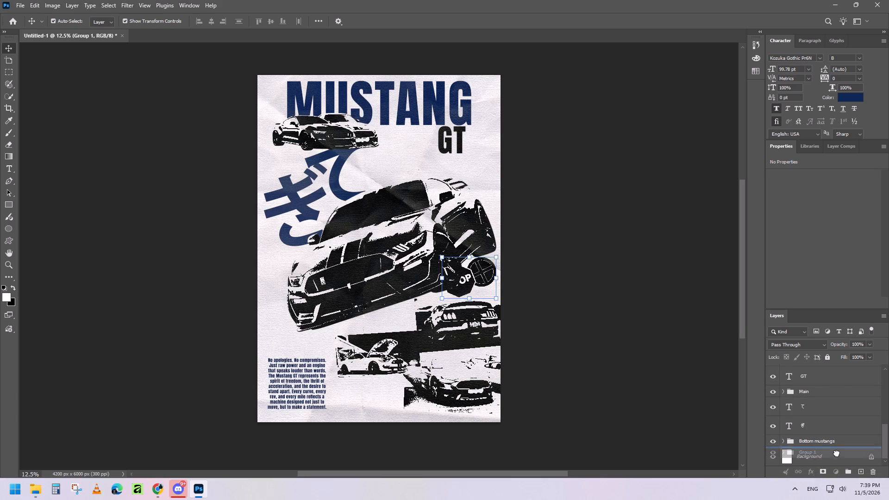
drag(837, 453, 836, 436)
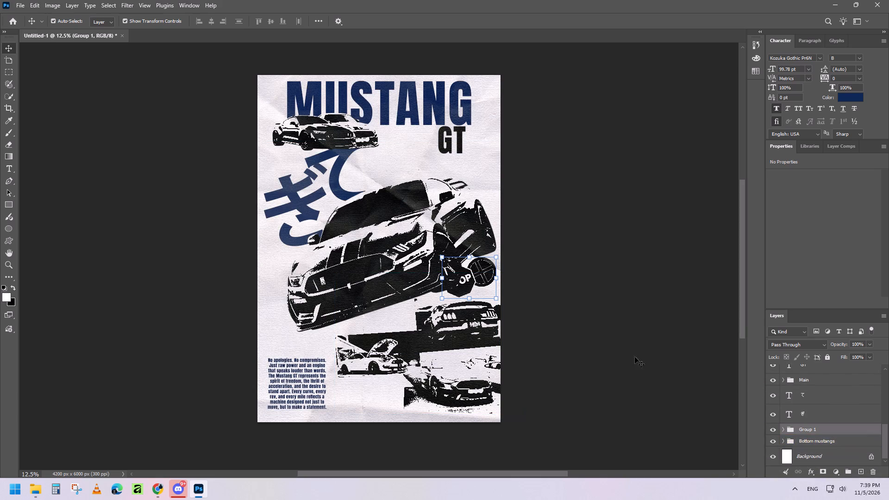
Rename the road sign group as Stop signs.
click(622, 340)
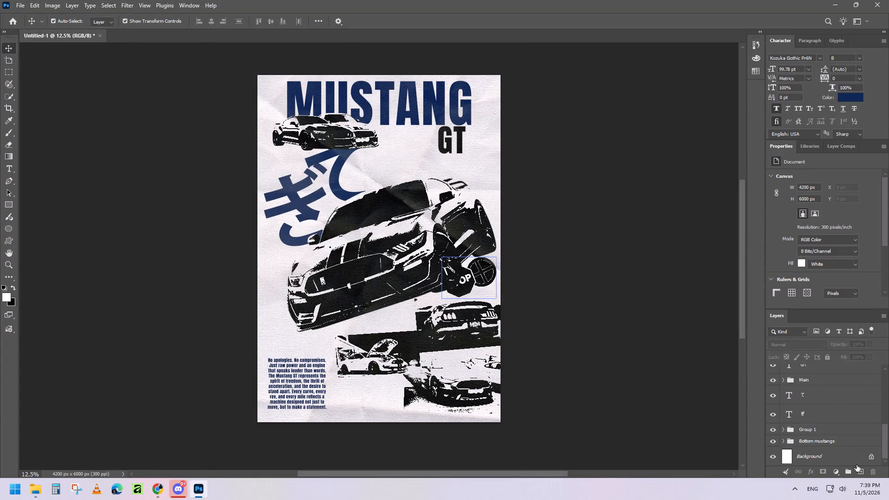
double_click(807, 429)
text(Stop signs)
key(Return)
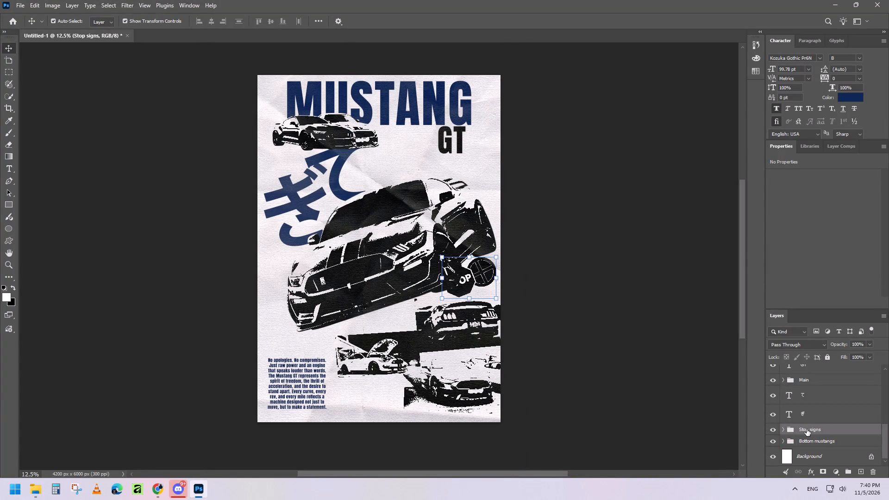
Expand the Stop signs group and rename the STOP sign layer as Stop and the no-stopping sign layer as XXXXXX.
click(782, 430)
scroll(822, 432, down, 3)
double_click(827, 407)
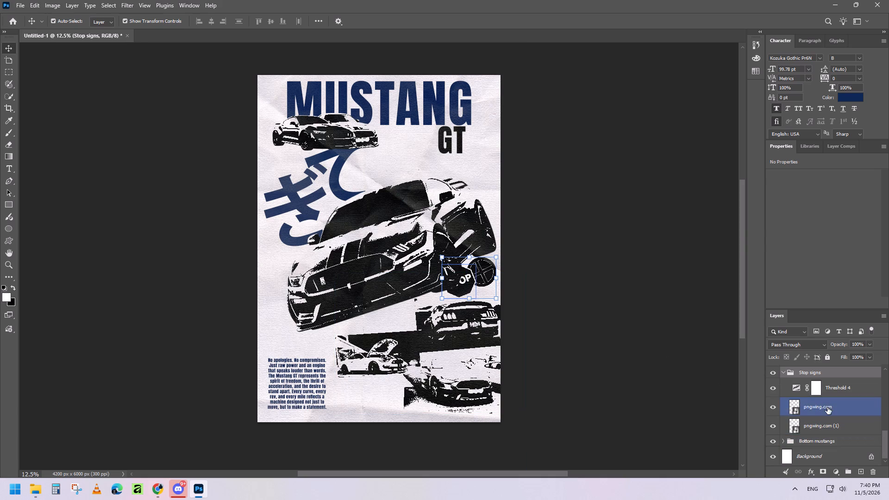
text(Stop)
key(Return)
double_click(823, 427)
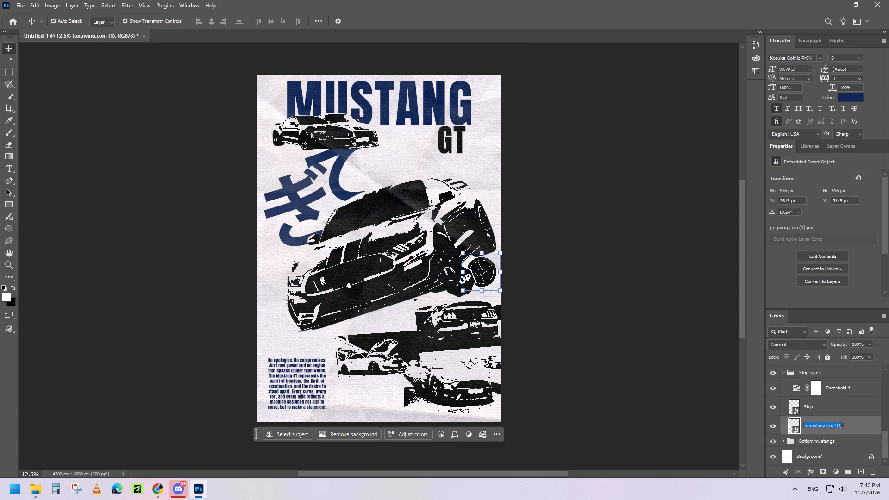
text(XXXXXX)
key(Return)
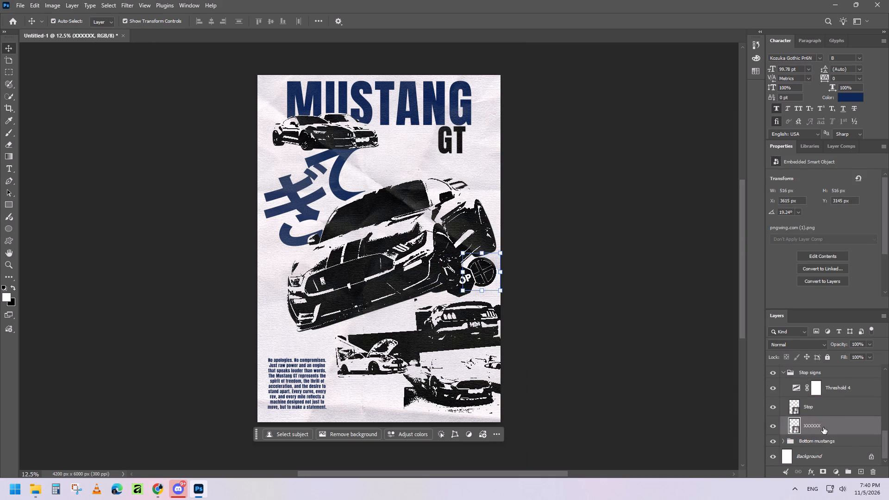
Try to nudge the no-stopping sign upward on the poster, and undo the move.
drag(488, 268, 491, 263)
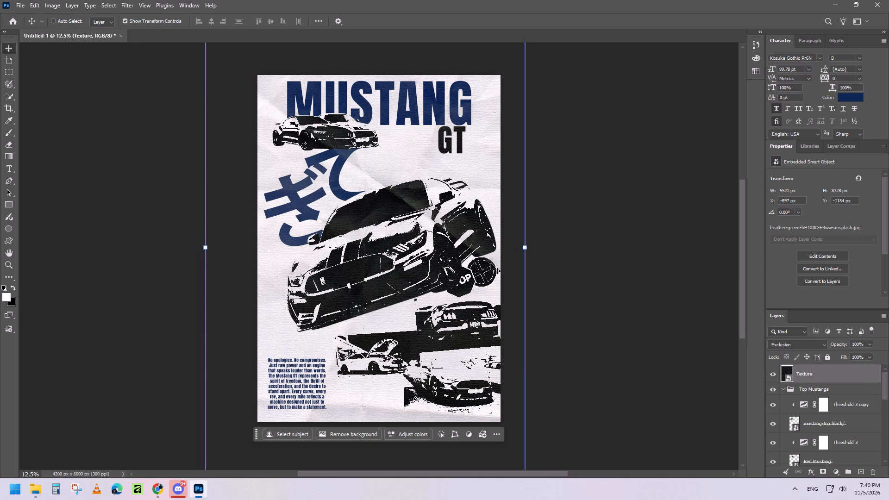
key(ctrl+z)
Hide the Texture layer.
scroll(842, 439, up, 14)
click(775, 374)
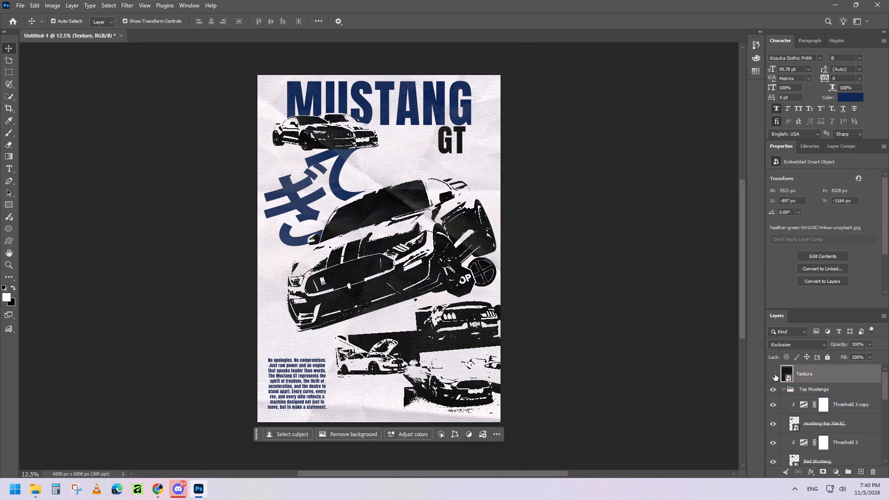
Group the two Japanese character layers with the selected Texture layer and name the group JAP writing.
scroll(870, 421, down, 15)
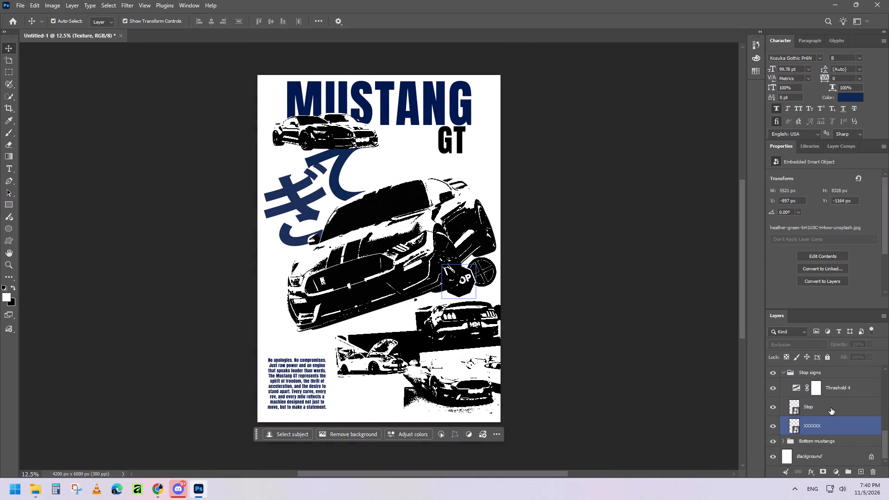
scroll(833, 408, up, 3)
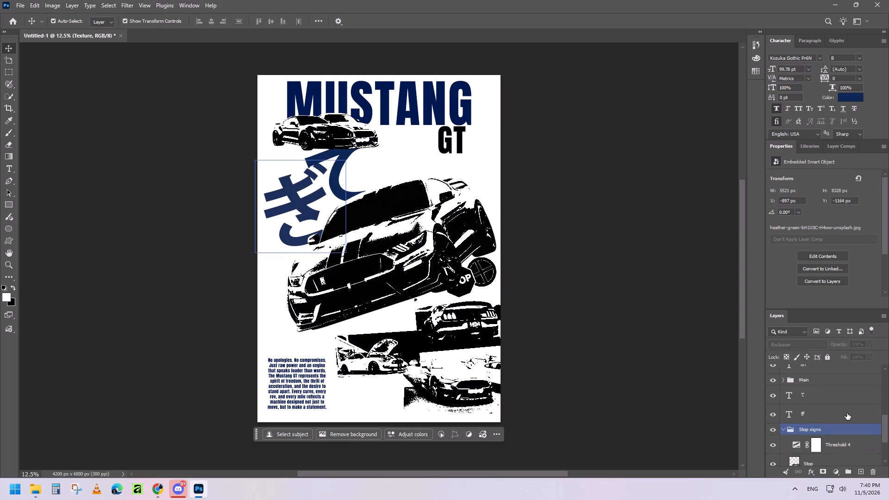
ctrl+click(825, 394)
ctrl+click(821, 411)
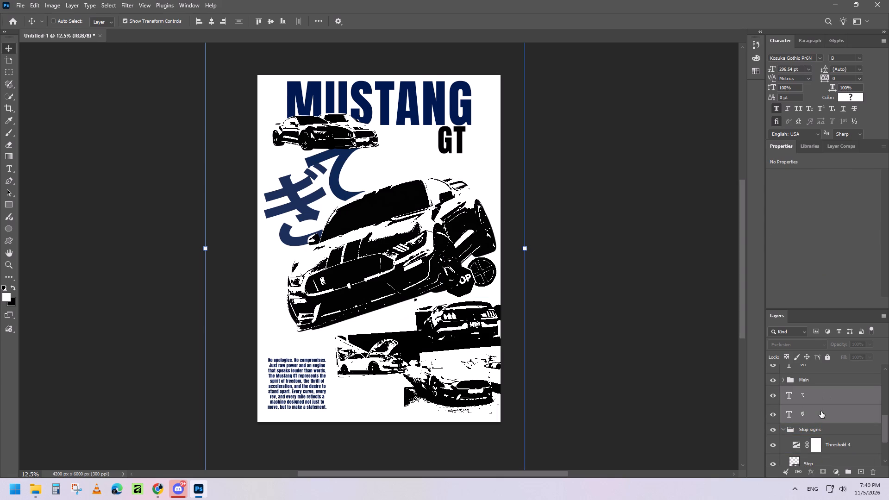
key(ctrl+g)
double_click(807, 370)
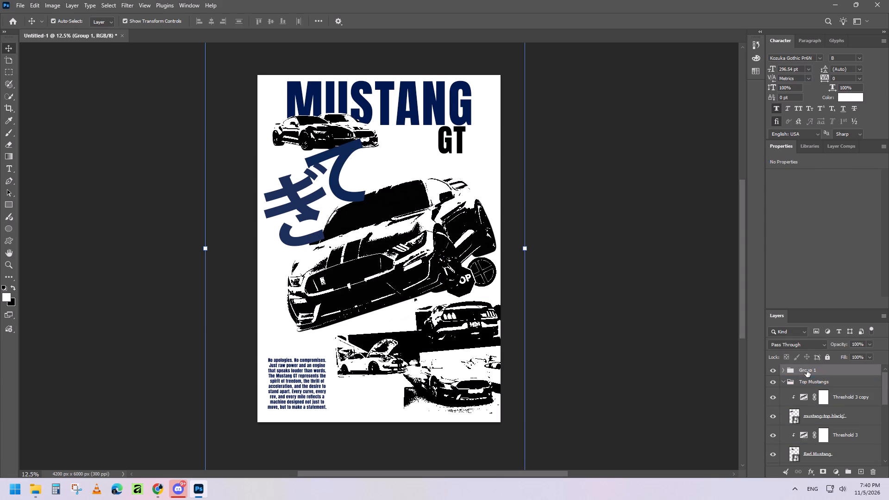
text(JAP writing)
key(Return)
Collapse the Top Mustangs group, group the body paragraph, MUSTANG and GT text layers, and name the group Writings.
click(782, 382)
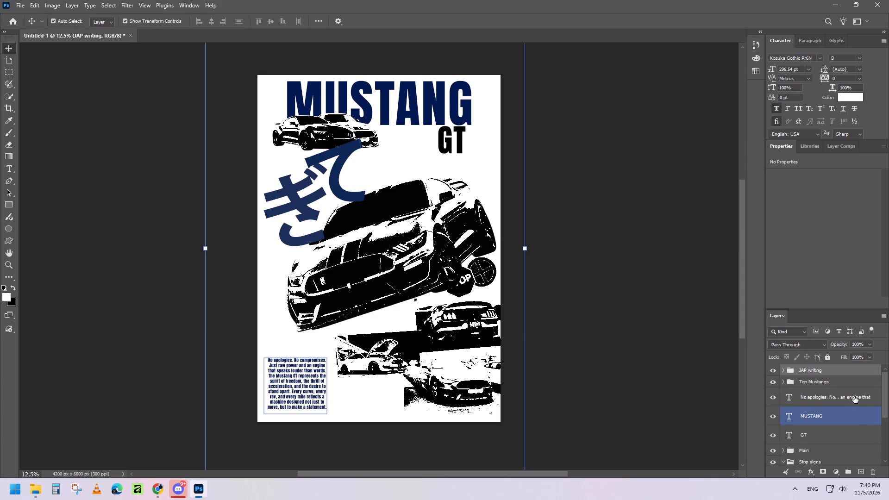
click(844, 398)
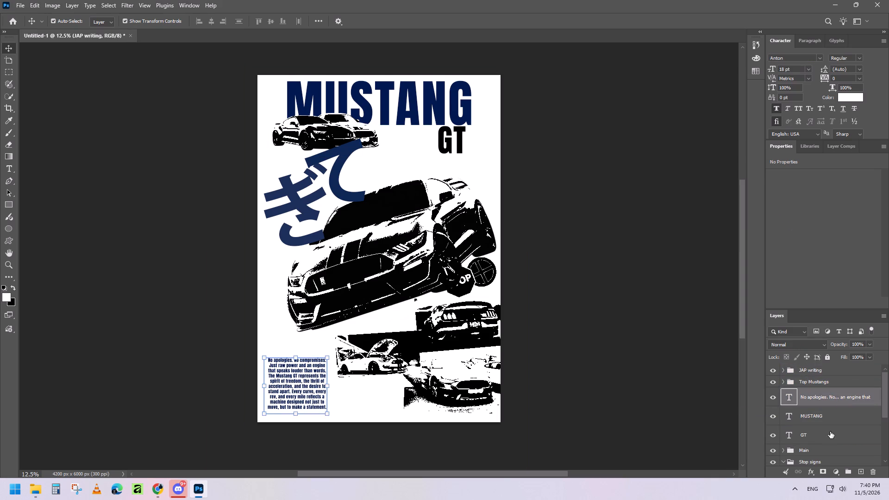
ctrl+shift+click(830, 432)
key(ctrl+g)
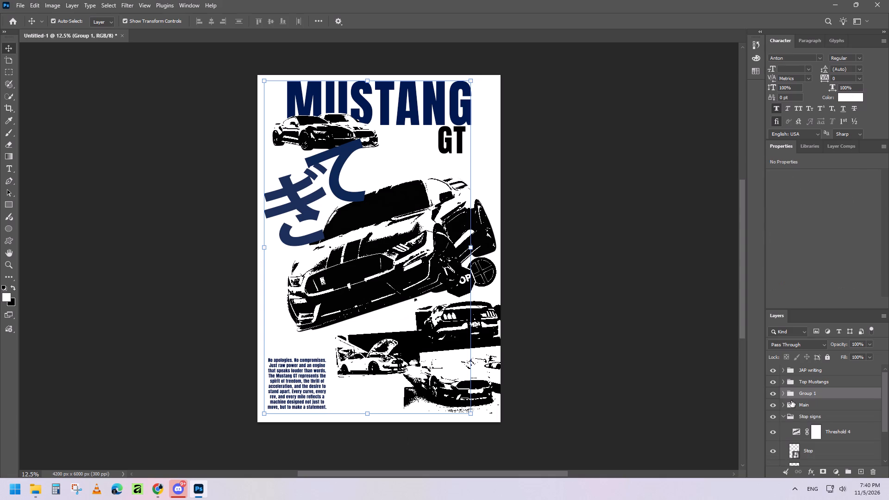
double_click(810, 394)
text(Writings)
key(Return)
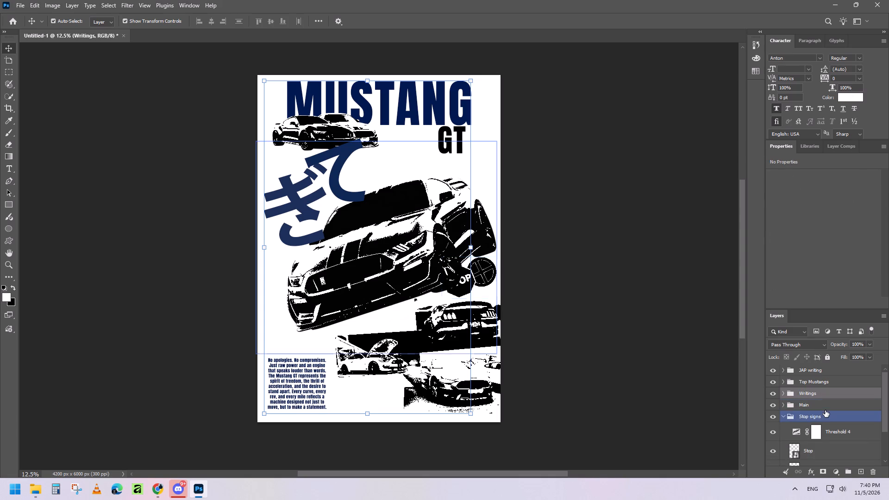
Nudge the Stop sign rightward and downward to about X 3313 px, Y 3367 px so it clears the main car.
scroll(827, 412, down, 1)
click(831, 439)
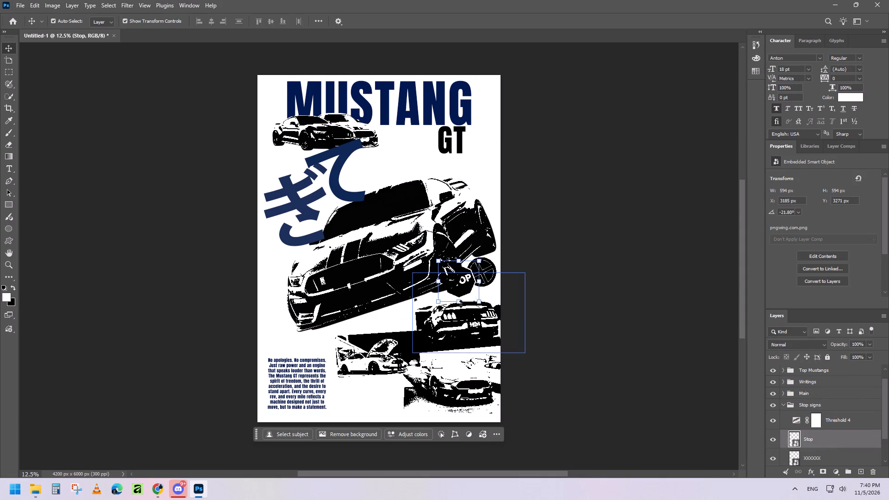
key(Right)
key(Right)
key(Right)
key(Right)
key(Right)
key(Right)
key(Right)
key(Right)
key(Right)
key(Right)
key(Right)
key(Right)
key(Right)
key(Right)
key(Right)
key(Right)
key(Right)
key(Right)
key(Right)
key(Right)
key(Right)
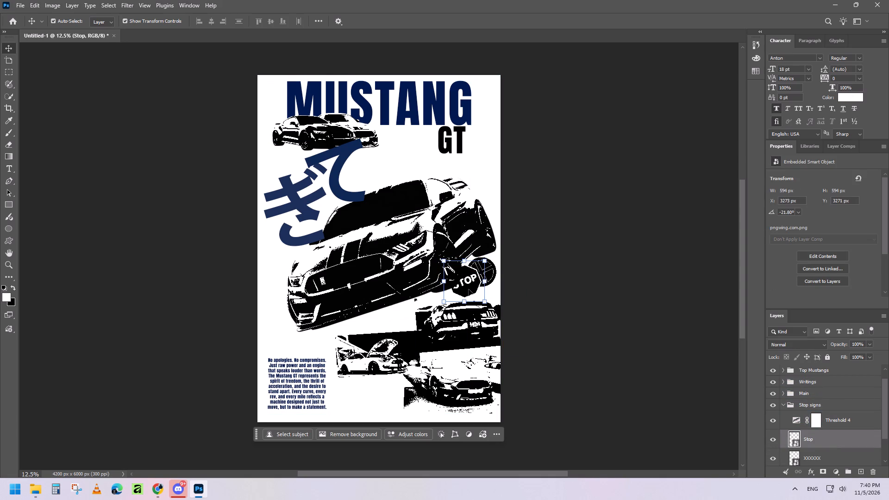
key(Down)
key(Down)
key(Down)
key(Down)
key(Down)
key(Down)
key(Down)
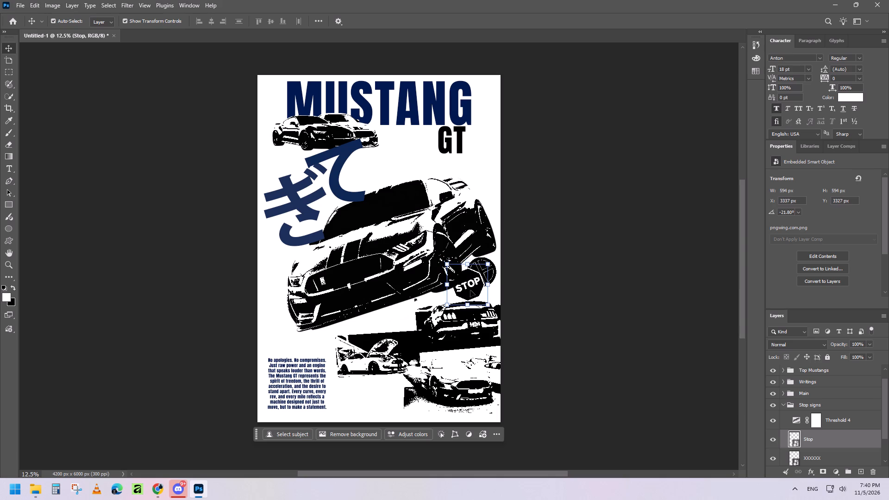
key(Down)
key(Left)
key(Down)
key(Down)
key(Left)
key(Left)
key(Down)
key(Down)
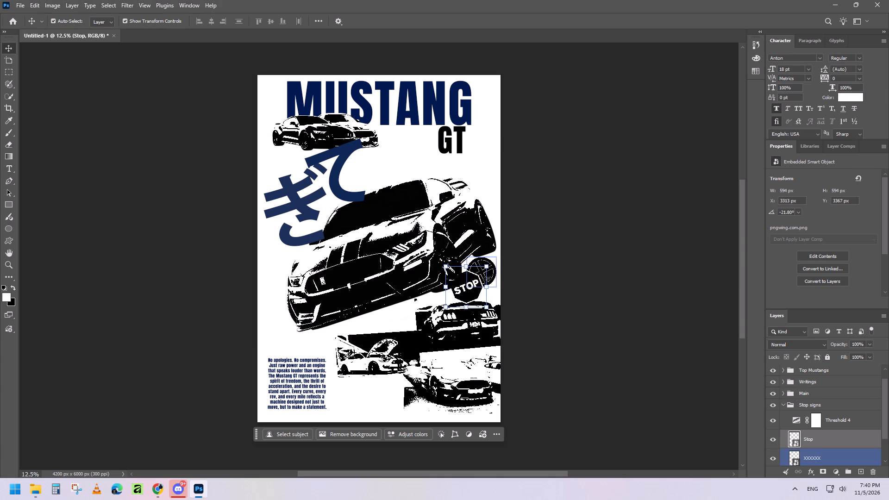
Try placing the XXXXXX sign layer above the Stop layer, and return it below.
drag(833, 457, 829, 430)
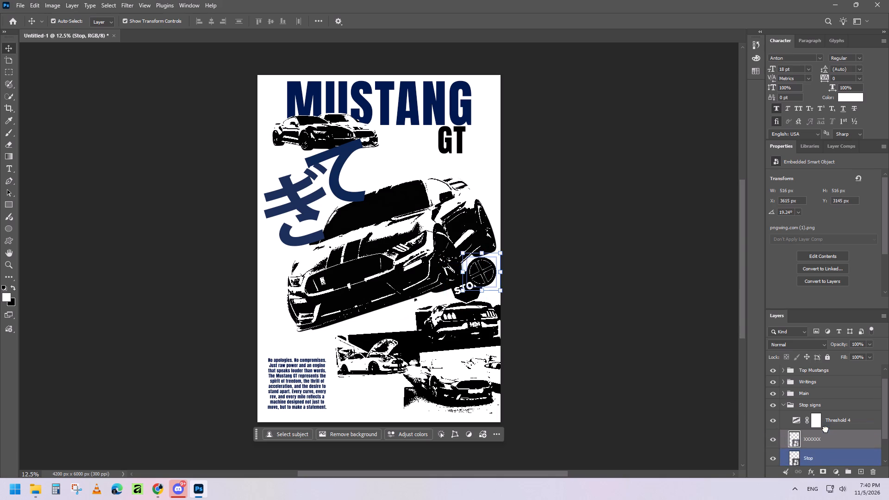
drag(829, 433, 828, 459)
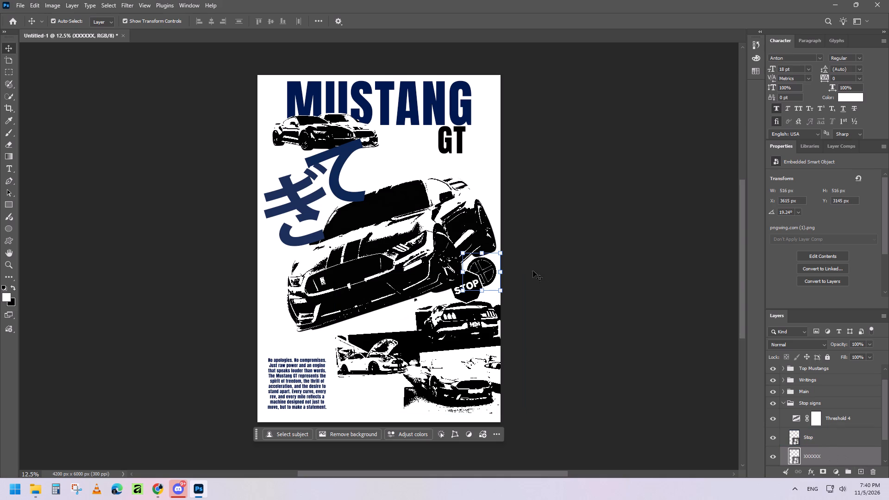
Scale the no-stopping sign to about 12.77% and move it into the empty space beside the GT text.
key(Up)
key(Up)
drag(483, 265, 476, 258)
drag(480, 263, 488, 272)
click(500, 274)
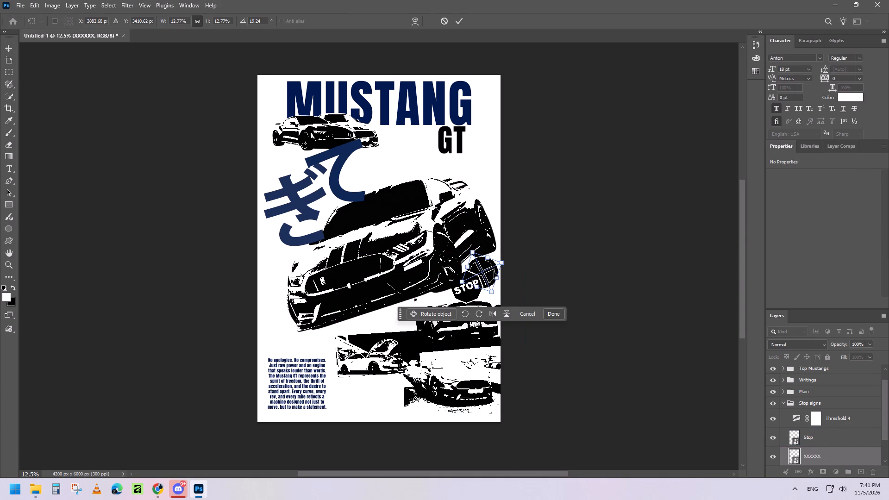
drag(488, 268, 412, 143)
Move the Stop sign under the main car's rear wheel near the poster's edge and enlarge it to about 18.92%.
click(475, 284)
drag(473, 289, 480, 274)
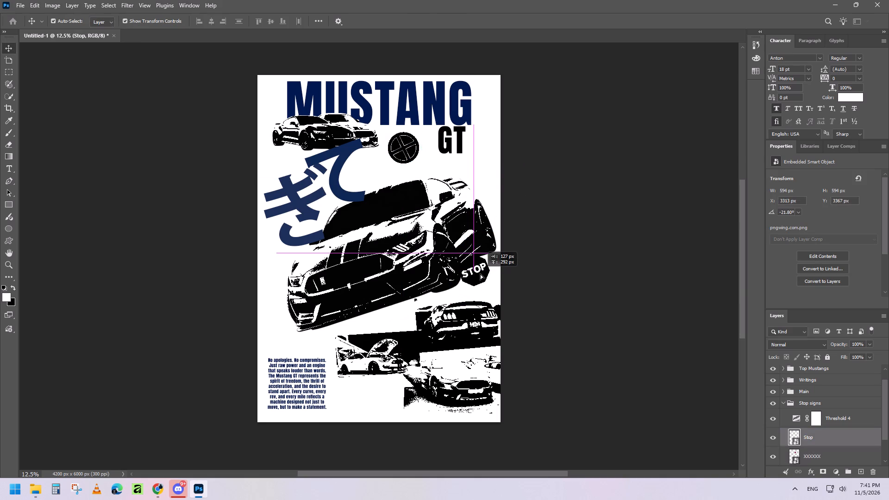
drag(480, 274, 483, 277)
drag(459, 294, 449, 304)
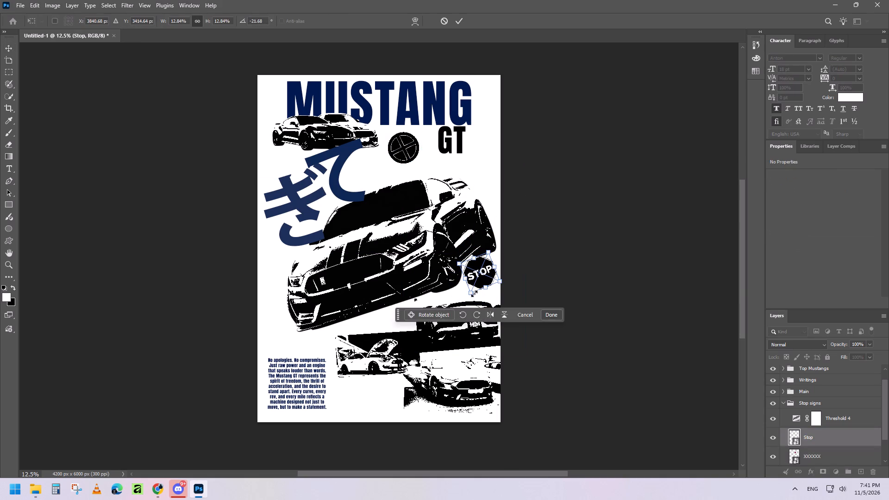
drag(469, 295, 455, 312)
click(485, 285)
click(569, 187)
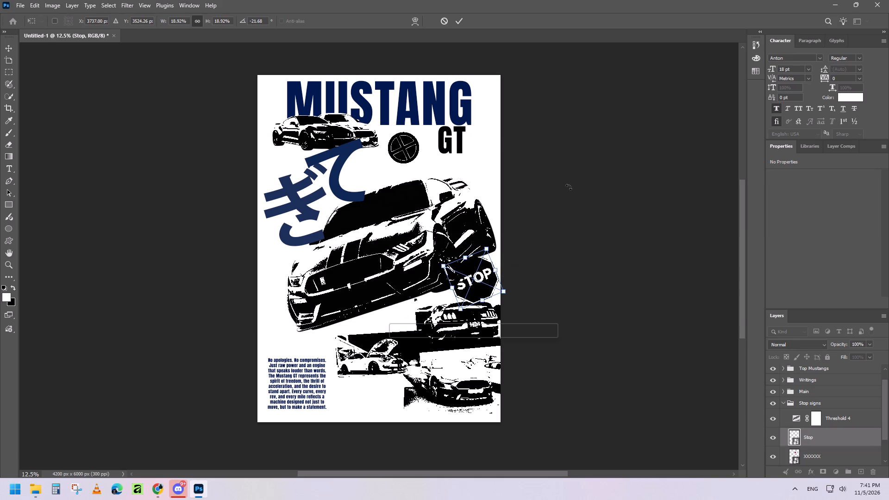
click(458, 19)
Move the no-stopping sign beside the body paragraph, rotate it to 17.51°, scale it to about 16.24%, and collapse the Stop signs group.
drag(405, 144, 379, 359)
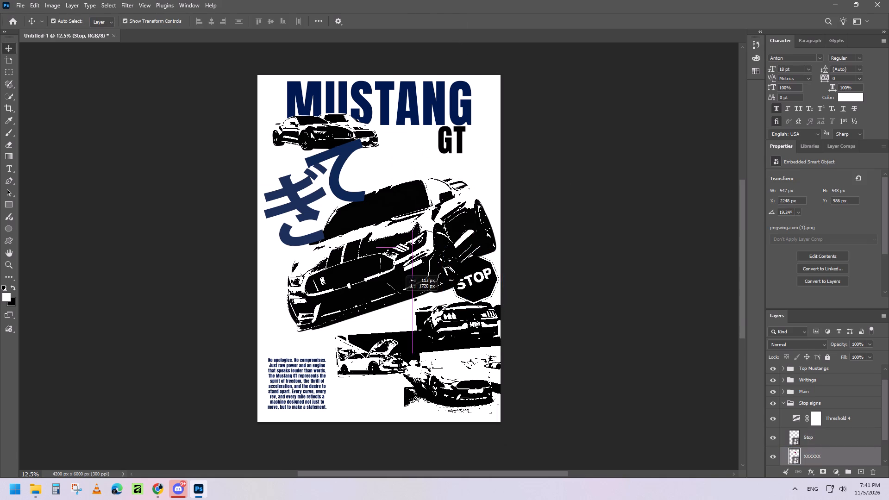
drag(379, 359, 333, 375)
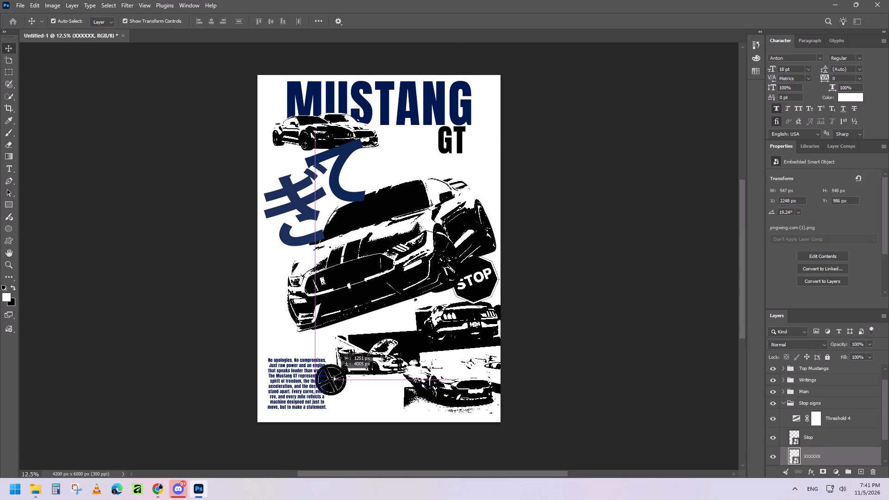
drag(333, 375, 334, 375)
drag(350, 398, 362, 407)
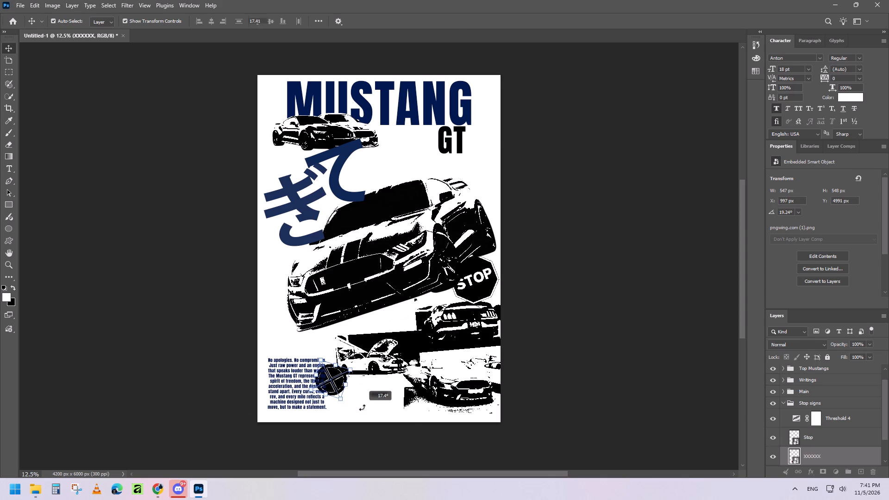
drag(362, 407, 362, 408)
drag(339, 400, 350, 408)
drag(340, 394, 340, 386)
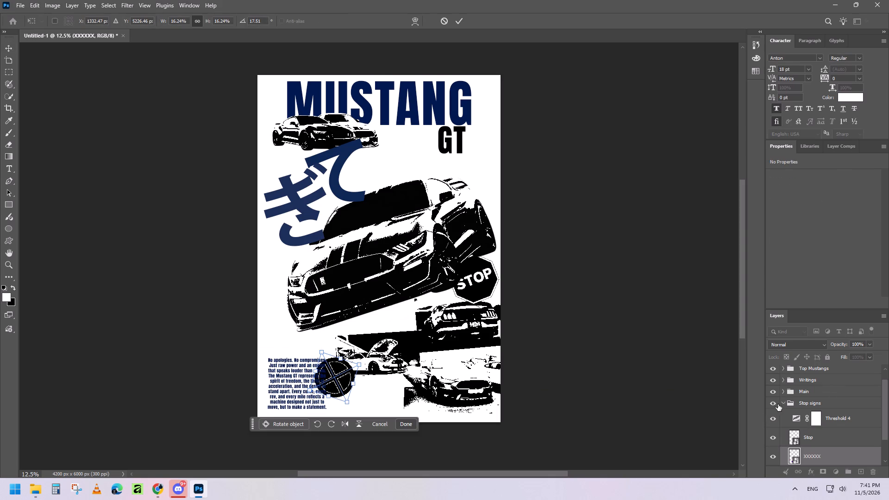
click(785, 401)
click(623, 411)
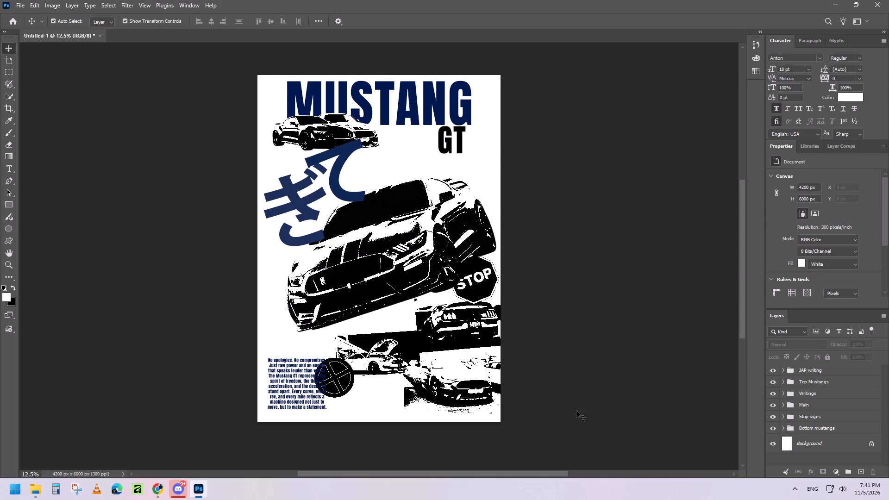
Place the no-stopping sign behind the lower Japanese character at the poster's edge, enlarge it to about 24.79%, and collapse its group.
drag(345, 387, 341, 375)
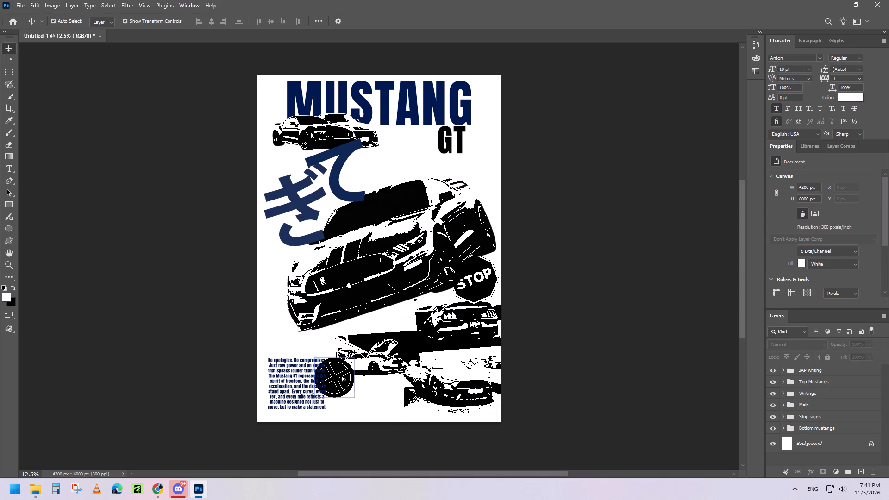
drag(341, 375, 292, 274)
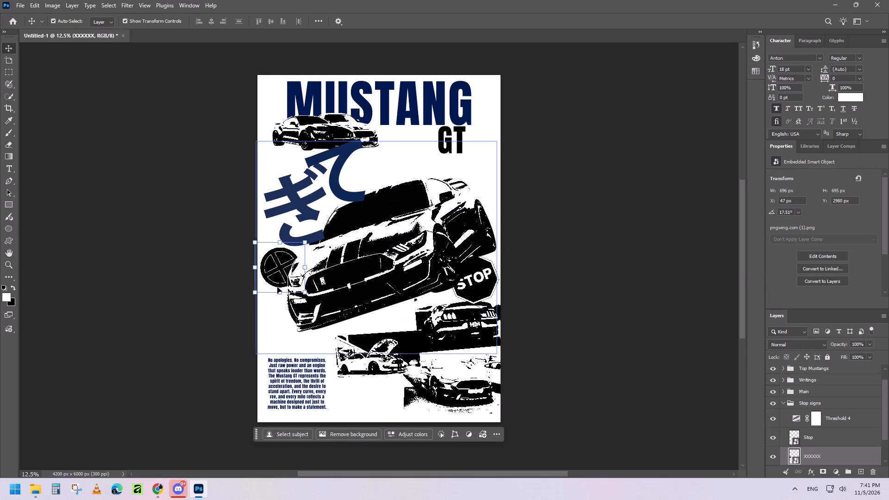
drag(278, 291, 282, 306)
drag(275, 283, 276, 259)
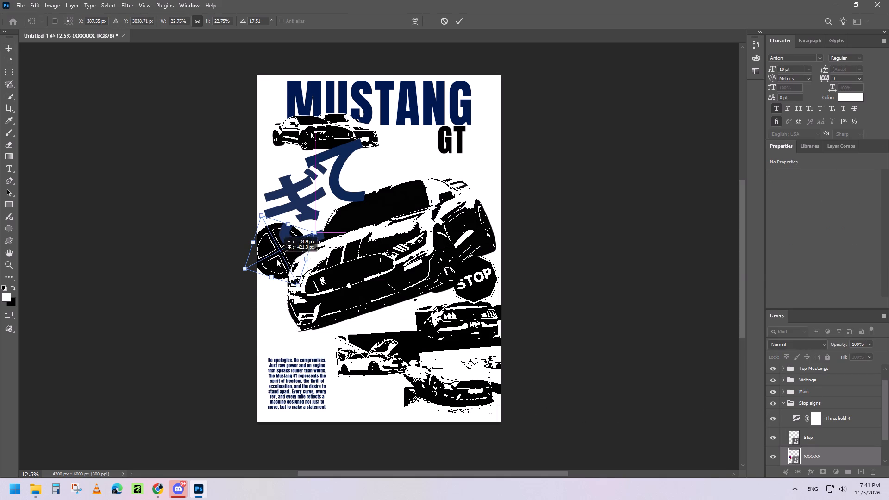
drag(276, 259, 278, 248)
scroll(278, 248, down, 1)
drag(269, 268, 264, 274)
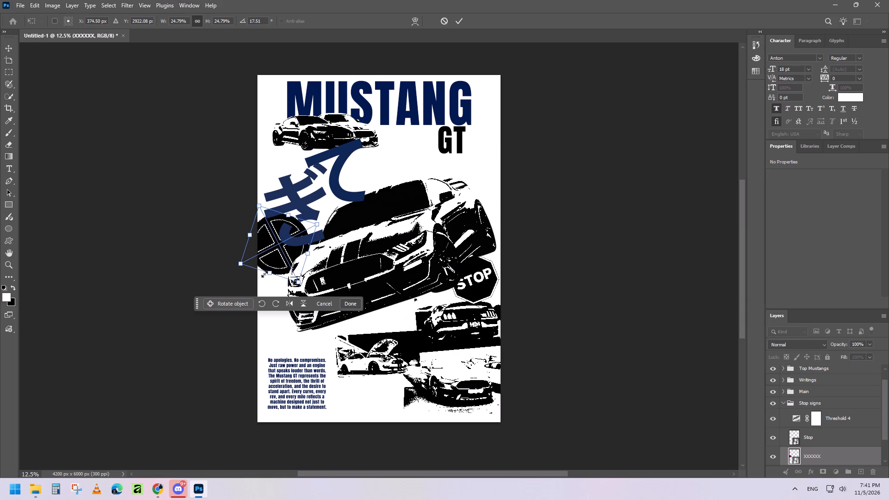
click(550, 213)
scroll(806, 405, up, 3)
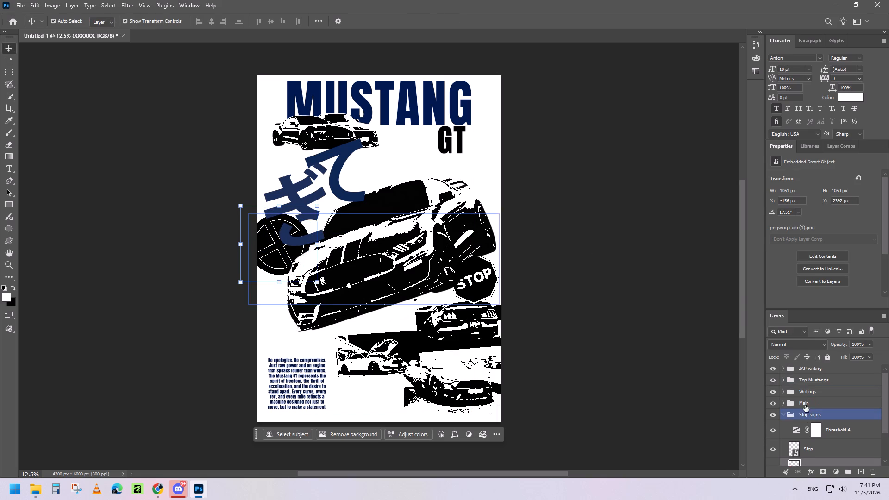
scroll(805, 405, up, 7)
click(784, 416)
scroll(790, 392, up, 4)
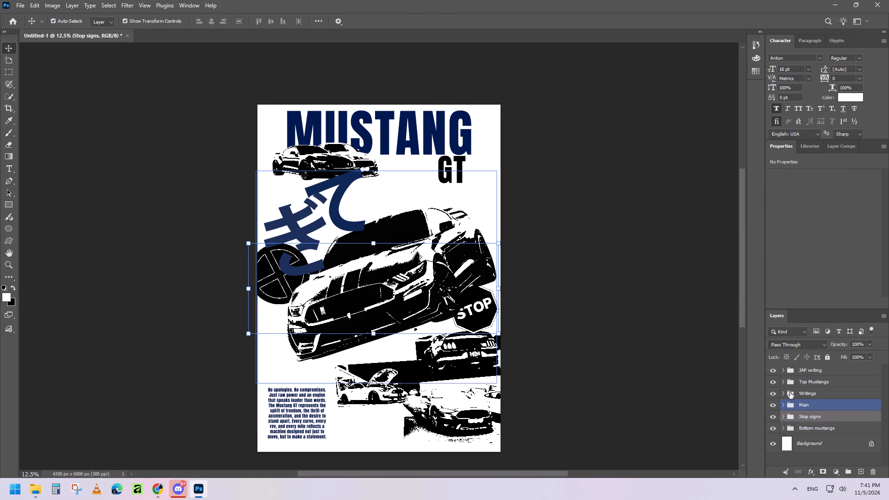
Move the Texture layer out of the JAP writing group to the top of the layer stack, and collapse the group.
scroll(790, 392, up, 4)
scroll(833, 392, down, 3)
scroll(833, 392, up, 5)
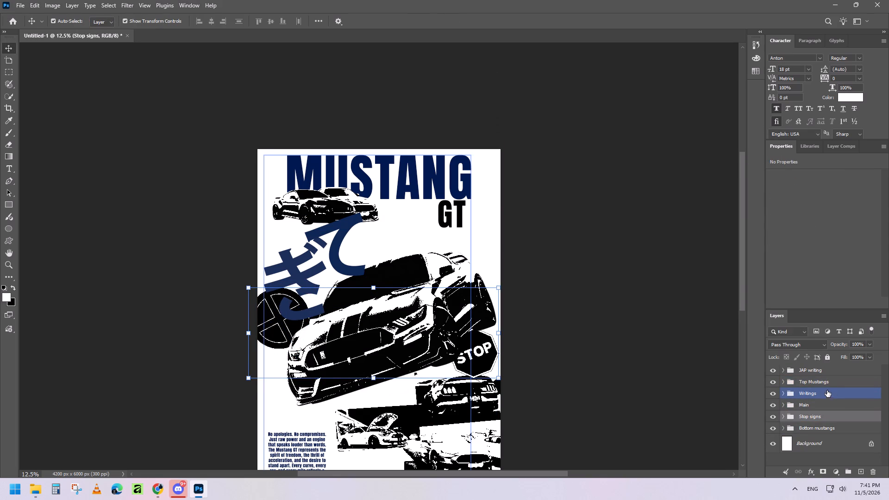
click(782, 371)
drag(822, 386, 820, 368)
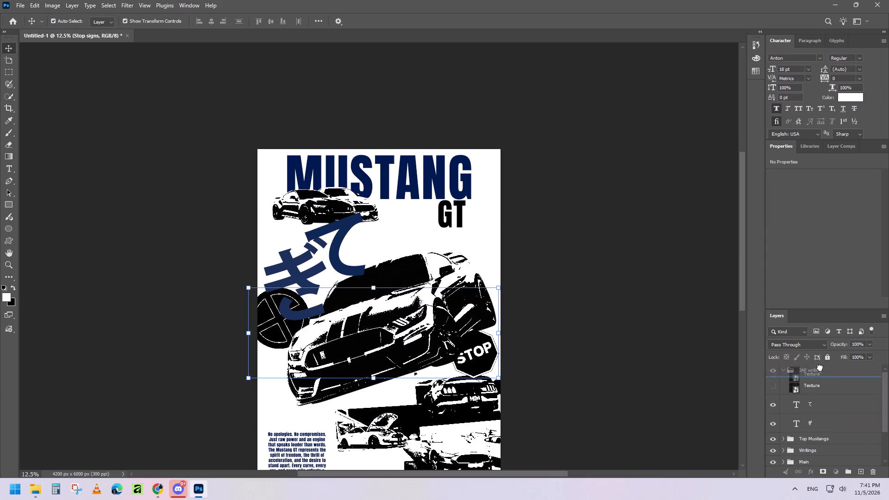
drag(820, 368, 820, 365)
click(785, 387)
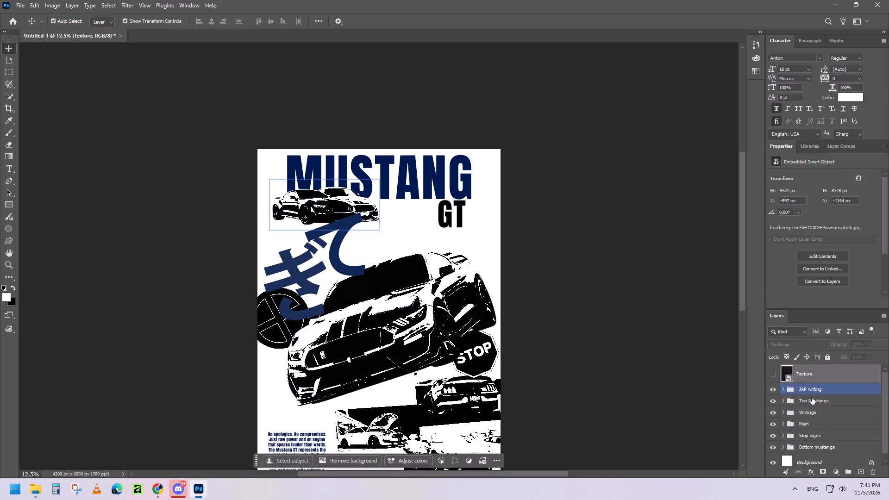
Show the Texture layer temporarily to examine the textured poster, and hide it again.
click(775, 374)
click(609, 313)
scroll(427, 322, down, 10)
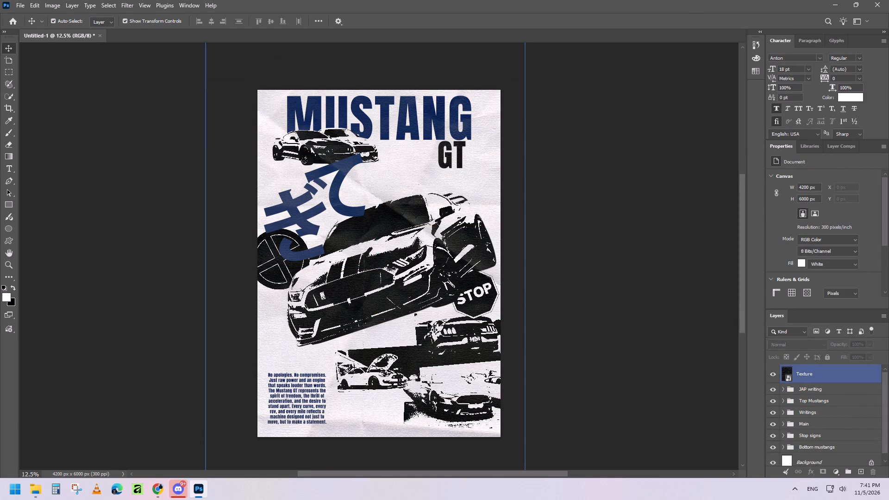
scroll(428, 322, down, 2)
scroll(640, 316, down, 4)
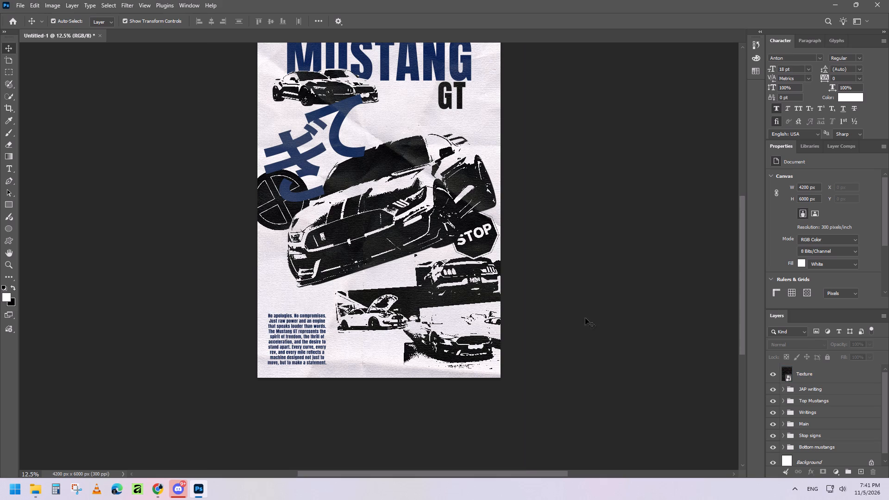
click(772, 375)
Nudge the Main Mustang layer up and slightly right to about X -18 px, Y 1026 px, and collapse the Main group.
click(834, 421)
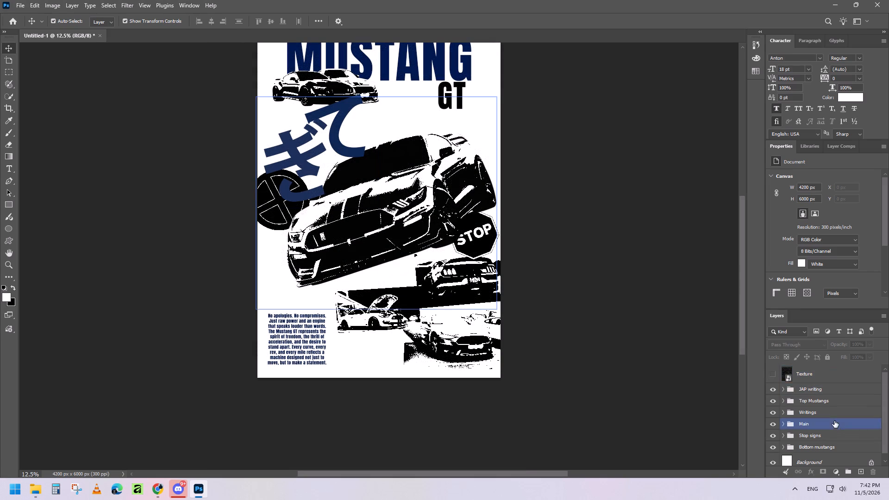
click(404, 186)
key(Up)
key(Up)
key(Up)
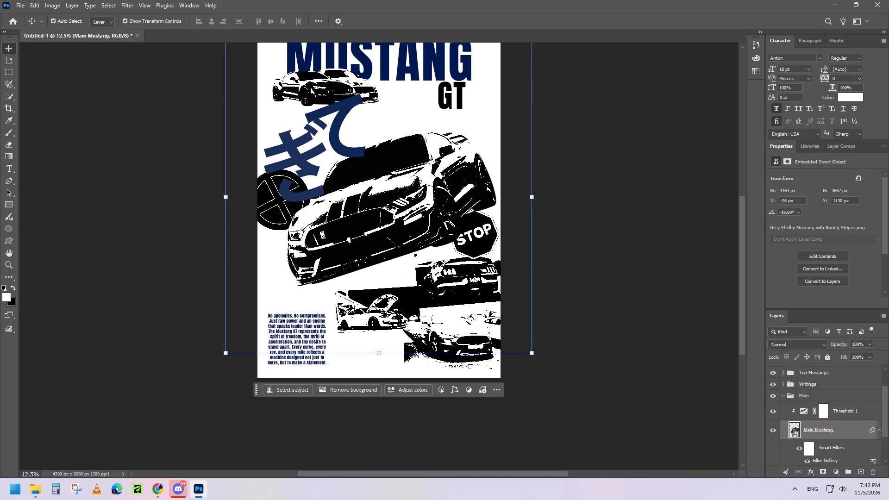
key(Up)
key(Right)
key(Up)
key(Up)
key(Up)
key(Up)
key(Up)
key(Up)
key(Up)
key(Up)
key(Up)
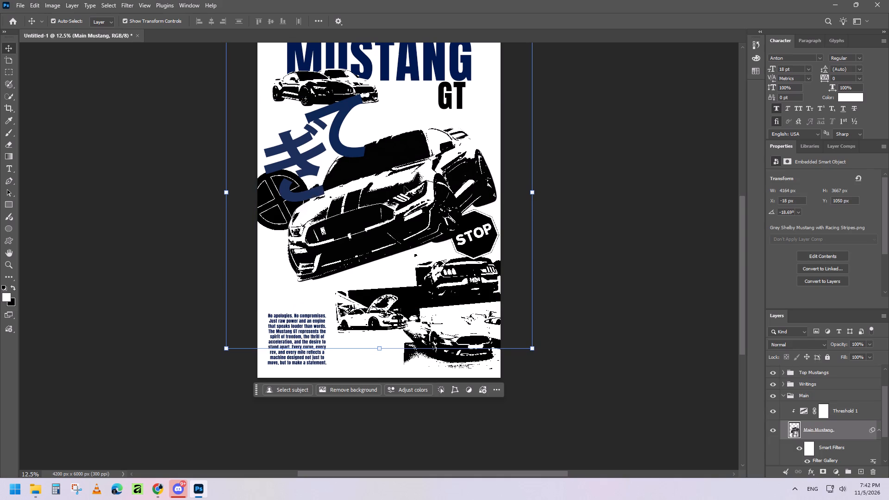
key(Up)
key(Up)
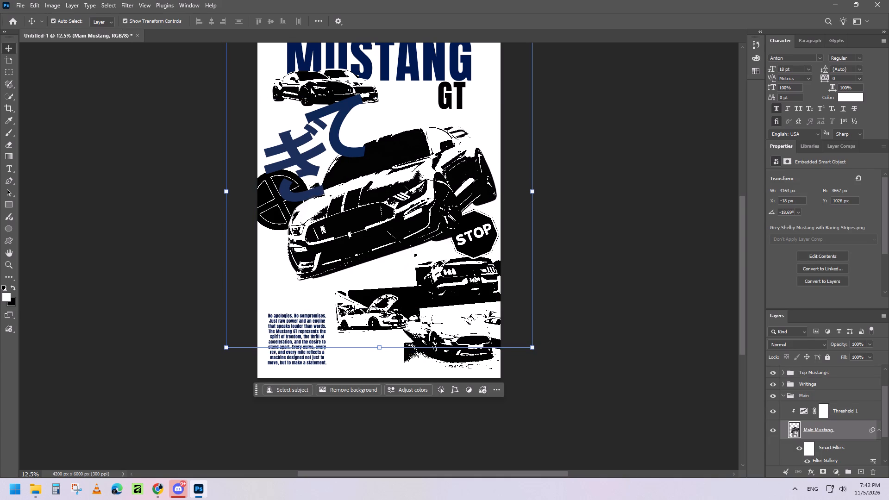
click(785, 396)
scroll(785, 396, up, 3)
Show the Texture layer over the whole poster and clear the layer selection.
click(770, 377)
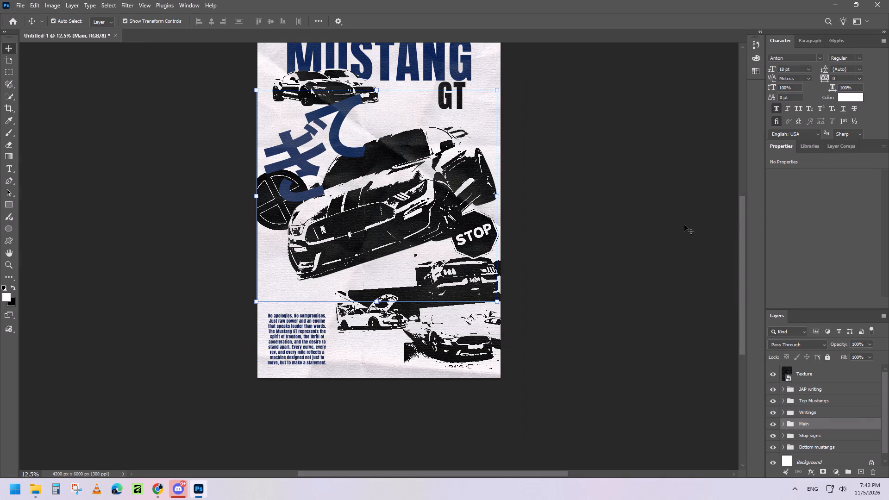
click(684, 225)
scroll(552, 247, up, 8)
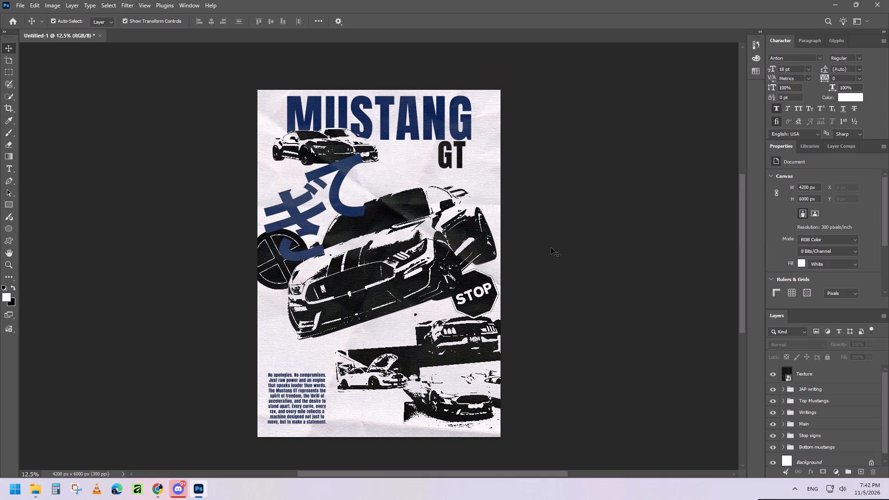
Switch to Chrome, search the web for "mustang shelby gt" in a new tab, and look through the results.
click(154, 488)
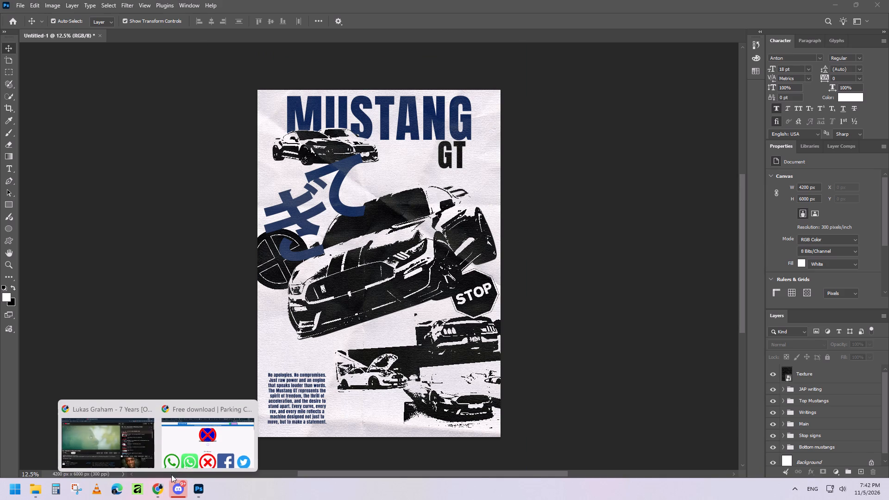
click(199, 447)
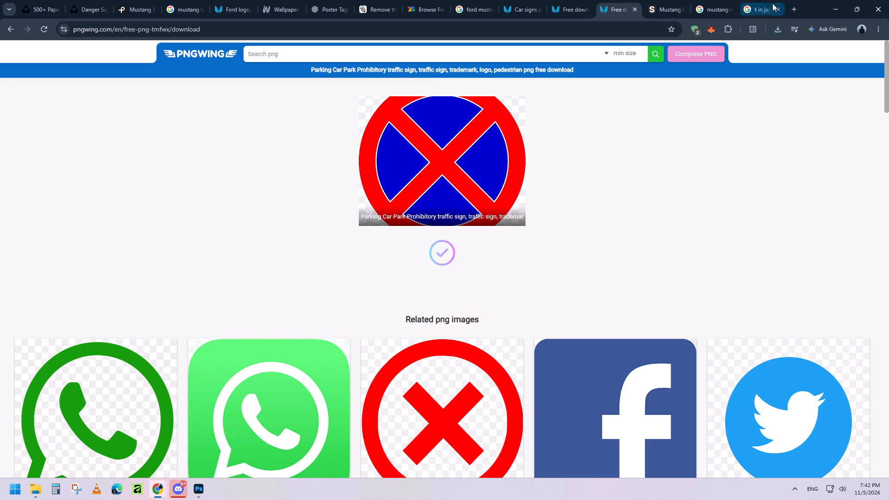
click(795, 7)
text(mustang shelby)
key(space)
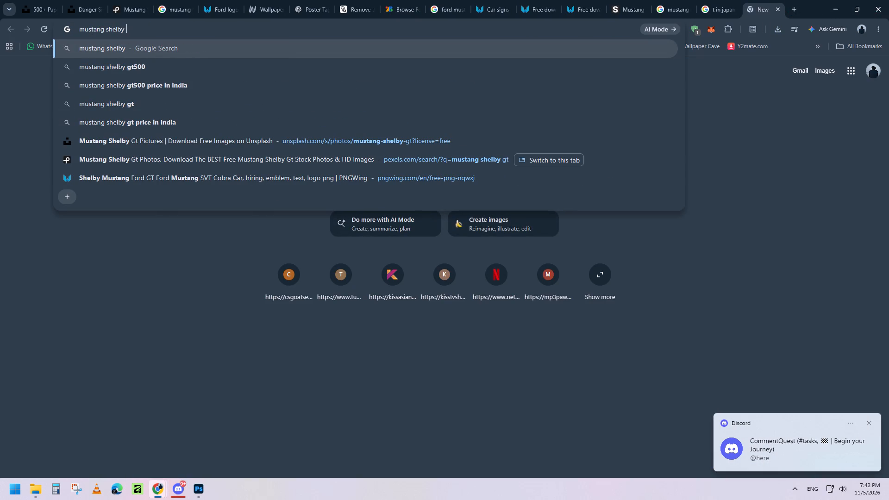
text(ct)
key(Return)
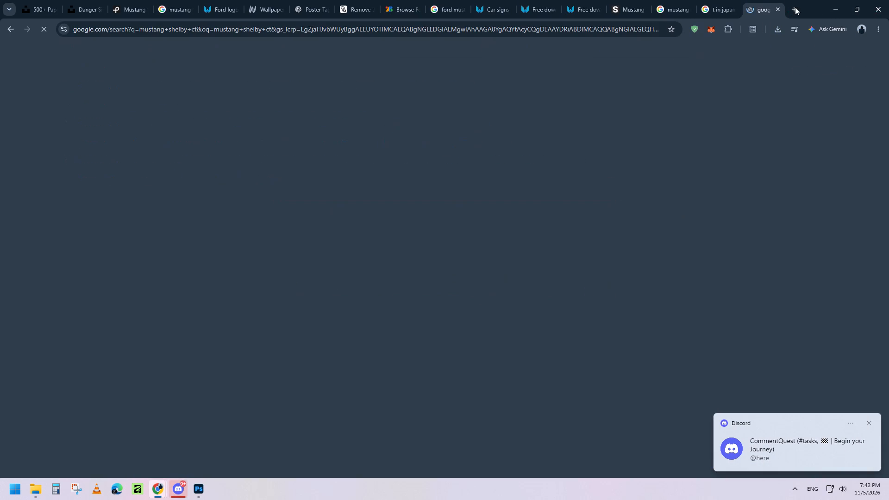
click(189, 64)
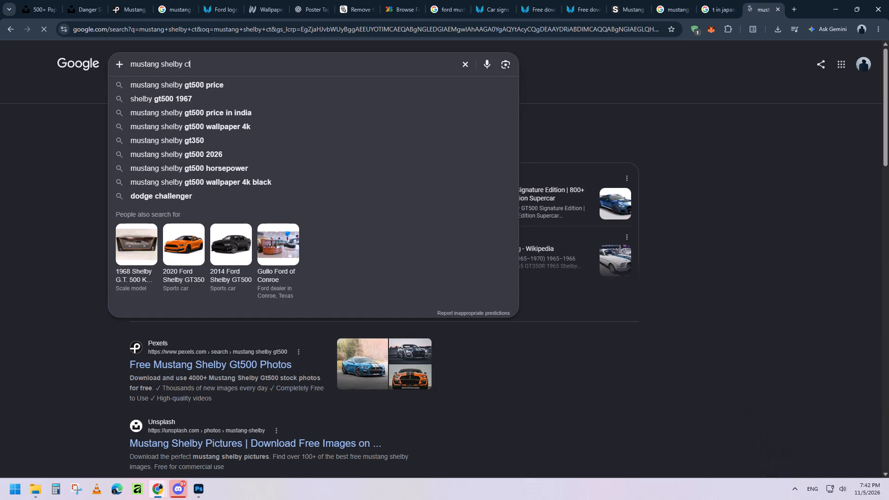
key(BackSpace)
key(BackSpace)
text(gt)
key(Return)
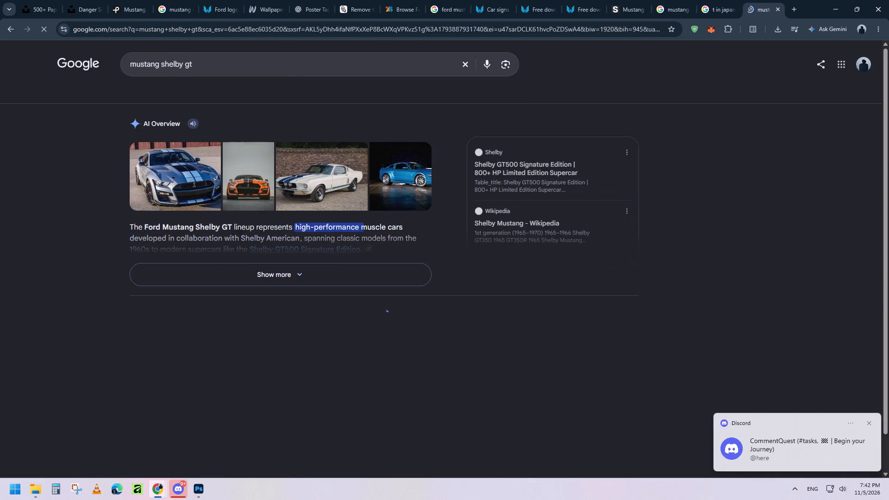
click(368, 279)
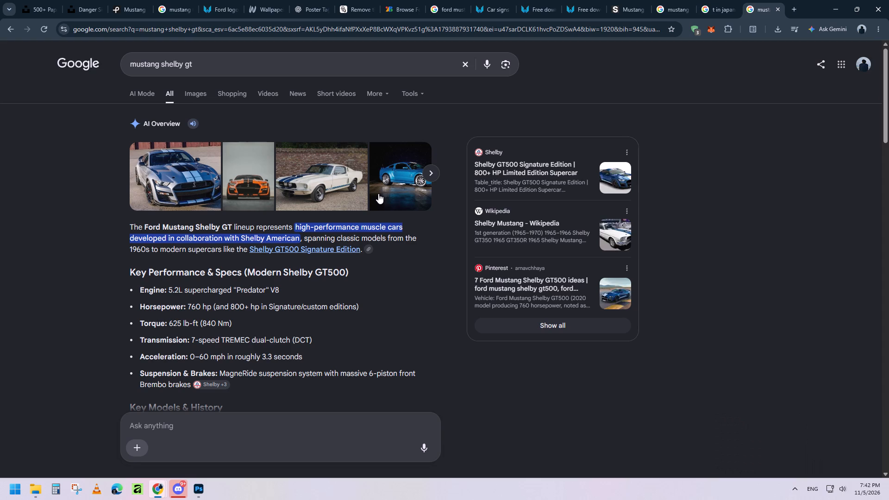
scroll(379, 194, down, 9)
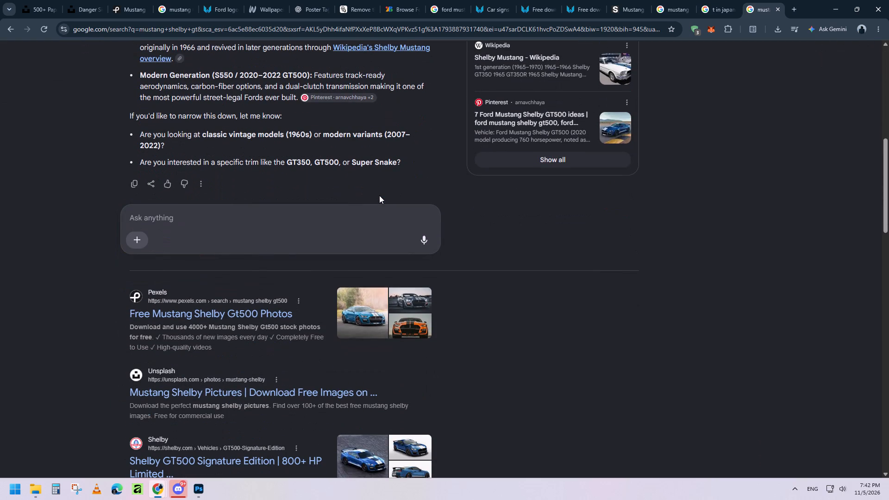
click(776, 8)
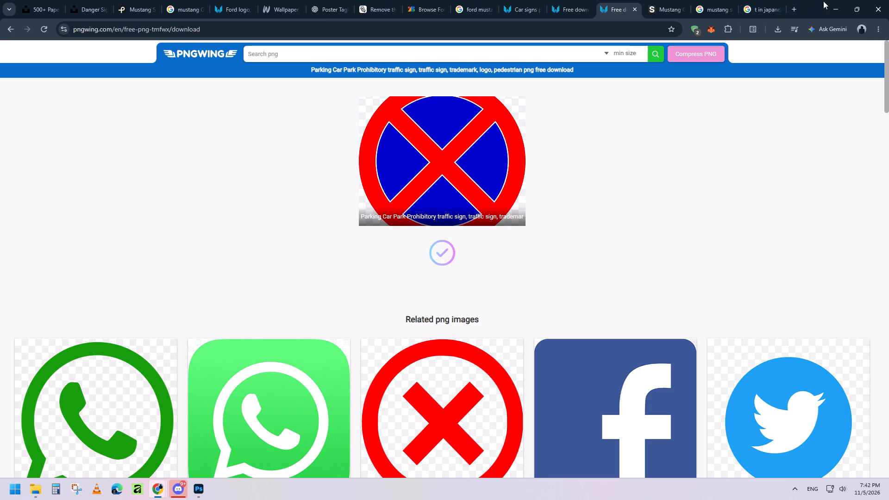
click(838, 1)
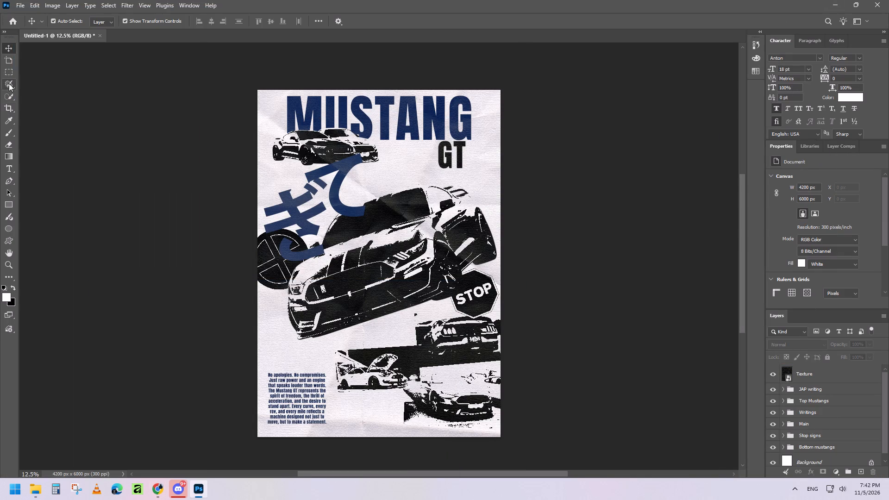
Replace the GT text below the MUSTANG title with SHELBY GT.
click(9, 168)
click(455, 156)
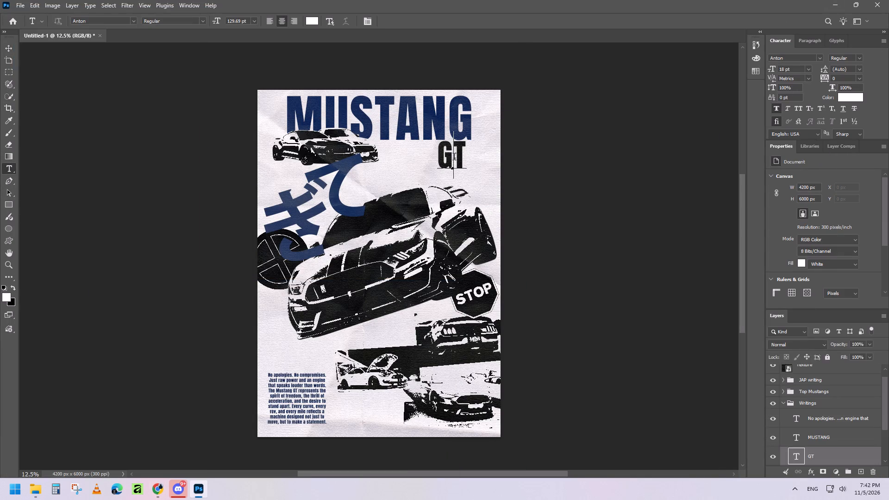
click(466, 152)
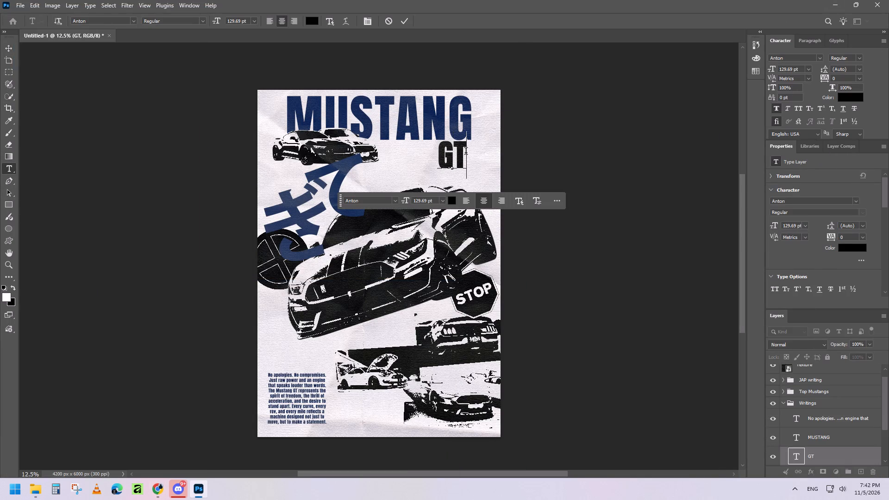
key(BackSpace)
key(BackSpace)
text(Sh)
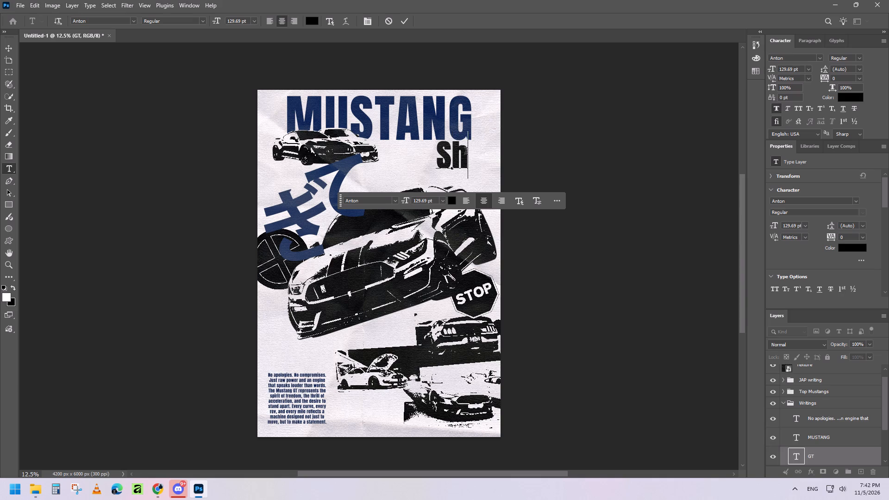
text(elby GT)
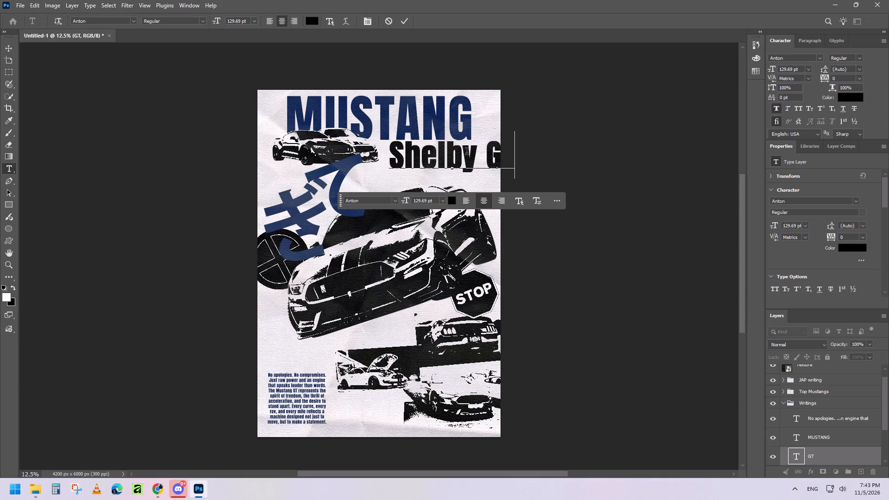
click(477, 153)
key(BackSpace)
key(BackSpace)
key(BackSpace)
key(BackSpace)
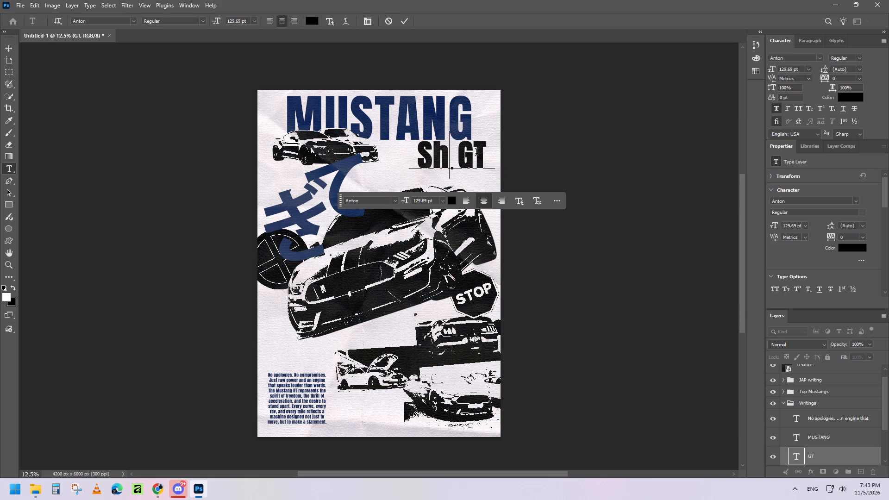
key(BackSpace)
text(HELBY)
click(405, 21)
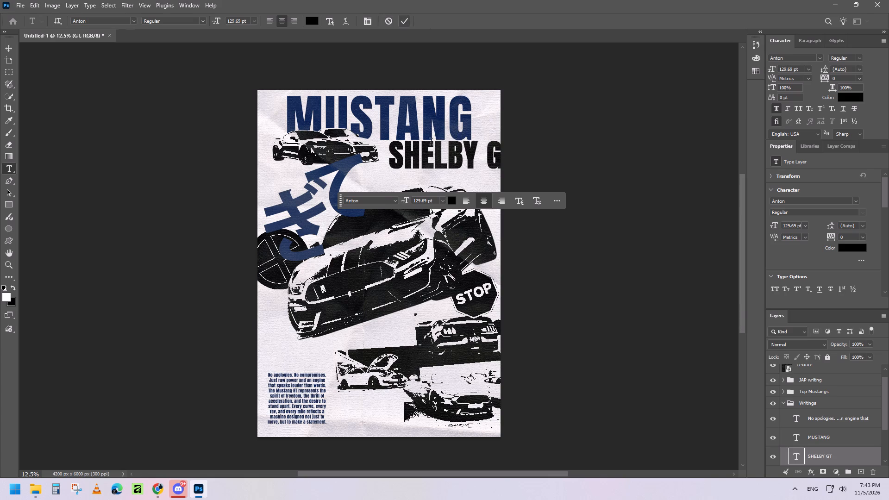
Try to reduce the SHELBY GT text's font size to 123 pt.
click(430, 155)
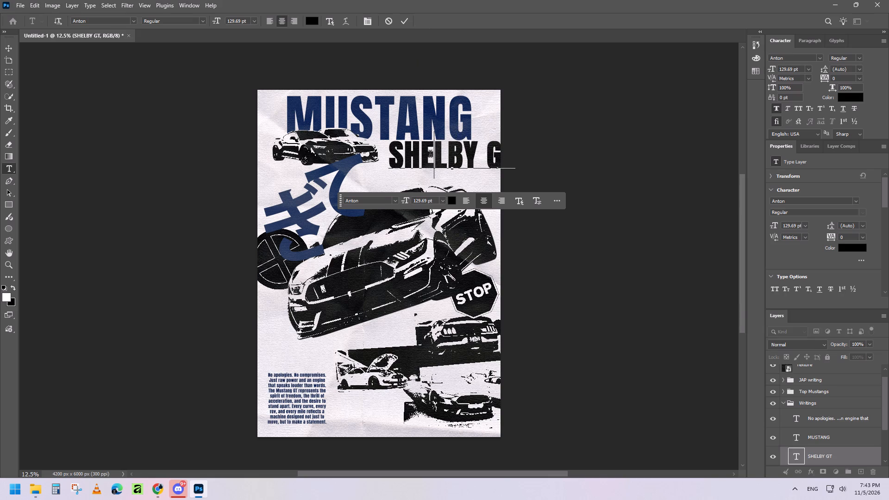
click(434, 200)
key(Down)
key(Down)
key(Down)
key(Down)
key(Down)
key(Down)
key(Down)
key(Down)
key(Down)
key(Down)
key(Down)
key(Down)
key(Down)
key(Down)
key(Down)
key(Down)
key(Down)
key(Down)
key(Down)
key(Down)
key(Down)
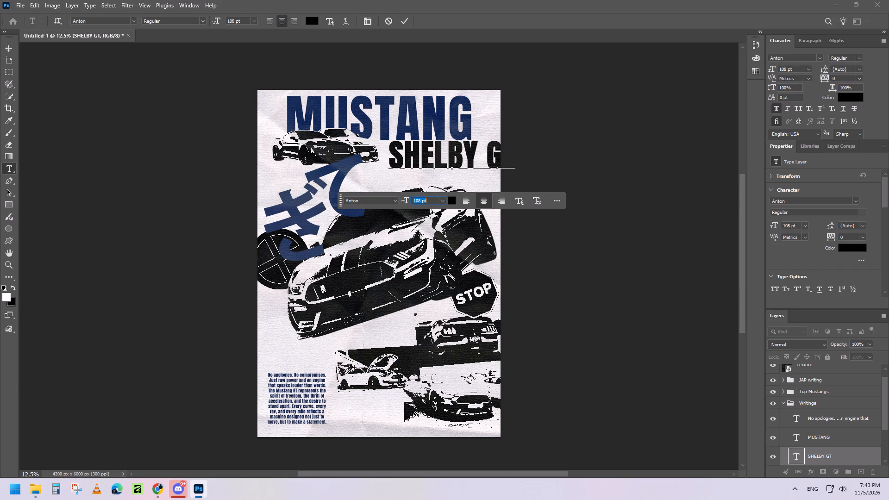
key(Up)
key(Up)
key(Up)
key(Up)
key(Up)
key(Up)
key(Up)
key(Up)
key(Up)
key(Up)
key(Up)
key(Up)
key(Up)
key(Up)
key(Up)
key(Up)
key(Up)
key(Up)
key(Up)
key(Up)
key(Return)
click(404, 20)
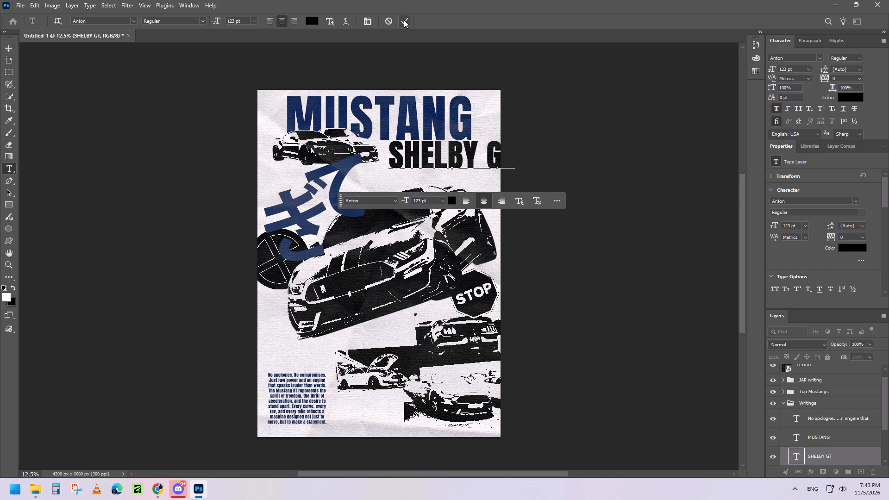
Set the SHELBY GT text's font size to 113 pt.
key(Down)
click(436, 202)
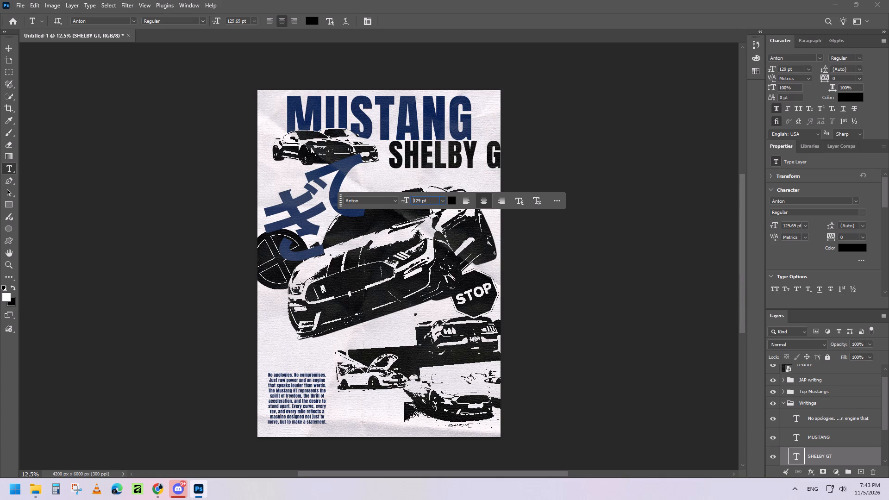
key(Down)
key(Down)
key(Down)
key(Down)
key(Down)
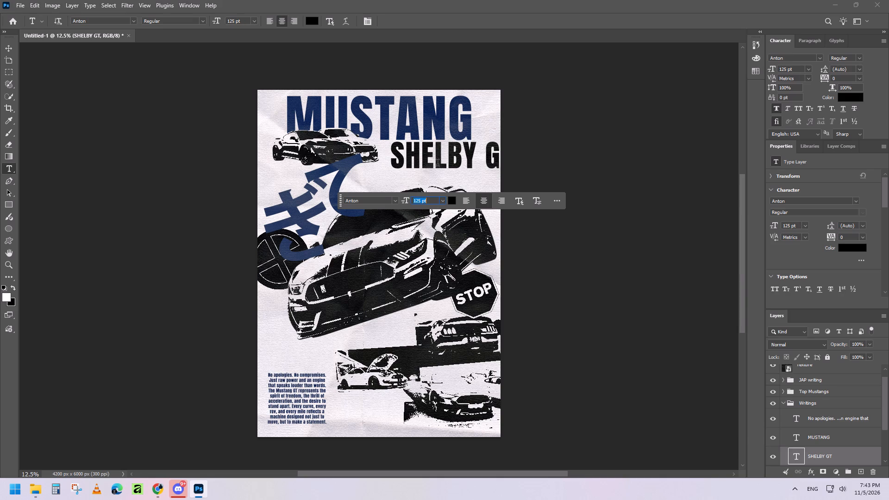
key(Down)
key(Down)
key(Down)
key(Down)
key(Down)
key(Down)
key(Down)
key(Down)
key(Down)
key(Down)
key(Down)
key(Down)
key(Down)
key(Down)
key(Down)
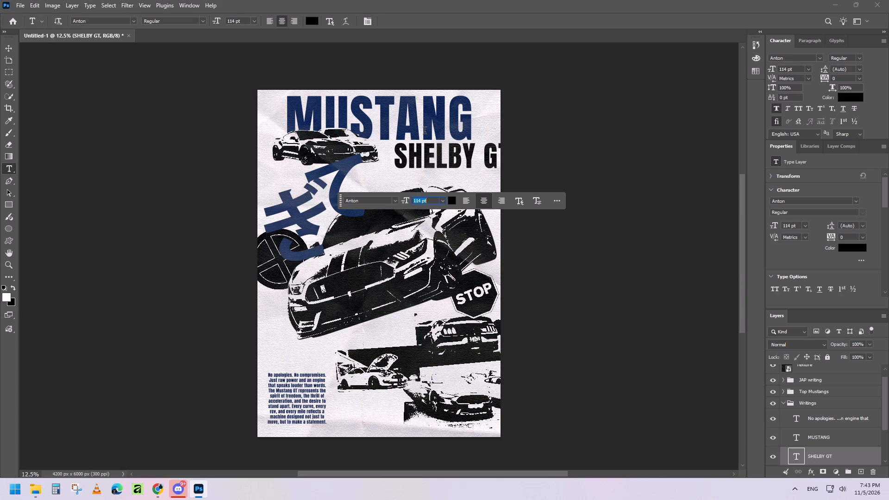
Hide the Texture layer and move the SHELBY GT text about 300 px left and slightly up, inside the poster's edge.
click(8, 49)
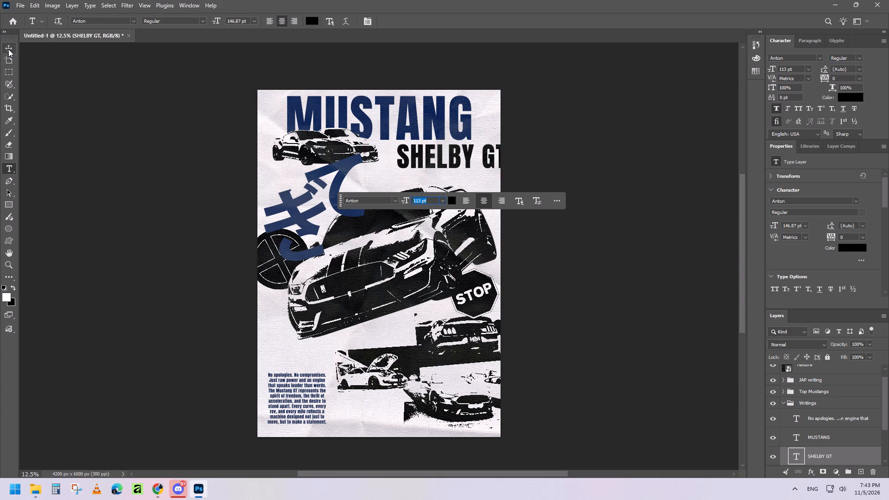
drag(455, 155, 433, 153)
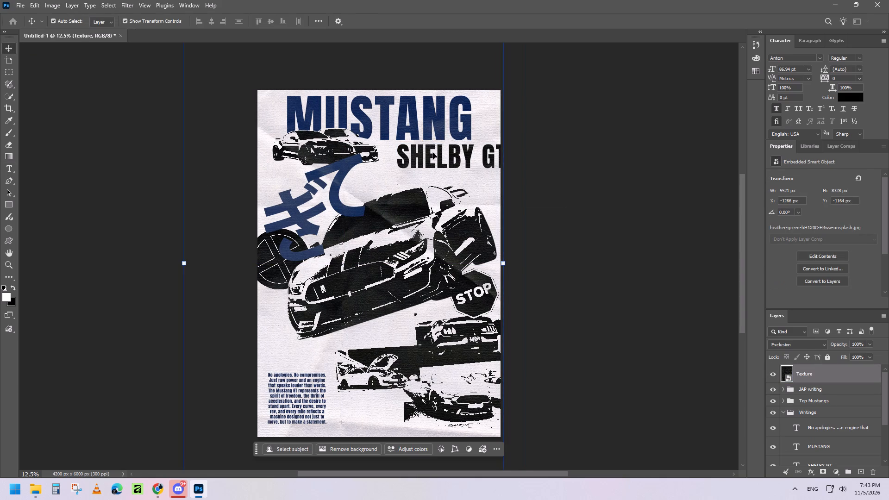
key(ctrl+z)
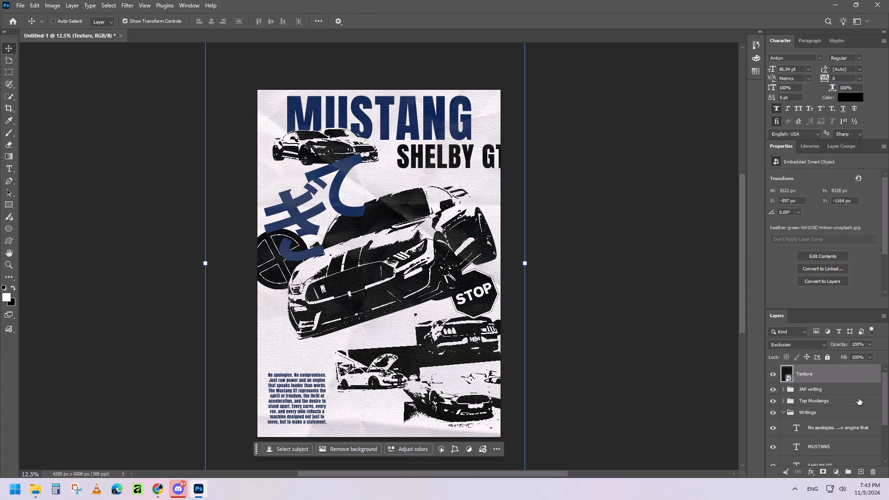
click(773, 374)
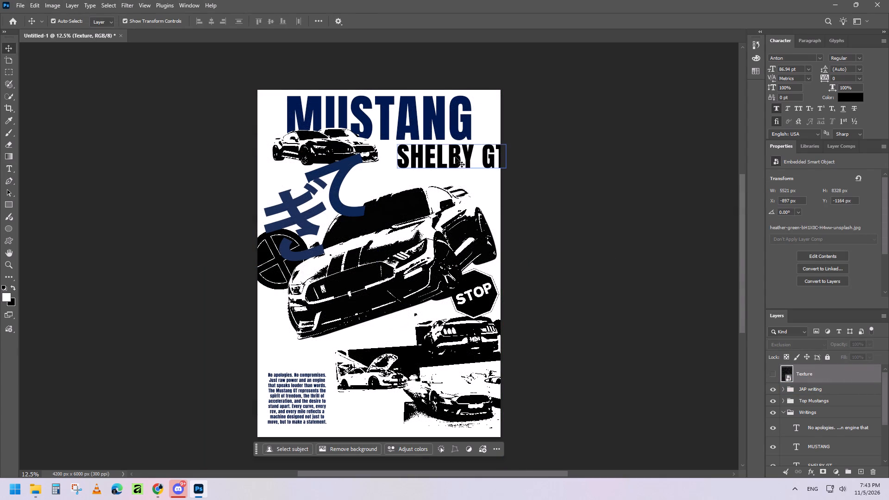
click(455, 157)
drag(455, 157, 438, 154)
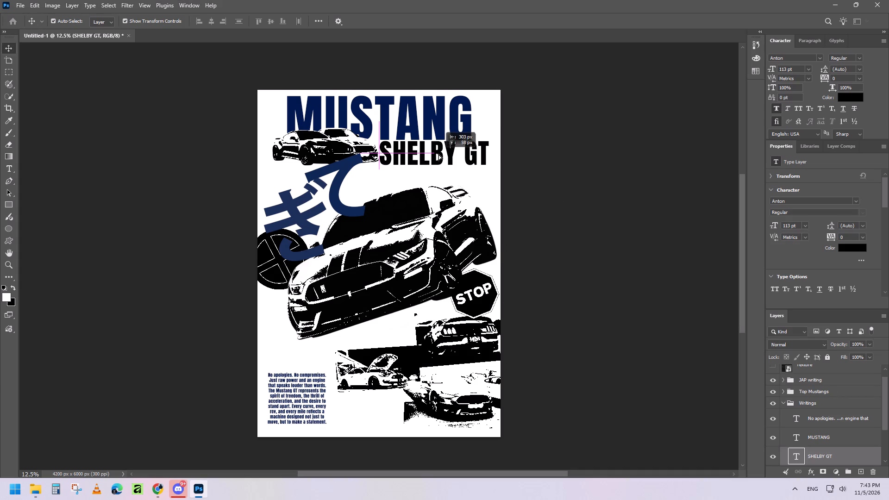
drag(438, 154, 441, 155)
key(Right)
key(Down)
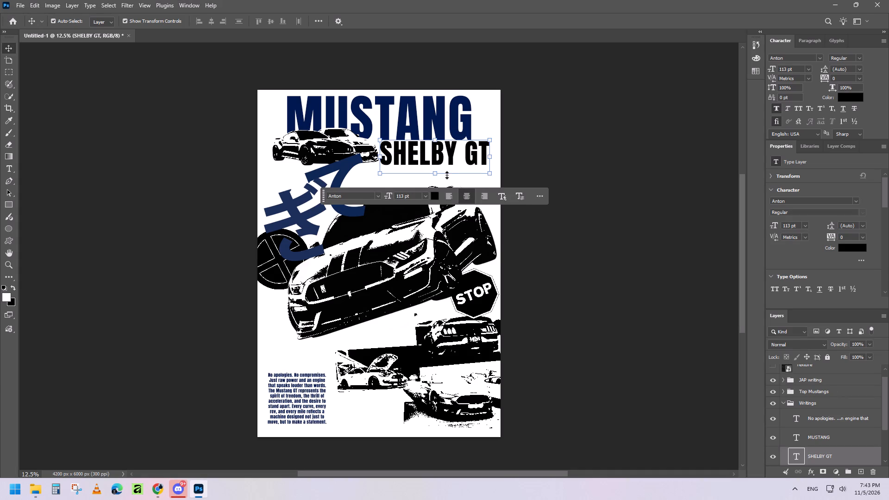
Set the SHELBY GT text's font size to 94 pt.
click(413, 197)
key(Down)
key(Down)
key(Down)
key(Down)
key(Down)
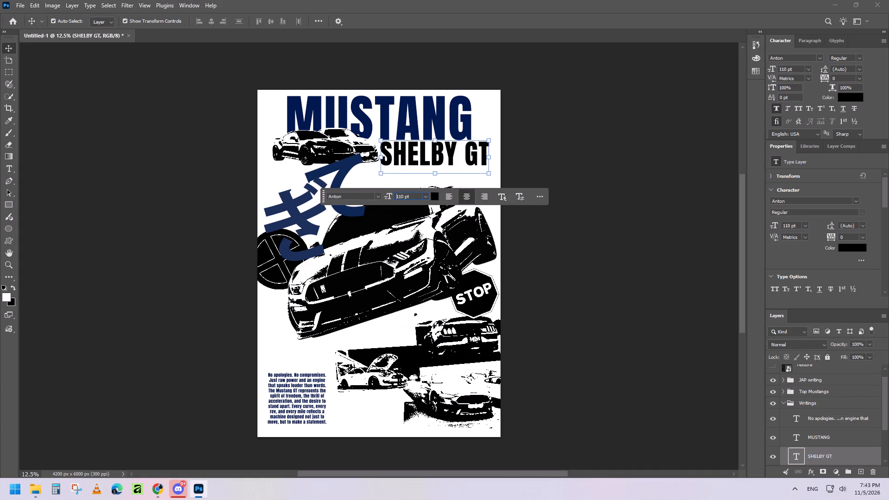
key(Down)
key(Down)
key(Down)
key(Down)
key(Down)
key(Down)
key(Down)
key(Down)
key(Down)
key(Down)
key(Down)
key(Down)
key(Down)
key(Down)
key(Down)
key(Down)
key(Down)
key(Down)
key(Down)
key(Down)
key(Down)
key(Down)
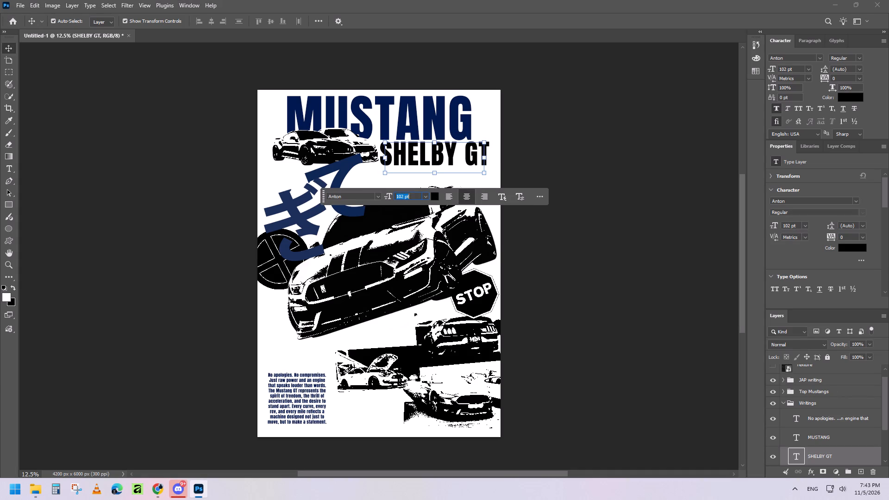
key(Down)
key(Down)
key(Down)
key(Down)
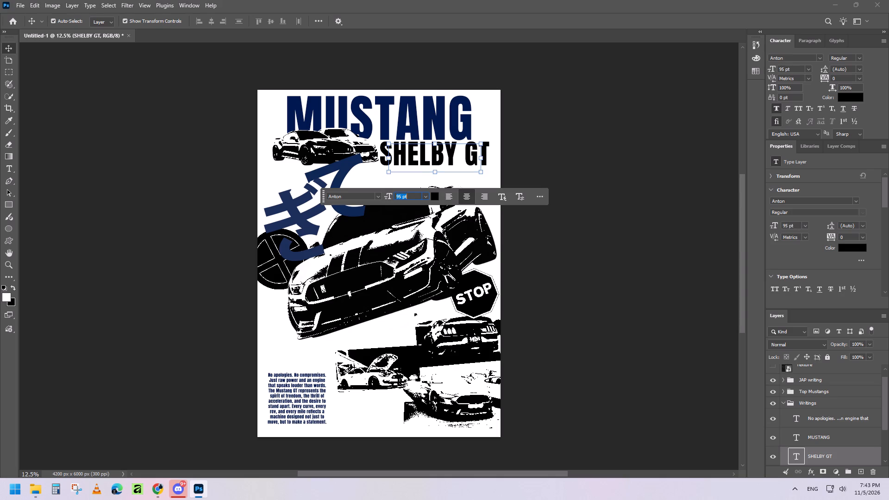
Move the SHELBY GT text slightly up and left beneath MUSTANG, and scale it to about 96% so its right edge aligns with the title's.
drag(436, 156, 434, 153)
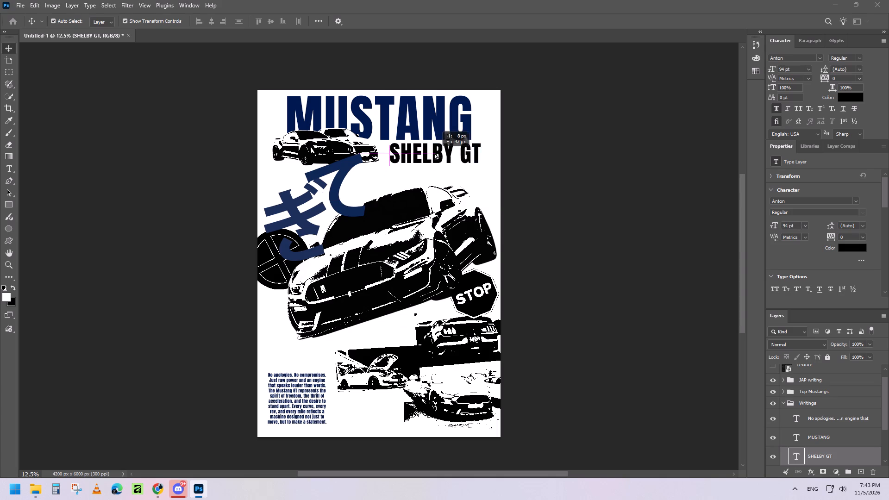
drag(434, 153, 430, 153)
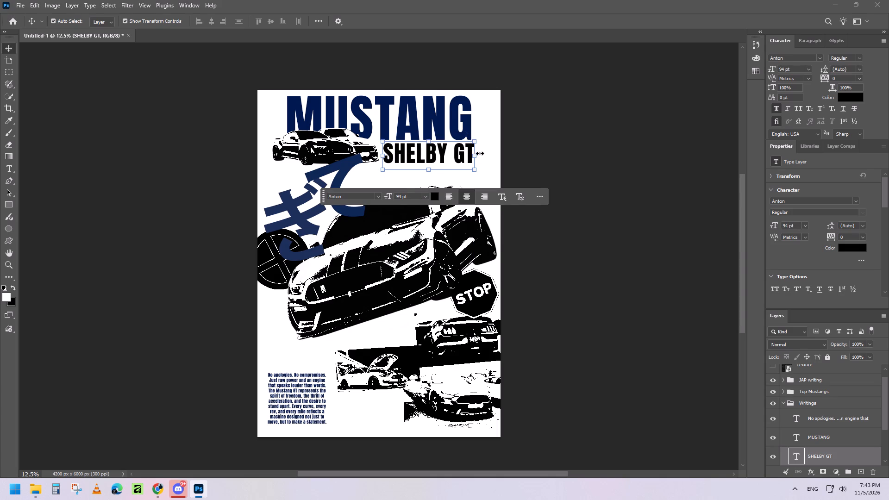
click(473, 155)
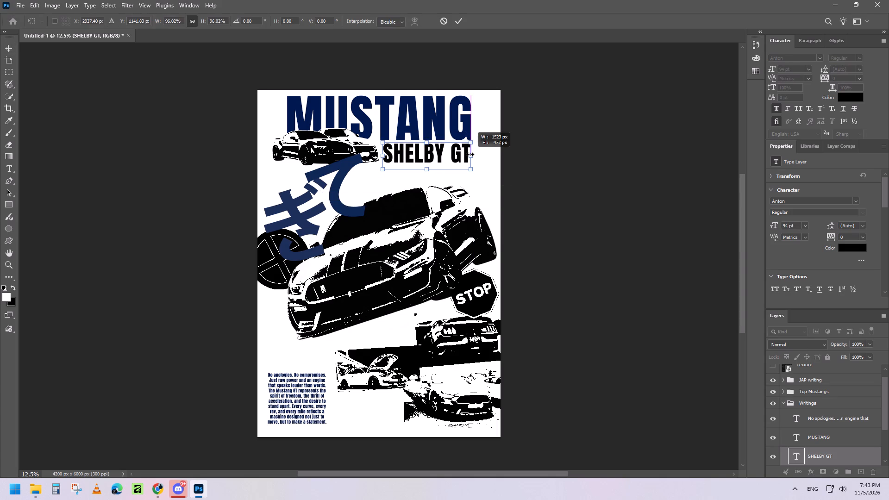
click(458, 19)
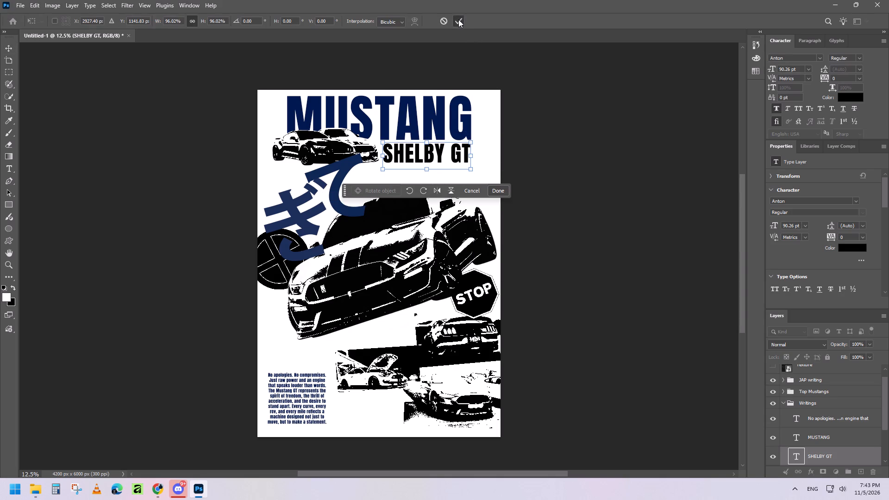
Show the Texture layer again over the poster and deselect the SHELBY GT text.
click(773, 365)
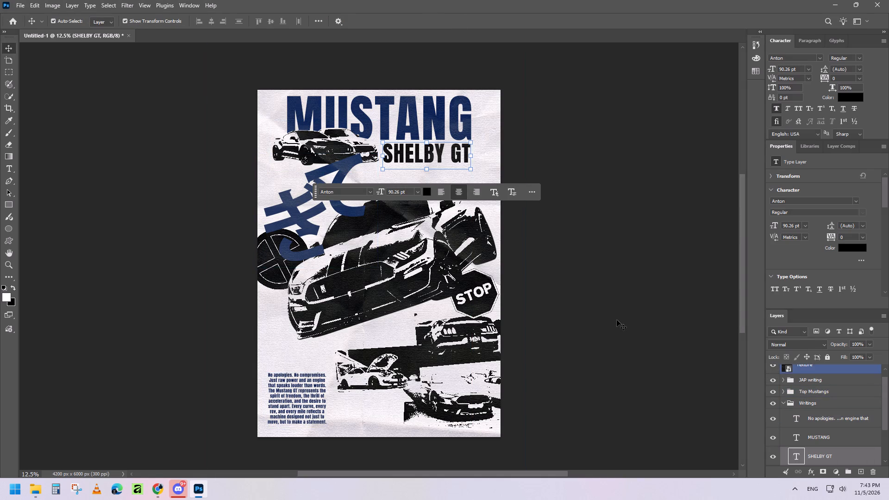
click(619, 318)
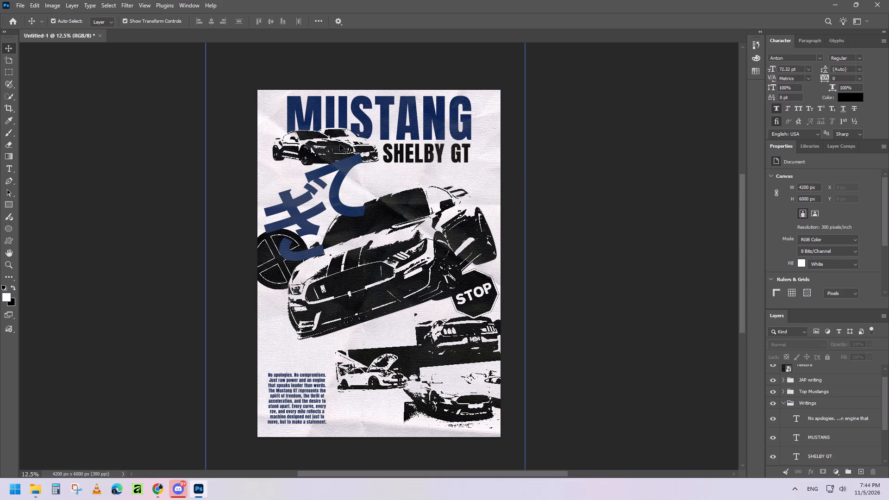
Reorder the JAP writing group to sit directly below the Main group, so the Japanese characters fall behind the large car.
drag(833, 376, 833, 390)
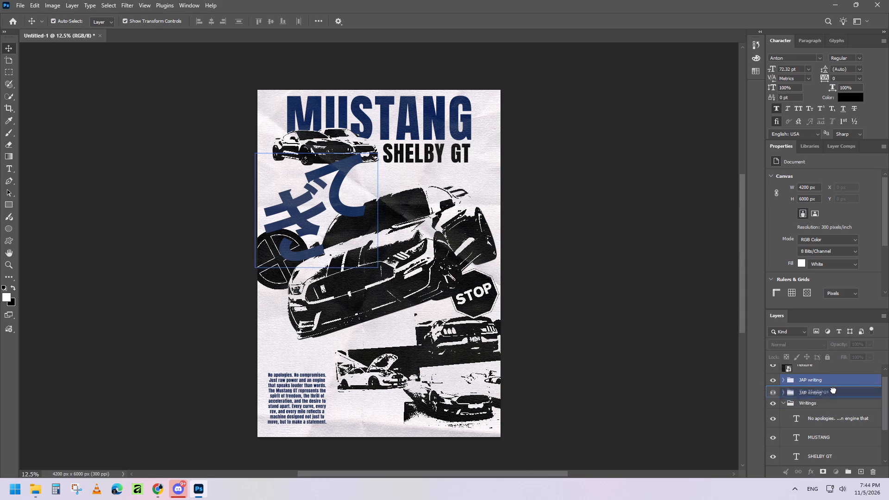
drag(833, 390, 834, 395)
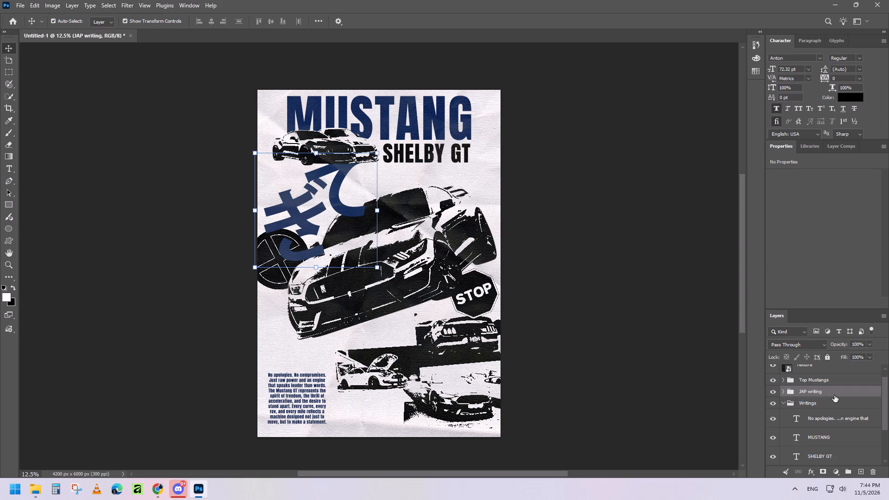
click(782, 403)
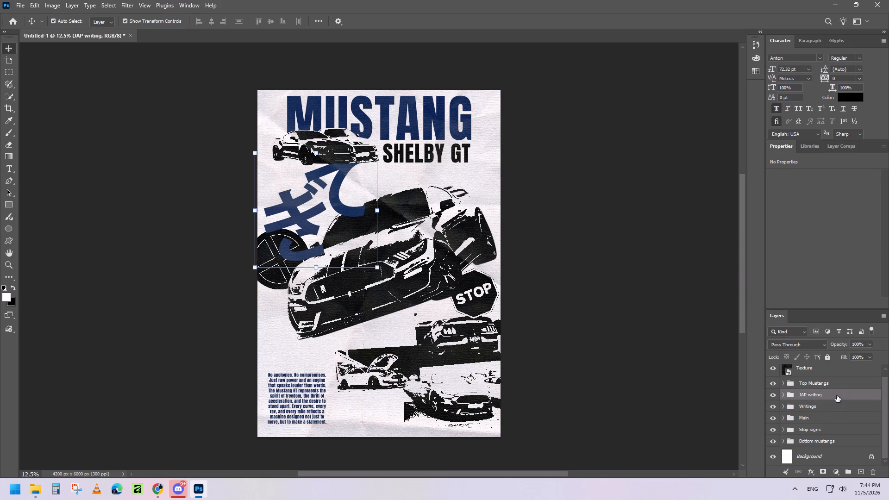
drag(837, 395, 836, 422)
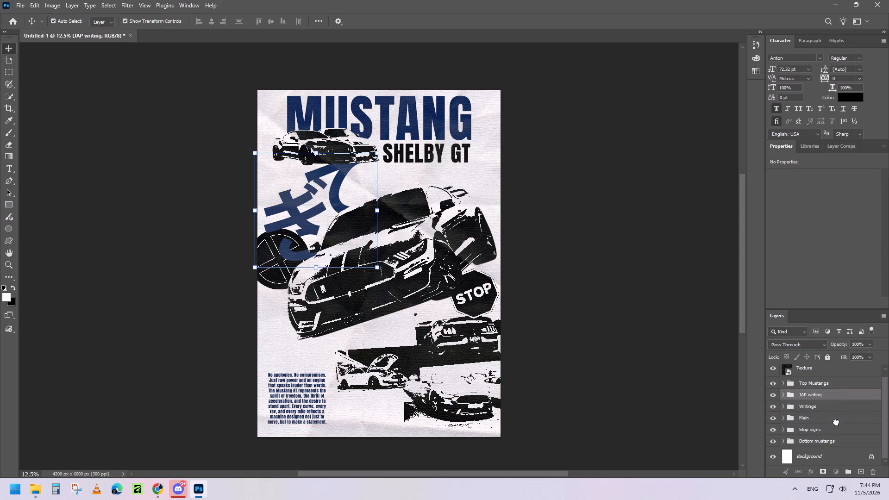
click(697, 411)
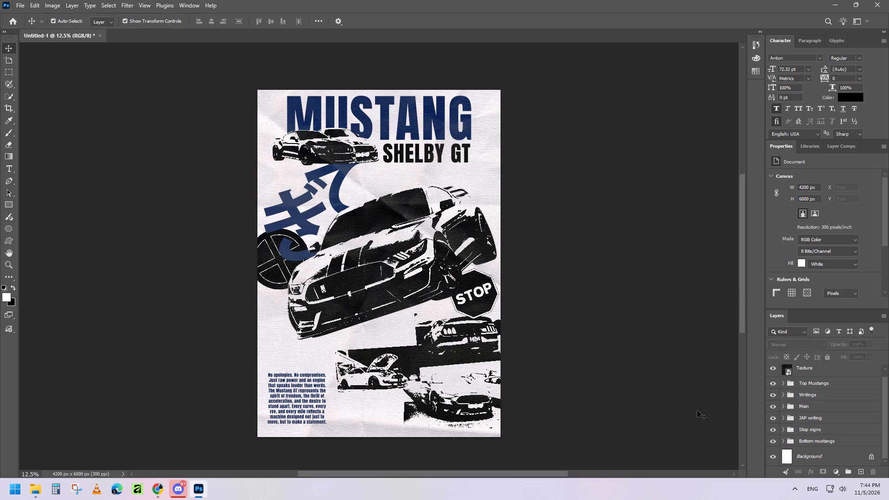
Save the poster as a Photoshop file named Mustang shelby in the Mustang GT folder inside Social MEdia.
click(20, 7)
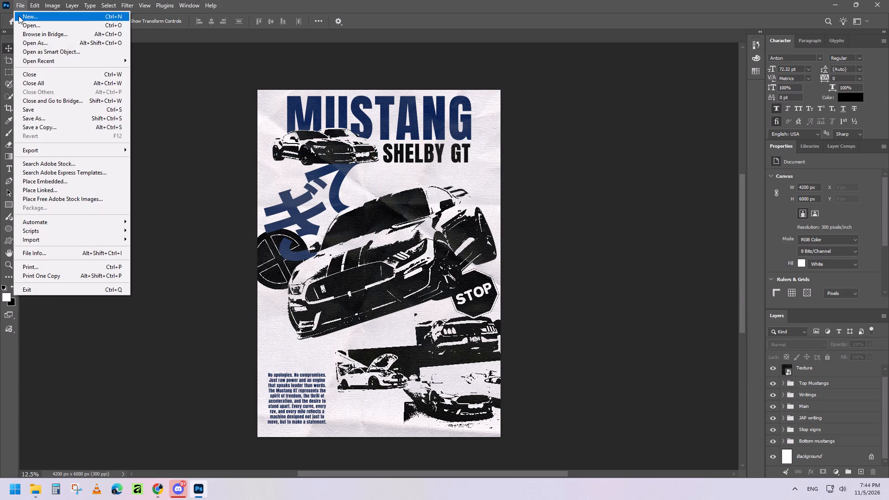
click(42, 119)
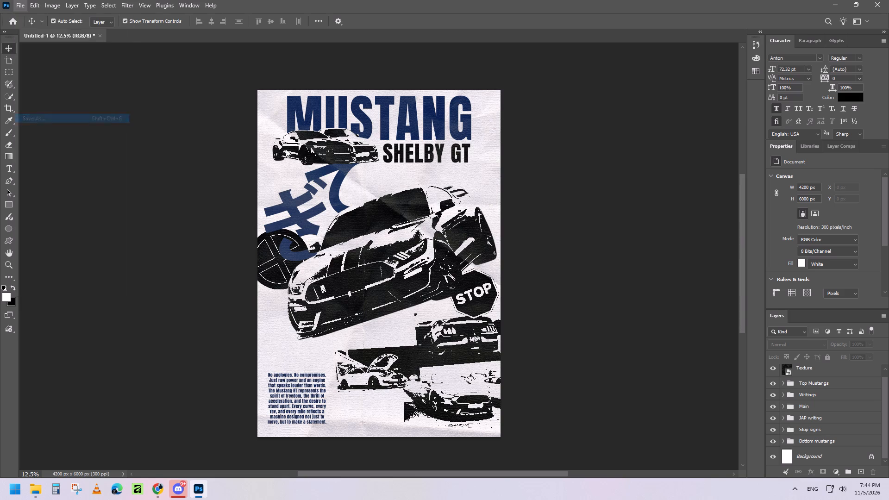
text(Mustang shelby)
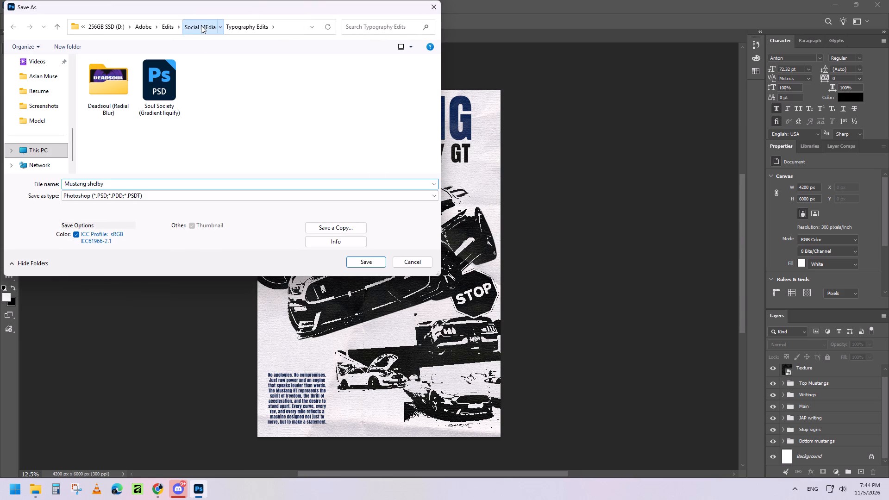
click(201, 25)
scroll(224, 143, down, 3)
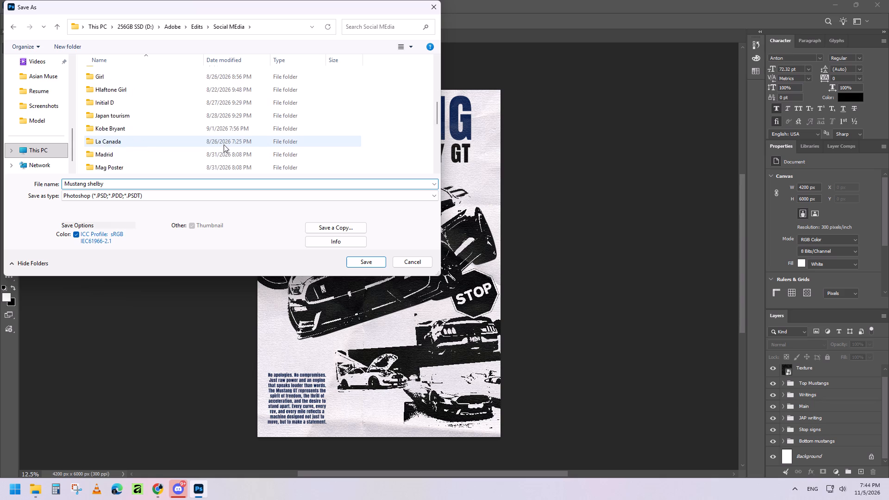
scroll(224, 144, down, 11)
key(m)
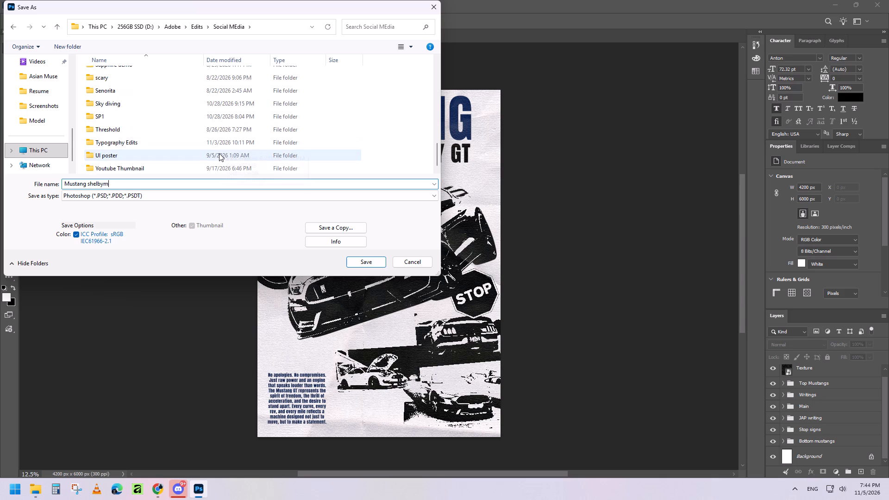
click(219, 153)
key(m)
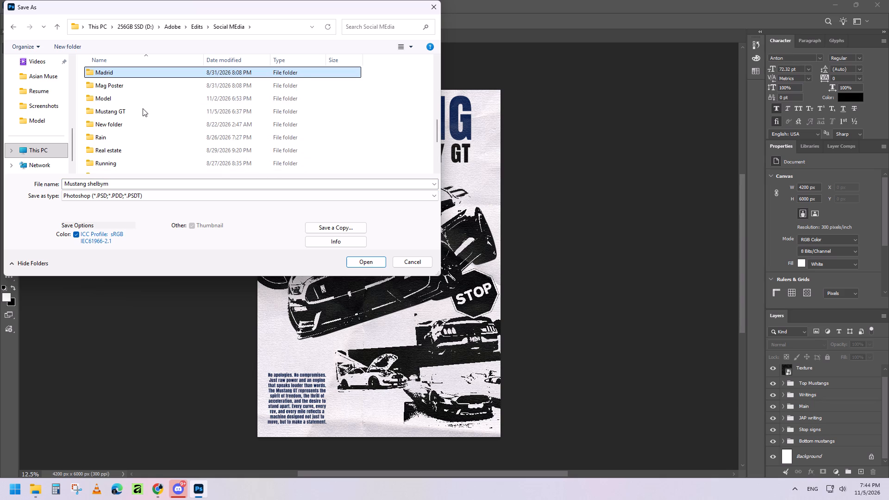
double_click(143, 112)
click(134, 182)
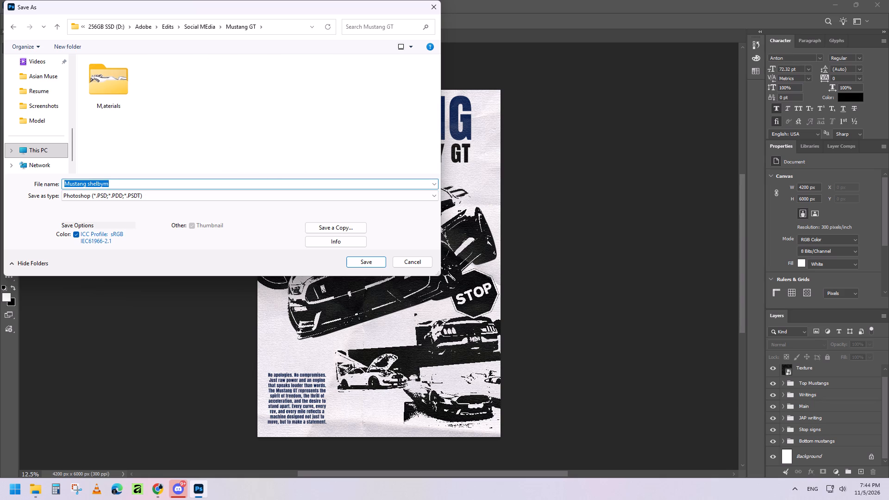
click(140, 182)
key(Right)
key(BackSpace)
click(376, 261)
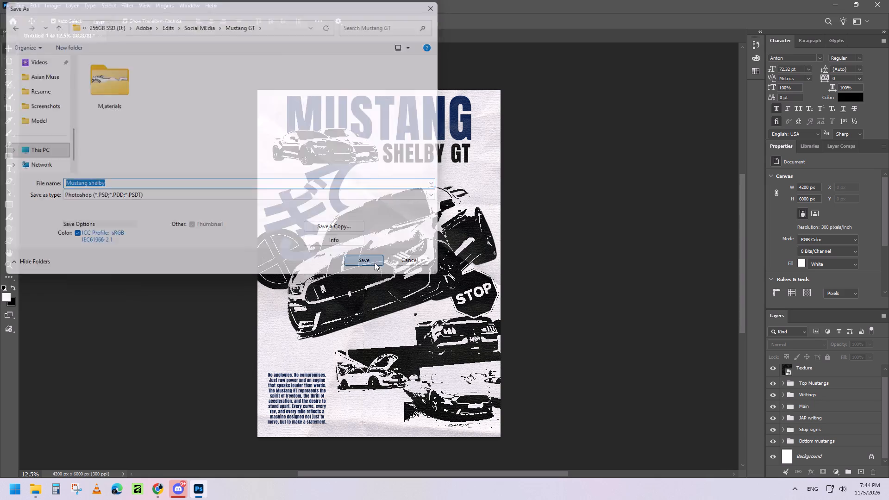
click(551, 137)
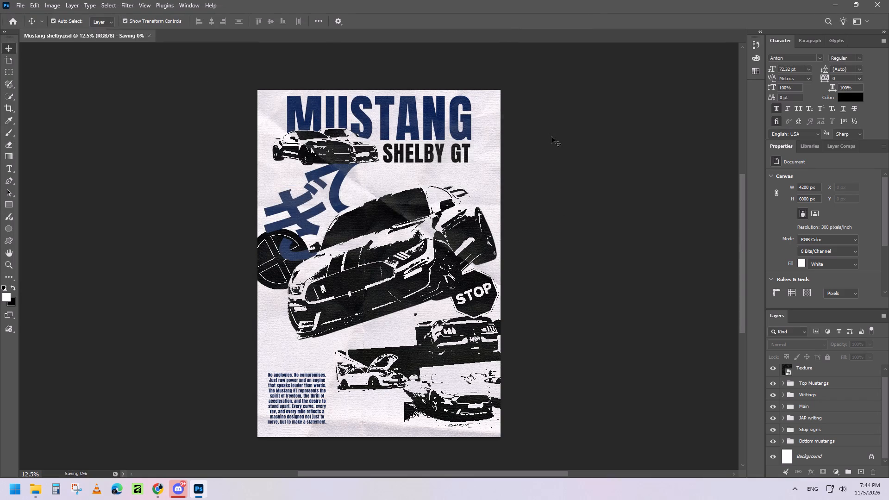
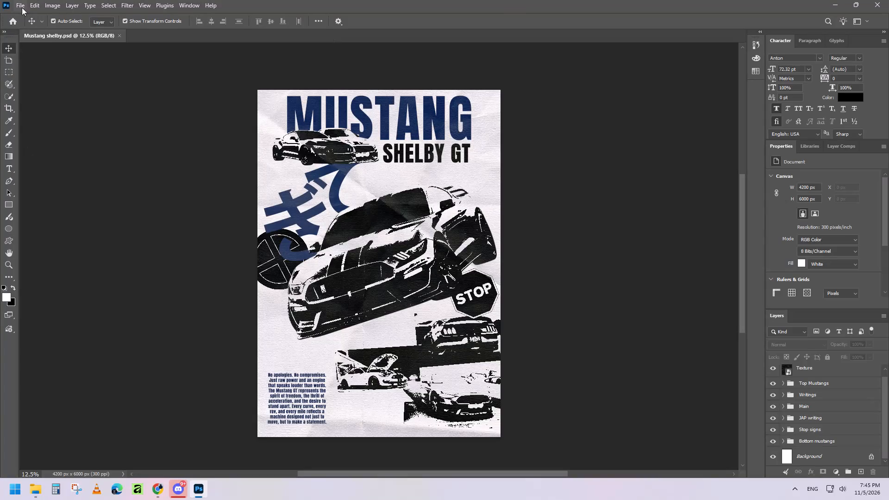
Quick-export the poster as a PNG named Mustang shelby into the Mustang GT folder inside Social MEdia.
click(13, 8)
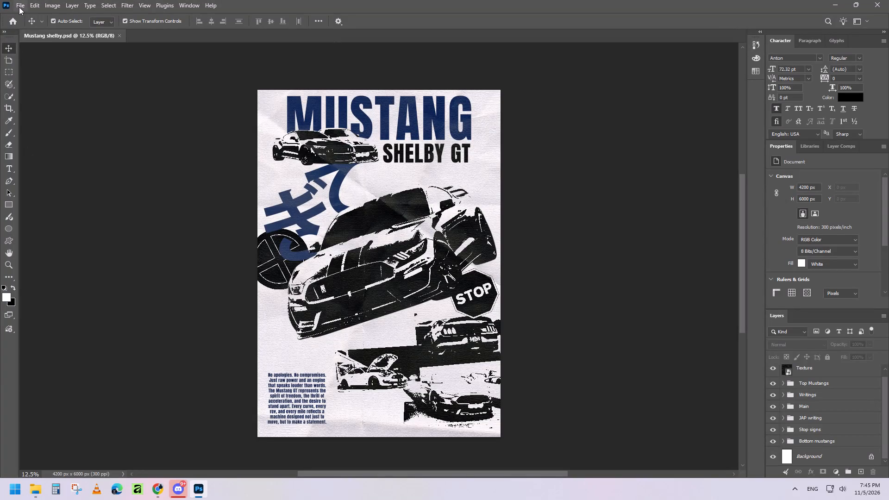
click(19, 7)
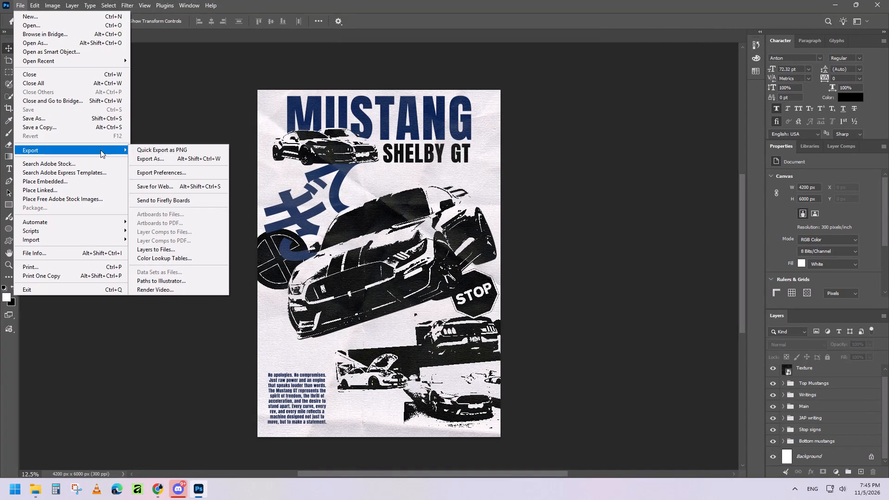
click(193, 150)
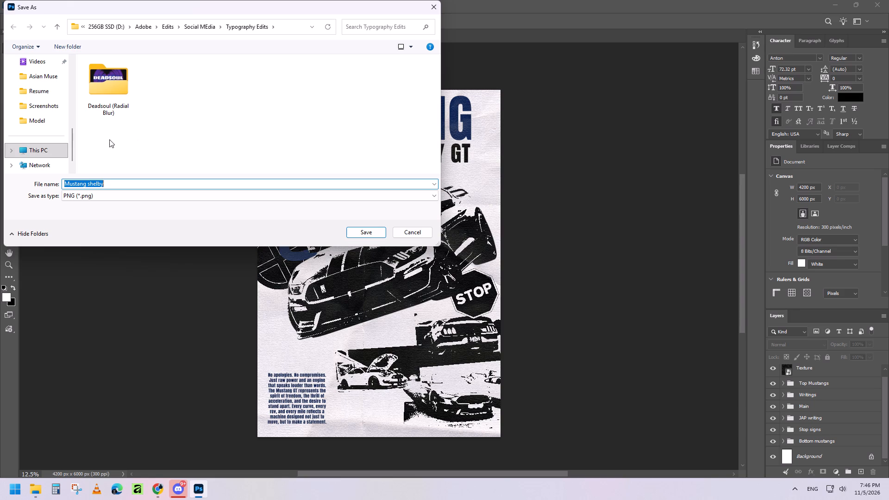
click(202, 28)
click(167, 125)
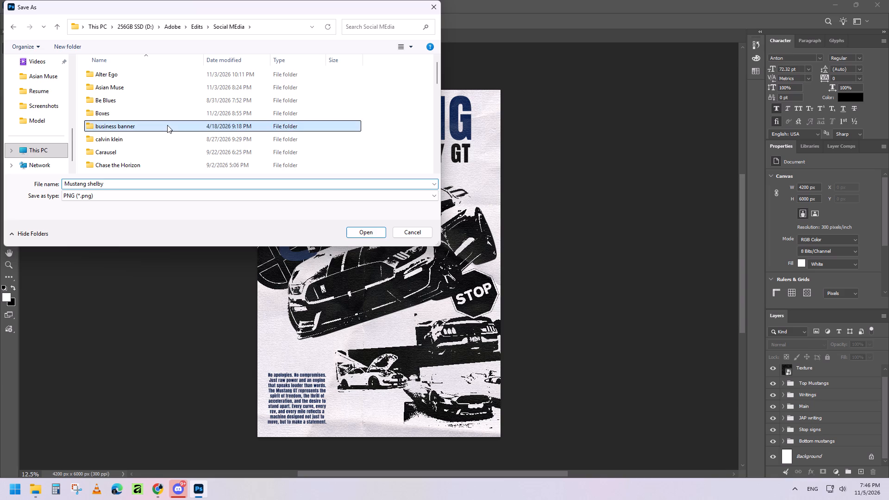
key(m)
double_click(137, 111)
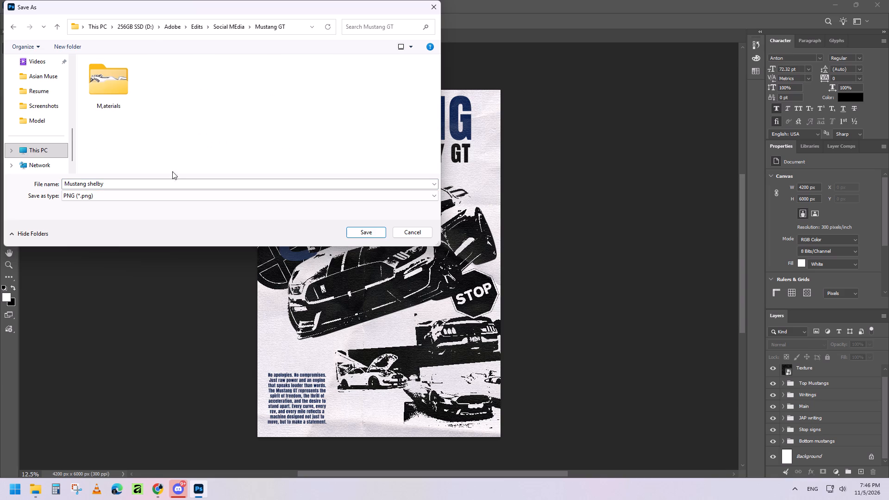
click(224, 185)
click(371, 229)
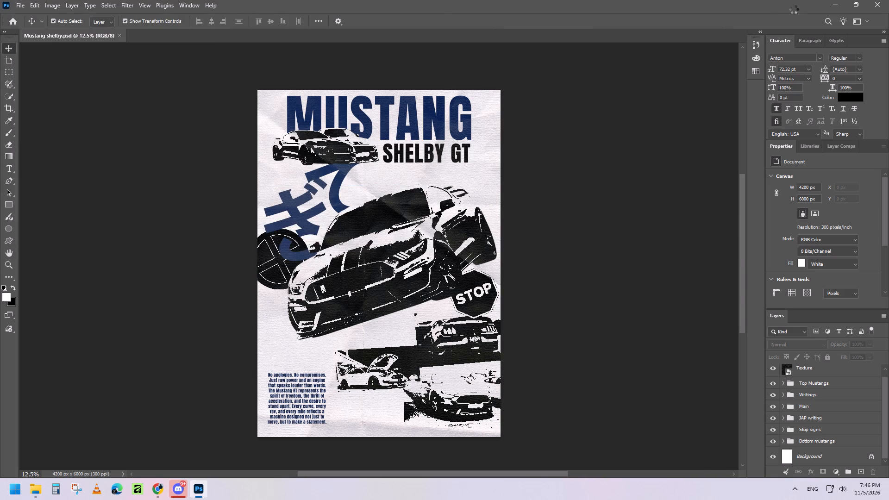